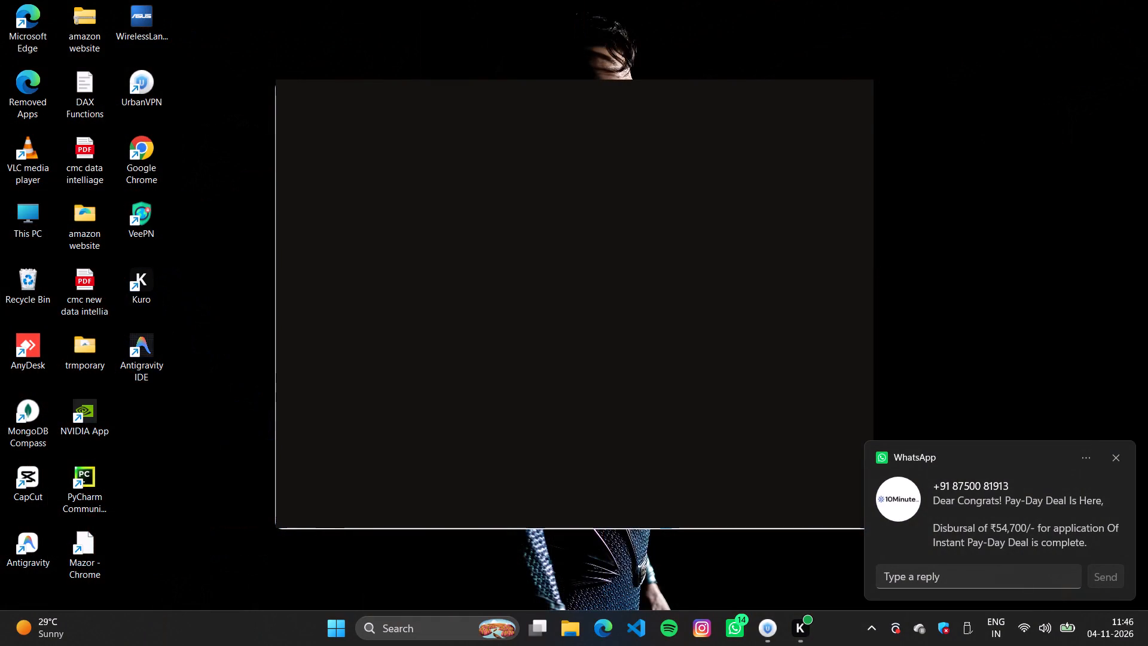
# Dismiss the WhatsApp message notification.
pyautogui.click(1118, 456)
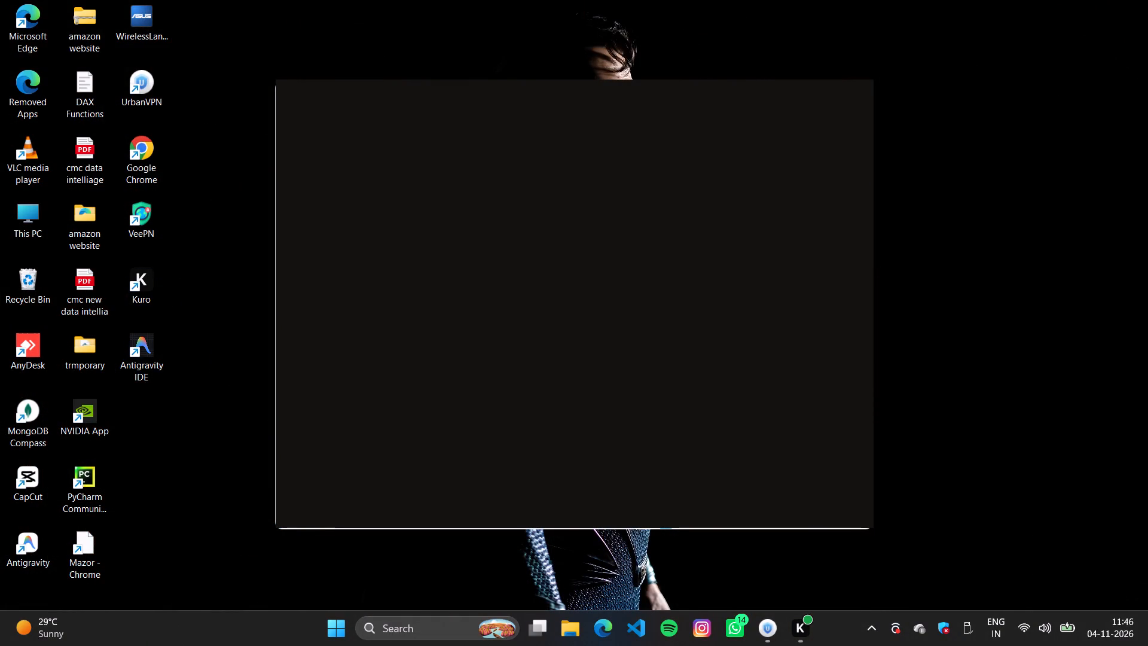
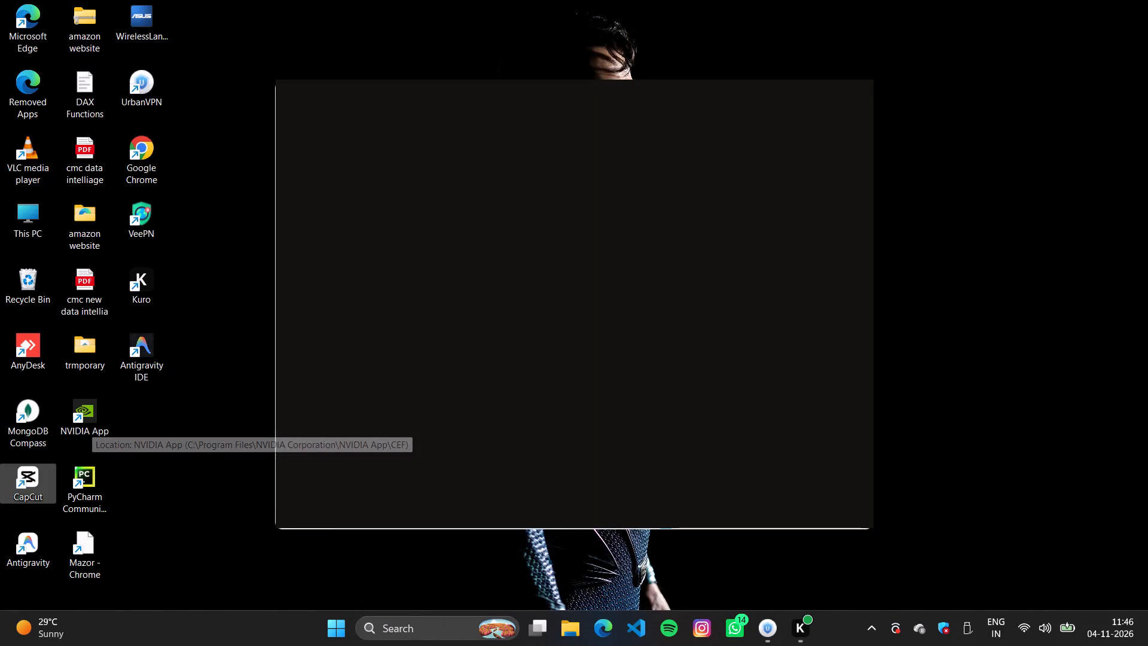
# Launch CapCut from the desktop.
pyautogui.click(152, 465)
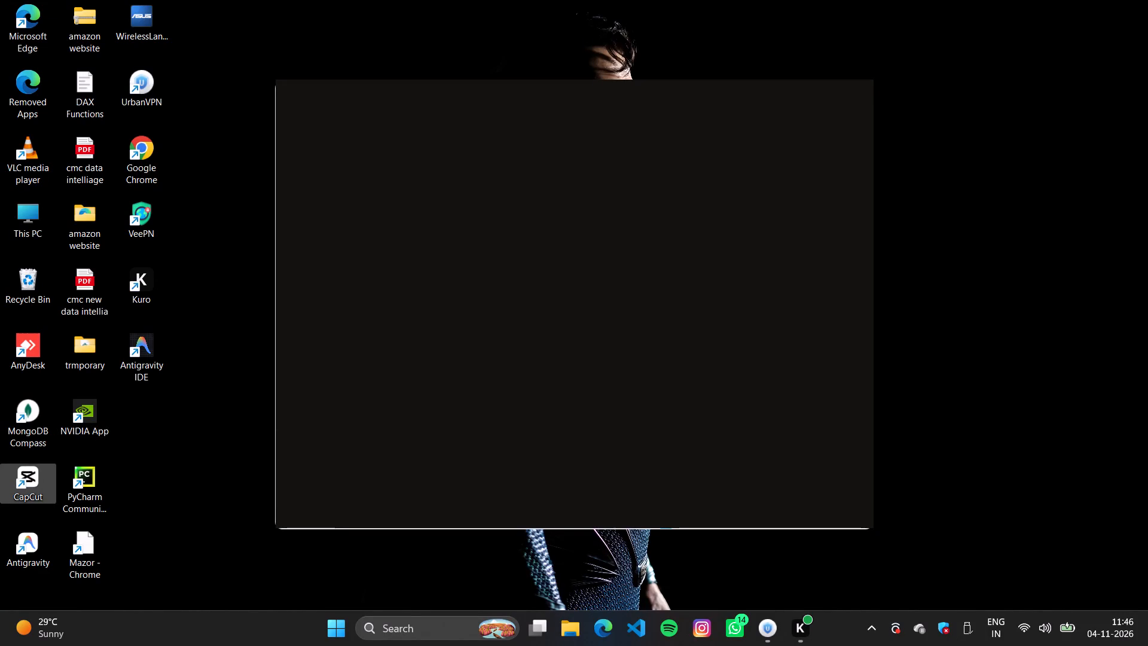
pyautogui.doubleClick(26, 487)
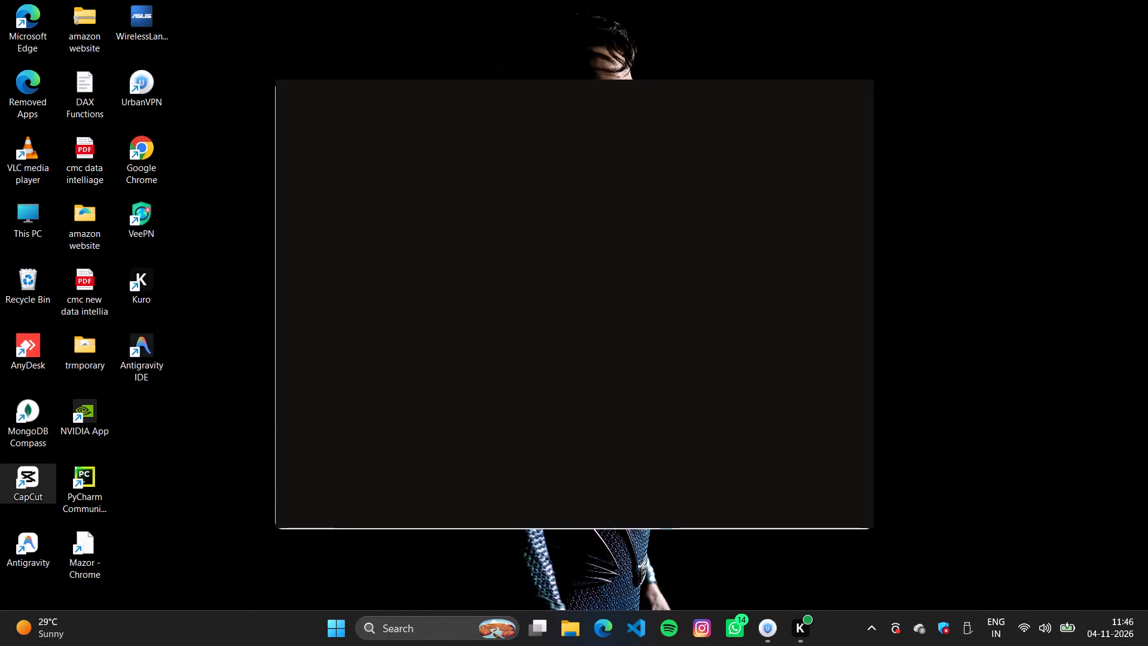
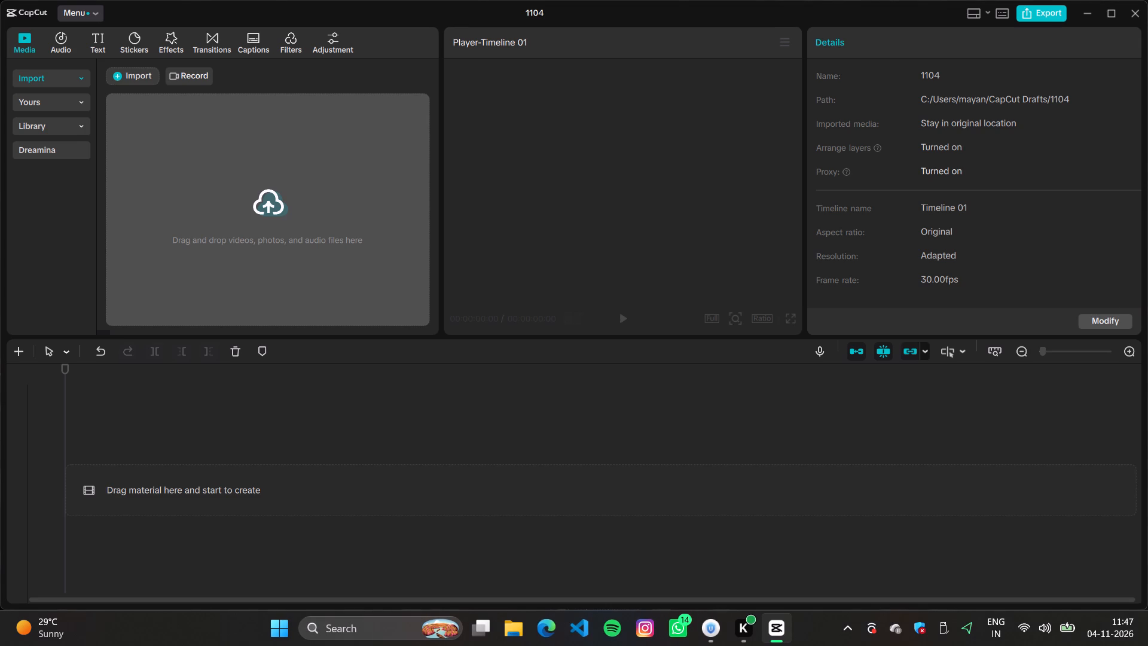
# Start importing media into the empty project 1104 and browse to the TJR CLIPPING RESOURCES folder.
pyautogui.click(279, 190)
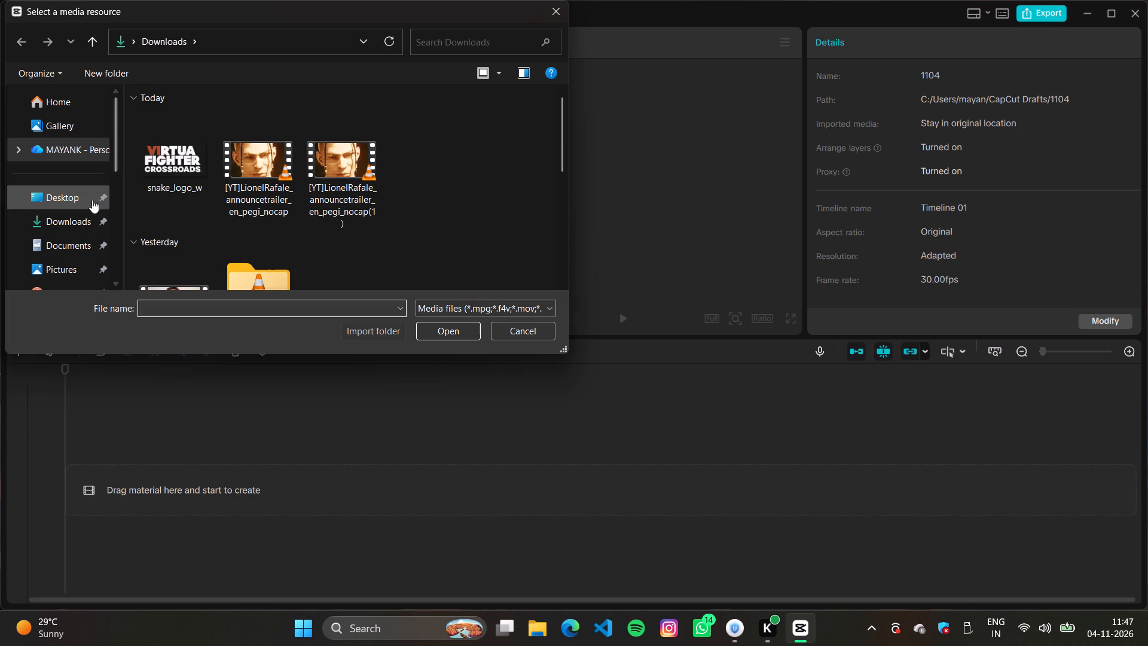
pyautogui.scroll(-3, 86, 223)
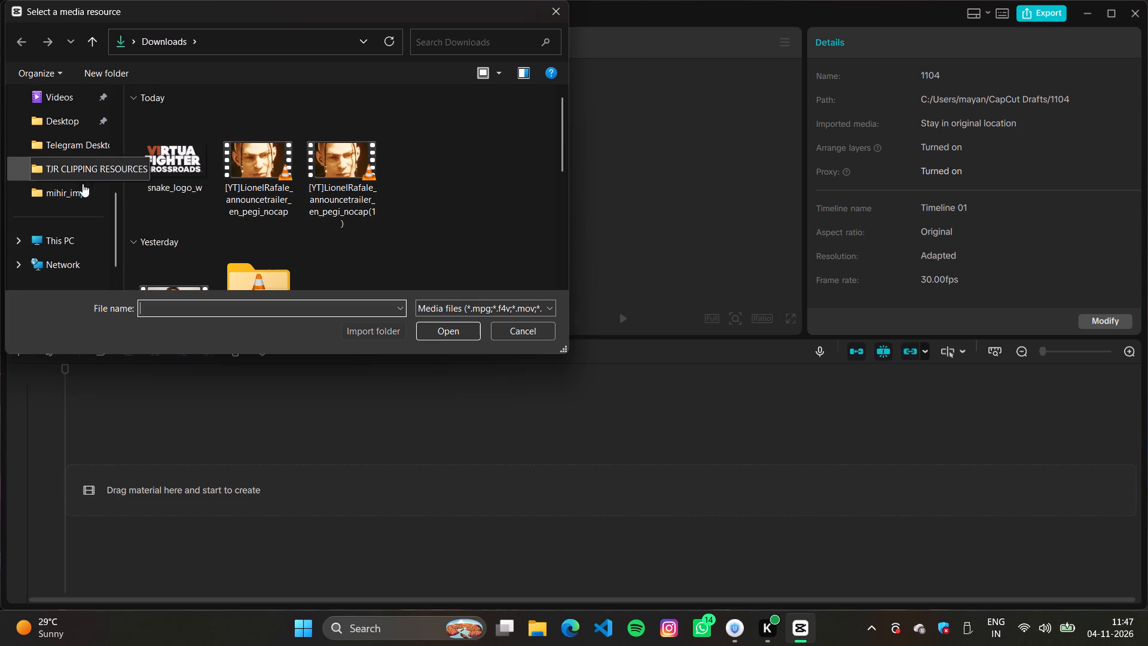
pyautogui.click(84, 245)
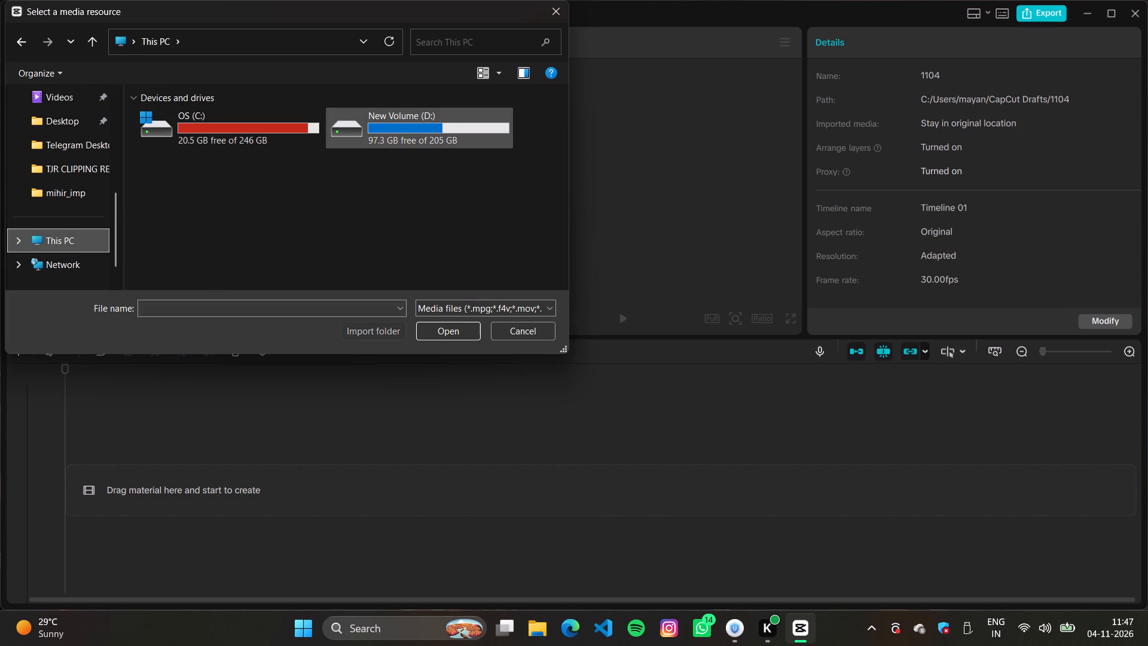
pyautogui.doubleClick(423, 135)
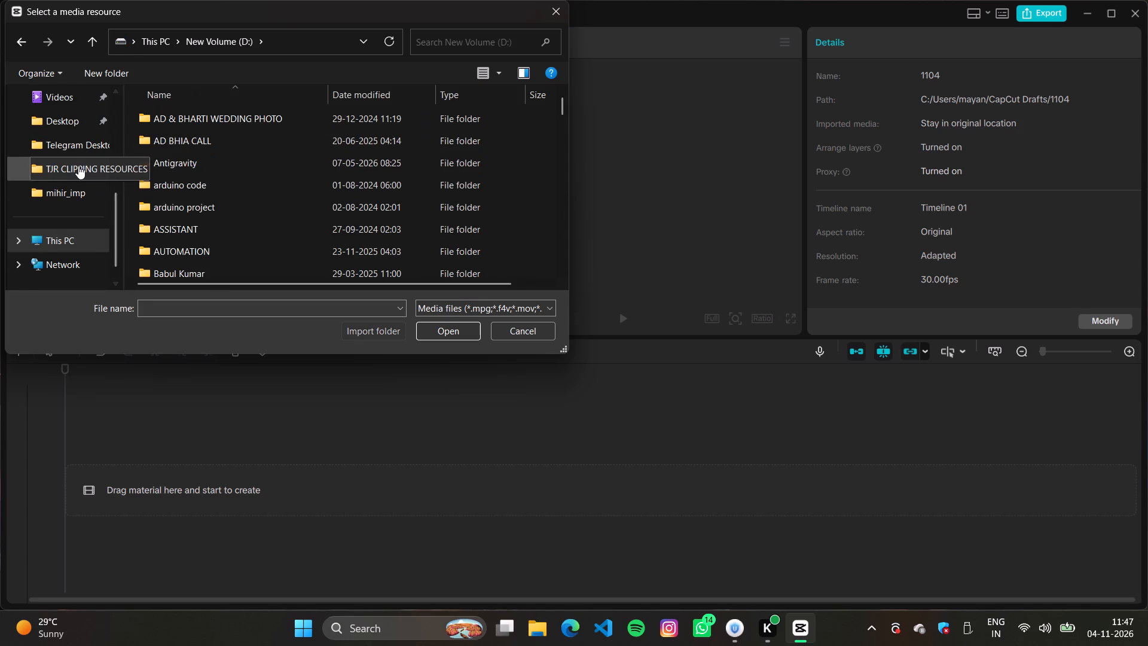
pyautogui.click(78, 166)
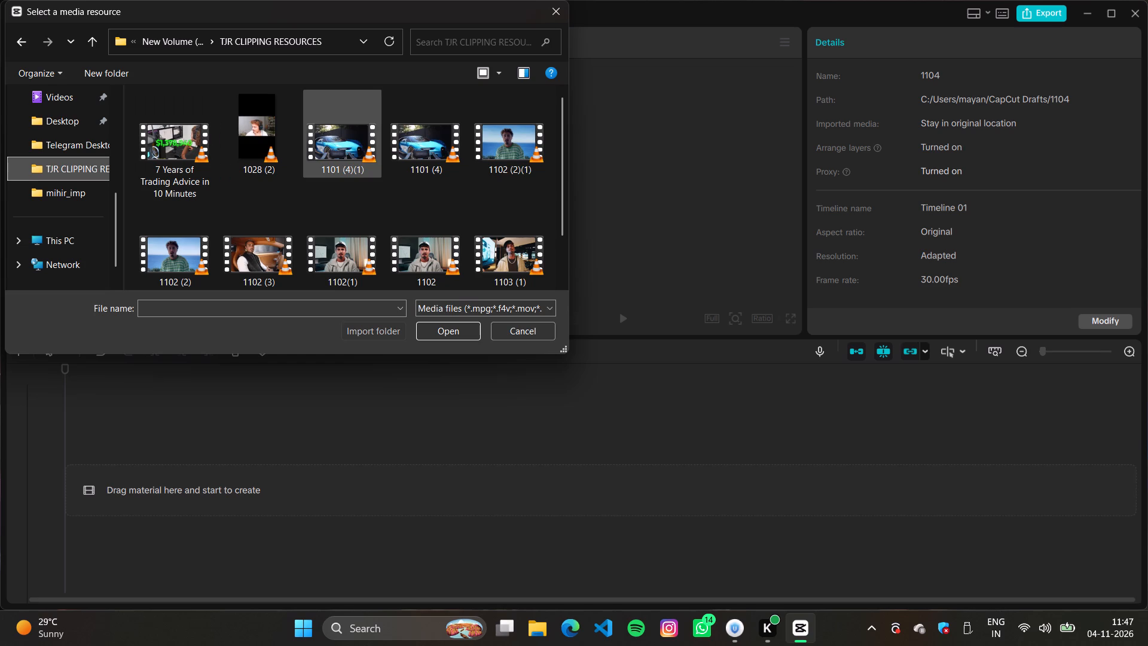
# Select the TJR CLIPS video as the file to import and look through the folder's other clips.
pyautogui.scroll(-3, 380, 179)
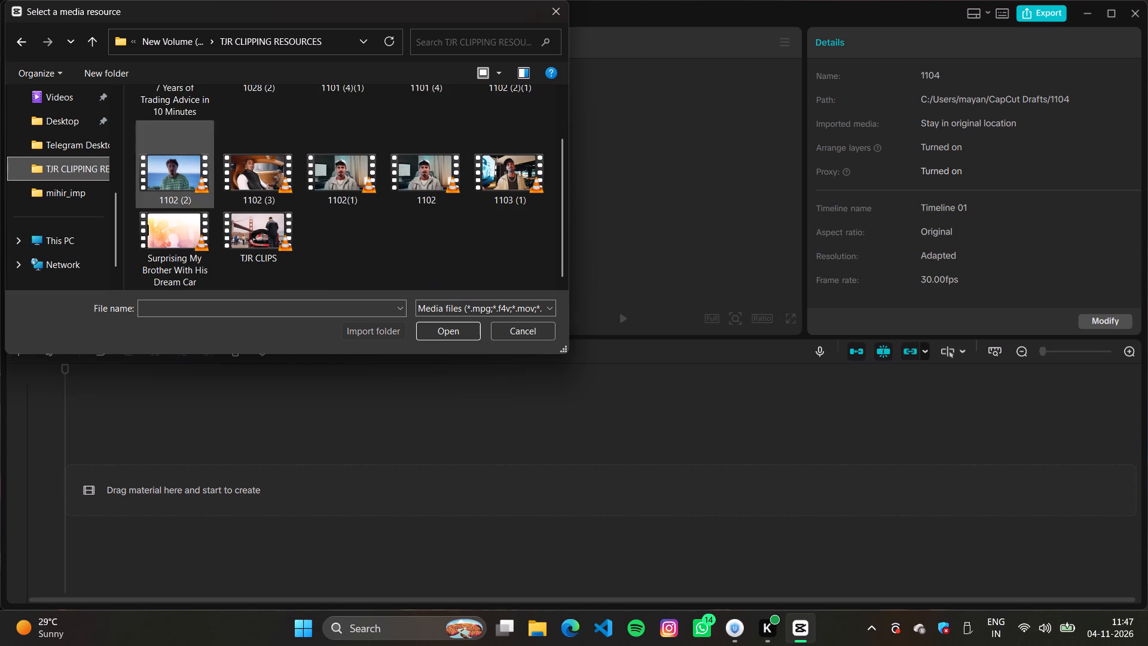
pyautogui.click(280, 235)
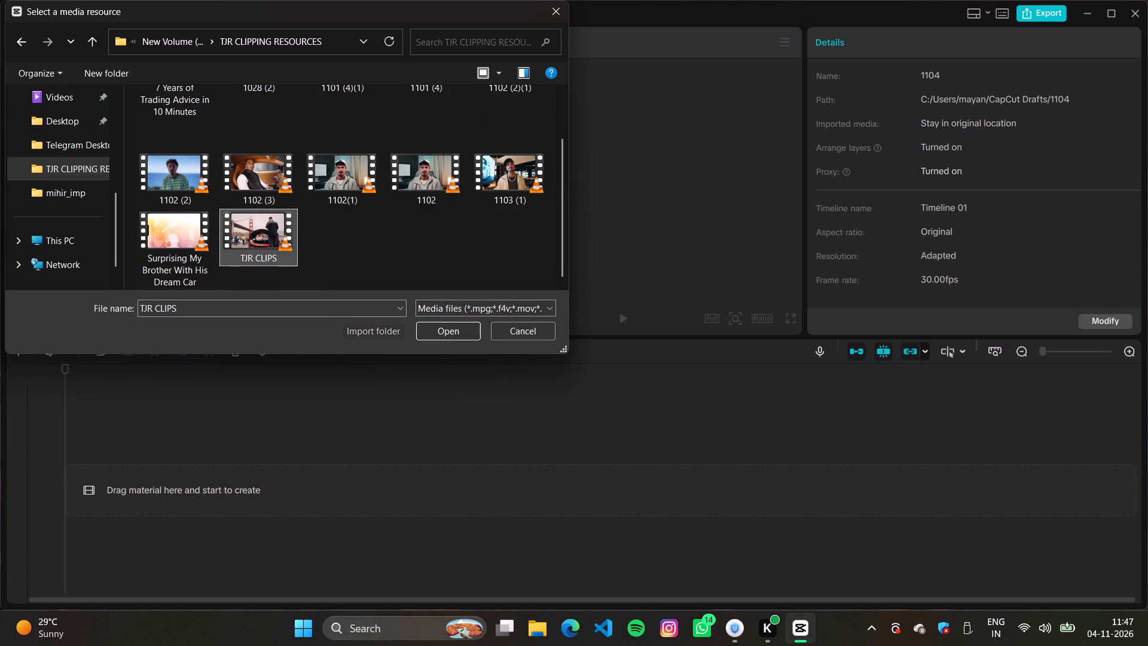
pyautogui.scroll(5, 368, 230)
pyautogui.scroll(-1, 367, 226)
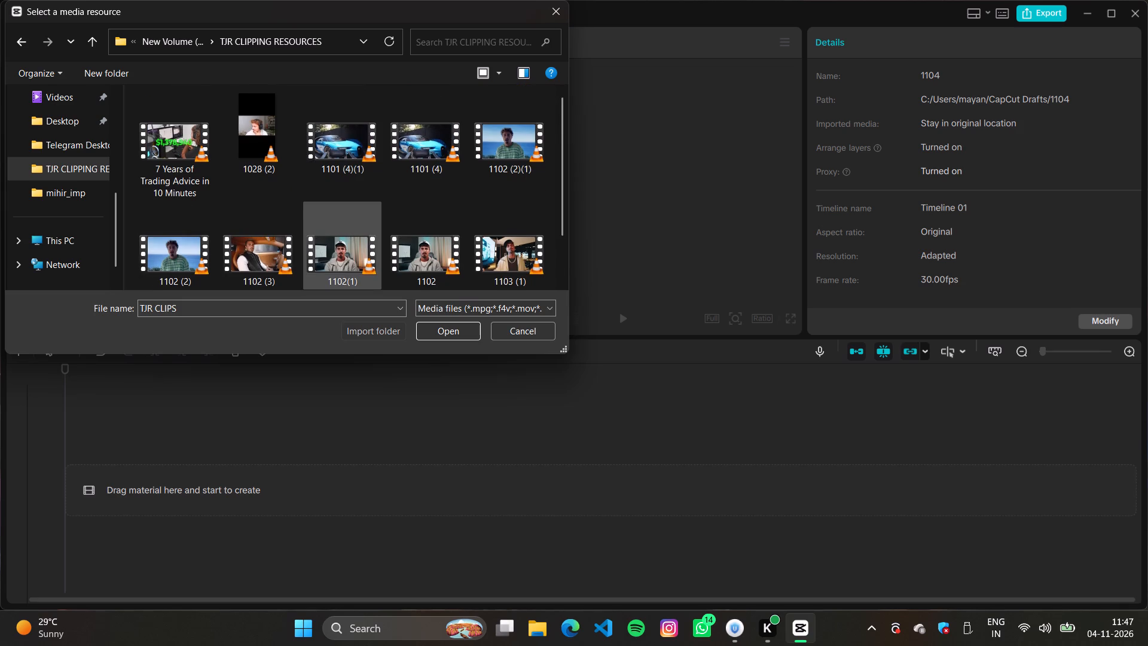
pyautogui.scroll(-2, 367, 223)
pyautogui.scroll(3, 367, 223)
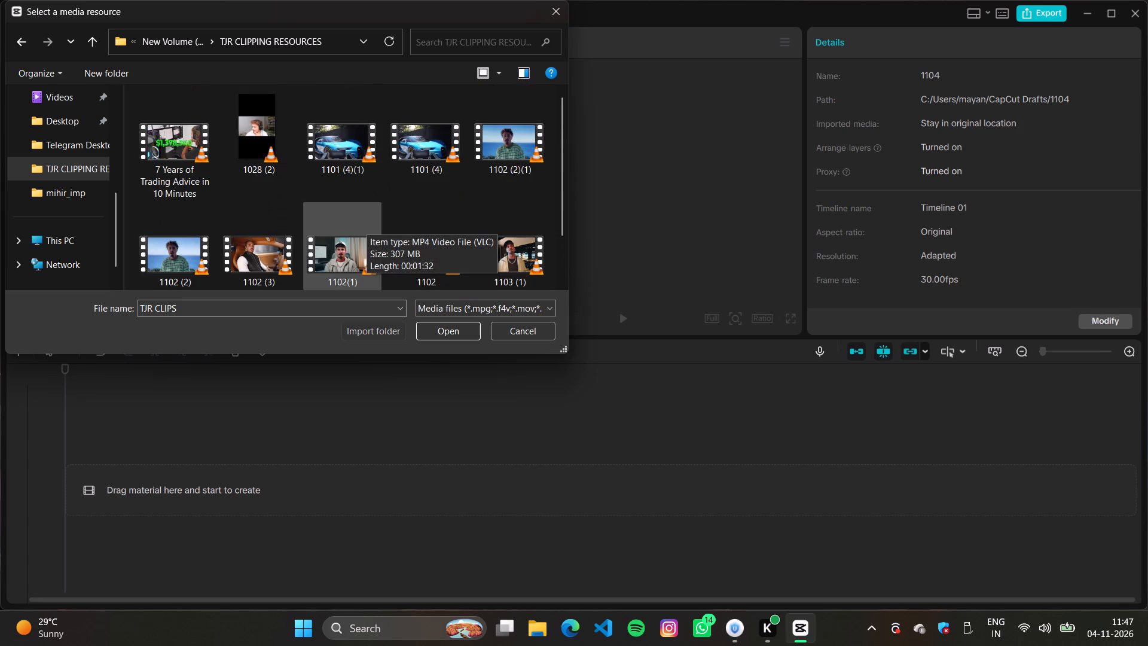
pyautogui.scroll(-3, 367, 223)
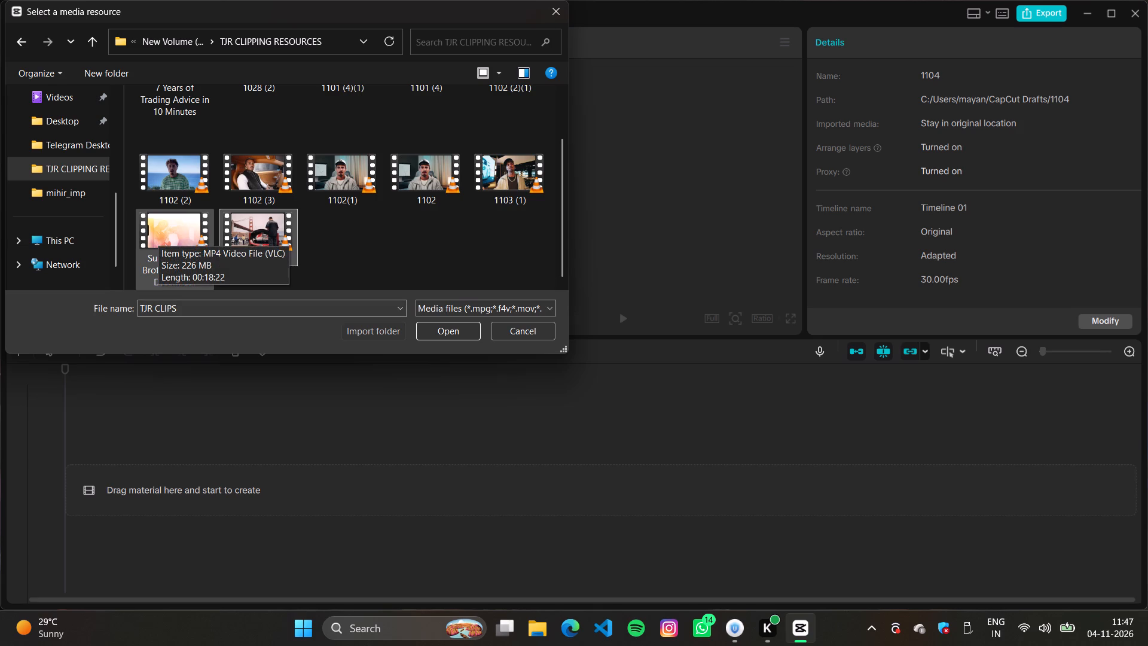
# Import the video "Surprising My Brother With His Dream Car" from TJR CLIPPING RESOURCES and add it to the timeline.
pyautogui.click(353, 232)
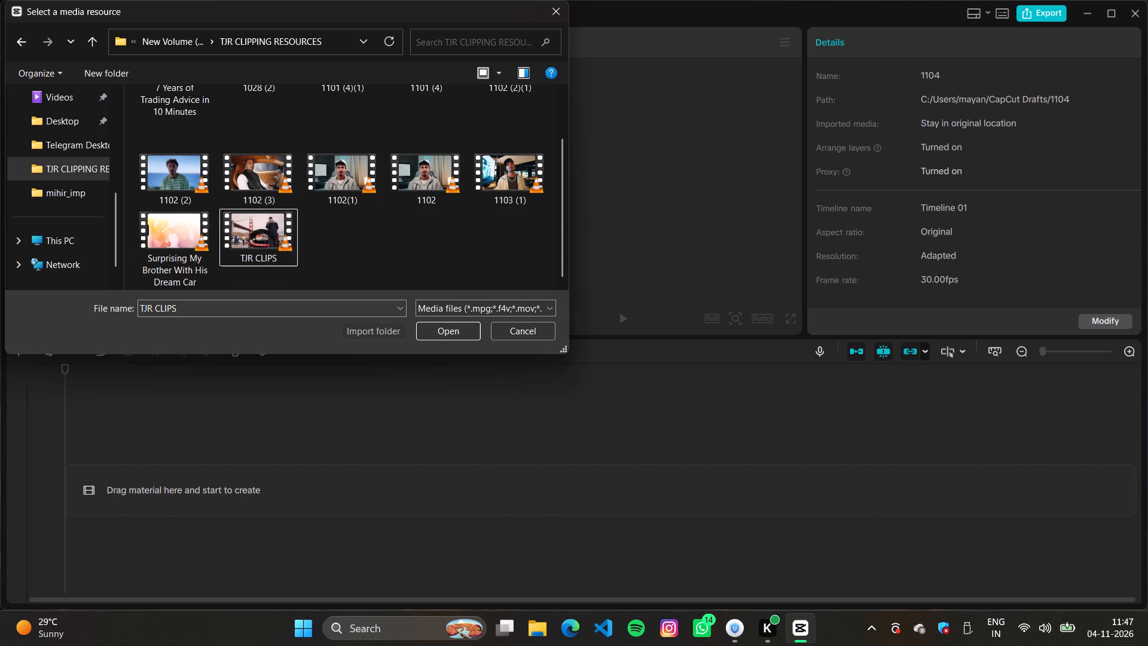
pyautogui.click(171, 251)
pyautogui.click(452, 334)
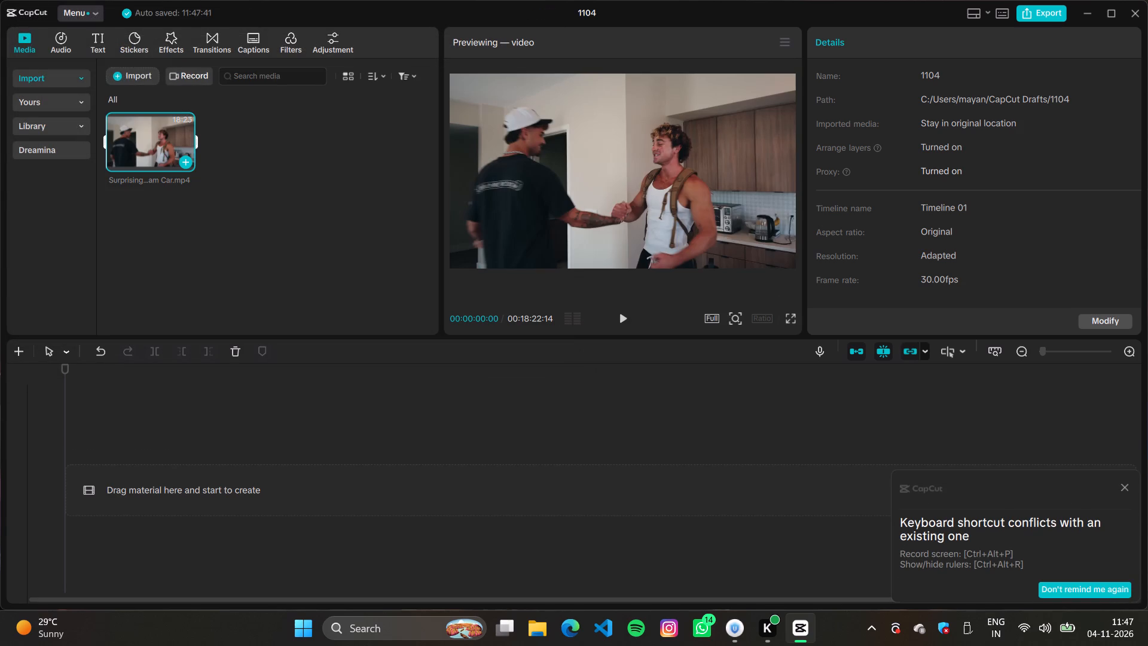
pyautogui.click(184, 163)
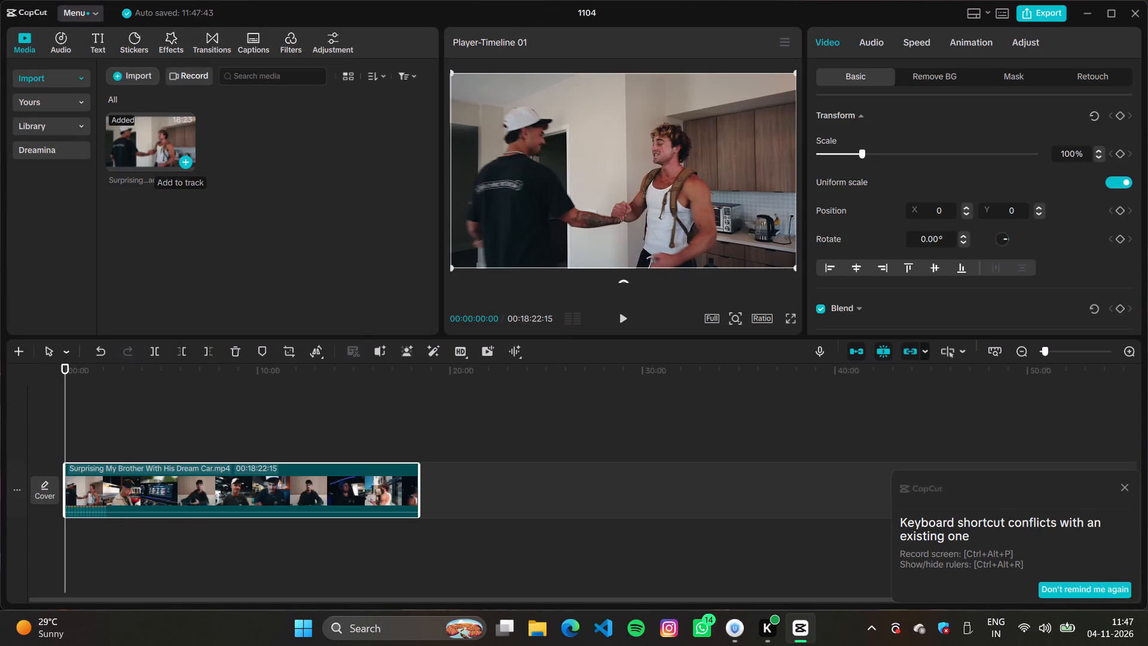
# Skim the dream car video at several points along the timeline and briefly play a part near its end.
pyautogui.click(164, 419)
pyautogui.click(187, 418)
pyautogui.click(210, 423)
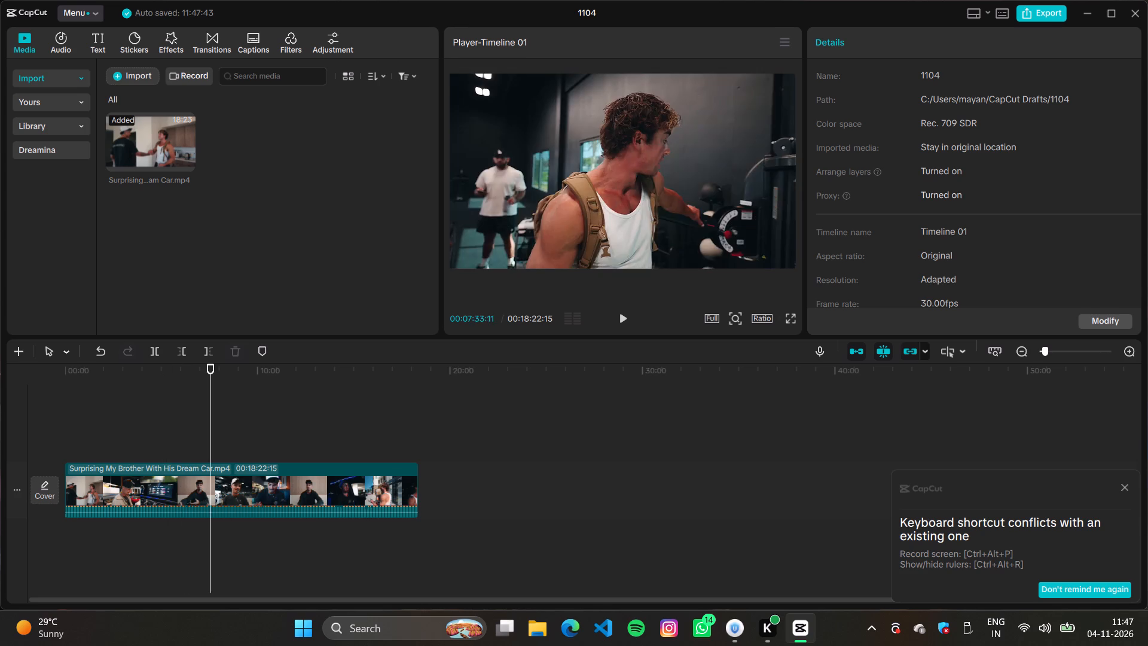
pyautogui.click(242, 431)
pyautogui.click(276, 434)
pyautogui.click(328, 438)
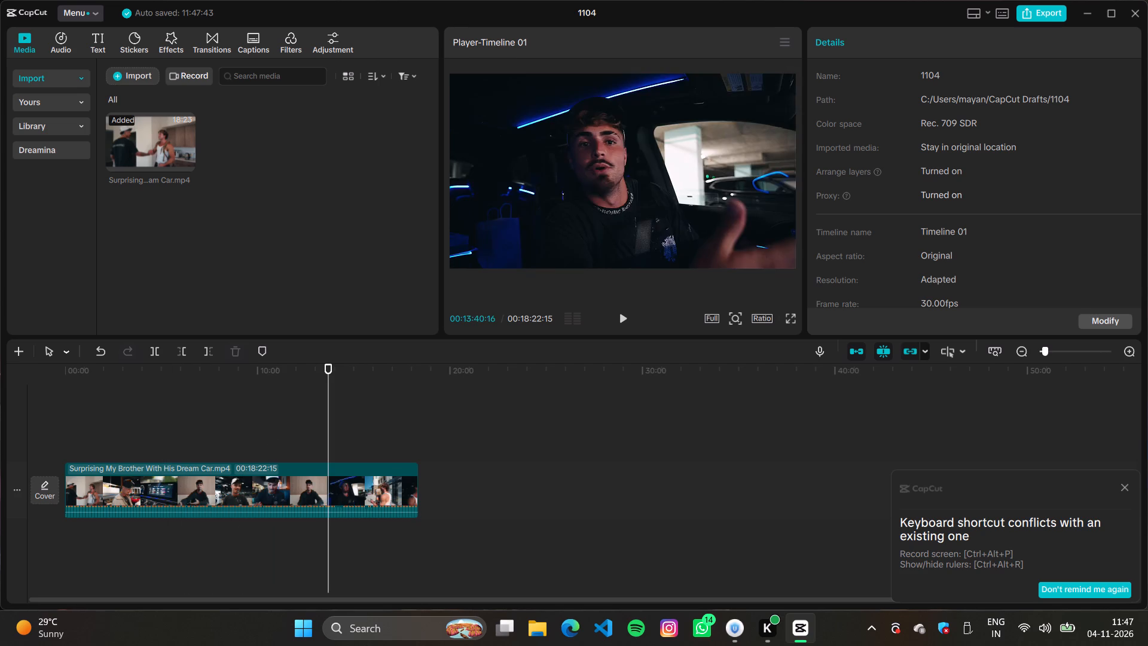
pyautogui.click(412, 436)
pyautogui.click(399, 432)
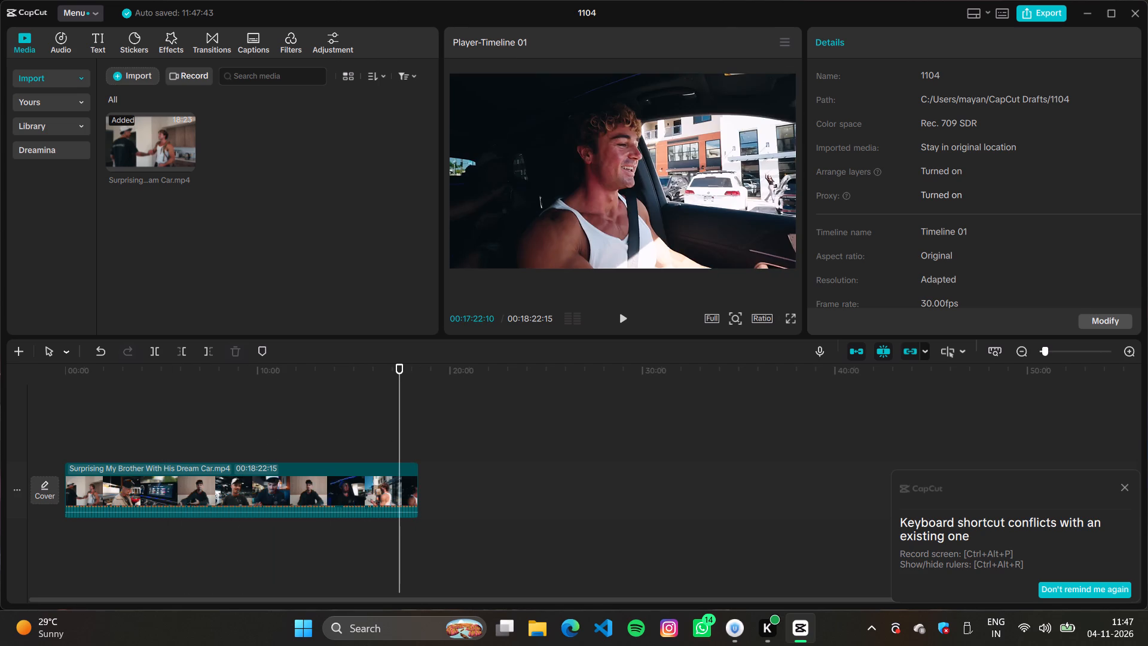
pyautogui.press('space')
pyautogui.press('space')
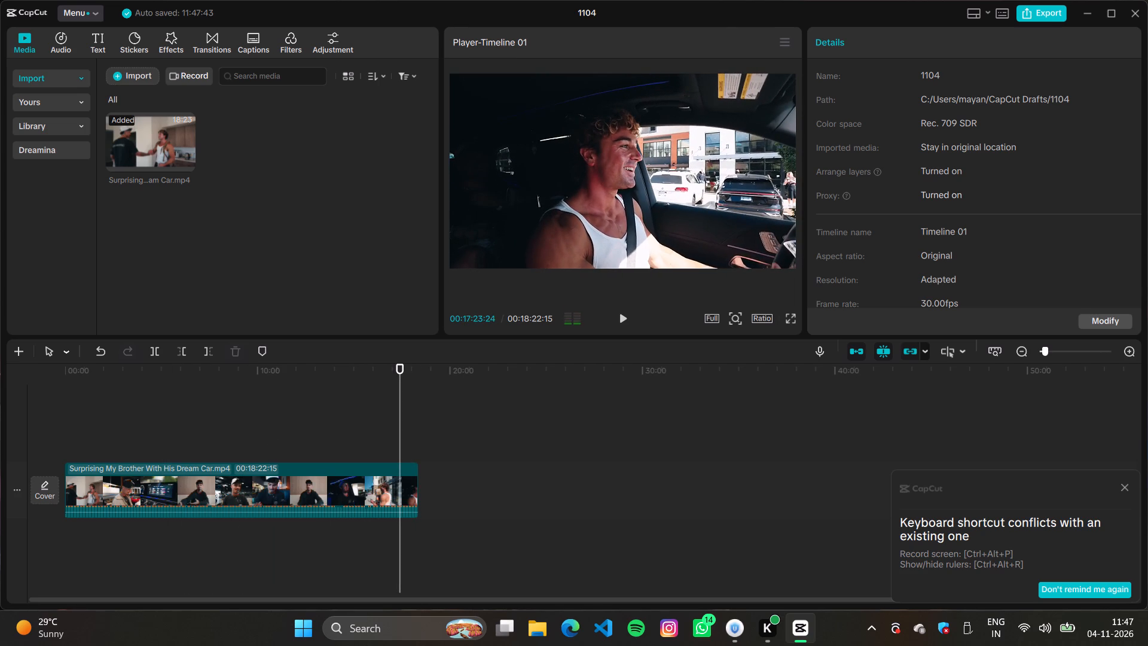
# Look through the Downloads and TJR CLIPPING RESOURCES folders in File Explorer for source footage, and return to CapCut.
pyautogui.click(542, 629)
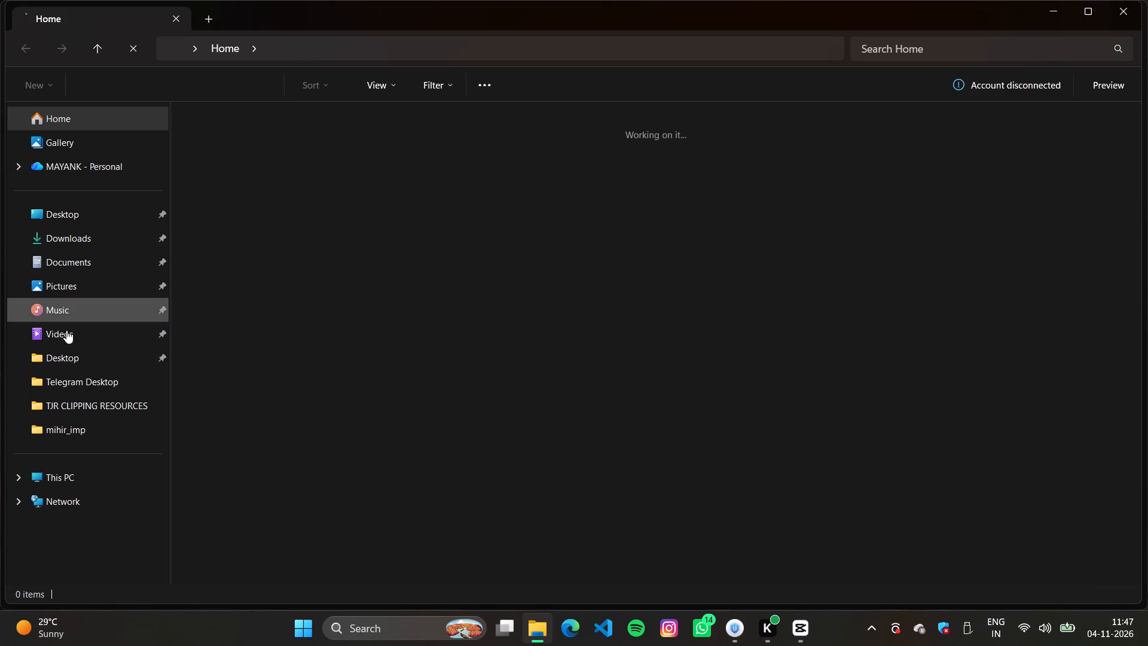
pyautogui.click(106, 239)
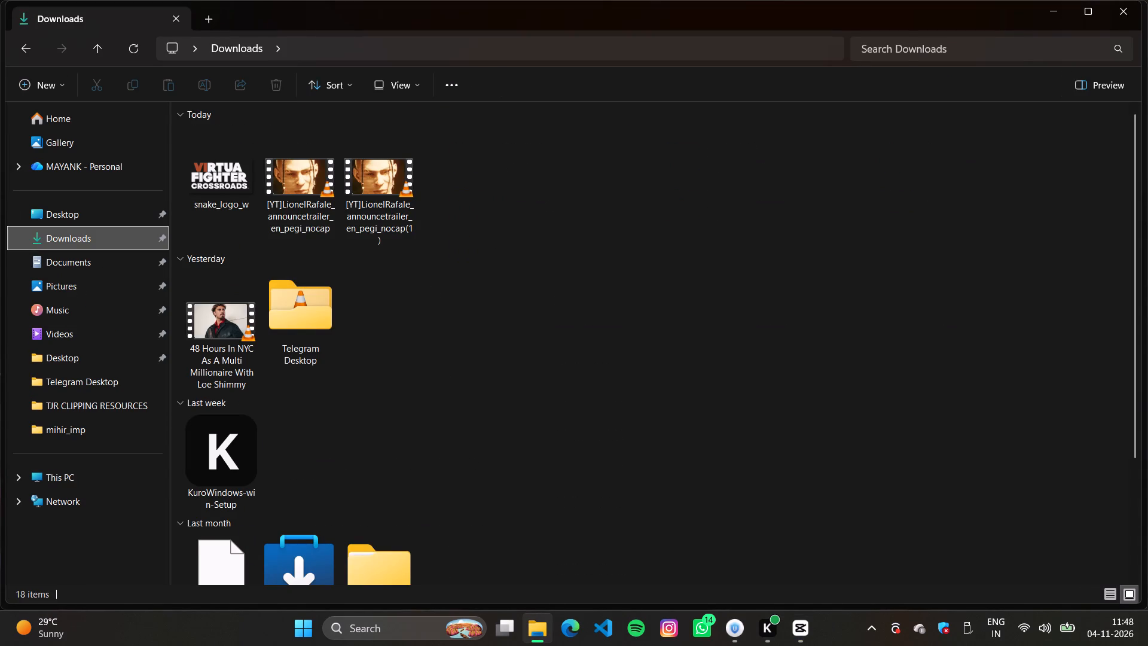
pyautogui.scroll(-4, 257, 348)
pyautogui.scroll(5, 257, 351)
pyautogui.click(108, 398)
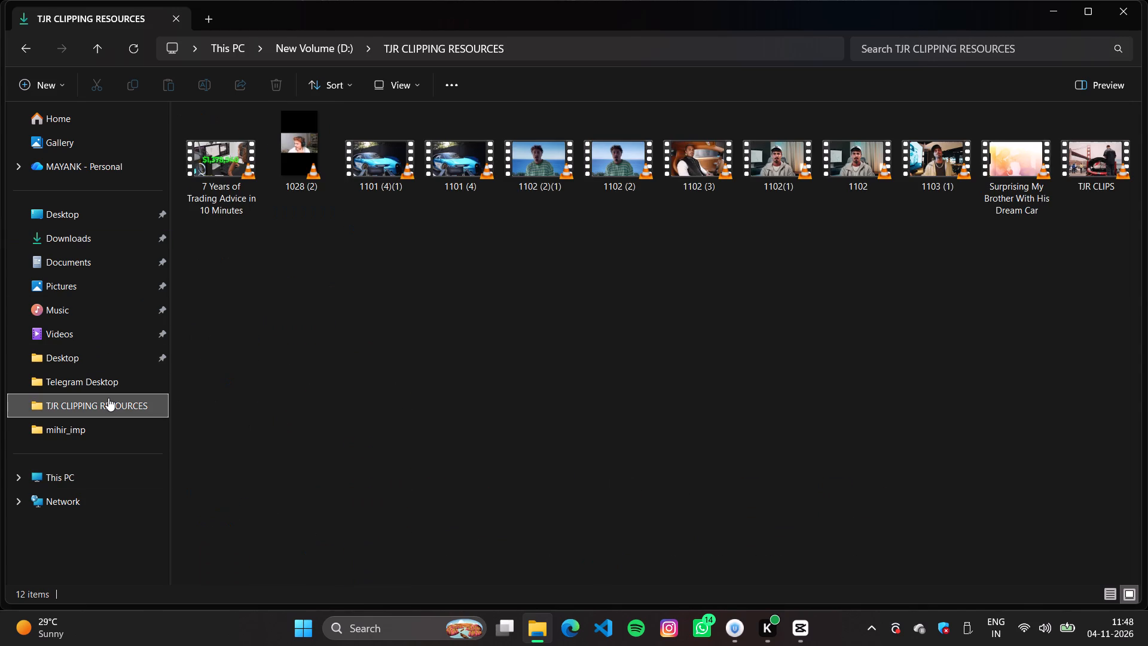
pyautogui.click(492, 251)
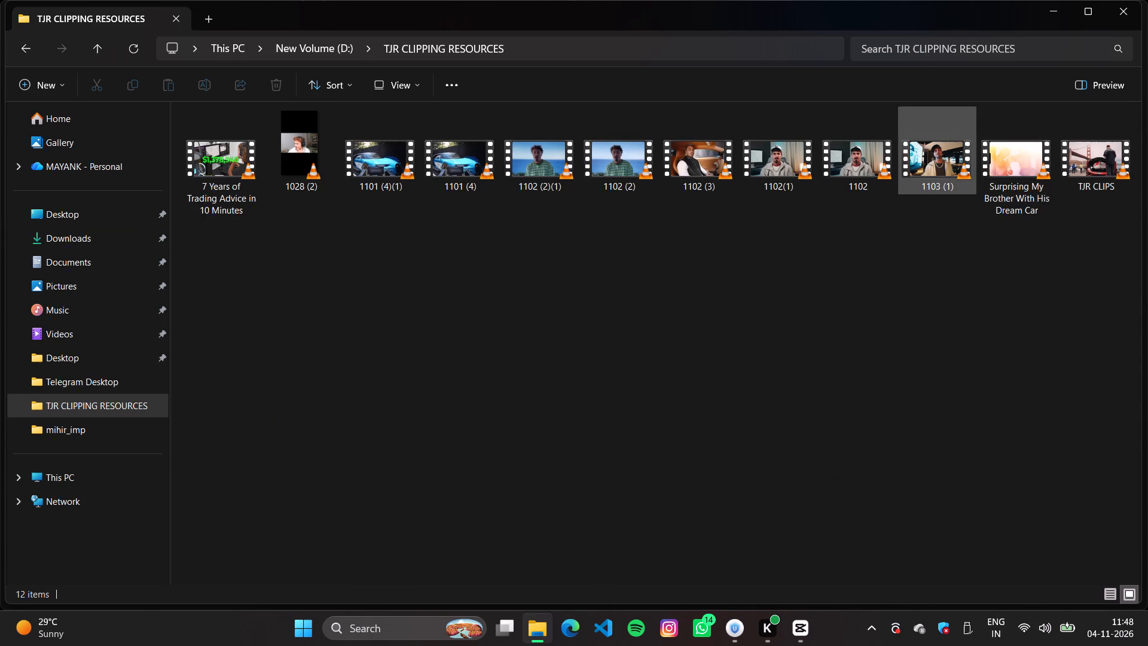
pyautogui.click(1121, 14)
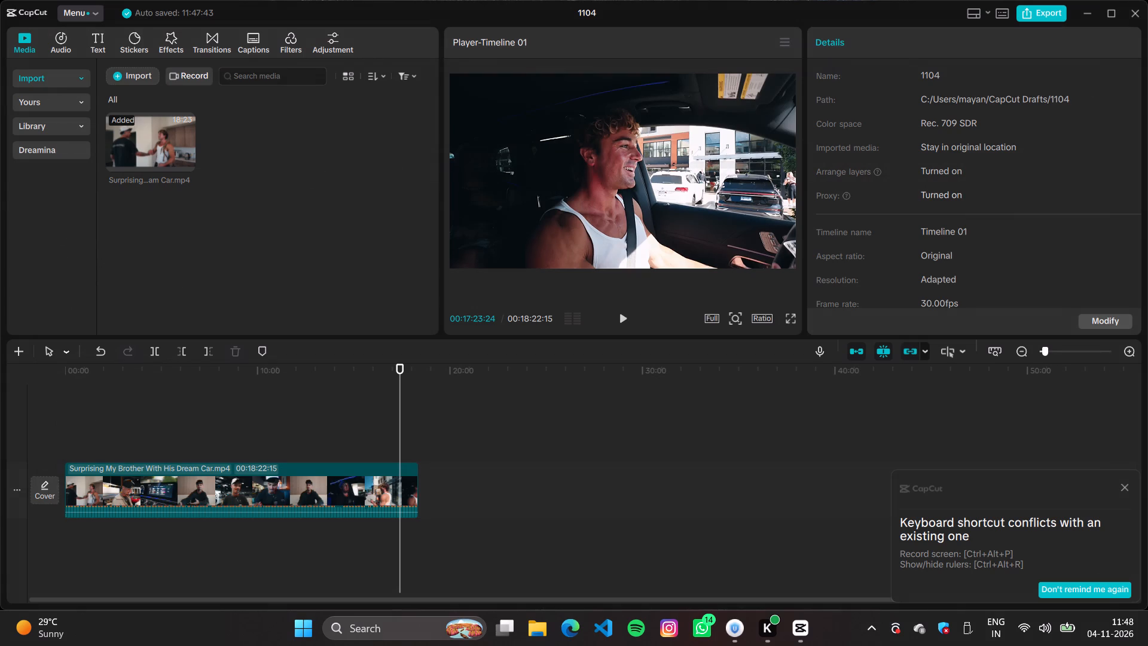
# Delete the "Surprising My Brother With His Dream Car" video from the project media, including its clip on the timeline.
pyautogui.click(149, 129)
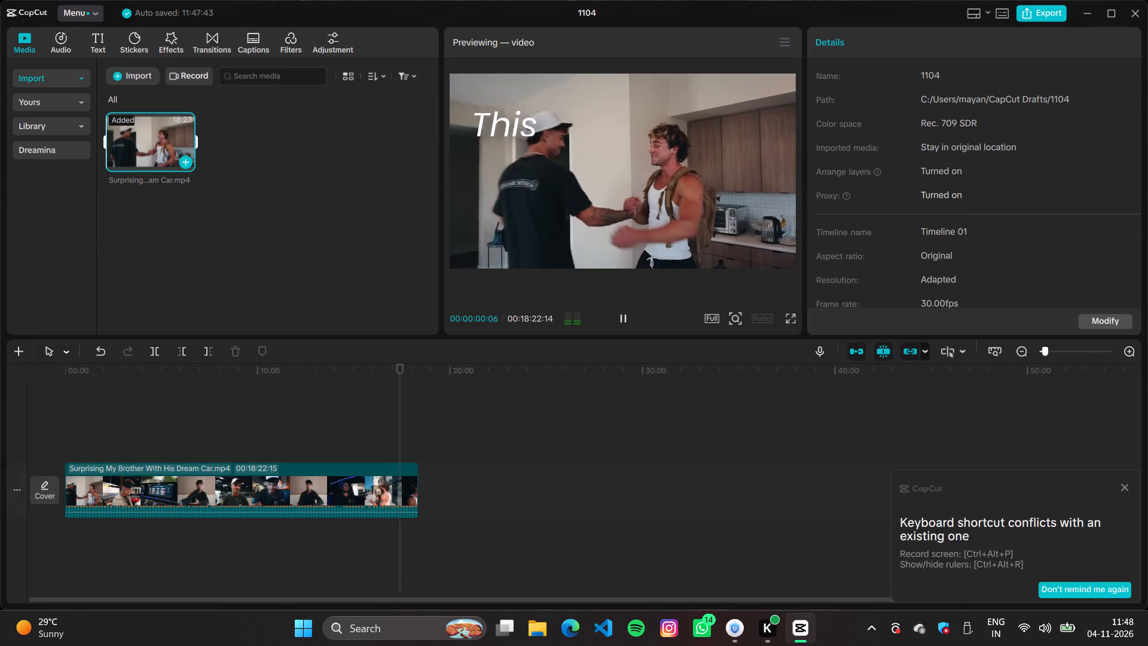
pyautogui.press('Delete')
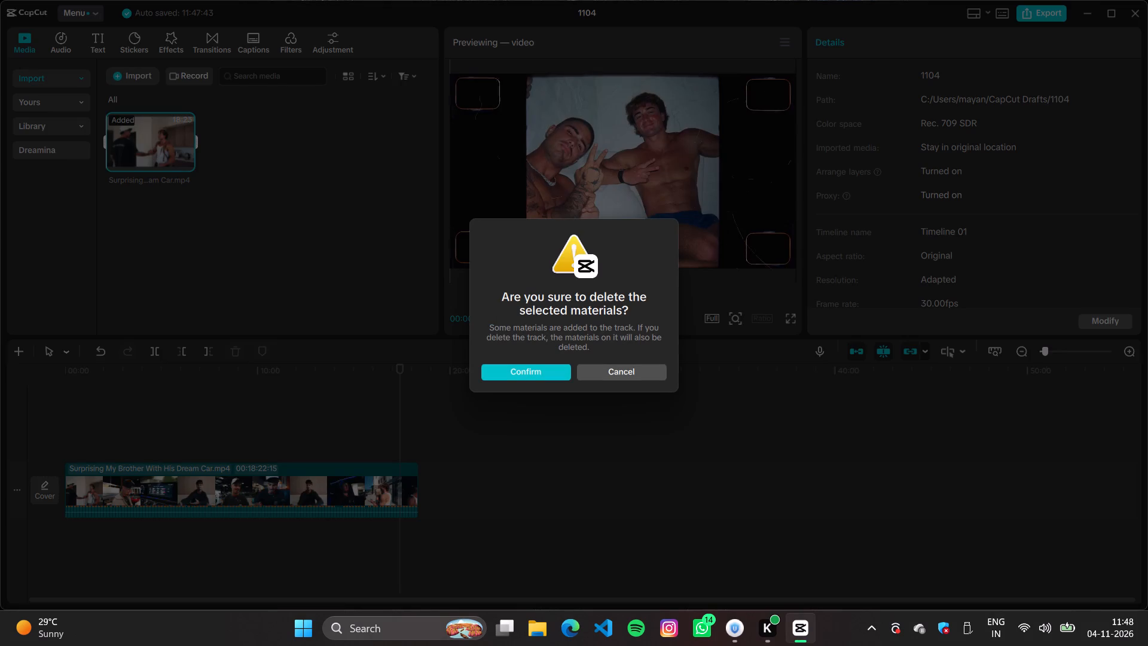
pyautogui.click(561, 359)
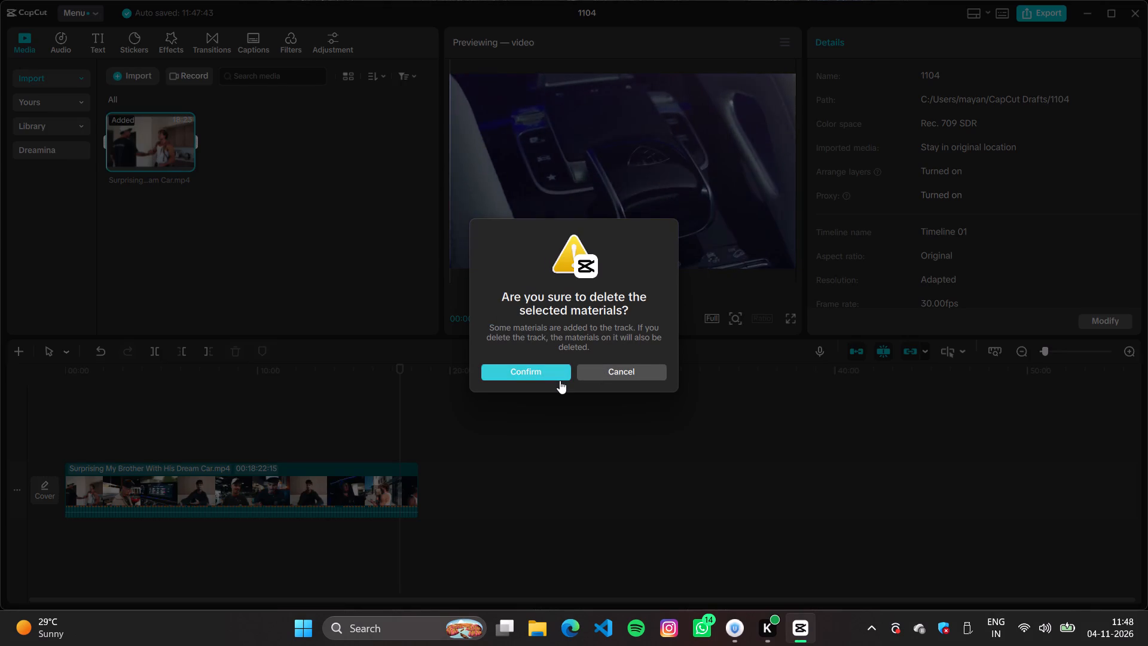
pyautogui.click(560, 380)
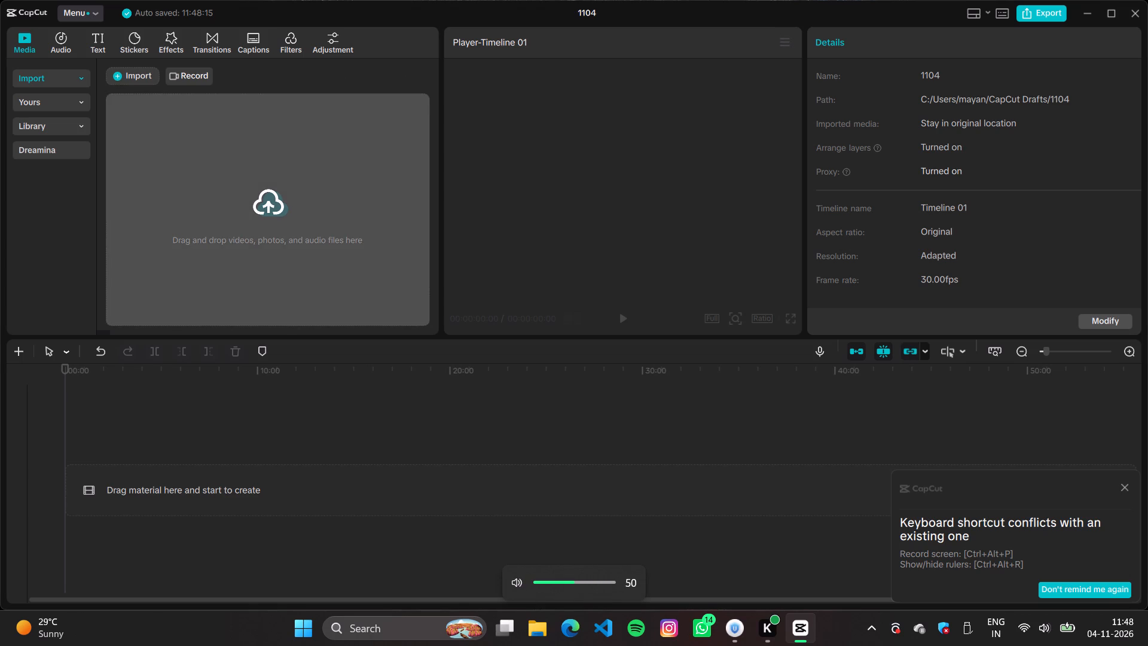
# Import the TJR CLIPS video from the TJR CLIPPING RESOURCES folder and add it to the timeline.
pyautogui.click(321, 161)
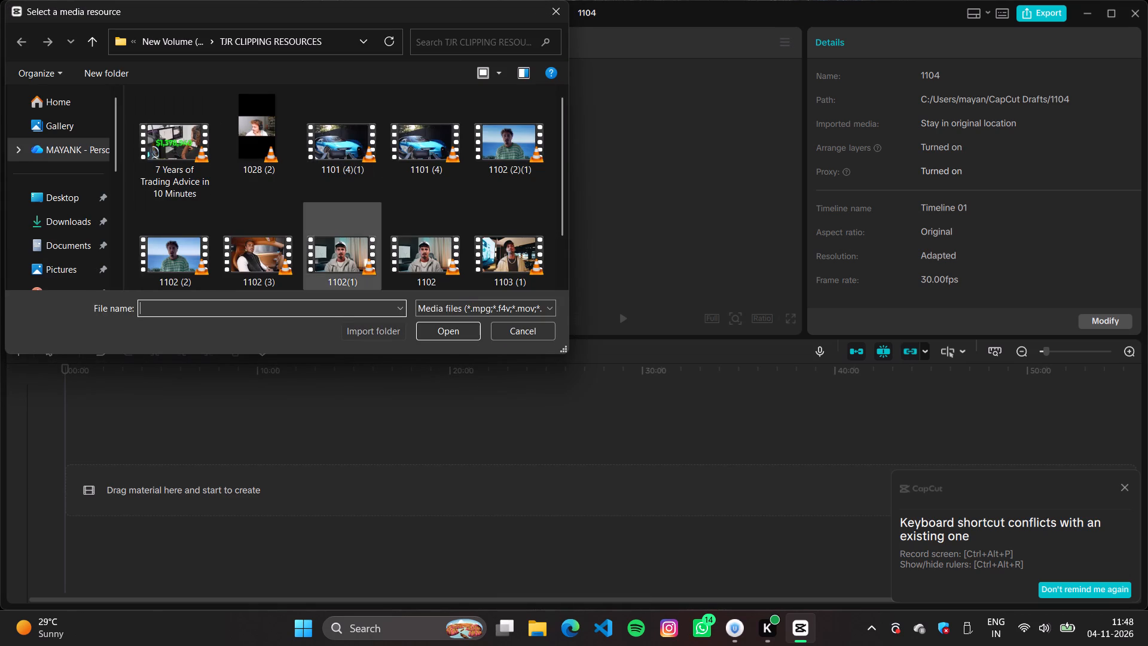
pyautogui.scroll(-1, 499, 257)
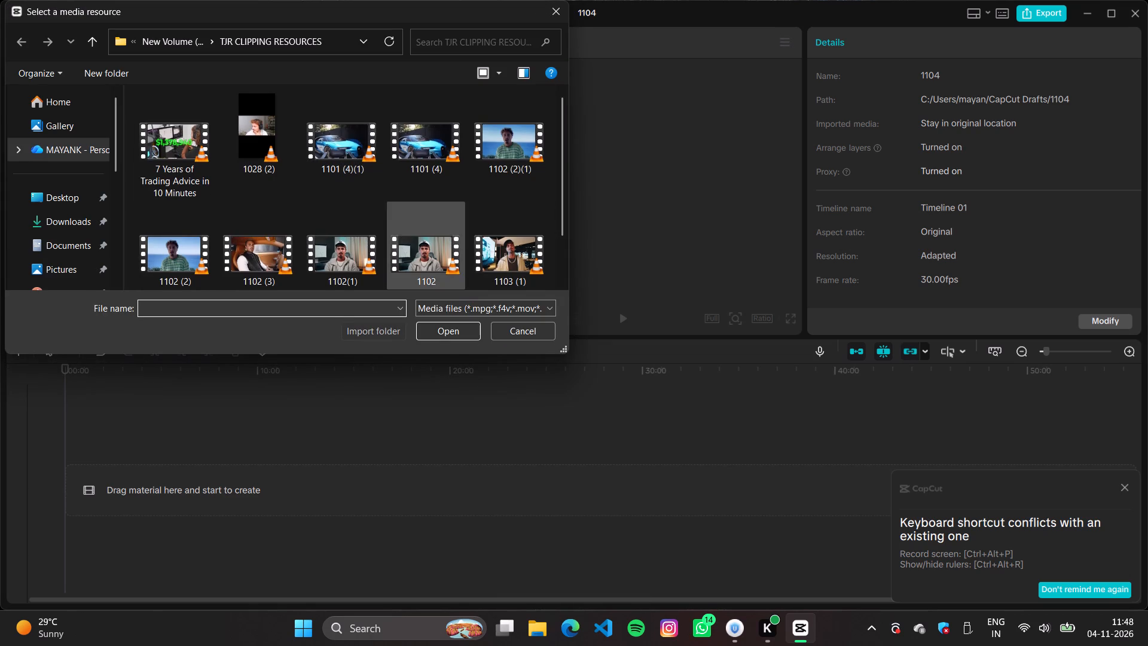
pyautogui.scroll(-3, 445, 191)
pyautogui.click(273, 244)
pyautogui.click(454, 337)
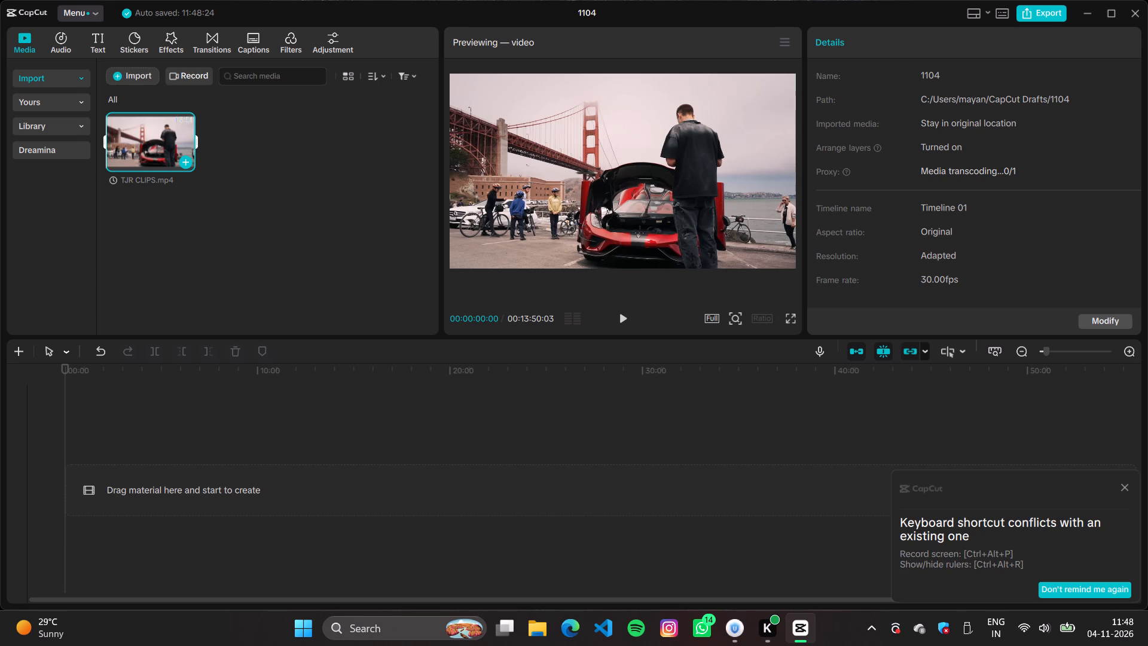
pyautogui.click(186, 164)
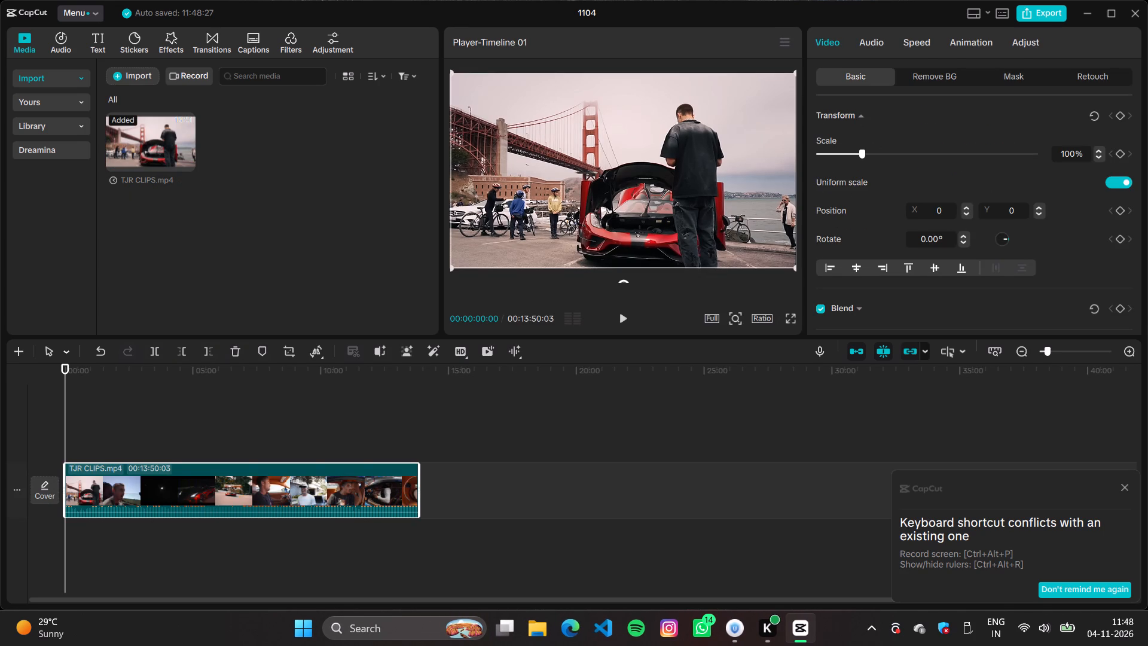
# Dismiss the keyboard shortcut conflict notification covering the timeline.
pyautogui.keyDown('ctrl'); pyautogui.scroll(16, 221, 457); pyautogui.keyUp('ctrl')
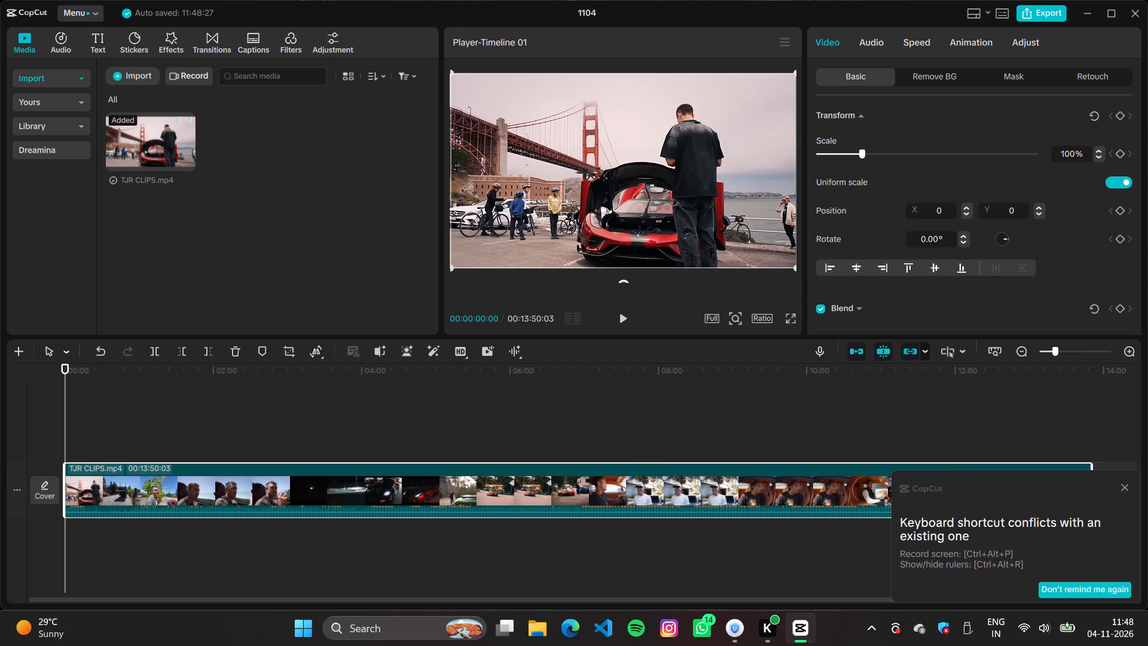
pyautogui.keyDown('ctrl'); pyautogui.scroll(1, 221, 456); pyautogui.keyUp('ctrl')
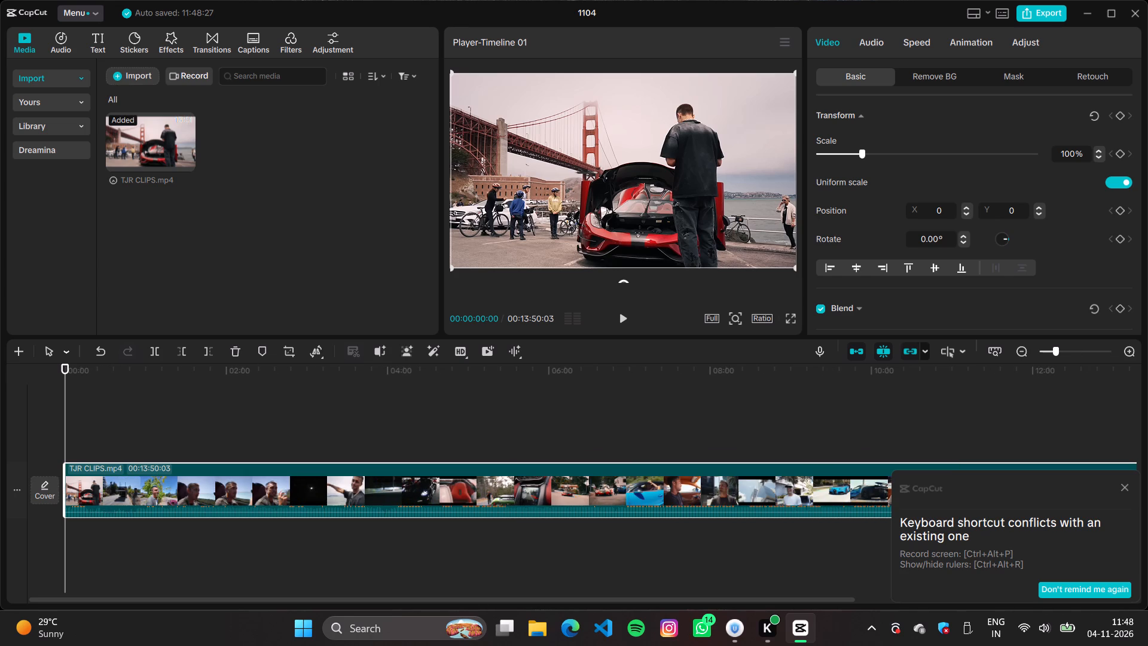
pyautogui.keyDown('ctrl'); pyautogui.click(1129, 489); pyautogui.keyUp('ctrl')
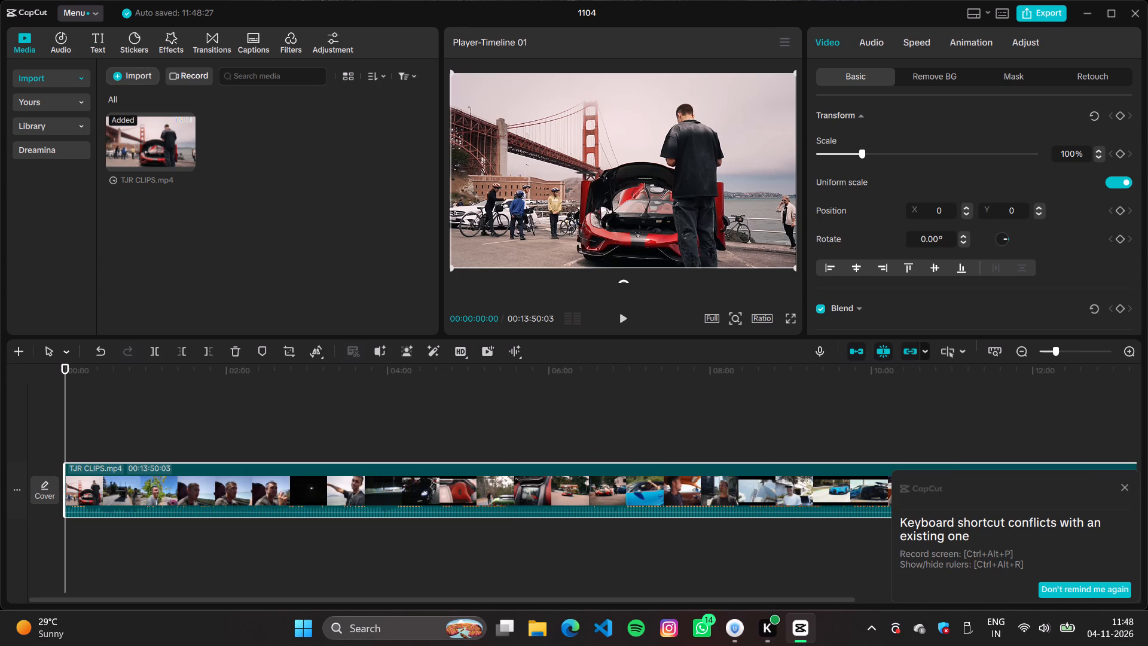
pyautogui.click(1126, 485)
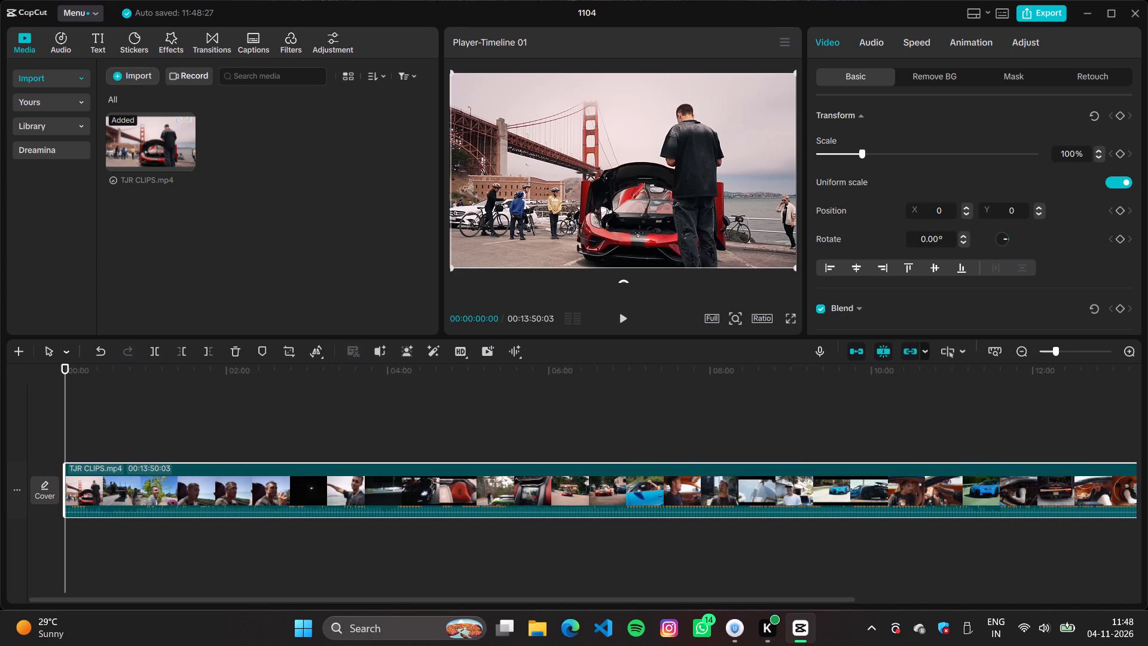
# Play and scrub through the opening half minute of the TJR CLIPS footage, and return the playhead to the start.
pyautogui.press('space')
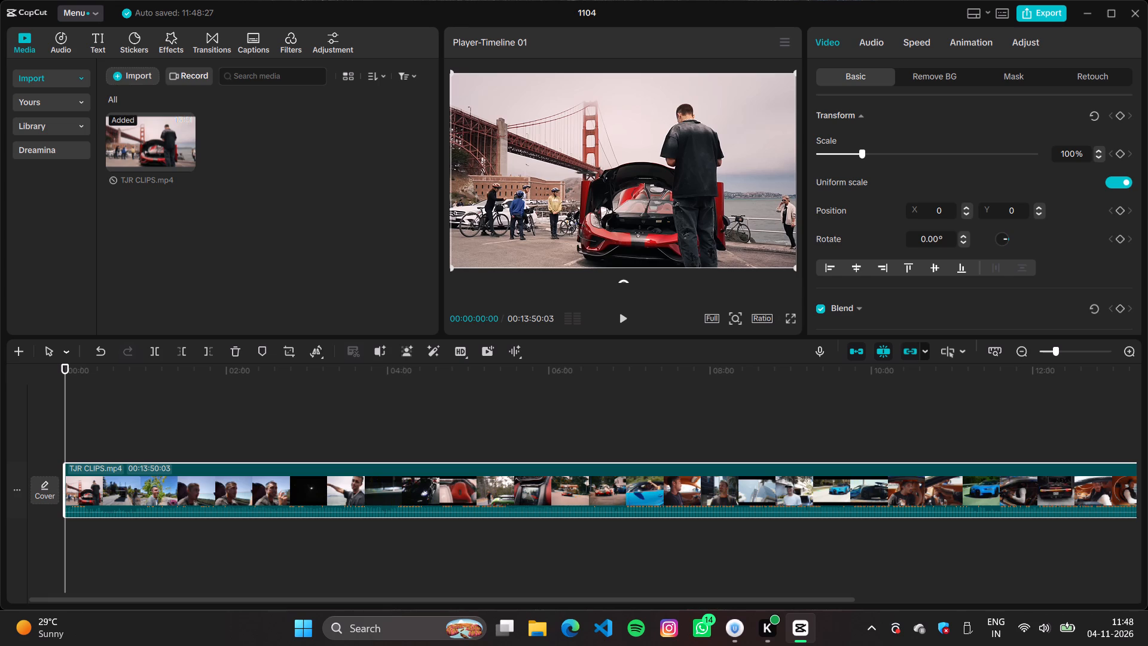
pyautogui.press('space')
pyautogui.press('space')
pyautogui.click(107, 409)
pyautogui.press('space')
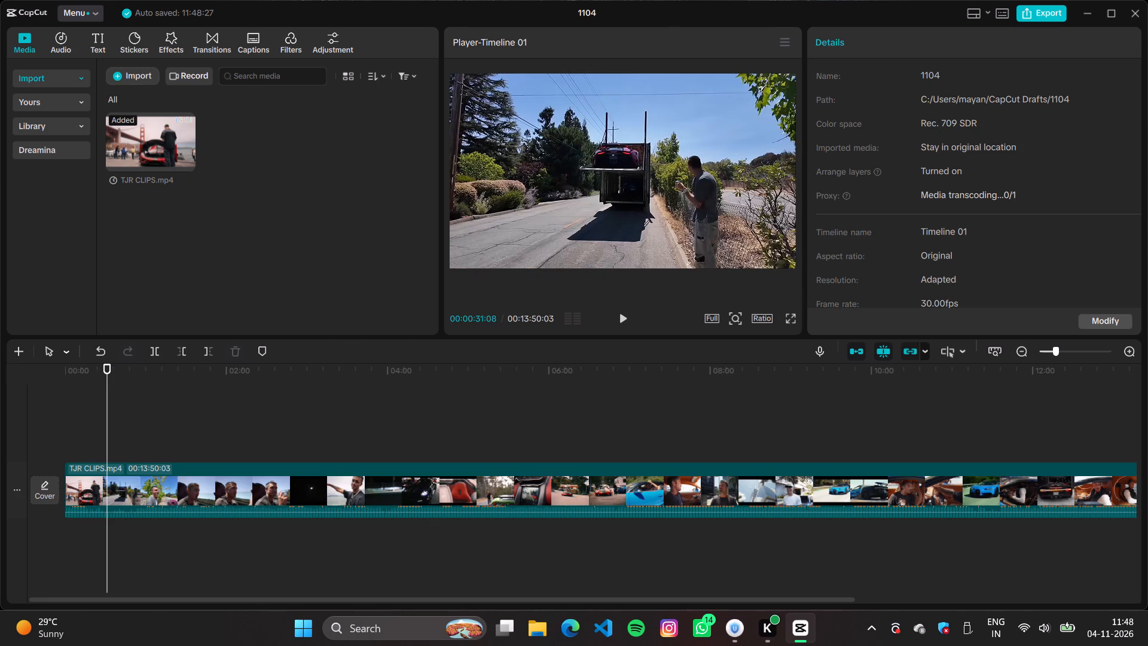
pyautogui.click(77, 426)
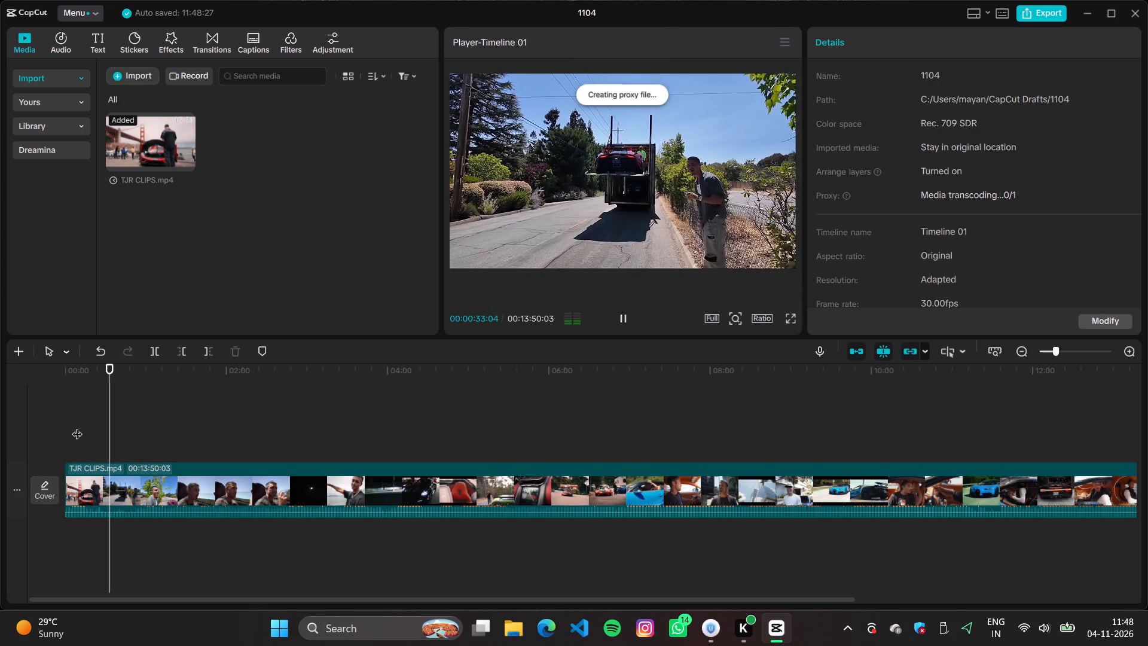
pyautogui.moveTo(77, 426); pyautogui.dragTo(58, 428)
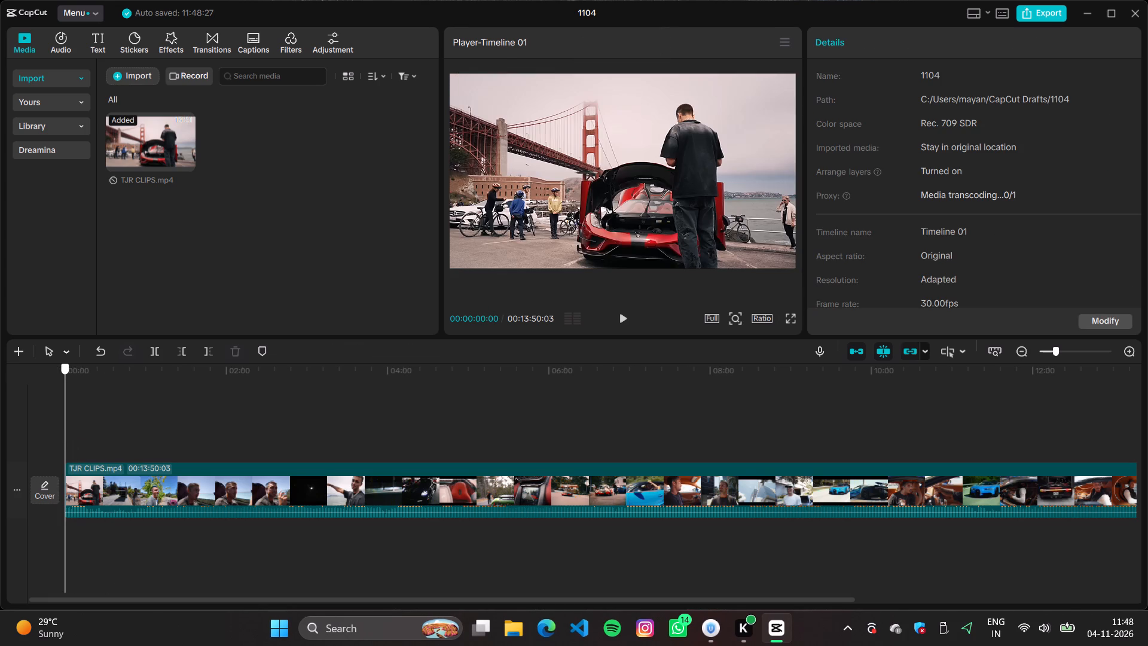
pyautogui.moveTo(58, 428); pyautogui.dragTo(88, 429)
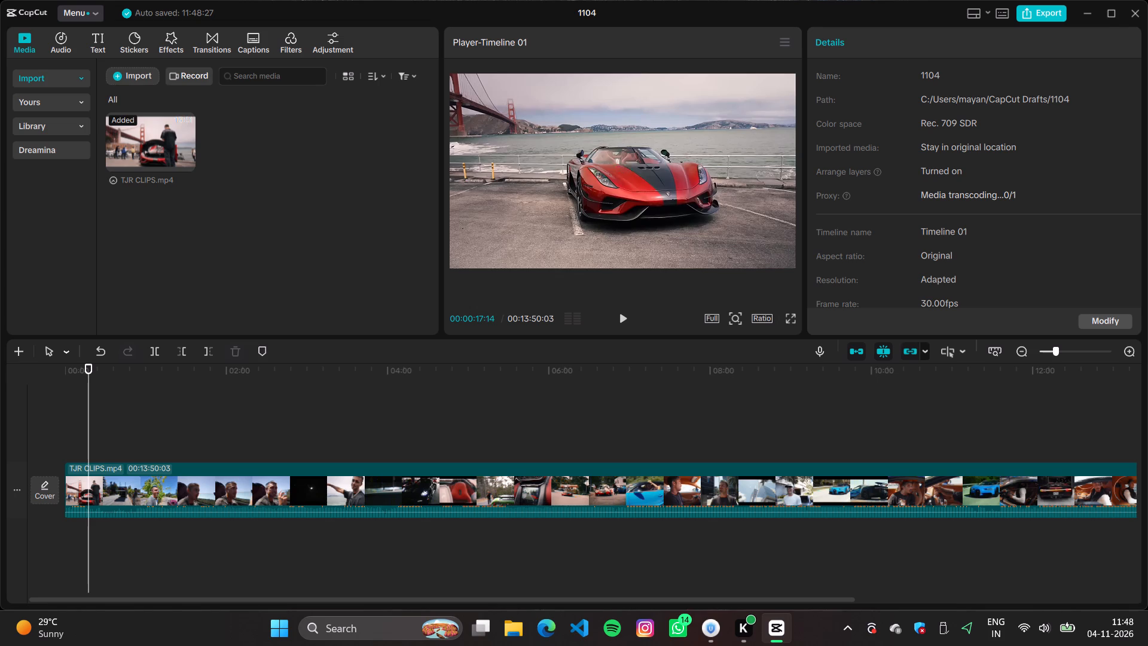
pyautogui.click(628, 315)
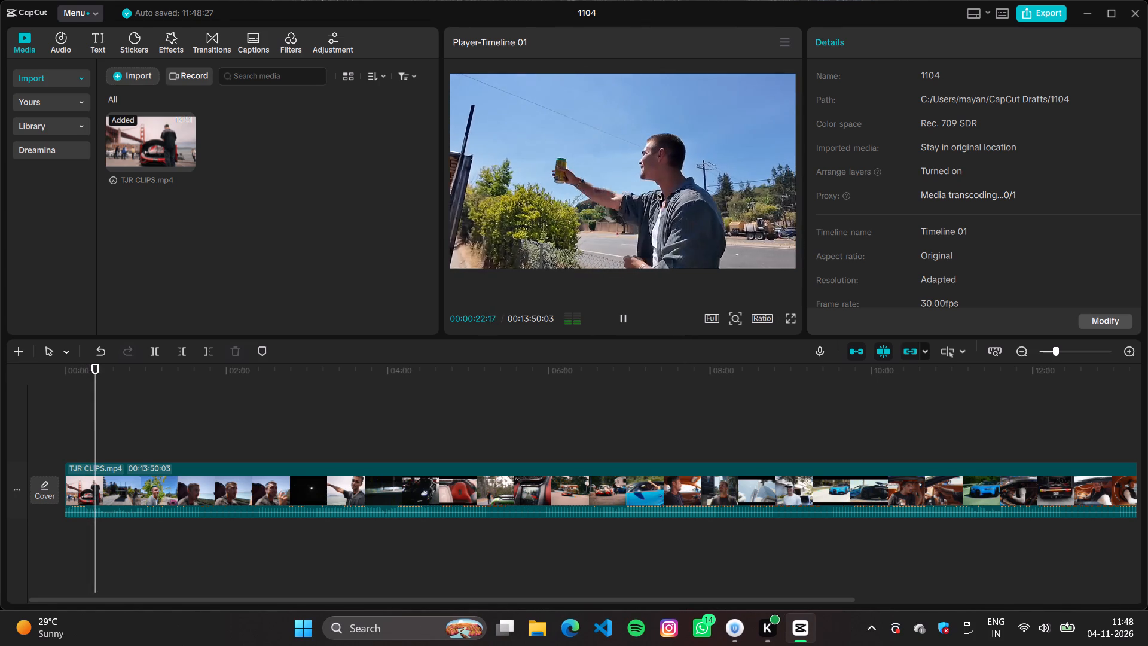
pyautogui.moveTo(99, 423); pyautogui.dragTo(51, 423)
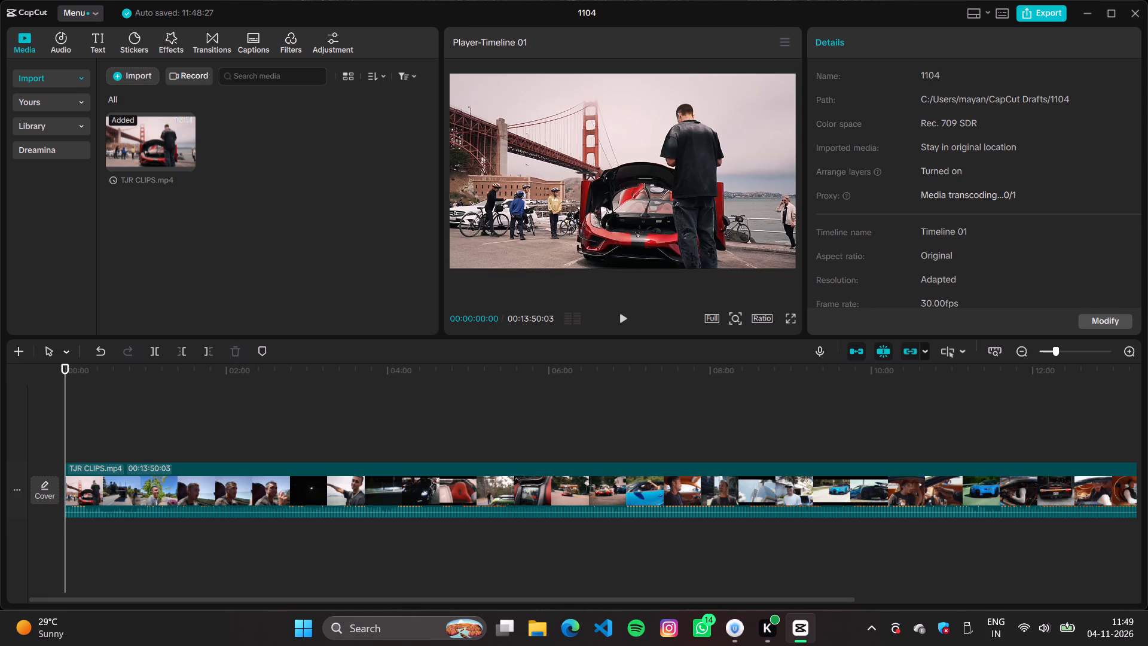
# Mute the video track holding the TJR CLIPS clip.
pyautogui.click(15, 491)
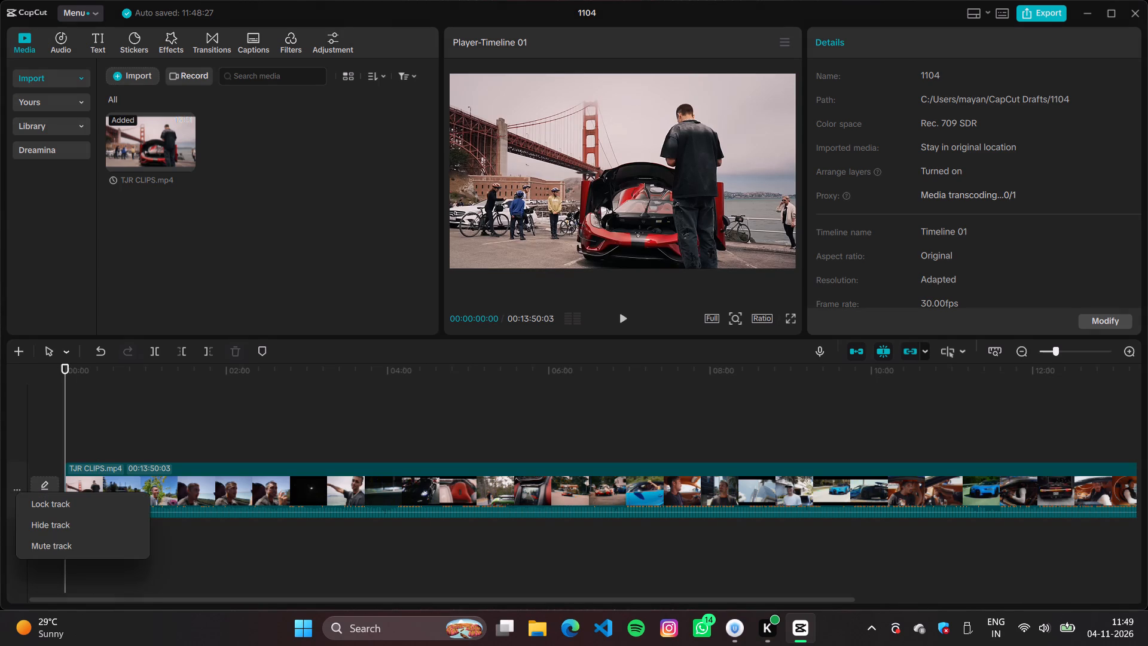
pyautogui.click(63, 550)
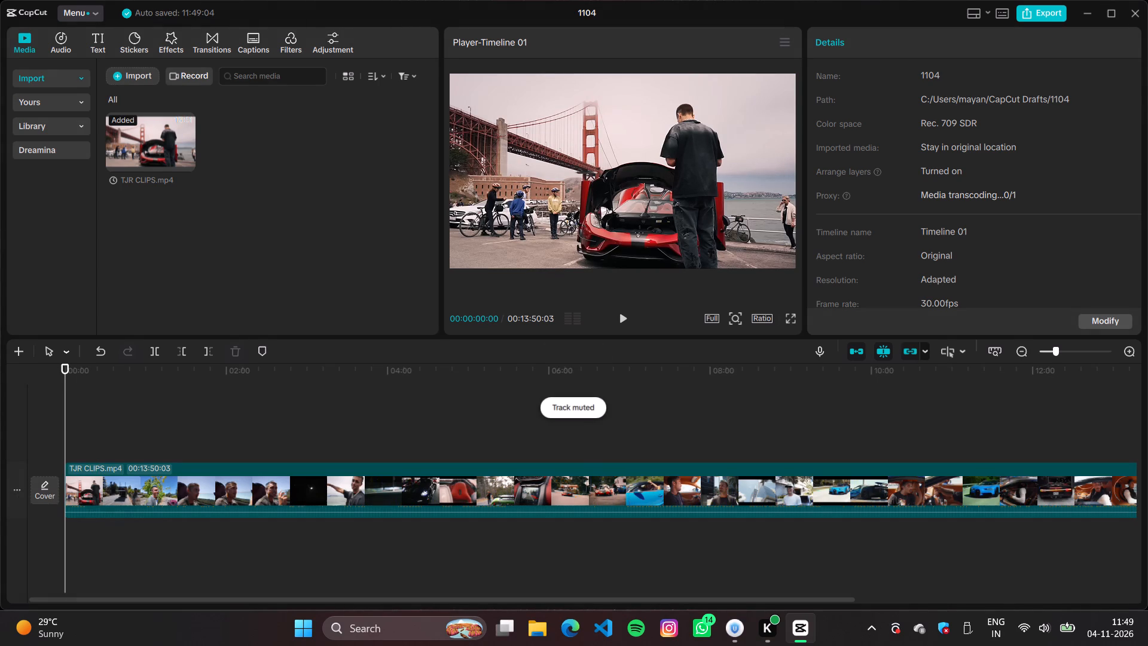
# Scrub through roughly the first 40 seconds of the TJR CLIPS footage and return the playhead to the start.
pyautogui.moveTo(64, 417); pyautogui.dragTo(65, 417)
pyautogui.moveTo(65, 417); pyautogui.dragTo(84, 422)
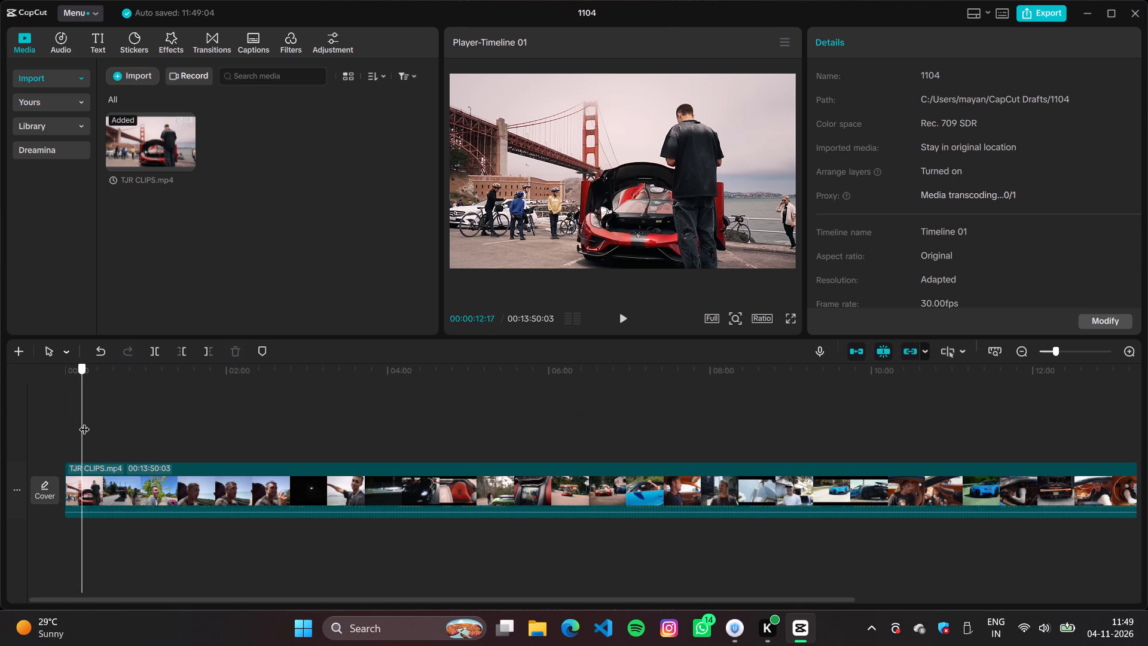
pyautogui.moveTo(84, 422); pyautogui.dragTo(118, 436)
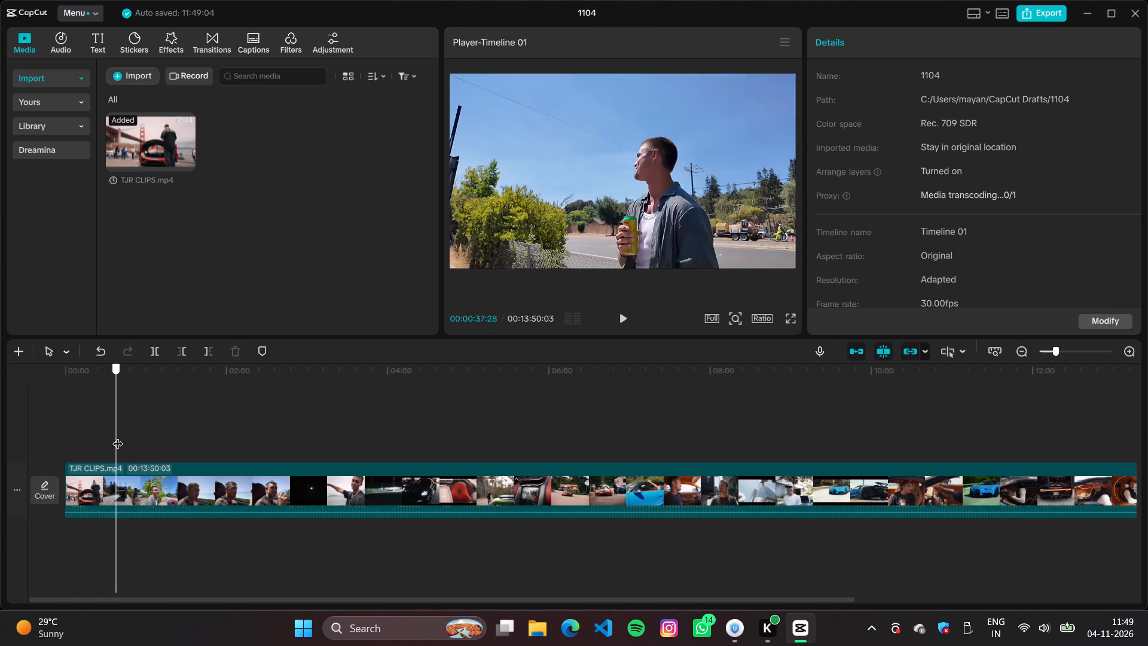
pyautogui.moveTo(118, 436); pyautogui.dragTo(84, 441)
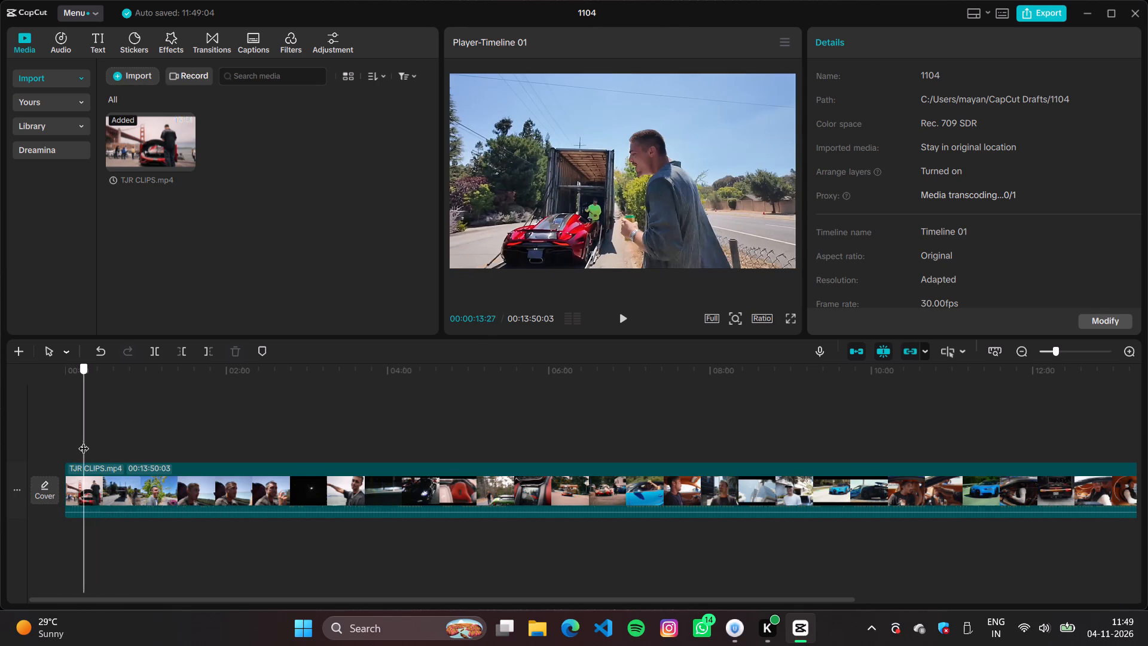
pyautogui.moveTo(84, 441); pyautogui.dragTo(68, 443)
pyautogui.keyDown('ctrl'); pyautogui.scroll(7, 90, 443); pyautogui.keyUp('ctrl')
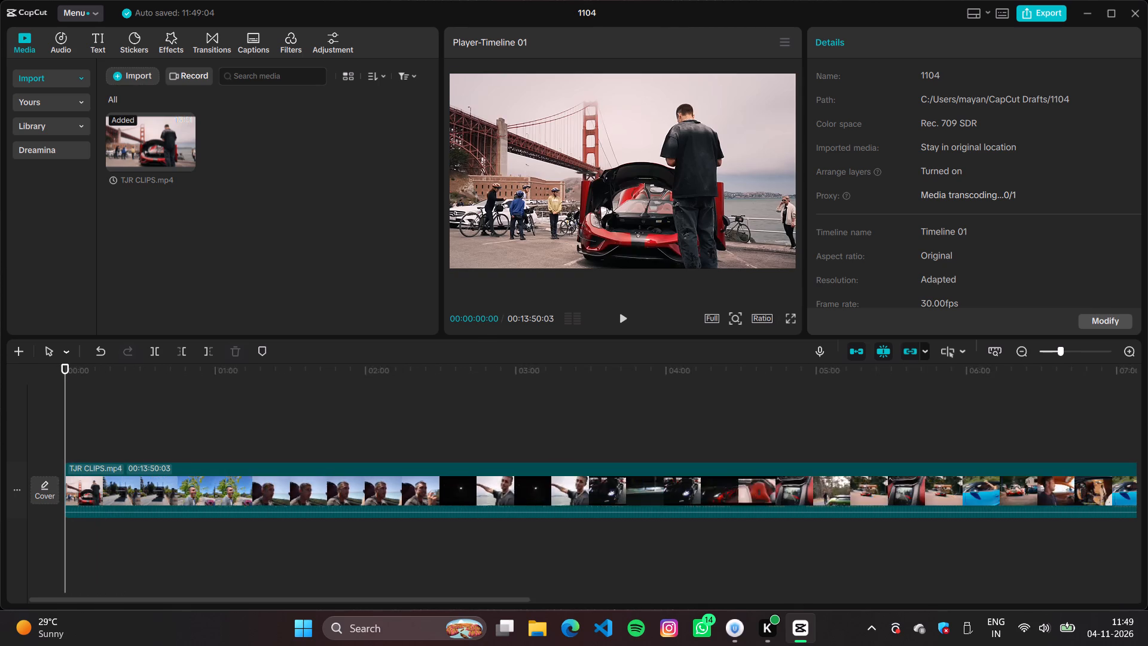
pyautogui.keyDown('ctrl'); pyautogui.scroll(12, 90, 443); pyautogui.keyUp('ctrl')
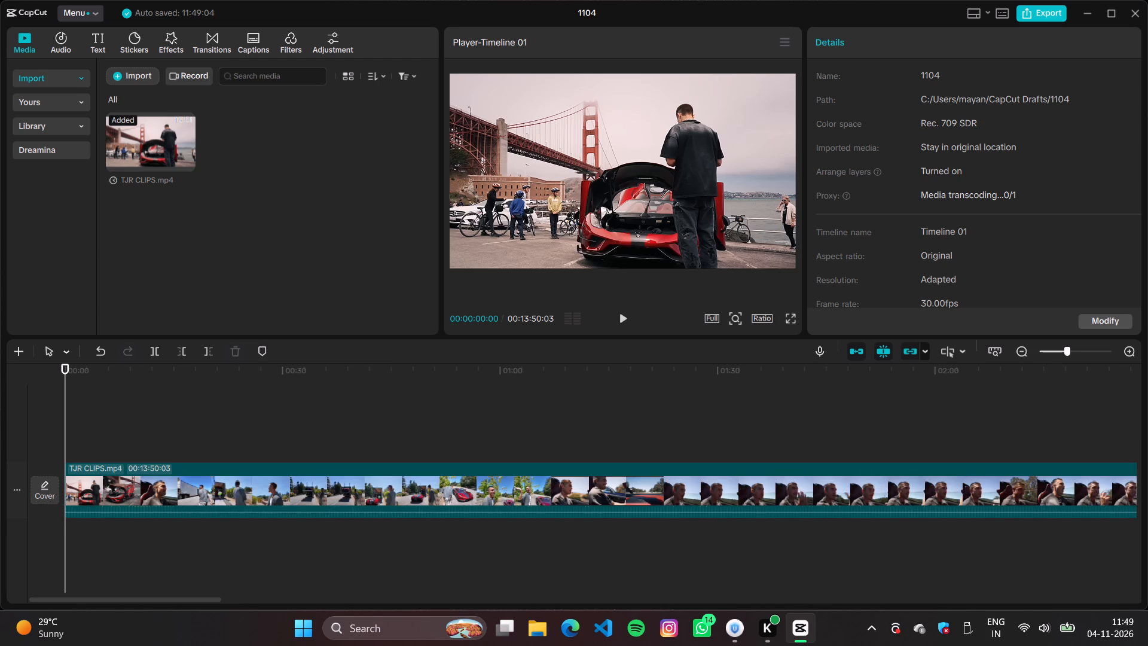
pyautogui.click(73, 431)
pyautogui.click(74, 430)
pyautogui.moveTo(74, 428); pyautogui.dragTo(54, 428)
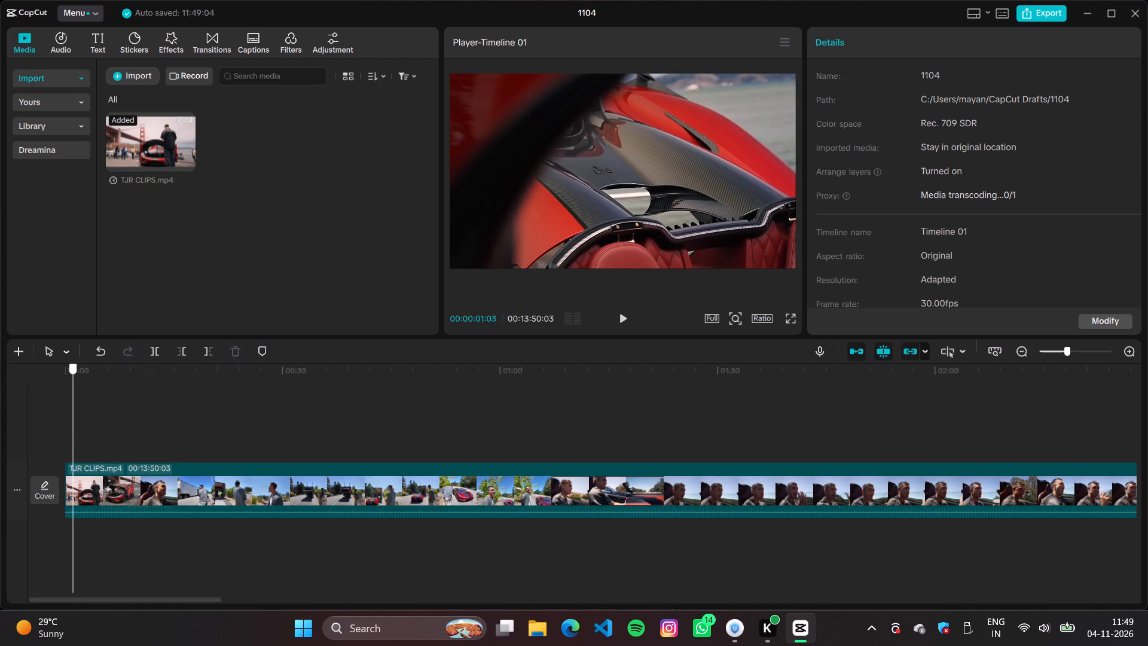
pyautogui.moveTo(54, 428); pyautogui.dragTo(50, 428)
# Split the TJR CLIPS clip at 00:00:05:12, where the parked red car by the bridge changes to the road shot.
pyautogui.press('space')
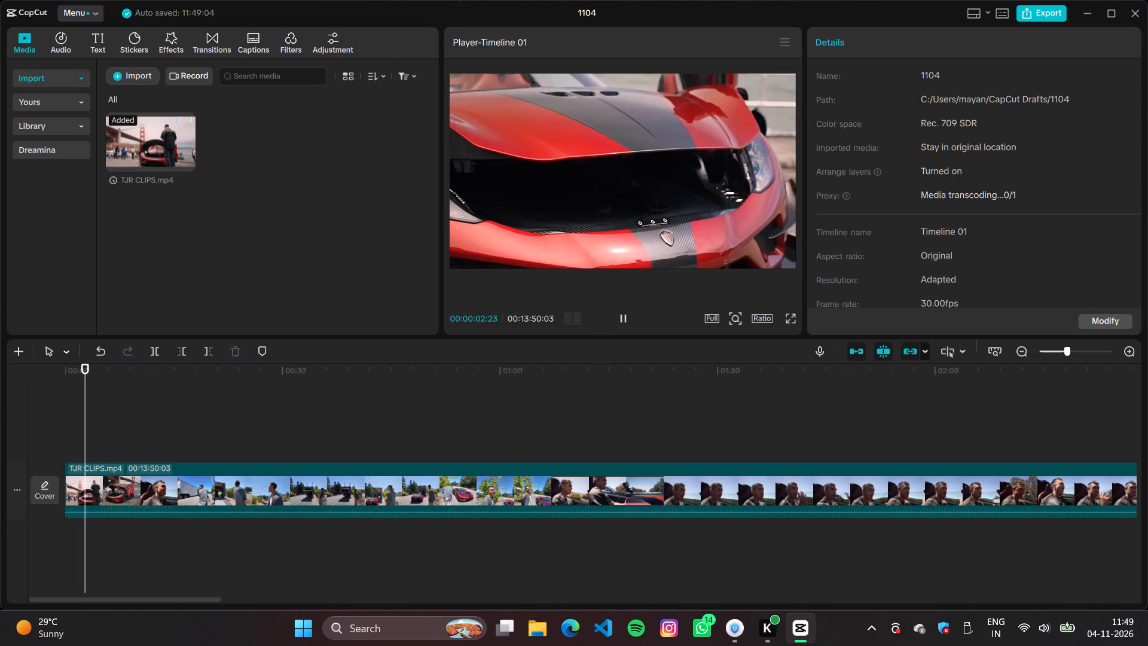
pyautogui.press('space')
pyautogui.press('space')
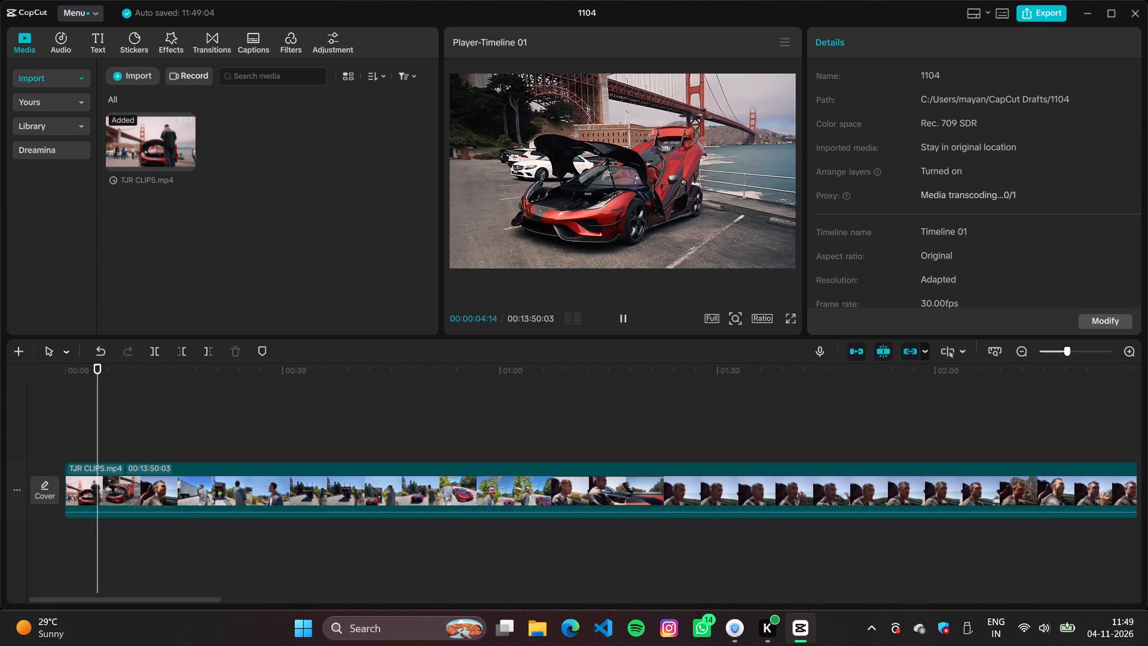
pyautogui.press('space')
pyautogui.press('space')
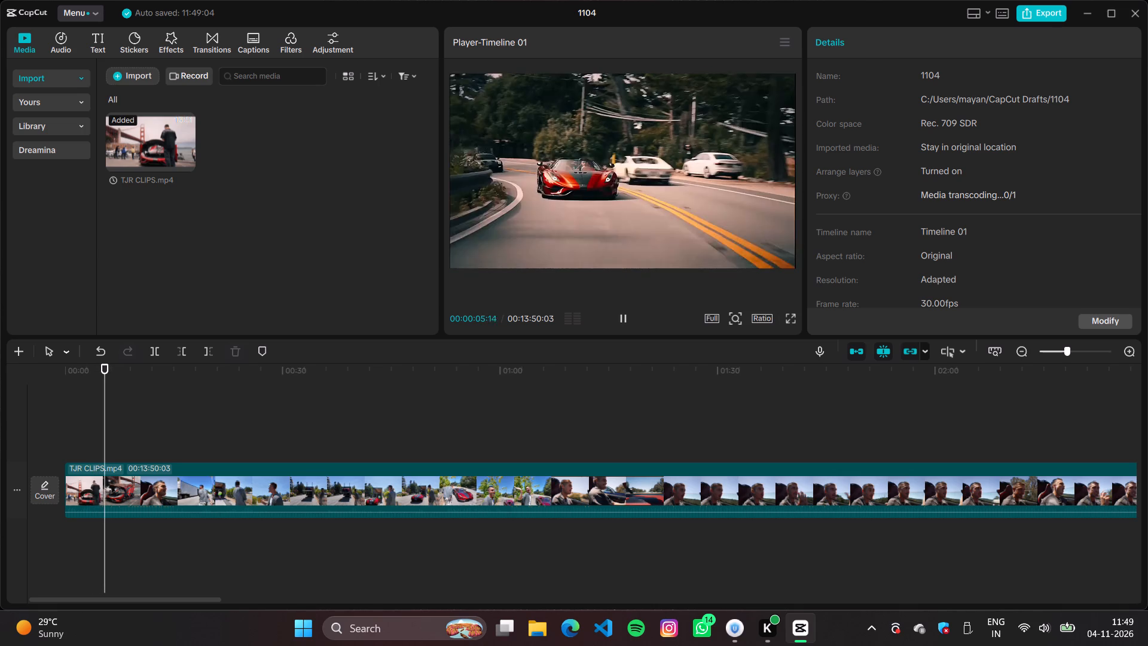
pyautogui.press('space')
pyautogui.press('space')
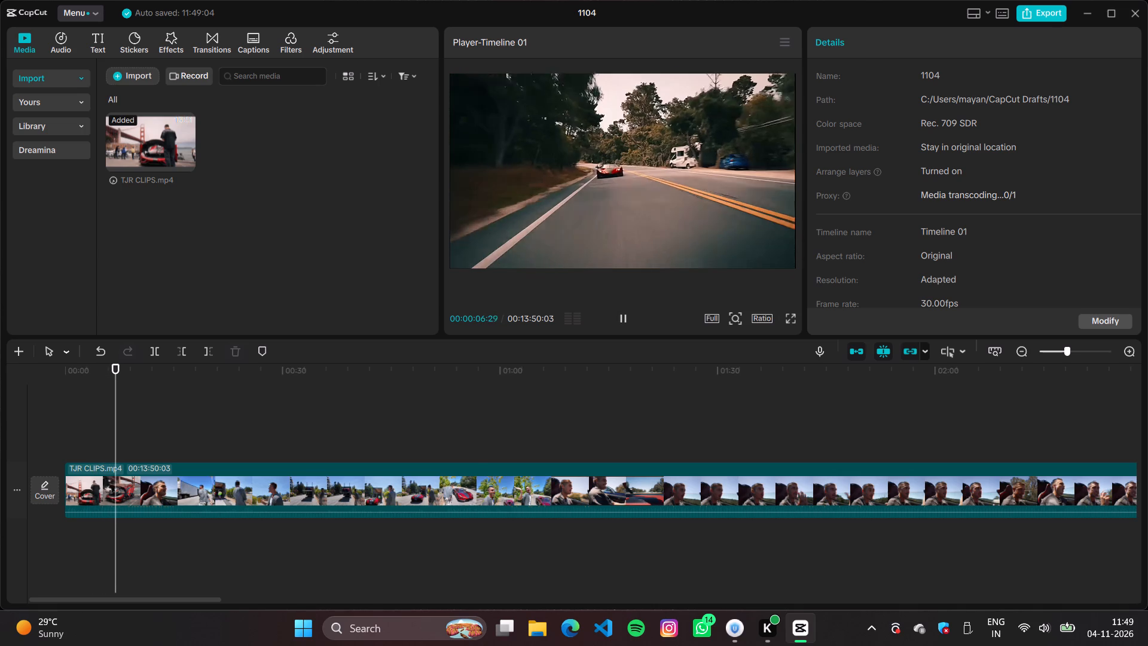
pyautogui.press('space')
pyautogui.press('Left')
pyautogui.press('Left')
pyautogui.press('Left')
pyautogui.press('Left')
pyautogui.press('Left')
pyautogui.press('Left')
pyautogui.press('Left')
pyautogui.press('Left')
pyautogui.press('Left')
pyautogui.press('Left')
pyautogui.press('Left')
pyautogui.press('Left')
pyautogui.press('Left')
pyautogui.press('Left')
pyautogui.press('Left')
pyautogui.press('Left')
pyautogui.press('Left')
pyautogui.press('Left')
pyautogui.press('Left')
pyautogui.press('Left')
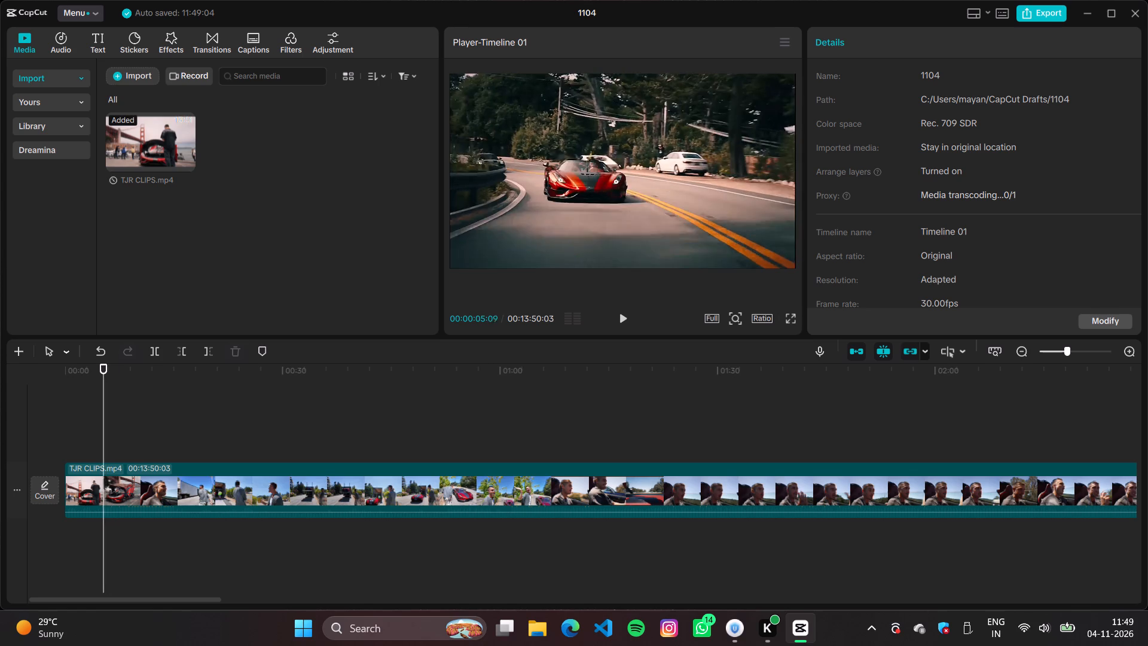
pyautogui.press('Right')
pyautogui.press('Right')
pyautogui.press('Right')
pyautogui.press('Right')
pyautogui.press('Right')
pyautogui.press('Right')
pyautogui.press('Right')
pyautogui.press('Right')
pyautogui.press('Right')
pyautogui.press('Right')
pyautogui.press('Right')
pyautogui.press('Right')
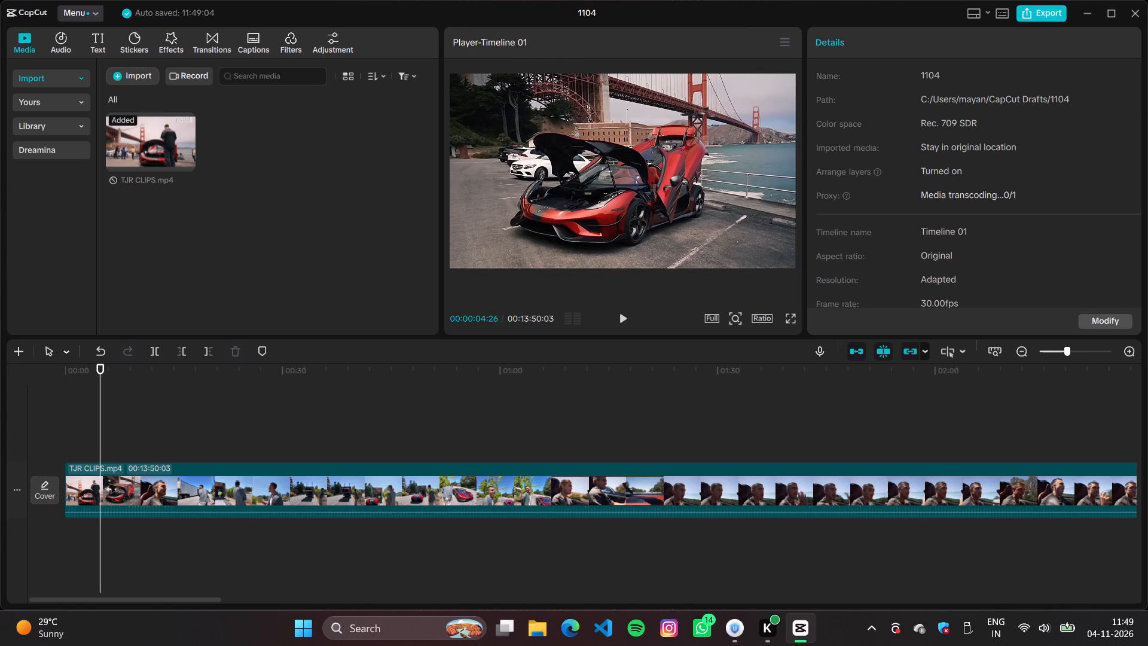
pyautogui.press('Right')
pyautogui.press('Right')
pyautogui.press('Right')
pyautogui.press('Right')
pyautogui.press('Right')
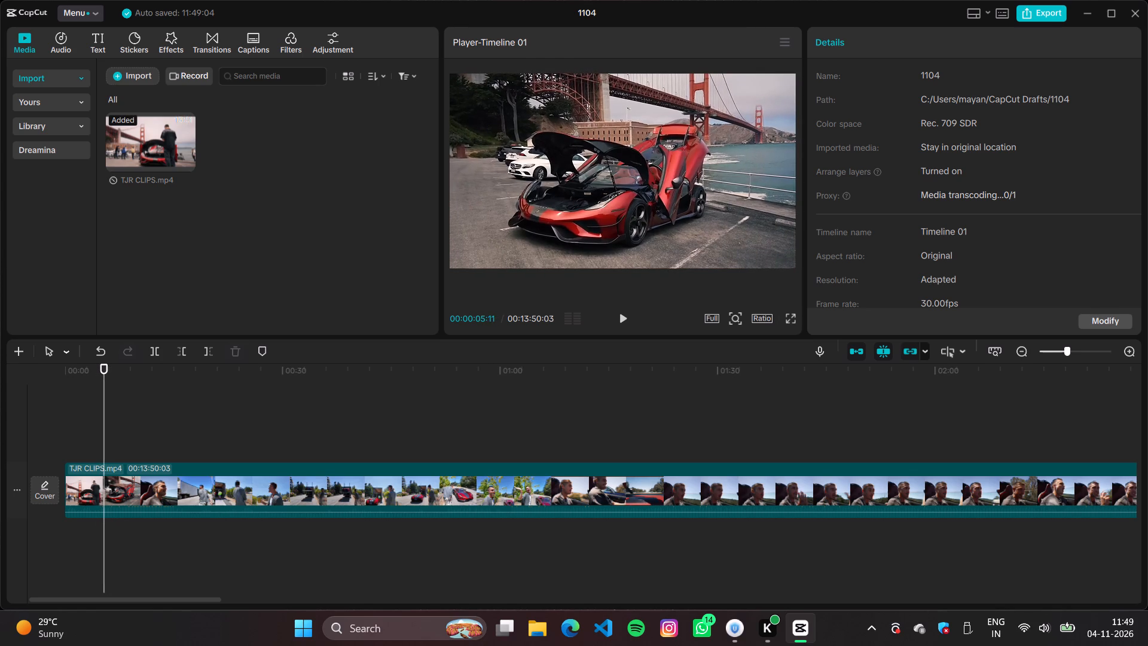
pyautogui.press('Right')
pyautogui.press('Right')
pyautogui.press('Left')
pyautogui.press('Left')
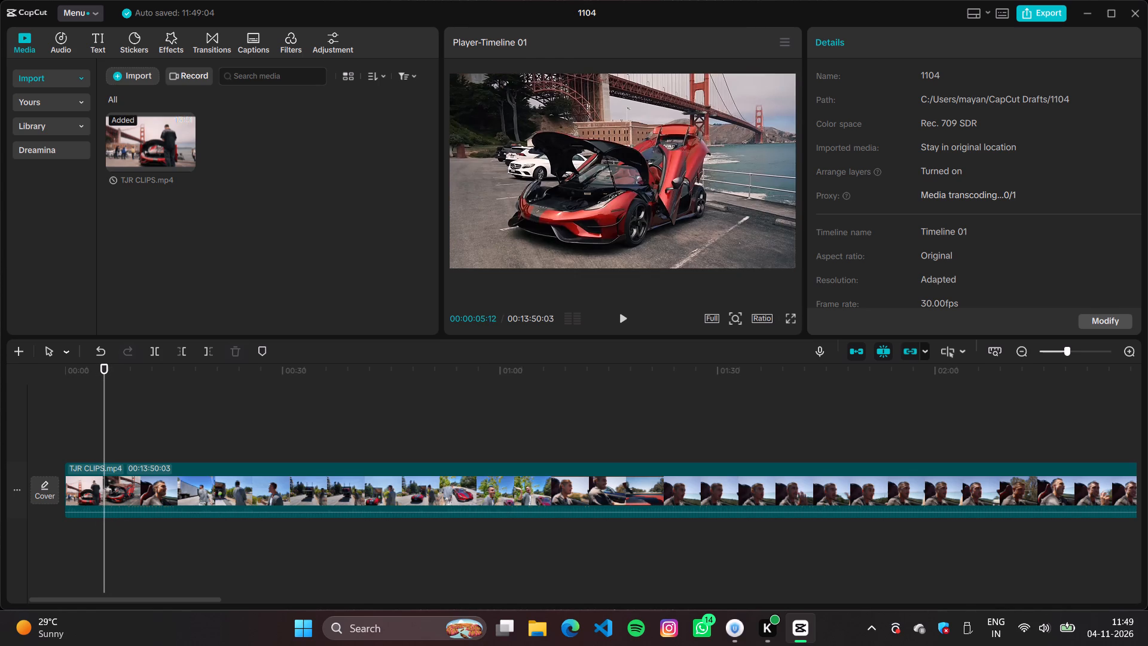
pyautogui.press('Right')
pyautogui.press('Left')
pyautogui.hotkey('ctrl', 'b')
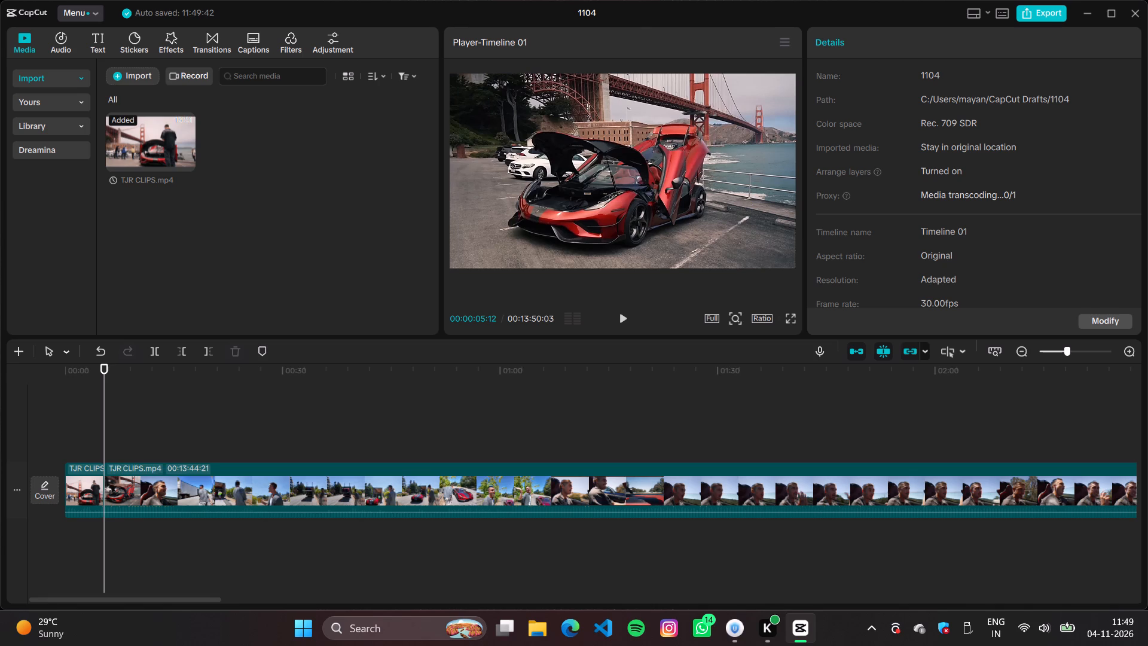
# Split the TJR CLIPS clip at 00:00:09:13, where the road shot changes to the close-up of the driver in the car.
pyautogui.press('Right')
pyautogui.press('Right')
pyautogui.press('Right')
pyautogui.press('Right')
pyautogui.press('Right')
pyautogui.press('Right')
pyautogui.press('Right')
pyautogui.press('Right')
pyautogui.press('Right')
pyautogui.press('Right')
pyautogui.press('Right')
pyautogui.press('Right')
pyautogui.press('Right')
pyautogui.press('Right')
pyautogui.press('Right')
pyautogui.press('Right')
pyautogui.press('Right')
pyautogui.press('Right')
pyautogui.press('Right')
pyautogui.press('Right')
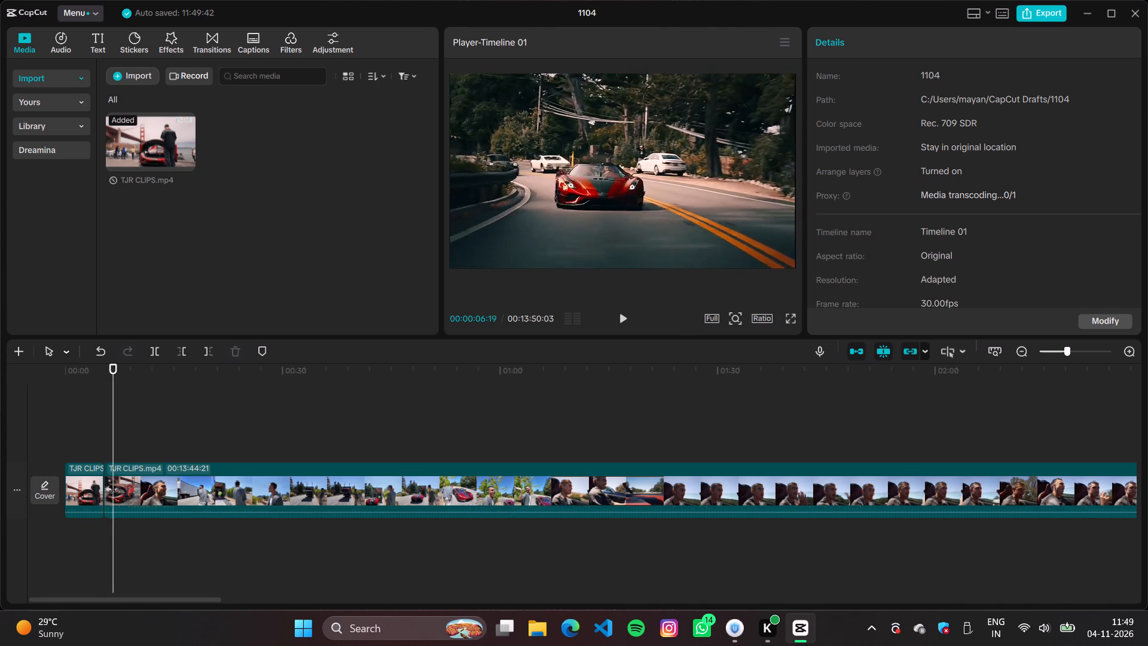
pyautogui.press('Right')
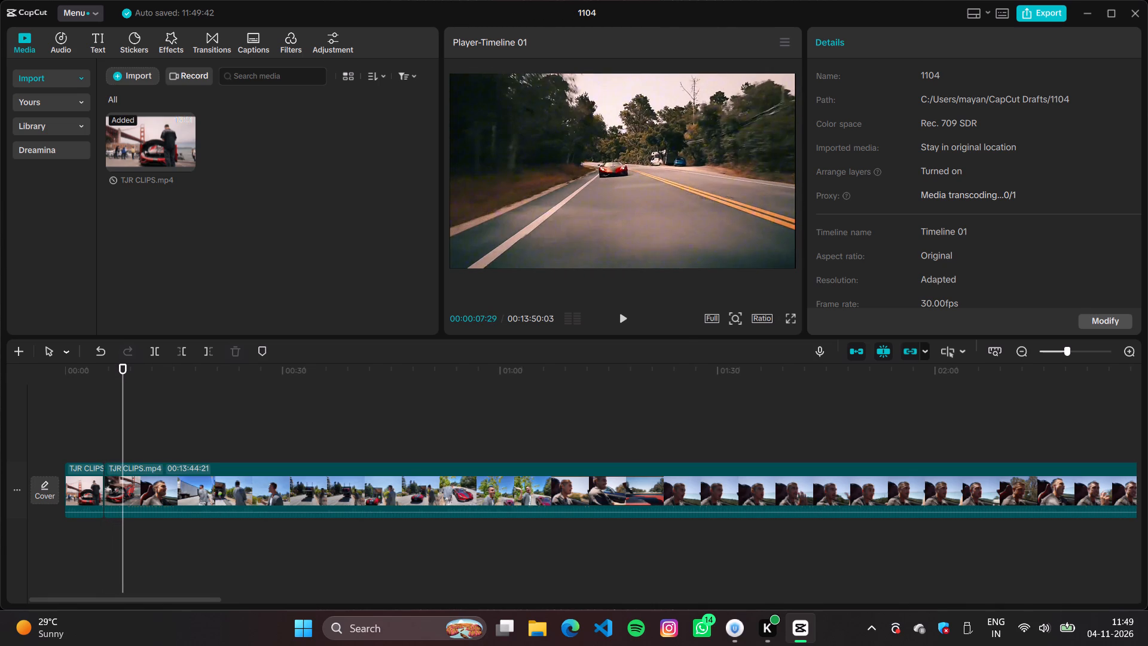
pyautogui.press('Right')
pyautogui.press('Right')
pyautogui.press('Right')
pyautogui.press('Right')
pyautogui.press('Right')
pyautogui.press('Right')
pyautogui.press('Right')
pyautogui.press('Right')
pyautogui.press('Right')
pyautogui.press('Right')
pyautogui.press('Right')
pyautogui.press('Right')
pyautogui.press('Right')
pyautogui.press('Right')
pyautogui.press('Right')
pyautogui.press('Right')
pyautogui.press('Right')
pyautogui.press('Right')
pyautogui.press('Right')
pyautogui.press('Right')
pyautogui.press('Right')
pyautogui.press('Right')
pyautogui.press('Right')
pyautogui.press('Right')
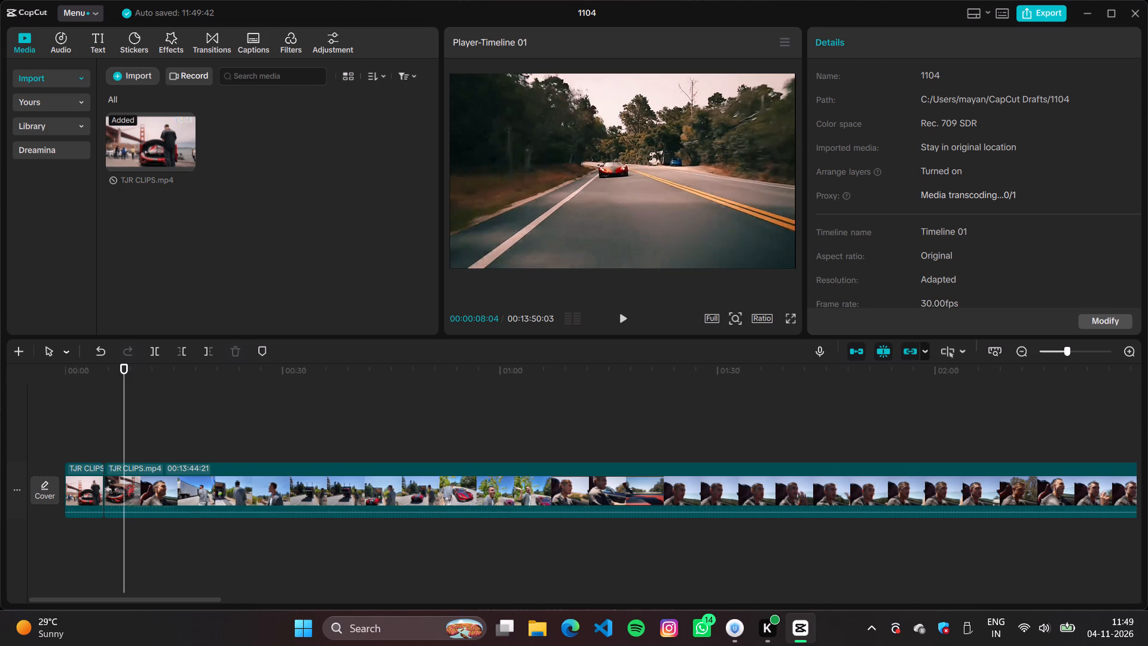
pyautogui.press('Right')
pyautogui.press('Right')
pyautogui.press('Right')
pyautogui.press('Right')
pyautogui.press('Right')
pyautogui.press('Right')
pyautogui.press('Right')
pyautogui.press('Right')
pyautogui.press('Right')
pyautogui.press('Right')
pyautogui.press('Right')
pyautogui.press('Right')
pyautogui.press('Right')
pyautogui.press('Right')
pyautogui.press('Right')
pyautogui.press('Right')
pyautogui.press('Right')
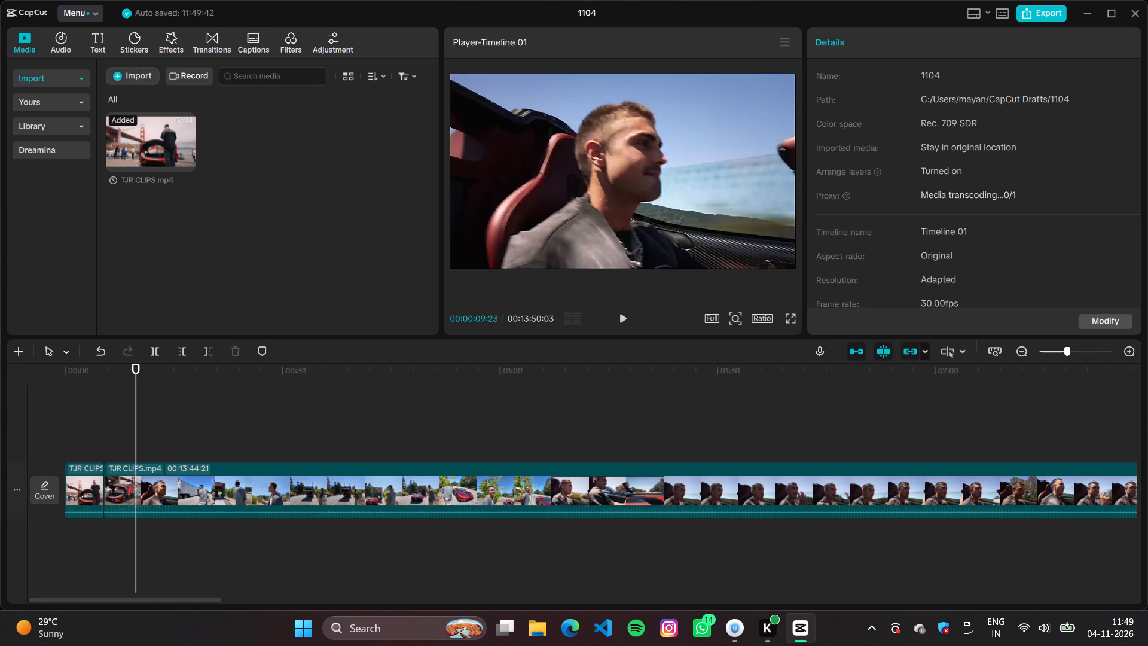
pyautogui.press('Left')
pyautogui.press('Left')
pyautogui.press('Left')
pyautogui.press('Left')
pyautogui.press('Left')
pyautogui.press('Left')
pyautogui.press('Left')
pyautogui.press('Left')
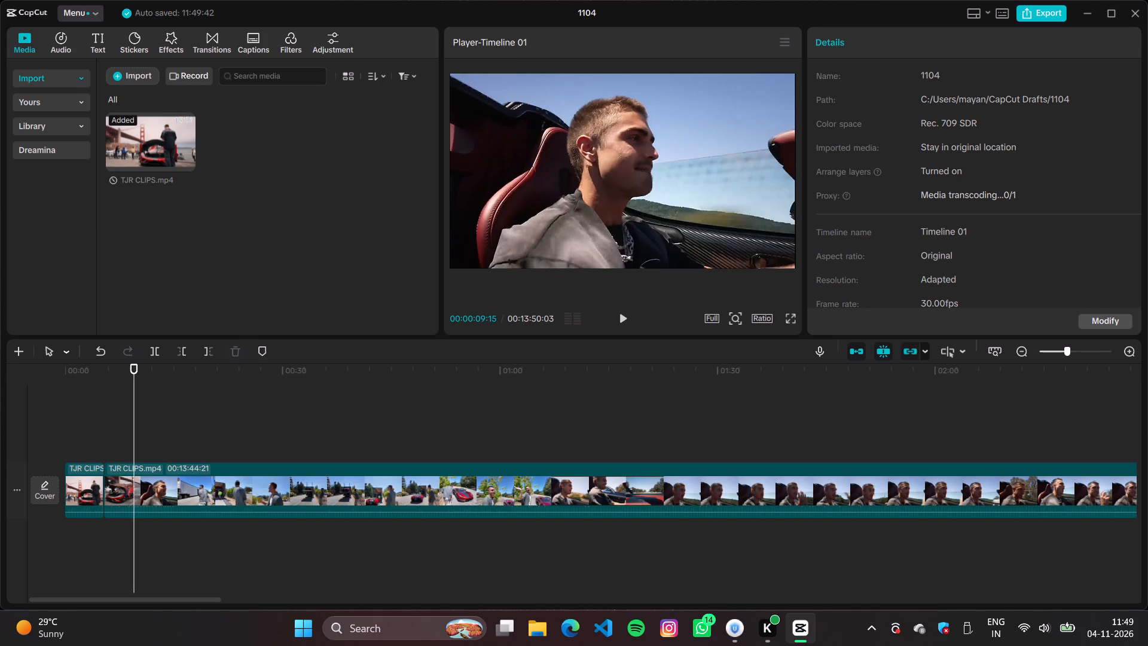
pyautogui.press('Left')
pyautogui.press('Left')
pyautogui.press('Left')
pyautogui.press('Left')
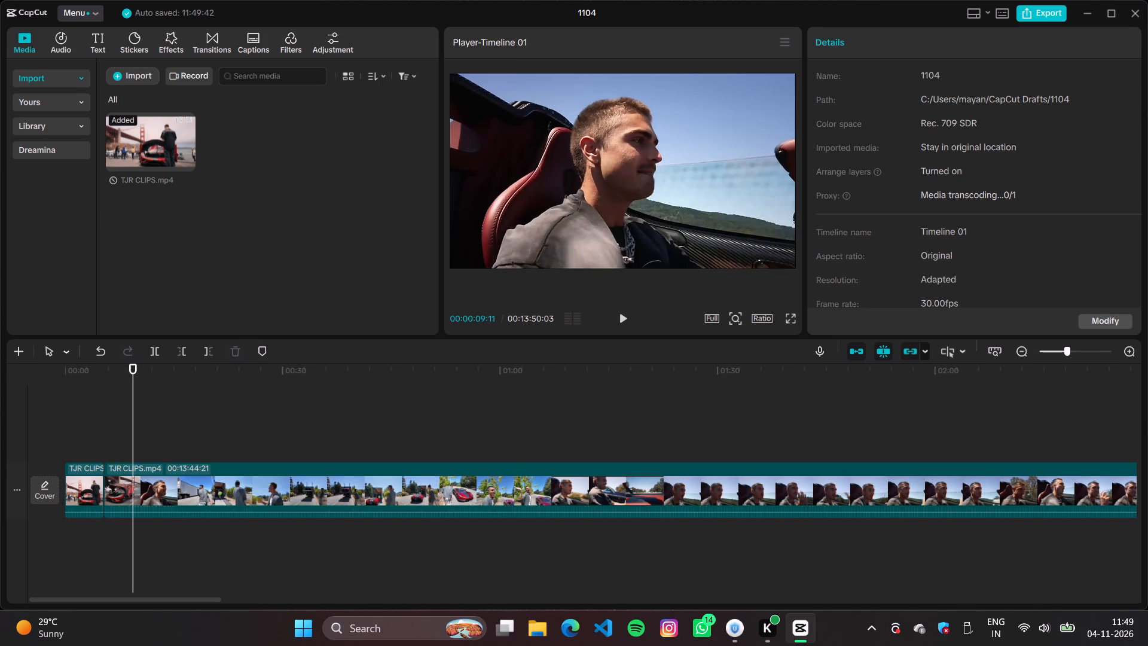
pyautogui.press('Left')
pyautogui.press('Left')
pyautogui.press('Left')
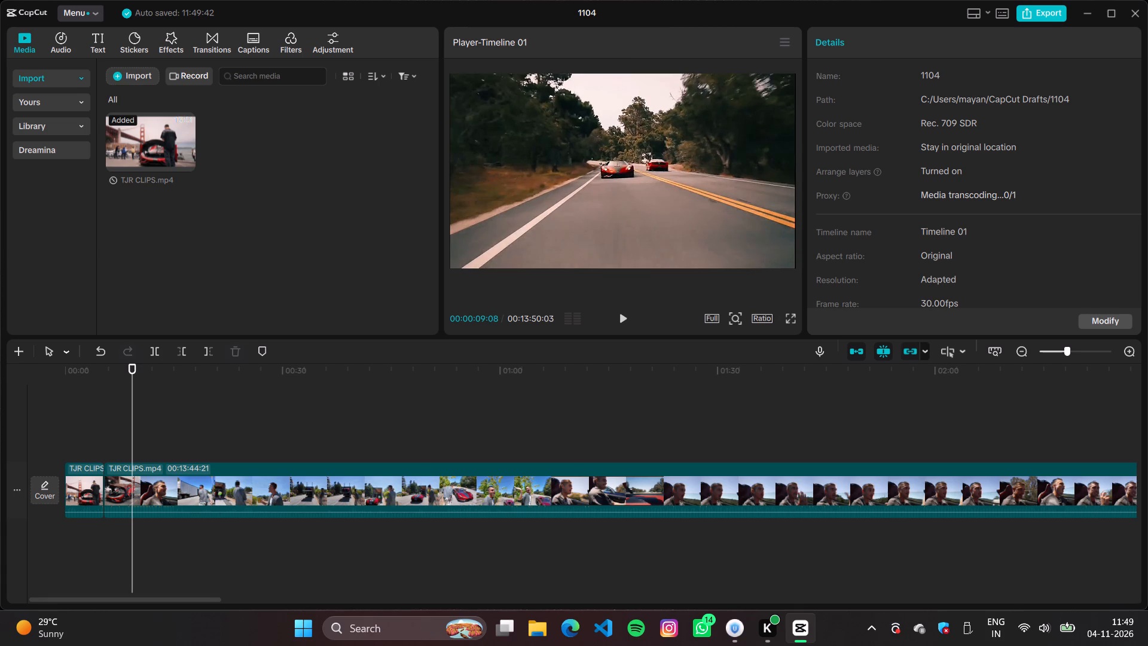
pyautogui.press('Right')
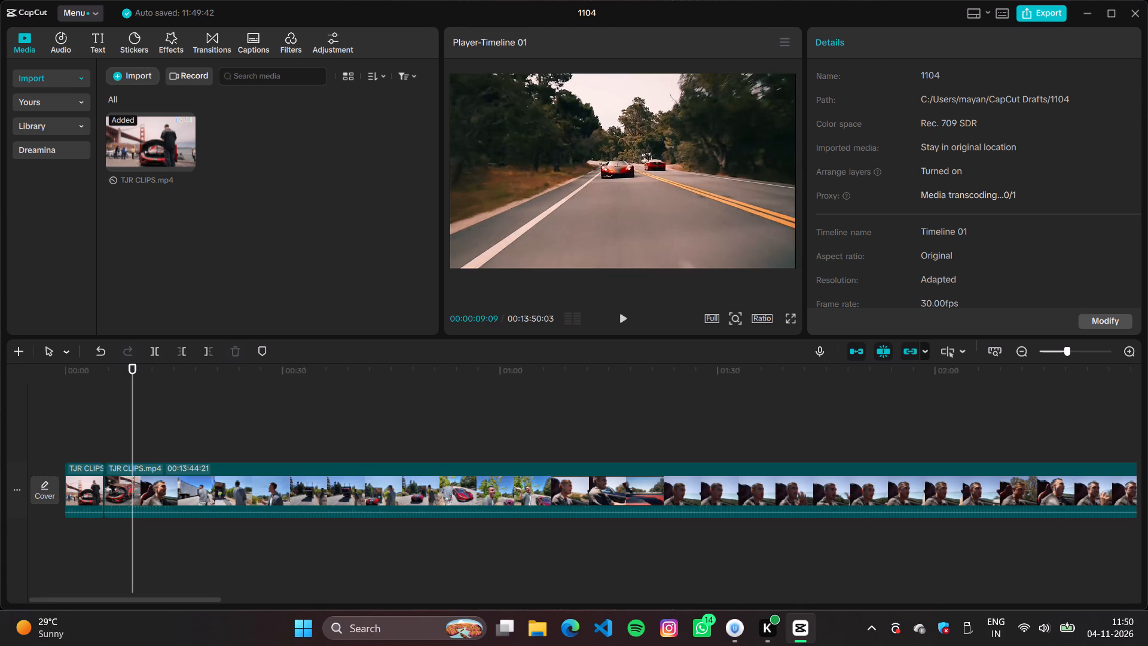
pyautogui.press('Right')
pyautogui.press('Right')
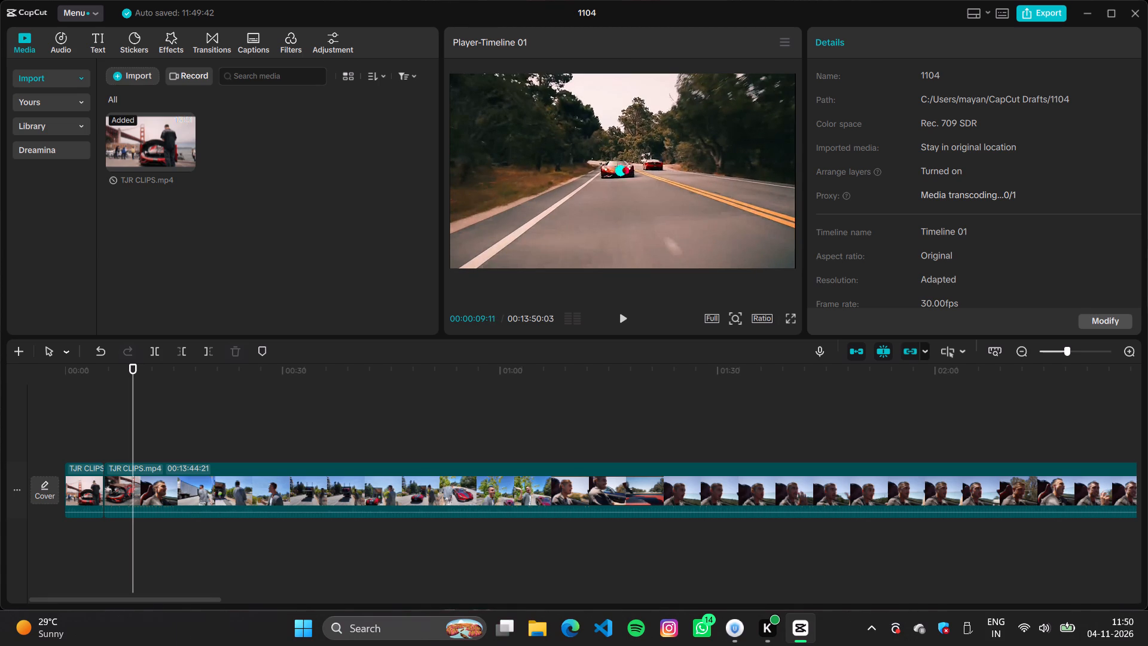
pyautogui.press('Right')
pyautogui.press('Right')
pyautogui.press('Right')
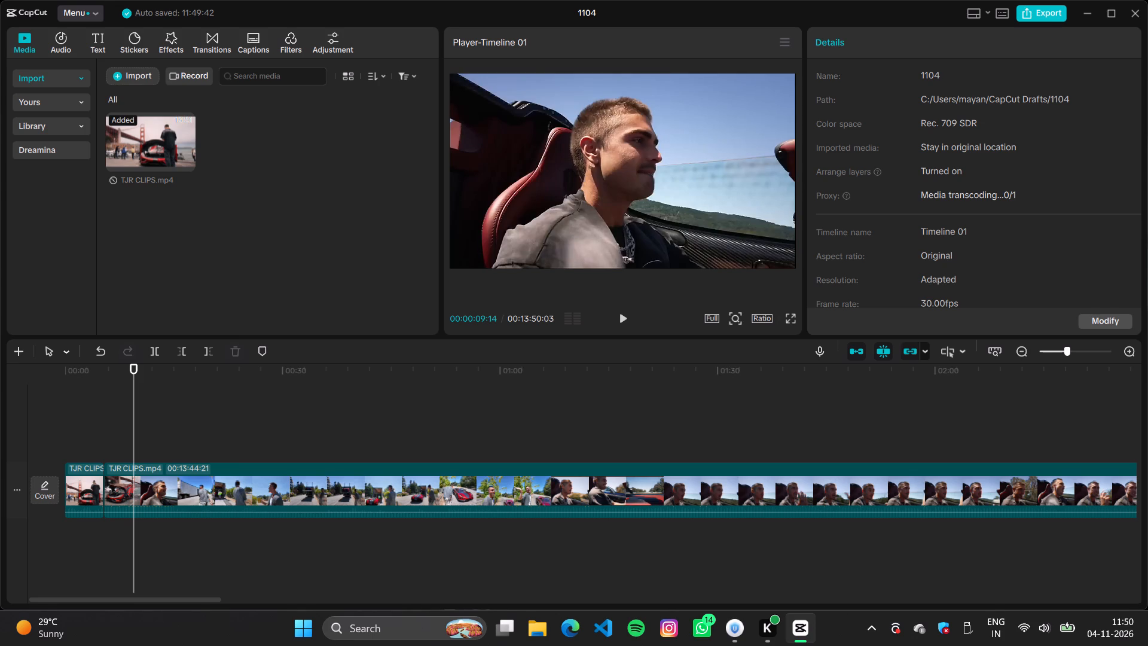
pyautogui.press('Left')
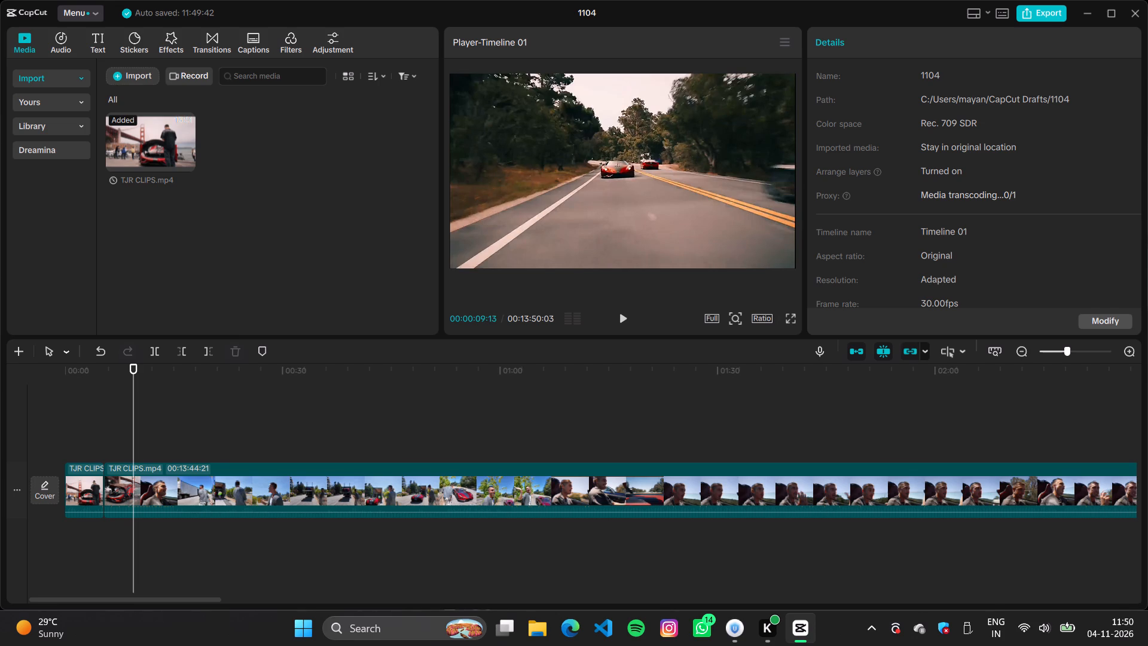
pyautogui.hotkey('ctrl', 'b')
# Split the TJR CLIPS clip at 00:00:11:26, in the driver close-up before the night driving shots.
pyautogui.press('Right')
pyautogui.press('Right')
pyautogui.press('Right')
pyautogui.press('Right')
pyautogui.press('Right')
pyautogui.press('Right')
pyautogui.press('Right')
pyautogui.press('Right')
pyautogui.press('Right')
pyautogui.press('Right')
pyautogui.press('Right')
pyautogui.press('Right')
pyautogui.press('Right')
pyautogui.press('Right')
pyautogui.press('Right')
pyautogui.press('Right')
pyautogui.press('Right')
pyautogui.press('Right')
pyautogui.press('Right')
pyautogui.press('Right')
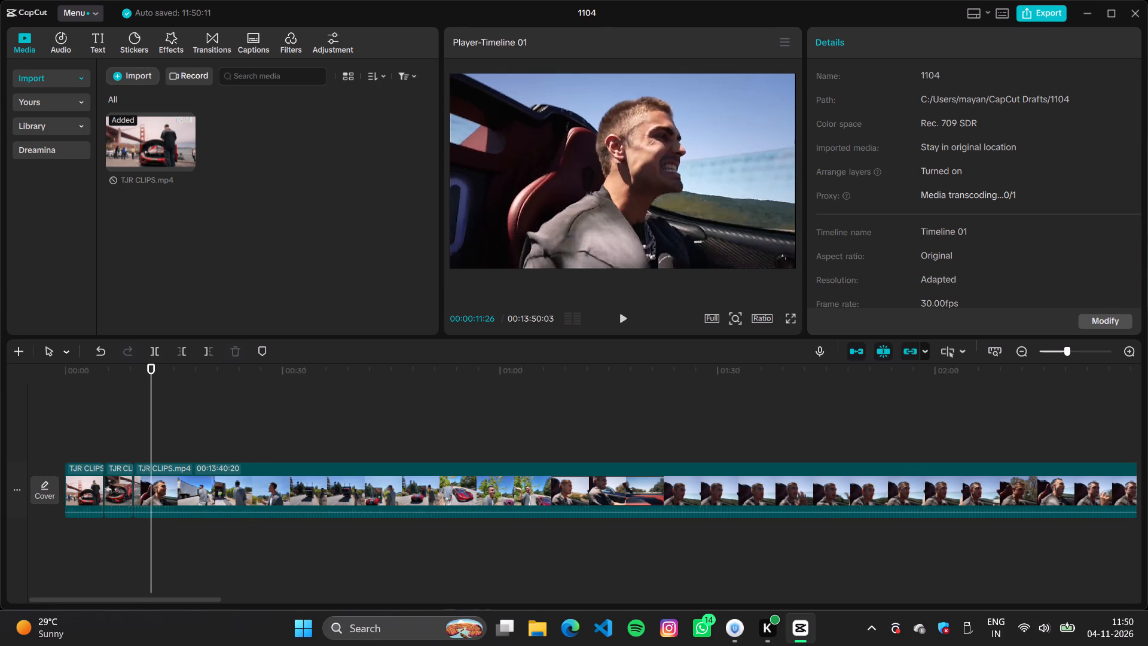
pyautogui.hotkey('ctrl', 'b')
# Split the TJR CLIPS clip at 00:00:14:23, where the night driving shot changes to the daytime truck shot.
pyautogui.press('Right')
pyautogui.press('Right')
pyautogui.press('Right')
pyautogui.press('Right')
pyautogui.press('Right')
pyautogui.press('Right')
pyautogui.press('Right')
pyautogui.press('Right')
pyautogui.press('Right')
pyautogui.press('Right')
pyautogui.press('Right')
pyautogui.press('Right')
pyautogui.press('Right')
pyautogui.press('Right')
pyautogui.press('Right')
pyautogui.press('Right')
pyautogui.press('Right')
pyautogui.press('Right')
pyautogui.press('Right')
pyautogui.press('Right')
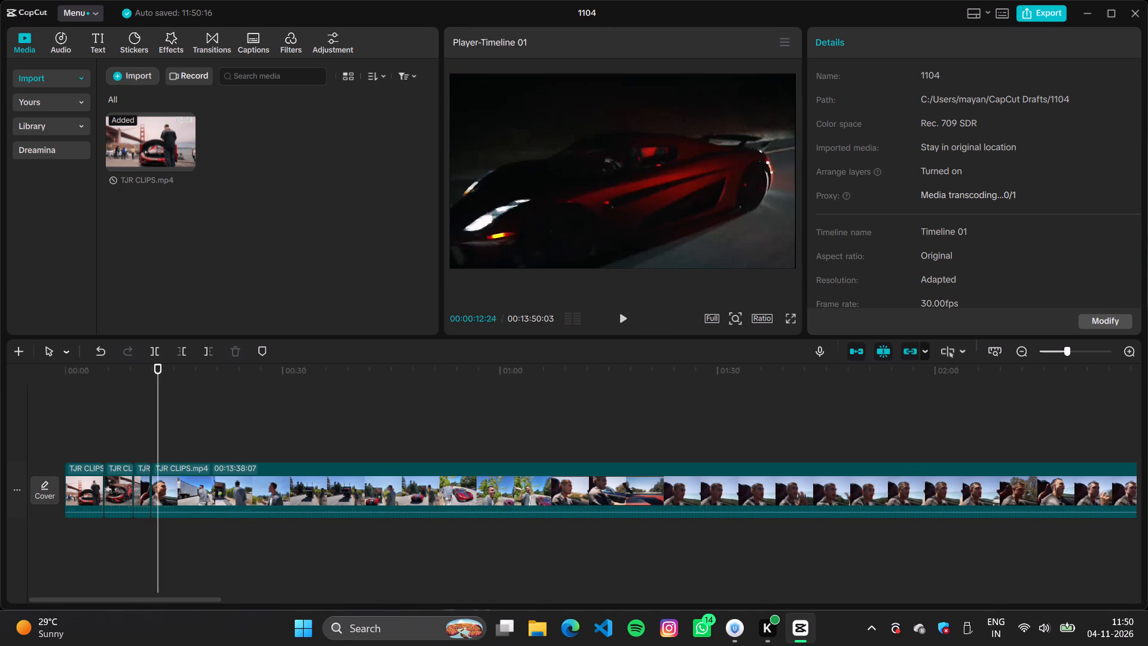
pyautogui.press('Left')
pyautogui.press('Left')
pyautogui.press('Left')
pyautogui.press('Left')
pyautogui.press('Left')
pyautogui.press('Left')
pyautogui.press('Left')
pyautogui.press('Left')
pyautogui.press('Left')
pyautogui.press('Left')
pyautogui.press('Left')
pyautogui.press('Left')
pyautogui.press('Left')
pyautogui.press('Left')
pyautogui.press('Left')
pyautogui.press('Left')
pyautogui.press('Left')
pyautogui.press('Left')
pyautogui.press('Left')
pyautogui.press('Left')
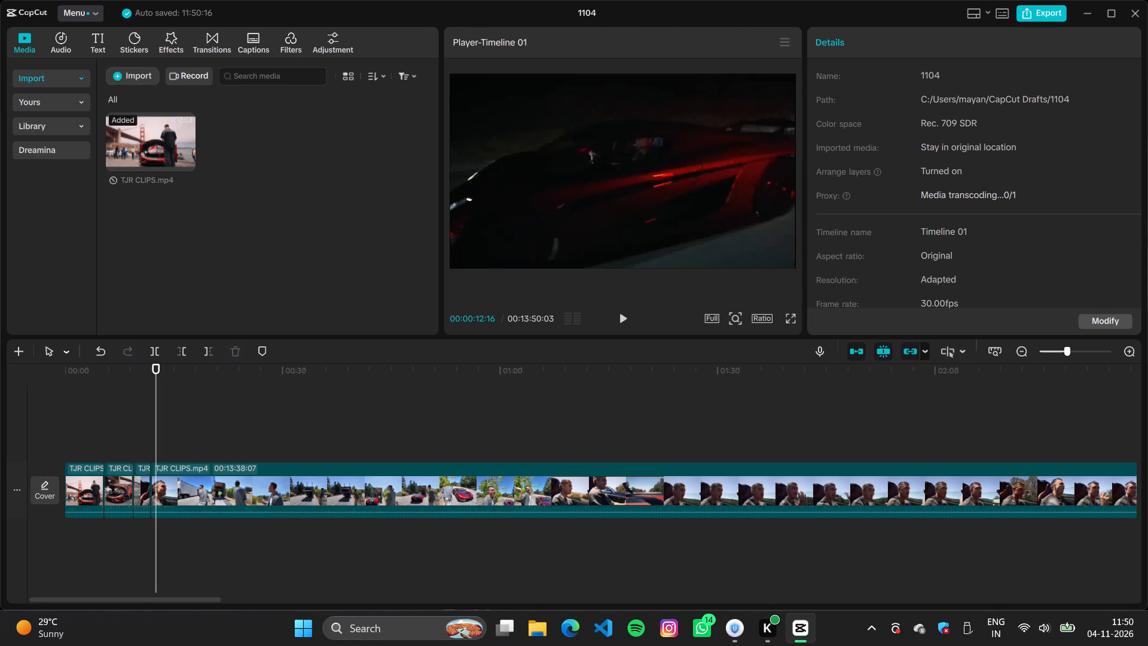
pyautogui.scroll(3, 157, 437)
pyautogui.press('space')
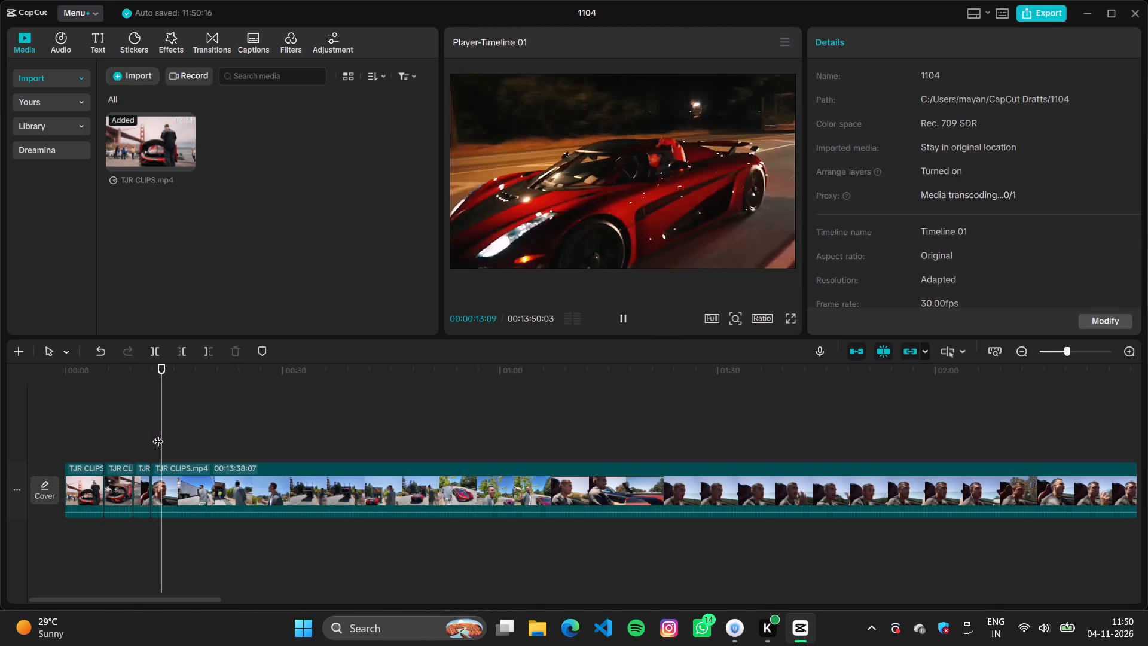
pyautogui.press('space')
pyautogui.press('space')
pyautogui.press('space')
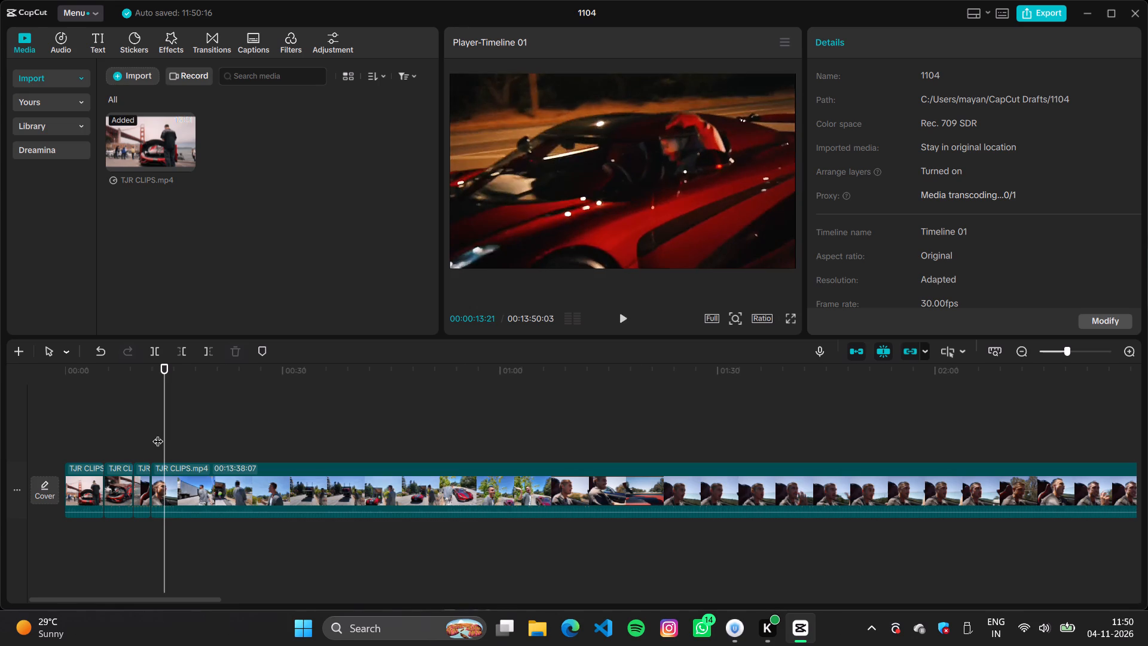
pyautogui.press('space')
pyautogui.press('space')
pyautogui.press('space')
pyautogui.press('space')
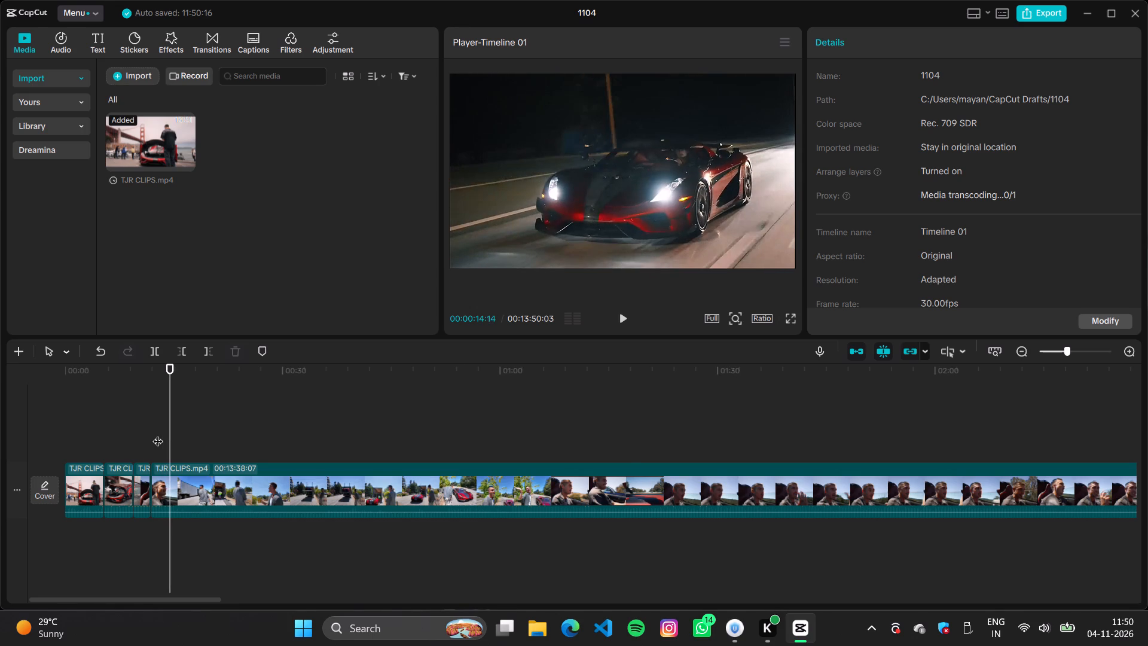
pyautogui.press('space')
pyautogui.press('space')
pyautogui.press('space')
pyautogui.press('space')
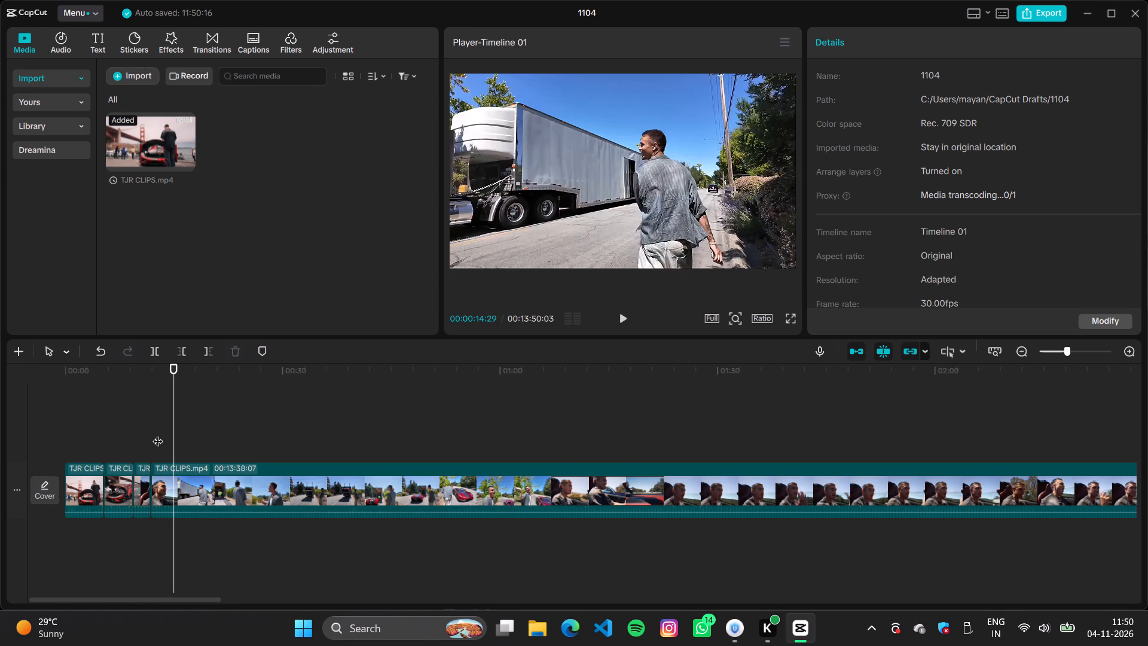
pyautogui.press('Left')
pyautogui.press('Left')
pyautogui.press('Left')
pyautogui.press('Left')
pyautogui.press('Left')
pyautogui.press('Left')
pyautogui.press('Left')
pyautogui.press('Left')
pyautogui.press('Left')
pyautogui.press('Left')
pyautogui.press('Left')
pyautogui.press('Left')
pyautogui.press('Left')
pyautogui.press('Left')
pyautogui.press('Left')
pyautogui.press('Left')
pyautogui.press('Left')
pyautogui.press('Left')
pyautogui.press('Left')
pyautogui.press('Left')
pyautogui.scroll(1, 158, 434)
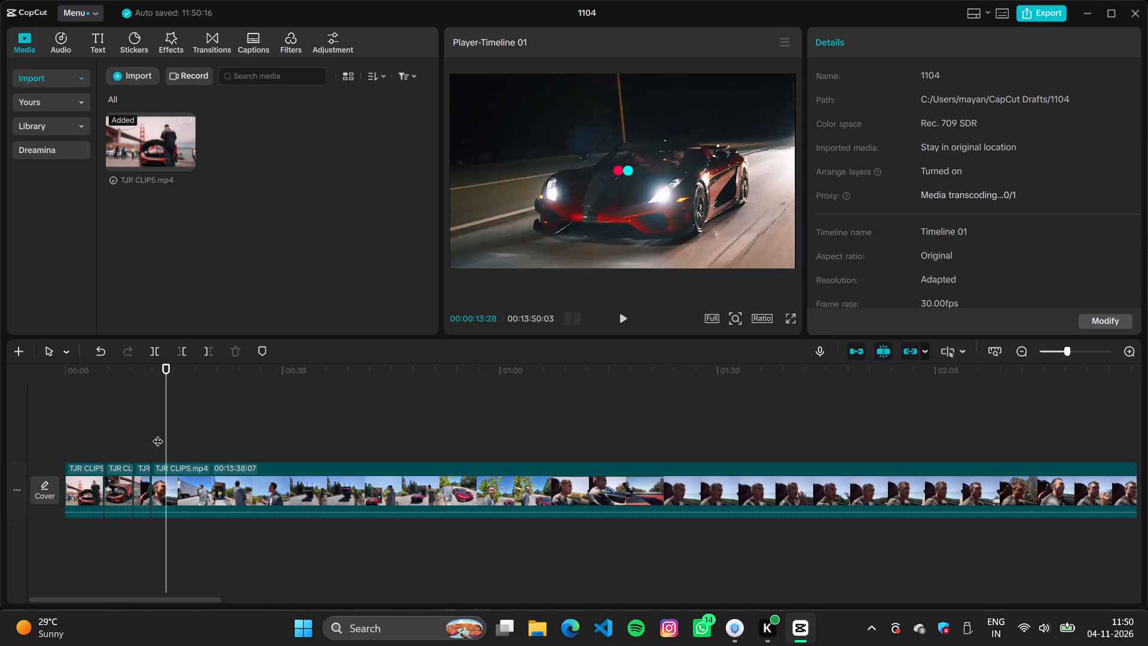
pyautogui.press('Right')
pyautogui.press('Right')
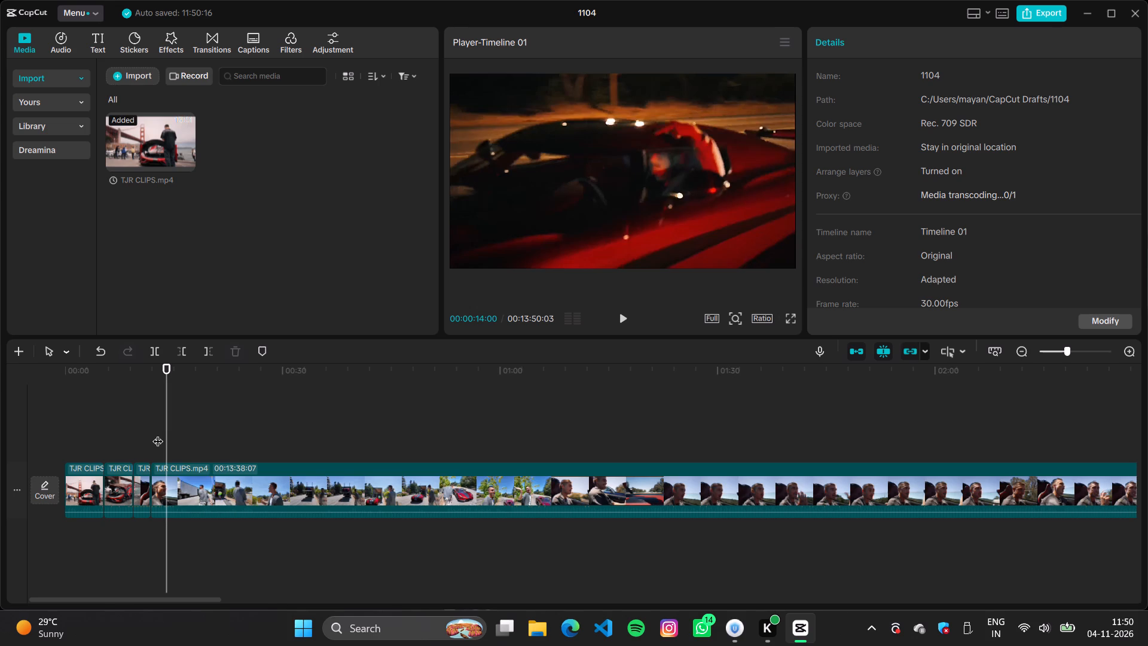
pyautogui.press('Right')
pyautogui.press('Right')
pyautogui.press('Right')
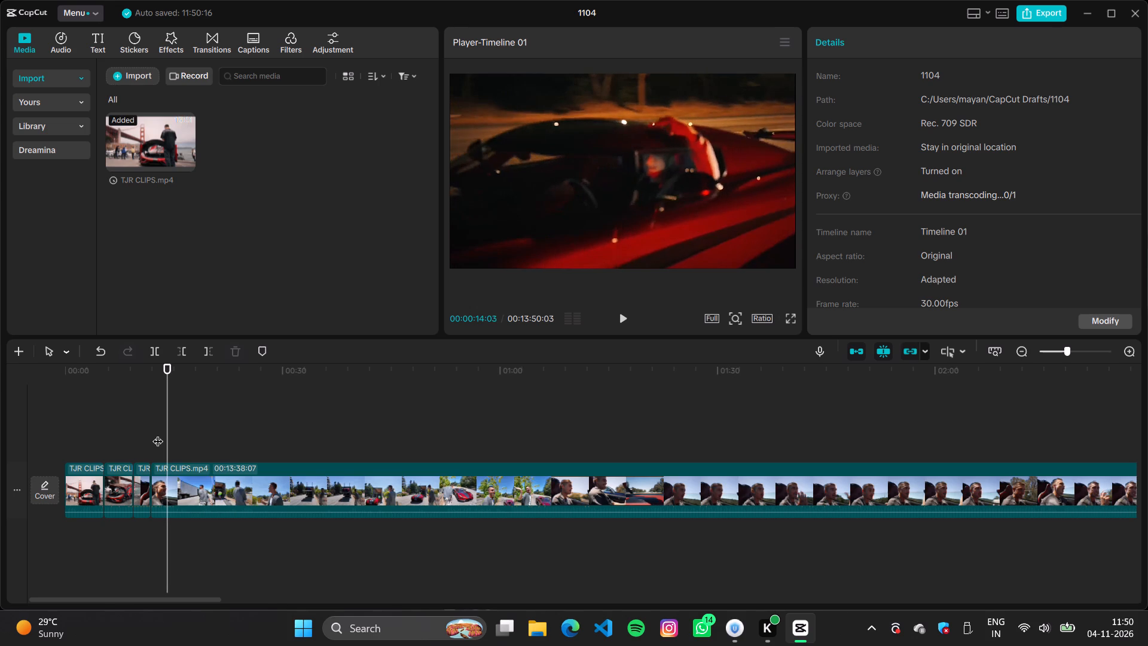
pyautogui.press('Right')
pyautogui.press('Left')
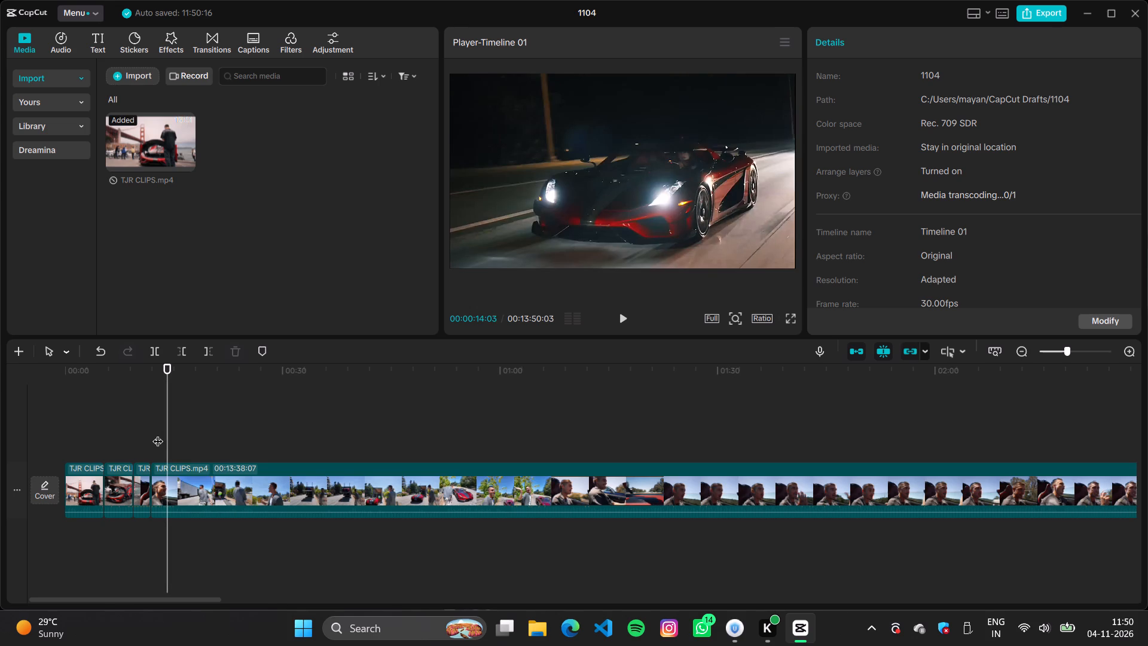
pyautogui.press('Right')
pyautogui.press('Right')
pyautogui.press('Right')
pyautogui.press('Right')
pyautogui.press('Right')
pyautogui.press('Right')
pyautogui.press('Right')
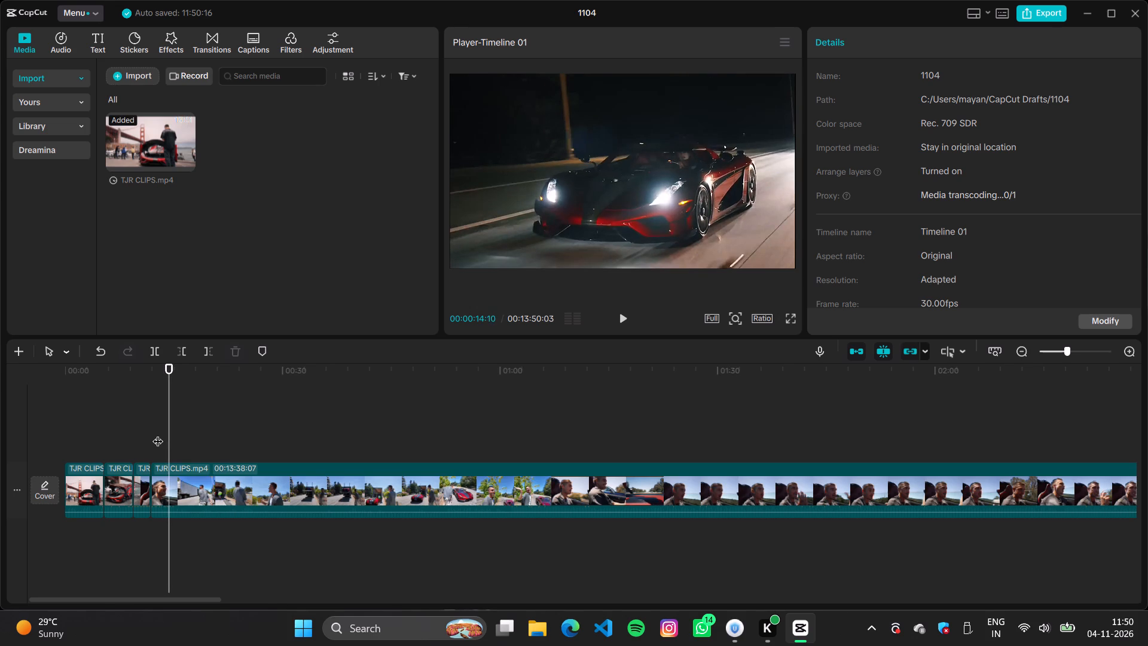
pyautogui.press('Right')
pyautogui.press('Right')
pyautogui.press('Right')
pyautogui.press('Right')
pyautogui.press('Right')
pyautogui.press('Right')
pyautogui.press('Right')
pyautogui.press('Right')
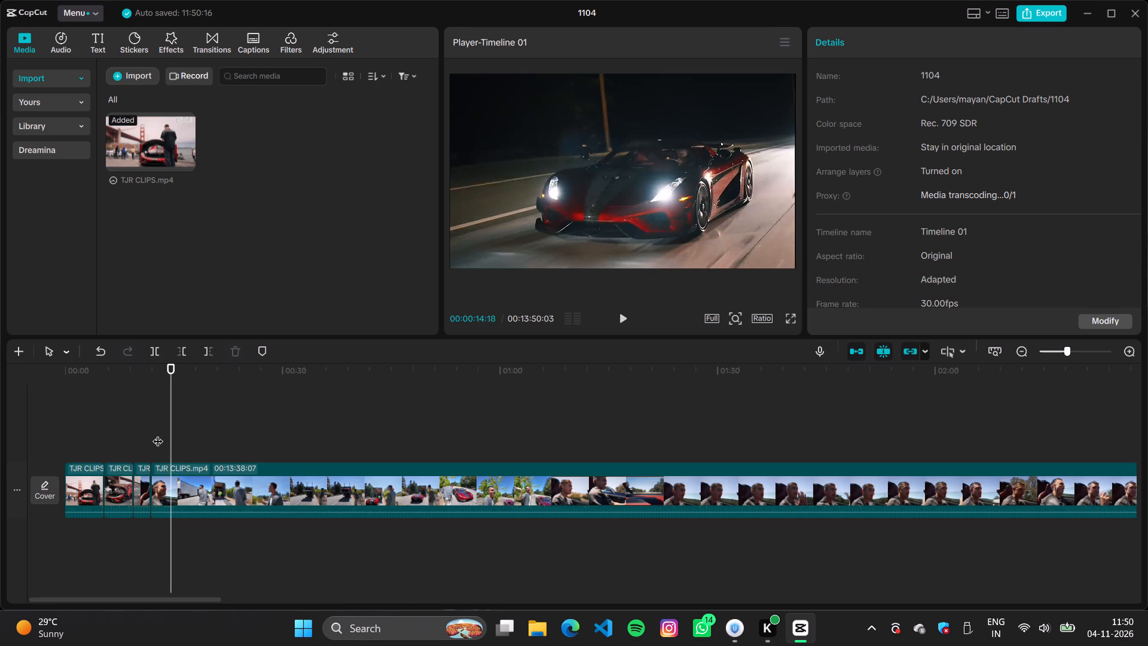
pyautogui.press('Right')
pyautogui.press('Right')
pyautogui.press('Right')
pyautogui.press('Right')
pyautogui.press('Right')
pyautogui.press('Right')
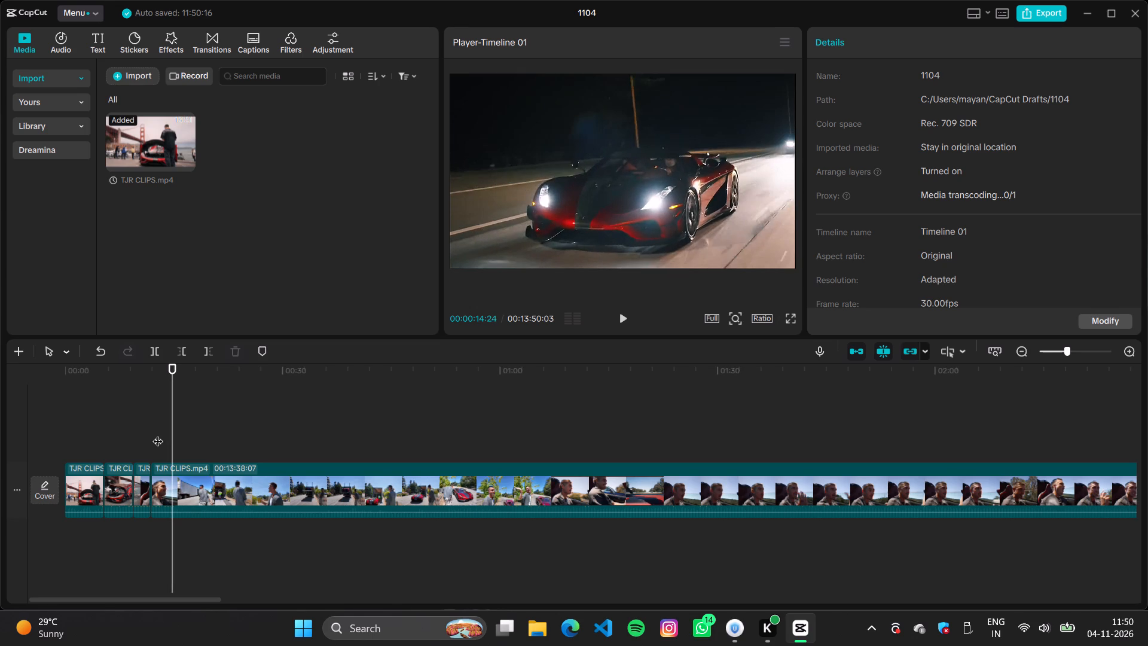
pyautogui.press('Right')
pyautogui.press('Right')
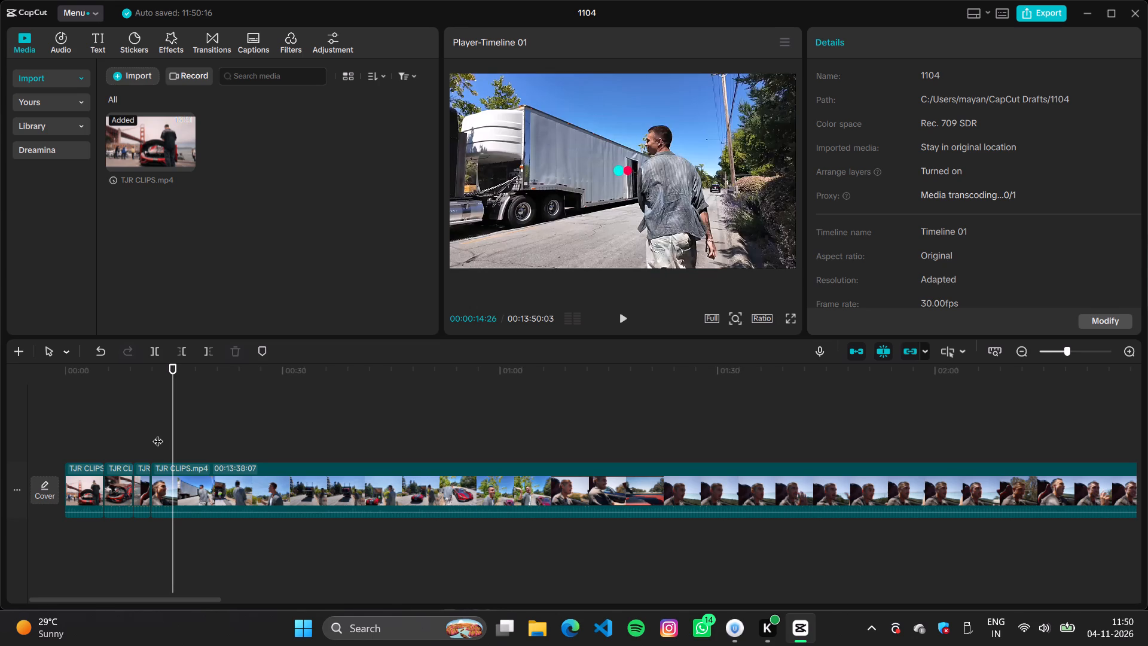
pyautogui.press('Left')
pyautogui.press('Left')
pyautogui.press('Left')
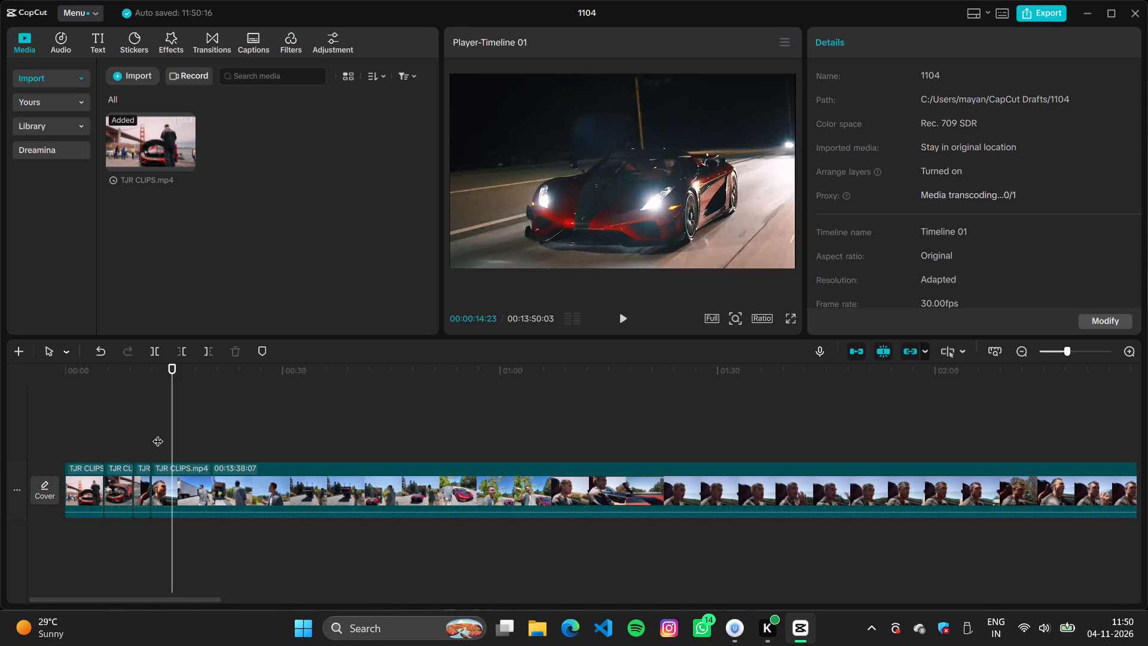
pyautogui.hotkey('ctrl', 'b')
# Examine the TJR CLIPS footage after 00:00:14:23 frame by frame around 00:00:28:00 for the change from the man with the can to the truck shot.
pyautogui.press('Right')
pyautogui.press('Right')
pyautogui.press('Right')
pyautogui.press('Right')
pyautogui.press('Right')
pyautogui.press('Right')
pyautogui.press('Right')
pyautogui.press('Right')
pyautogui.press('Right')
pyautogui.press('Right')
pyautogui.press('Right')
pyautogui.press('Right')
pyautogui.press('Right')
pyautogui.press('Right')
pyautogui.press('Right')
pyautogui.press('Right')
pyautogui.press('Right')
pyautogui.press('Right')
pyautogui.press('Right')
pyautogui.press('Right')
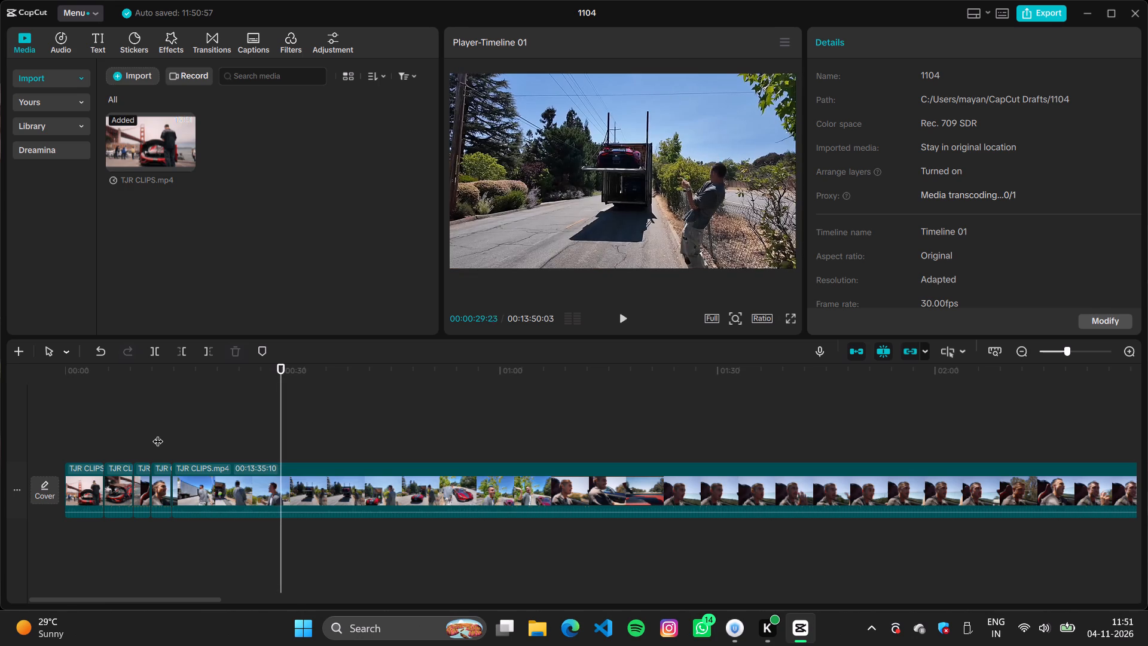
pyautogui.press('Left')
pyautogui.press('Left')
pyautogui.press('Left')
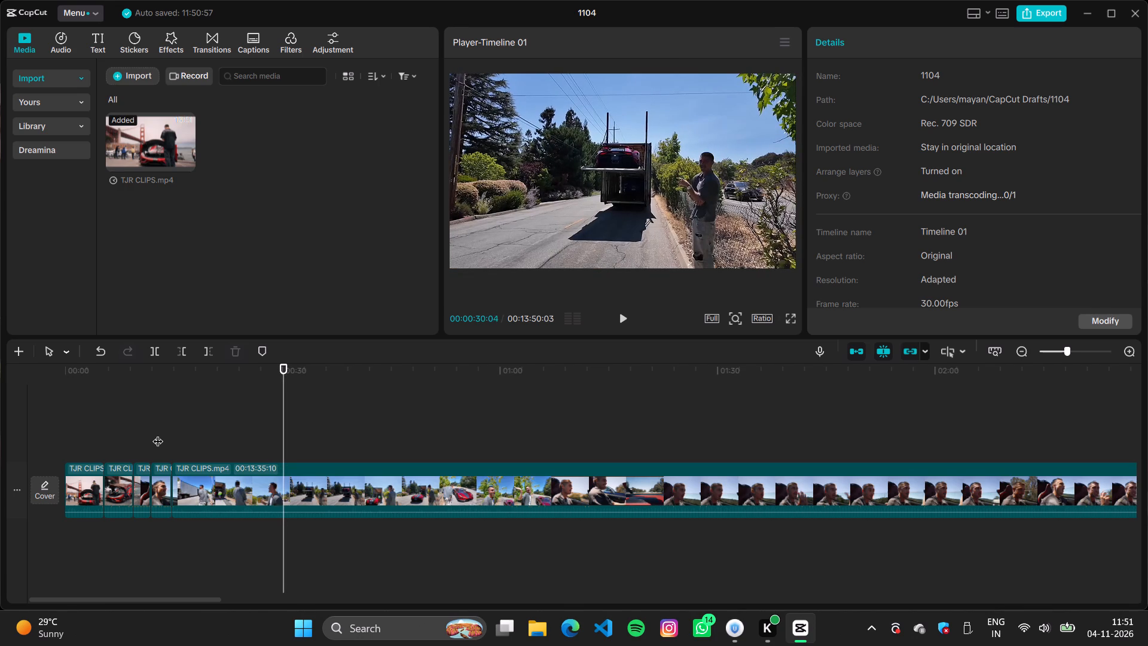
pyautogui.press('Left')
pyautogui.press('Left')
pyautogui.press('Left')
pyautogui.press('Left')
pyautogui.press('Left')
pyautogui.press('Left')
pyautogui.press('Left')
pyautogui.press('Left')
pyautogui.press('Left')
pyautogui.press('Left')
pyautogui.press('Left')
pyautogui.press('Left')
pyautogui.press('Left')
pyautogui.press('Left')
pyautogui.press('Left')
pyautogui.press('Left')
pyautogui.press('Left')
pyautogui.press('Left')
pyautogui.press('Left')
pyautogui.press('Left')
pyautogui.press('Left')
pyautogui.press('Left')
pyautogui.press('Left')
pyautogui.press('Left')
pyautogui.press('Left')
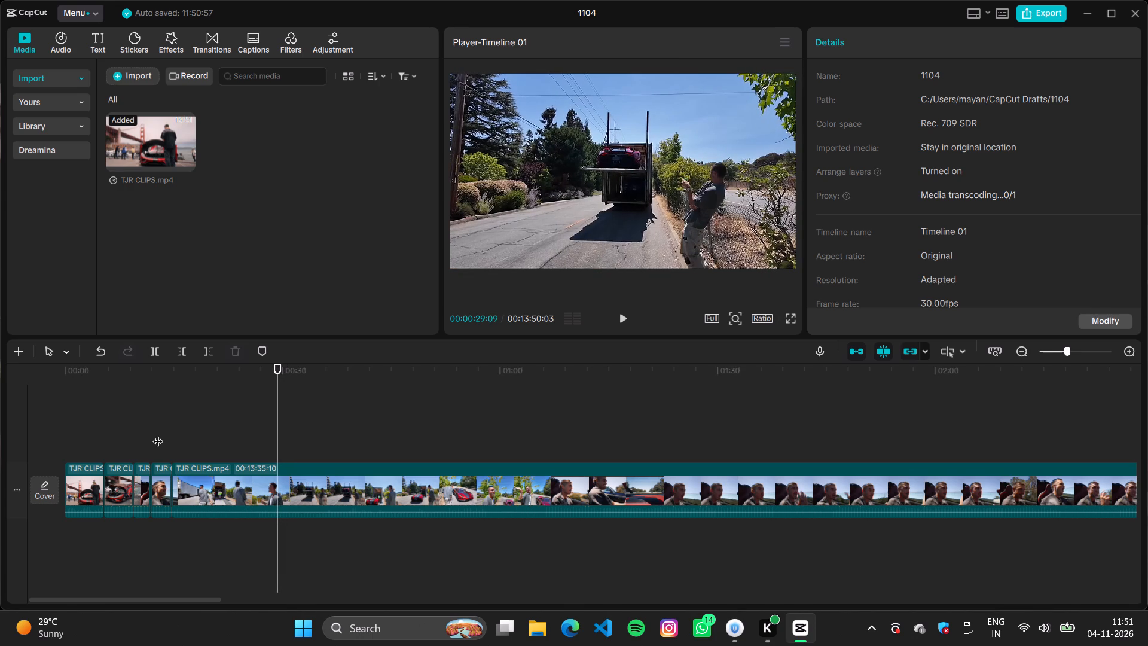
pyautogui.press('Left')
pyautogui.press('Left')
pyautogui.press('Right')
pyautogui.press('Right')
pyautogui.press('Right')
pyautogui.press('Right')
pyautogui.press('Right')
pyautogui.press('Right')
pyautogui.press('Right')
pyautogui.press('Right')
pyautogui.press('Right')
pyautogui.press('Right')
pyautogui.press('Right')
pyautogui.press('Right')
pyautogui.press('Right')
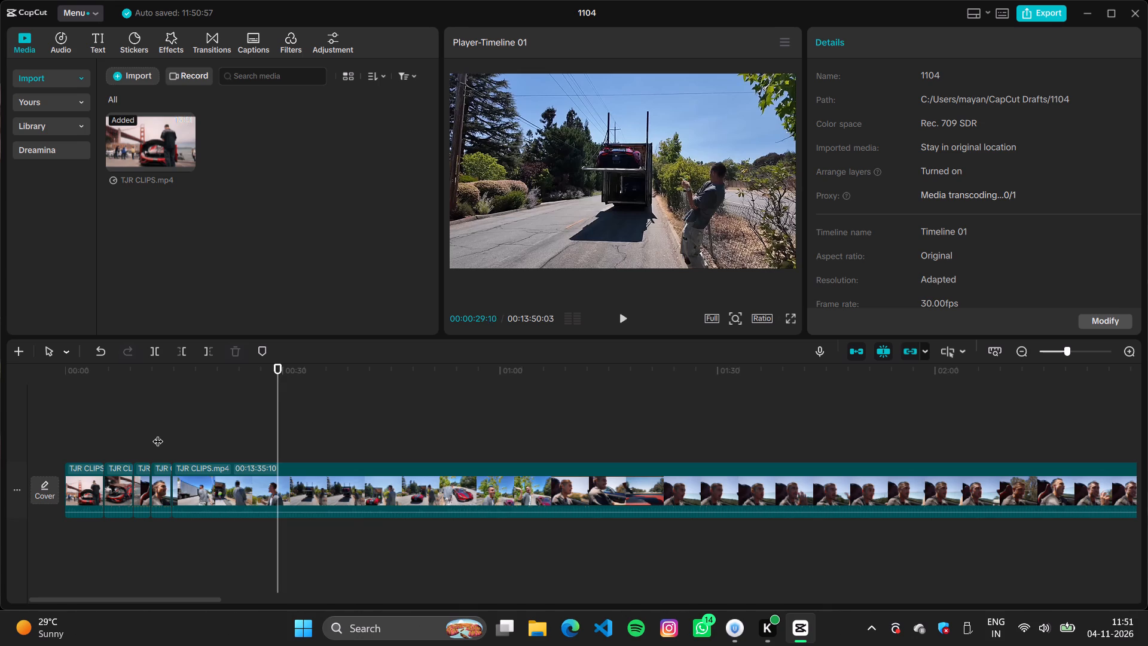
pyautogui.press('Left')
pyautogui.press('Left')
pyautogui.press('Left')
pyautogui.press('Left')
pyautogui.press('Left')
pyautogui.press('Left')
pyautogui.press('Left')
pyautogui.press('Left')
pyautogui.press('Left')
pyautogui.press('Left')
pyautogui.press('Left')
pyautogui.press('Left')
pyautogui.press('Left')
pyautogui.press('Left')
pyautogui.press('Left')
pyautogui.press('Left')
pyautogui.press('Left')
pyautogui.press('Left')
pyautogui.press('Left')
pyautogui.press('Left')
pyautogui.press('Left')
pyautogui.press('Left')
pyautogui.press('Left')
pyautogui.press('Left')
pyautogui.press('Left')
pyautogui.press('Left')
pyautogui.press('Left')
pyautogui.press('Left')
pyautogui.press('Left')
pyautogui.press('Left')
pyautogui.press('Left')
pyautogui.press('Left')
pyautogui.press('Left')
pyautogui.press('Left')
pyautogui.press('Left')
pyautogui.press('Left')
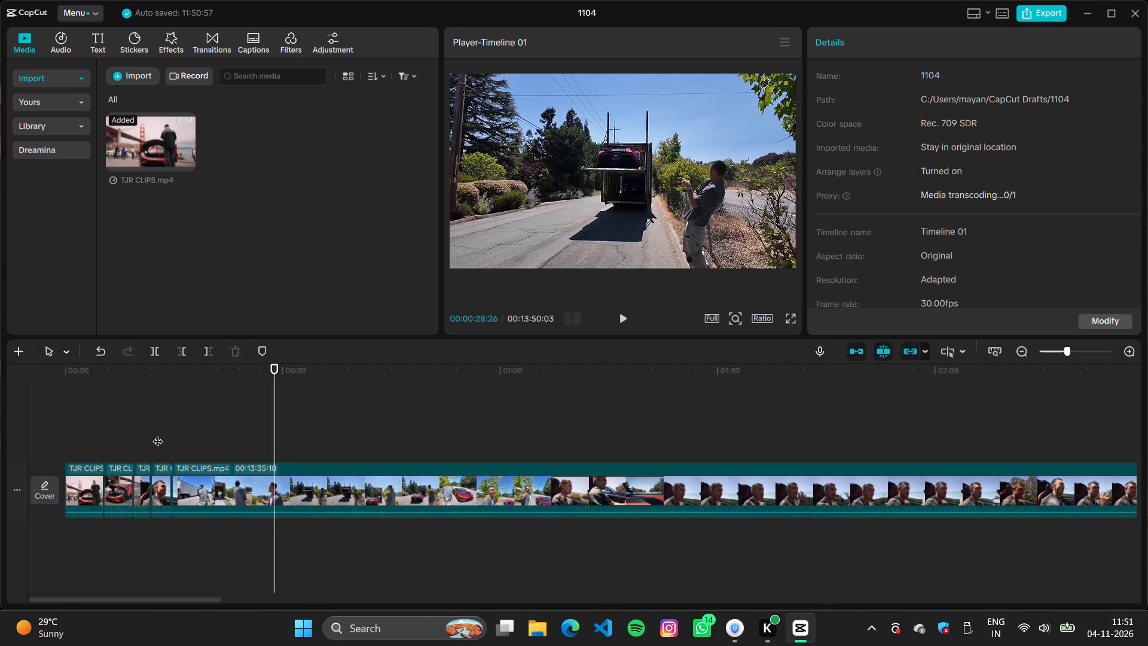
pyautogui.press('Left')
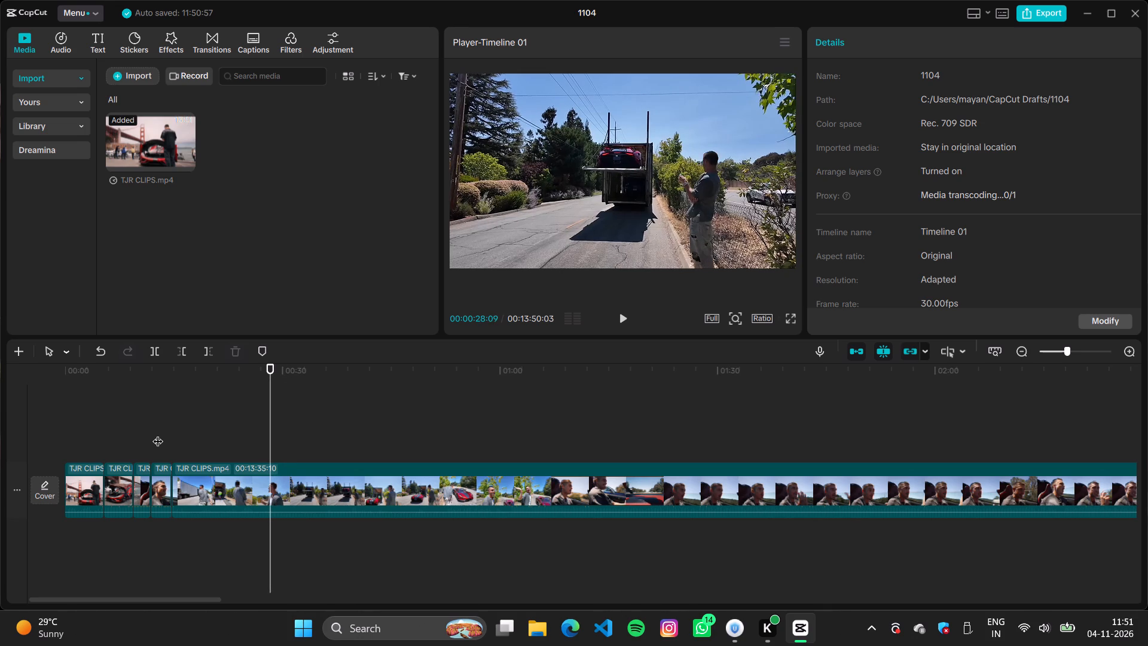
pyautogui.press('Left')
pyautogui.press('Left')
pyautogui.press('Left')
pyautogui.press('Left')
pyautogui.press('Left')
pyautogui.press('Left')
pyautogui.press('Left')
pyautogui.press('Left')
pyautogui.press('Left')
pyautogui.press('Left')
pyautogui.press('Left')
pyautogui.press('Left')
pyautogui.press('Left')
pyautogui.press('Left')
pyautogui.press('Left')
pyautogui.press('Left')
pyautogui.press('Right')
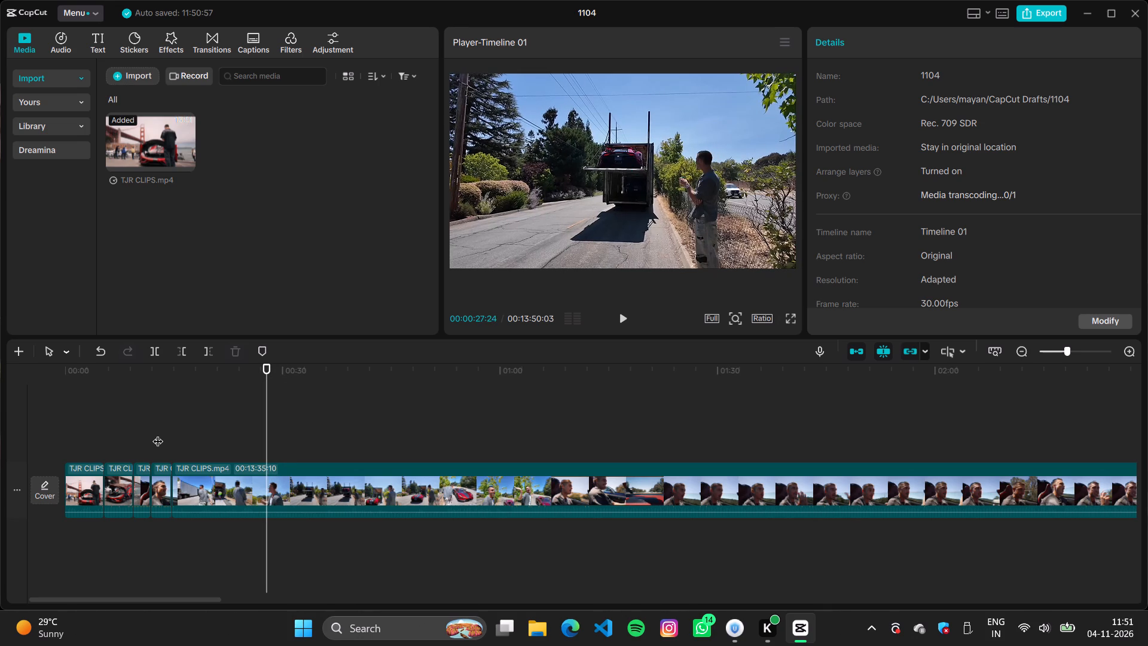
pyautogui.press('Left')
pyautogui.press('Left')
pyautogui.press('Left')
pyautogui.press('Left')
pyautogui.press('Left')
pyautogui.press('Left')
pyautogui.press('Left')
pyautogui.press('Left')
pyautogui.press('Left')
pyautogui.press('Left')
pyautogui.press('Left')
pyautogui.press('Left')
pyautogui.press('Left')
pyautogui.press('Left')
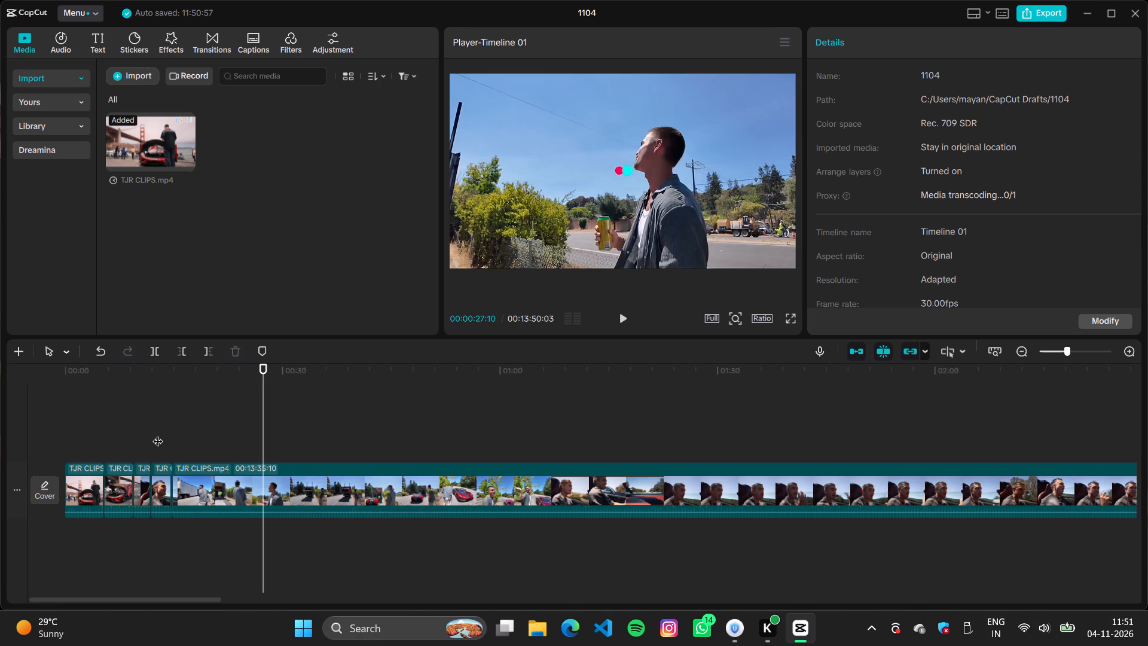
pyautogui.press('Right')
pyautogui.press('Right')
pyautogui.press('Right')
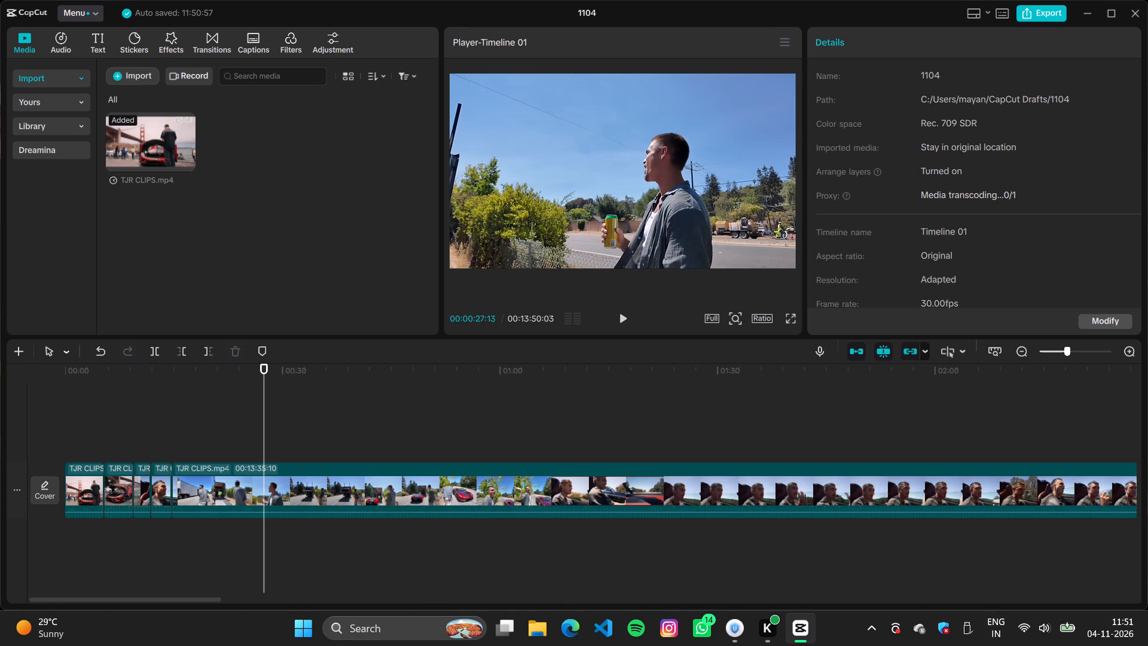
pyautogui.press('Right')
pyautogui.press('Right')
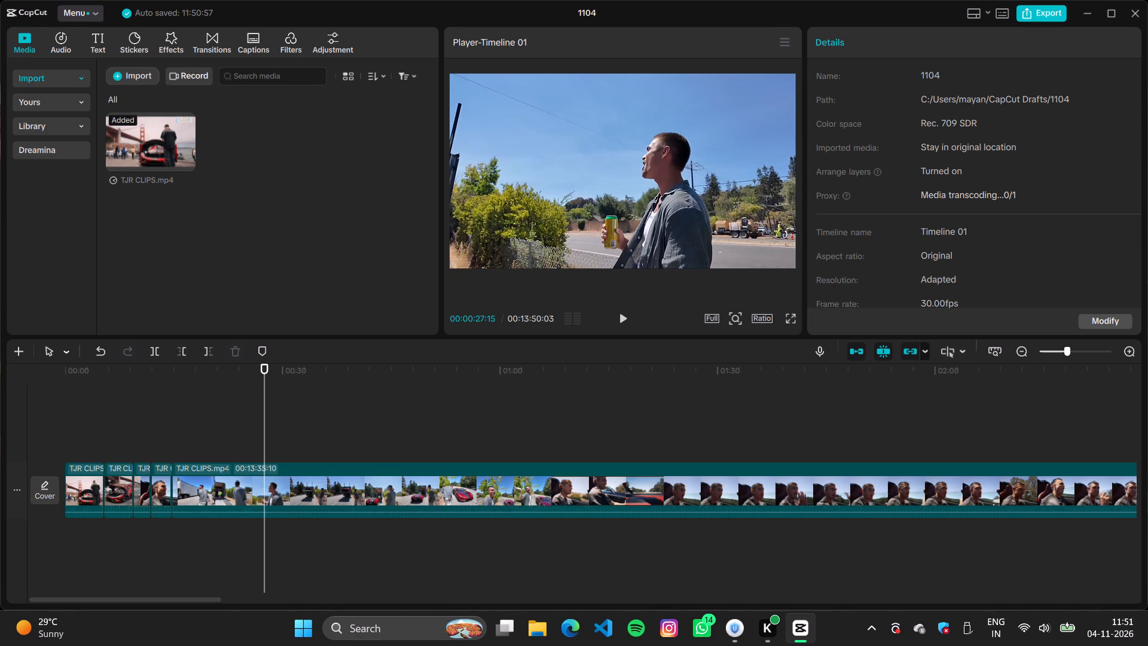
pyautogui.press('Right')
pyautogui.press('Right')
pyautogui.press('Right')
pyautogui.press('Right')
pyautogui.press('Right')
pyautogui.press('Right')
pyautogui.press('Right')
pyautogui.press('Right')
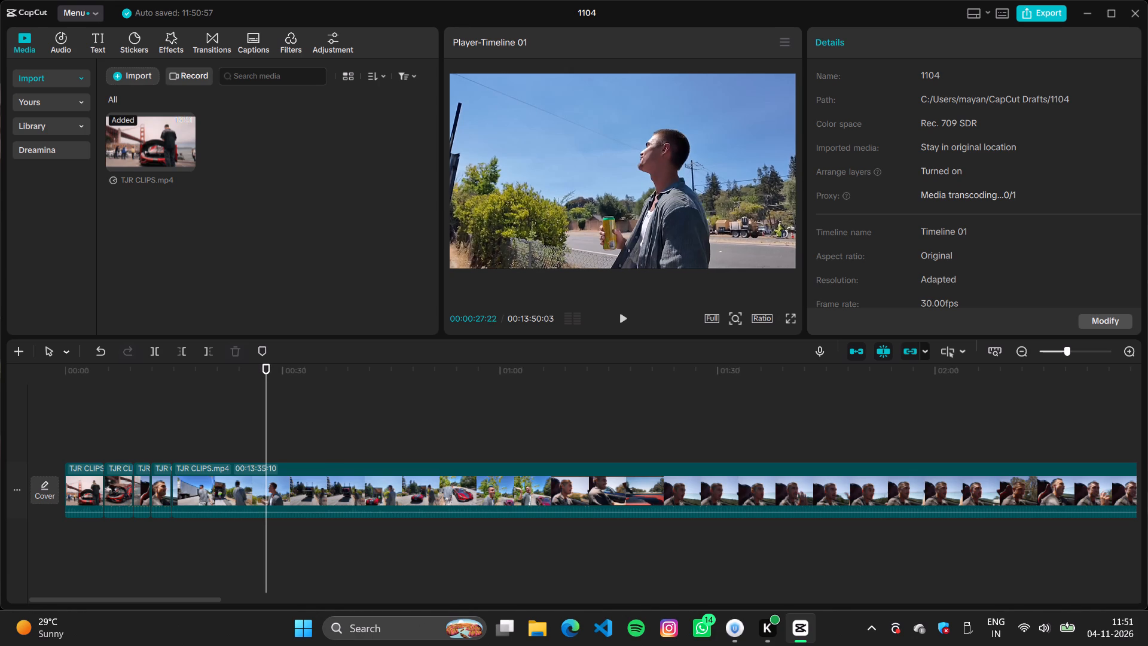
pyautogui.press('Right')
pyautogui.press('Right')
pyautogui.press('Right')
pyautogui.press('Right')
pyautogui.press('Right')
pyautogui.press('Right')
pyautogui.press('Right')
pyautogui.press('Right')
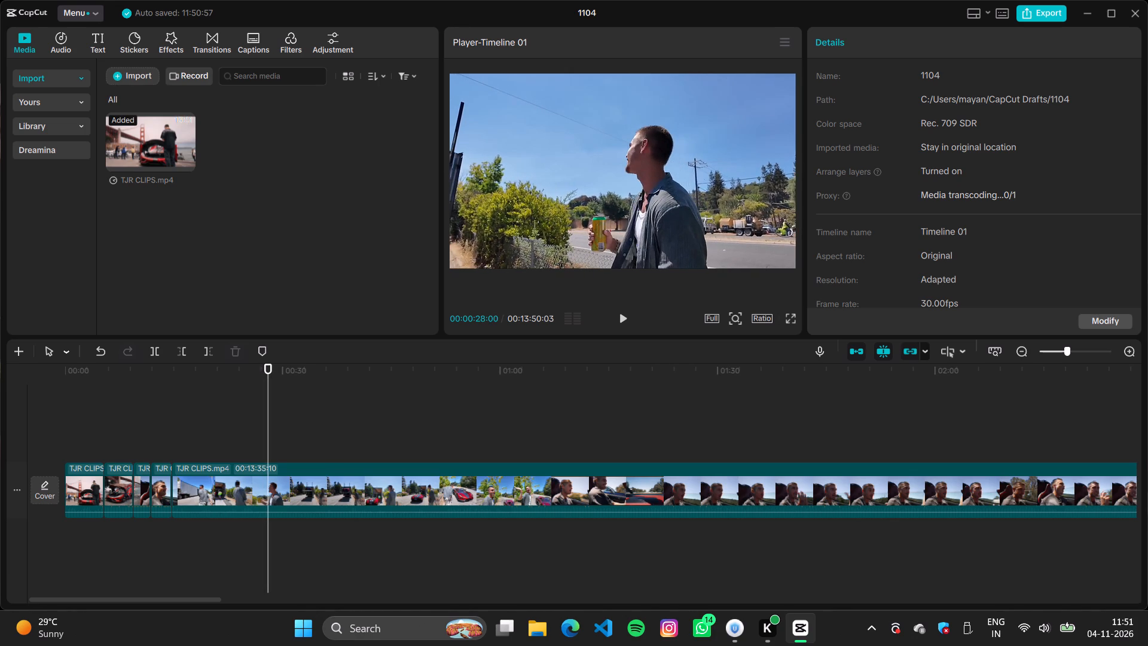
# Split the TJR CLIPS clip at 00:00:28:21, early in the wide roadside shot of the man facing the car transporter.
pyautogui.press('Right')
pyautogui.press('Right')
pyautogui.press('Right')
pyautogui.press('Right')
pyautogui.press('Right')
pyautogui.press('Right')
pyautogui.press('Right')
pyautogui.press('Right')
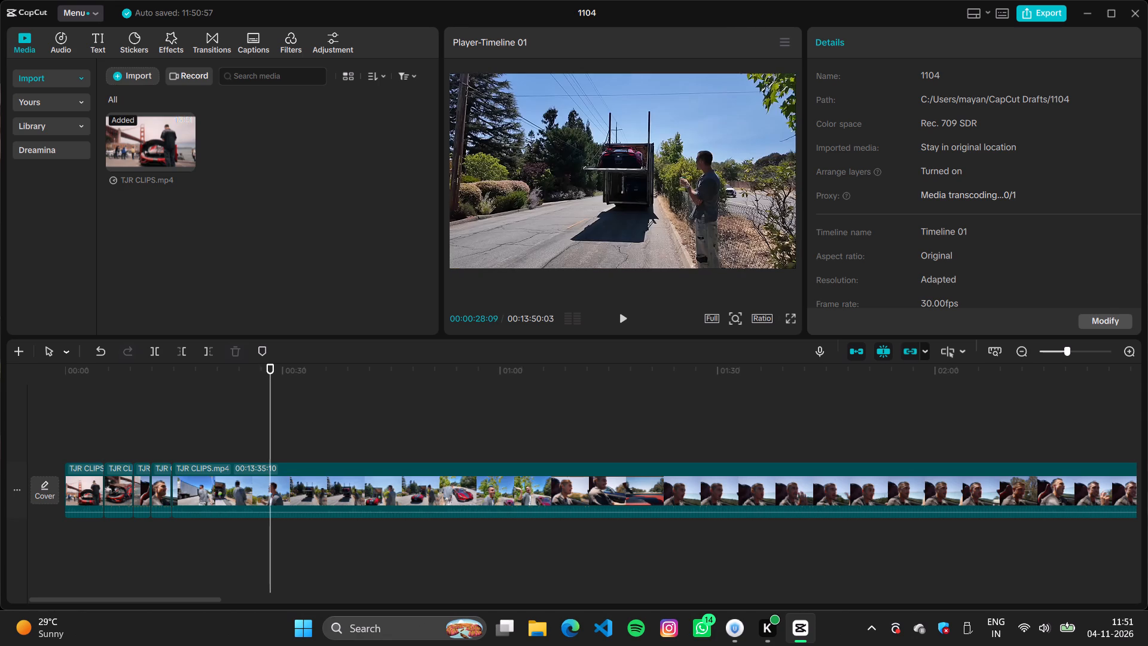
pyautogui.press('Right')
pyautogui.press('Right')
pyautogui.press('Right')
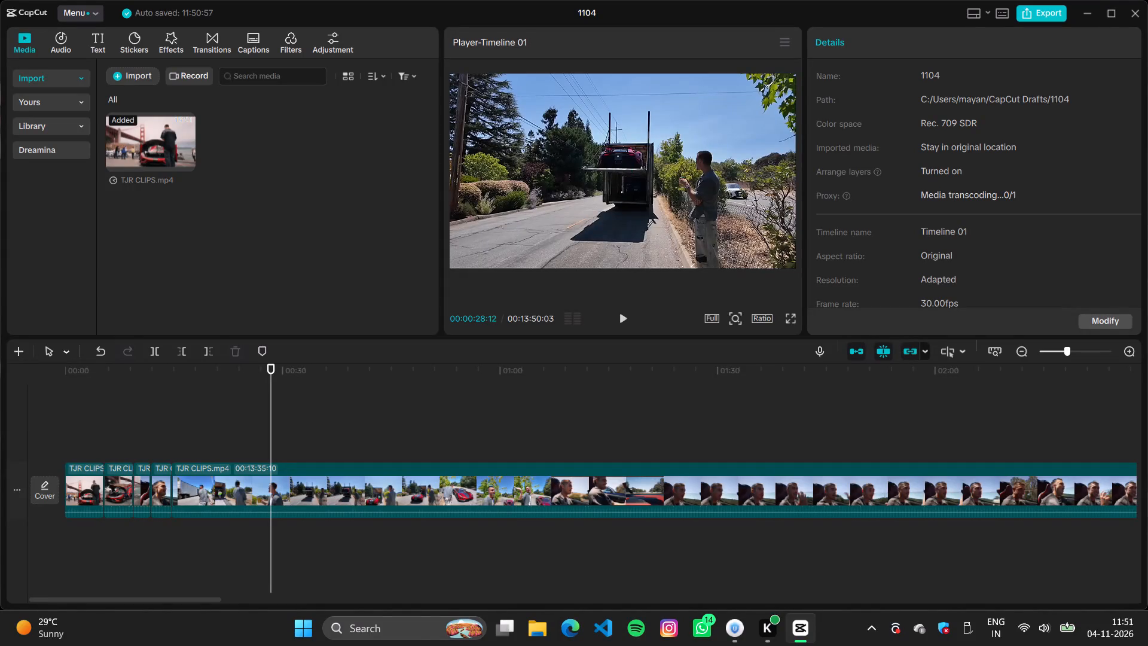
pyautogui.press('Right')
pyautogui.press('Right')
pyautogui.press('Right')
pyautogui.press('Right')
pyautogui.press('Right')
pyautogui.press('Right')
pyautogui.press('Right')
pyautogui.press('Right')
pyautogui.press('Right')
pyautogui.press('Right')
pyautogui.press('Right')
pyautogui.press('Right')
pyautogui.press('Right')
pyautogui.press('Right')
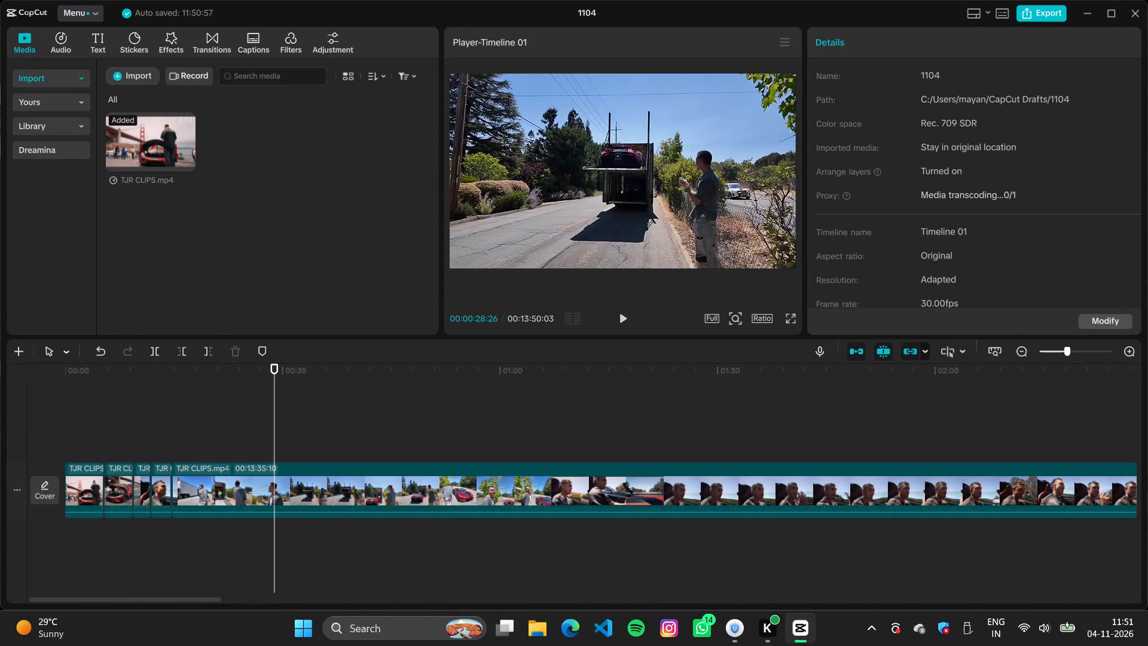
pyautogui.press('Left')
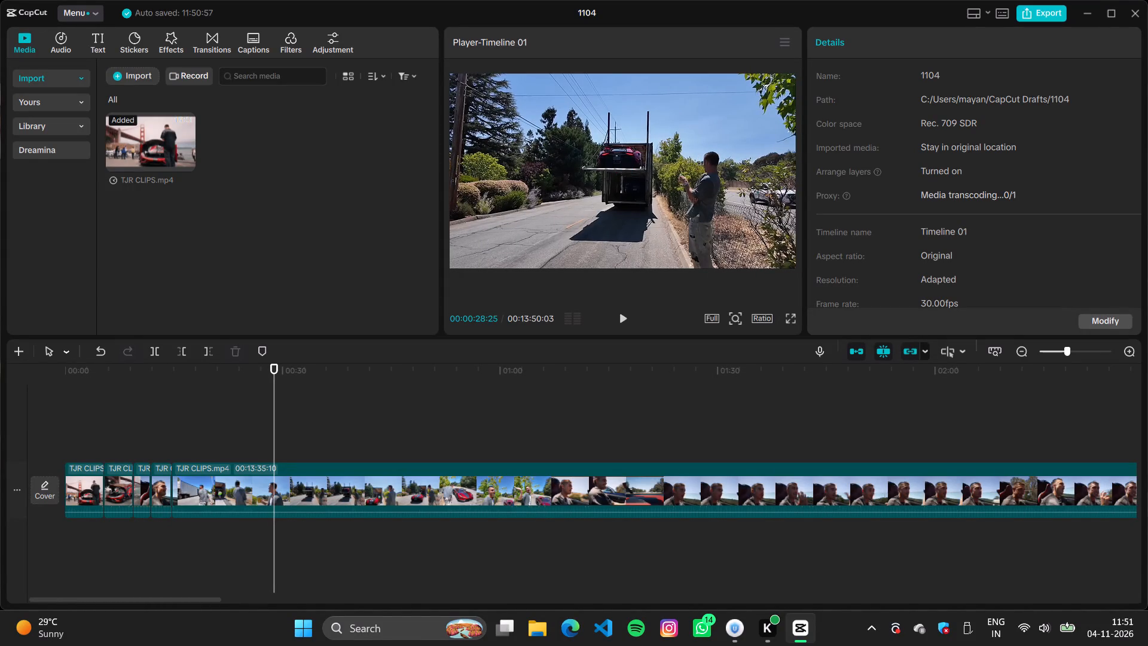
pyautogui.press('Left')
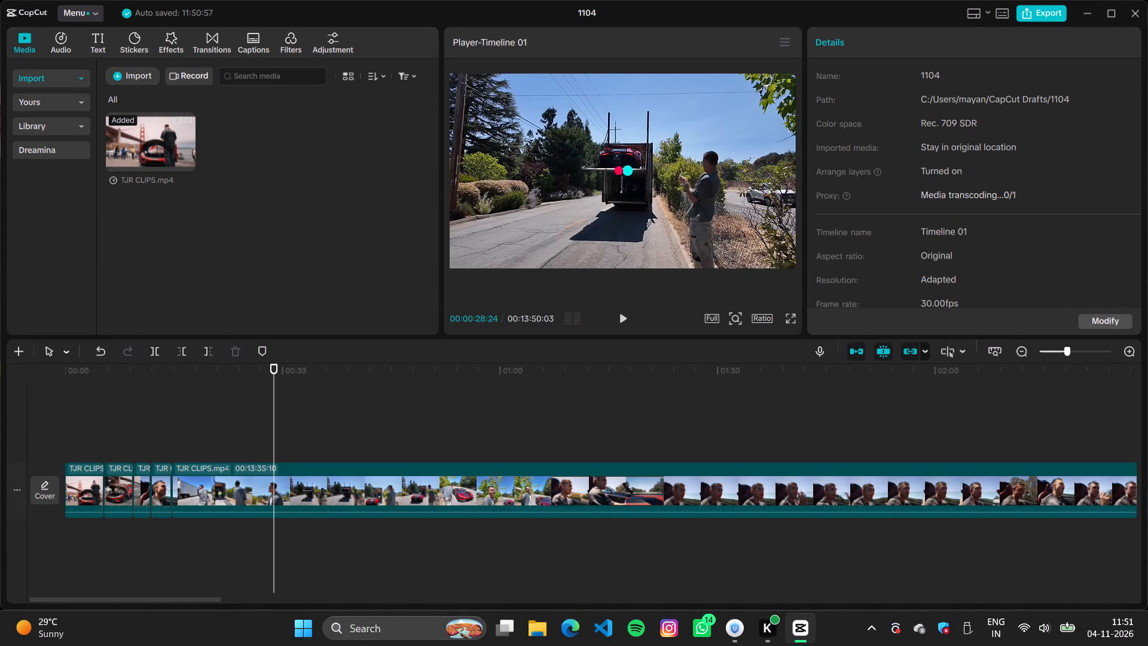
pyautogui.press('Left')
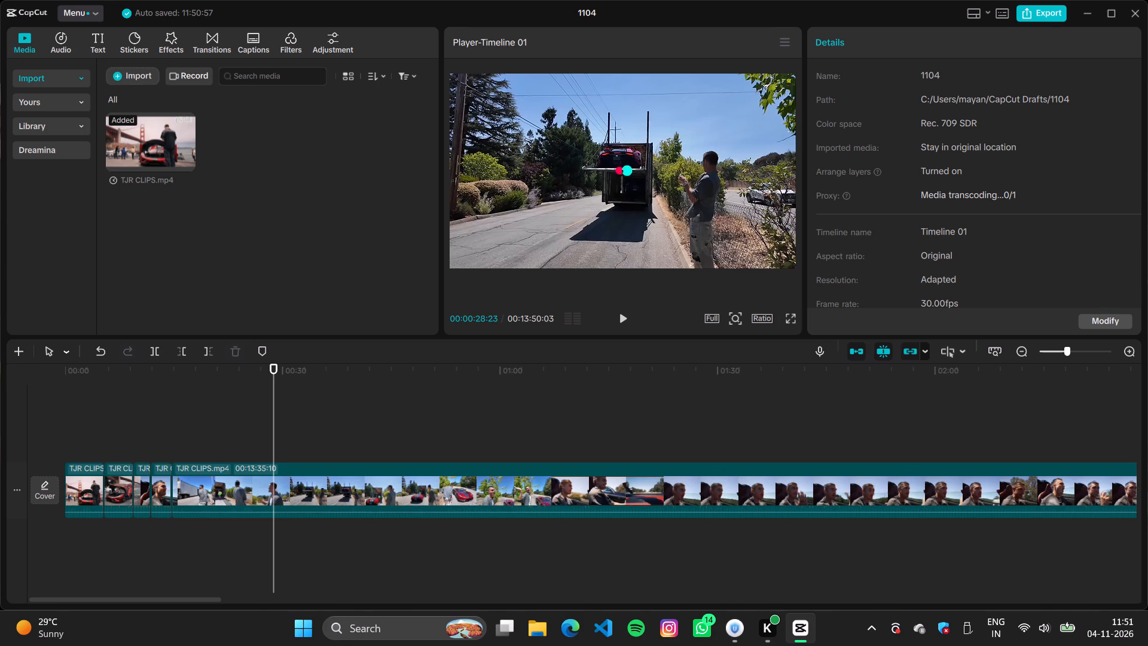
pyautogui.press('Left')
pyautogui.press('Left')
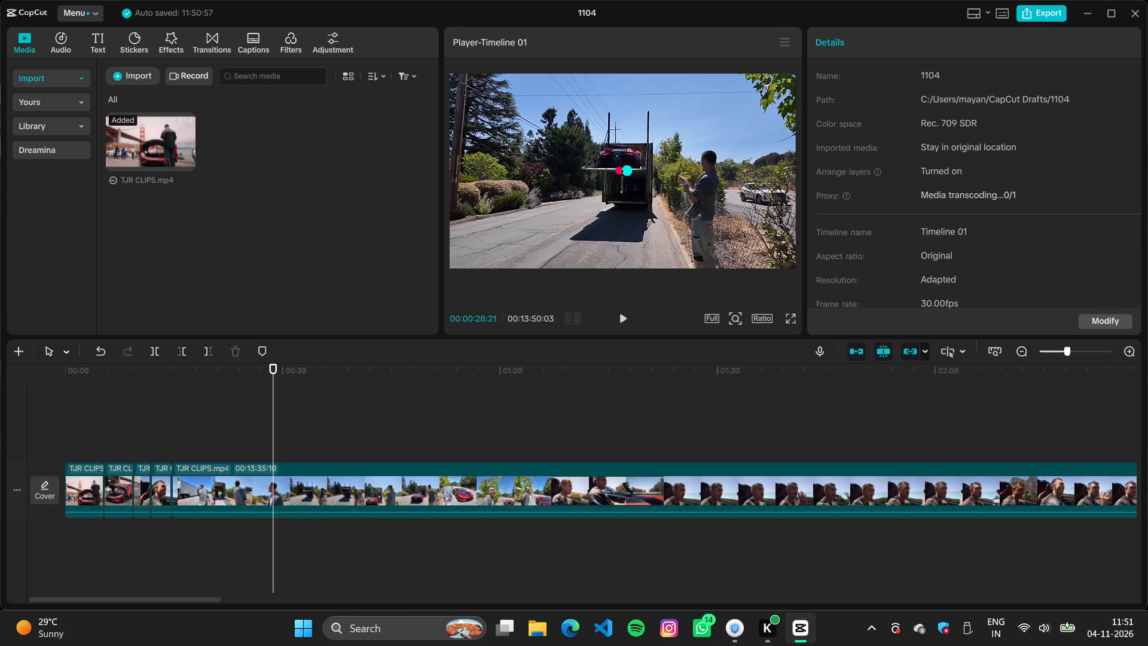
pyautogui.hotkey('ctrl', 'b')
# Split the TJR CLIPS clip at 00:00:31:00, within the wide roadside shot of the man and the car transporter.
pyautogui.press('Right')
pyautogui.press('Right')
pyautogui.press('Right')
pyautogui.press('Right')
pyautogui.press('Right')
pyautogui.press('Right')
pyautogui.press('Right')
pyautogui.press('Right')
pyautogui.press('Right')
pyautogui.press('Right')
pyautogui.press('Right')
pyautogui.press('Right')
pyautogui.press('Right')
pyautogui.press('Right')
pyautogui.press('Right')
pyautogui.press('Right')
pyautogui.press('Right')
pyautogui.press('Right')
pyautogui.press('Right')
pyautogui.press('Right')
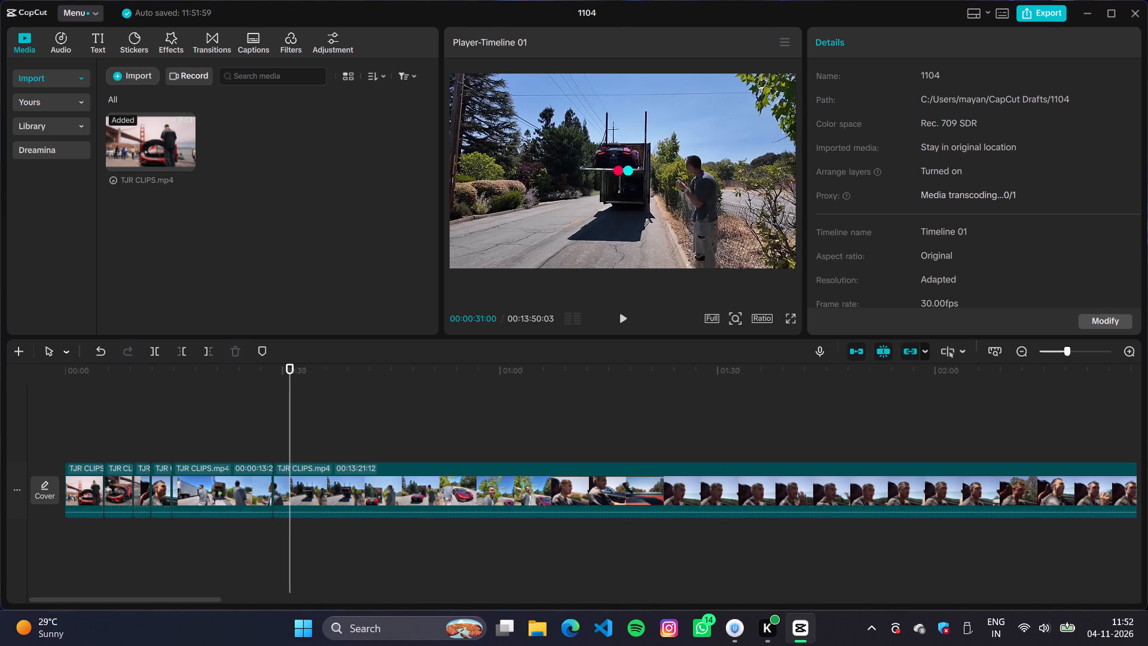
pyautogui.hotkey('ctrl', 'b')
# Split the TJR CLIPS clip at 00:00:35:26, where the wide transporter shot changes to the closer shot of the red car on the ramp.
pyautogui.press('Right')
pyautogui.press('Right')
pyautogui.press('Right')
pyautogui.press('Right')
pyautogui.press('Right')
pyautogui.press('Right')
pyautogui.press('Right')
pyautogui.press('Right')
pyautogui.press('Right')
pyautogui.press('Right')
pyautogui.press('Right')
pyautogui.press('Right')
pyautogui.press('Right')
pyautogui.press('Right')
pyautogui.press('Right')
pyautogui.press('Right')
pyautogui.press('Right')
pyautogui.press('Right')
pyautogui.press('Right')
pyautogui.press('Right')
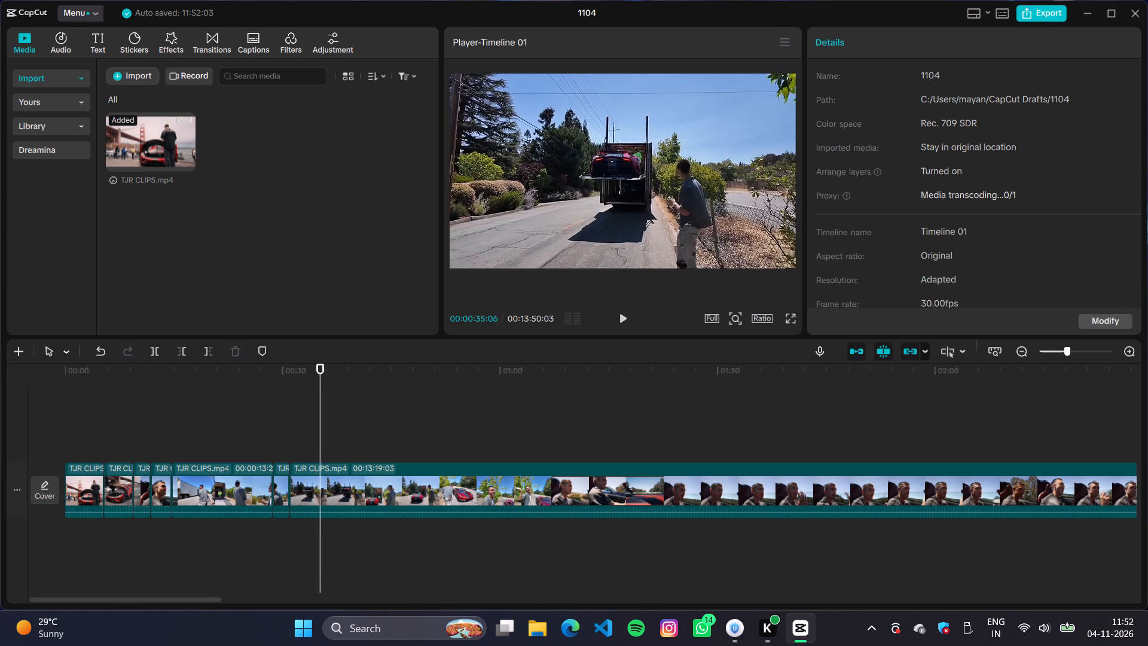
pyautogui.press('Left')
pyautogui.press('Left')
pyautogui.press('Left')
pyautogui.press('Left')
pyautogui.press('Left')
pyautogui.press('Left')
pyautogui.press('Left')
pyautogui.press('Left')
pyautogui.press('Left')
pyautogui.press('Left')
pyautogui.press('Left')
pyautogui.press('Left')
pyautogui.press('Left')
pyautogui.press('Left')
pyautogui.press('Left')
pyautogui.press('Left')
pyautogui.press('Left')
pyautogui.press('Left')
pyautogui.press('Left')
pyautogui.press('Left')
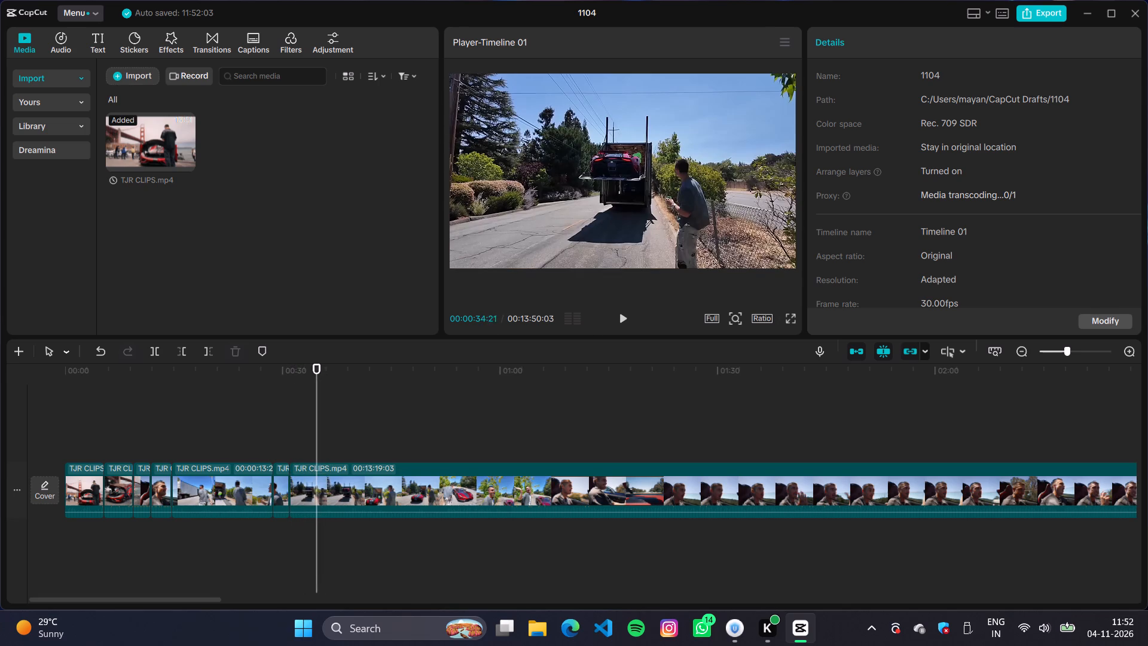
pyautogui.press('Right')
pyautogui.press('Right')
pyautogui.press('Right')
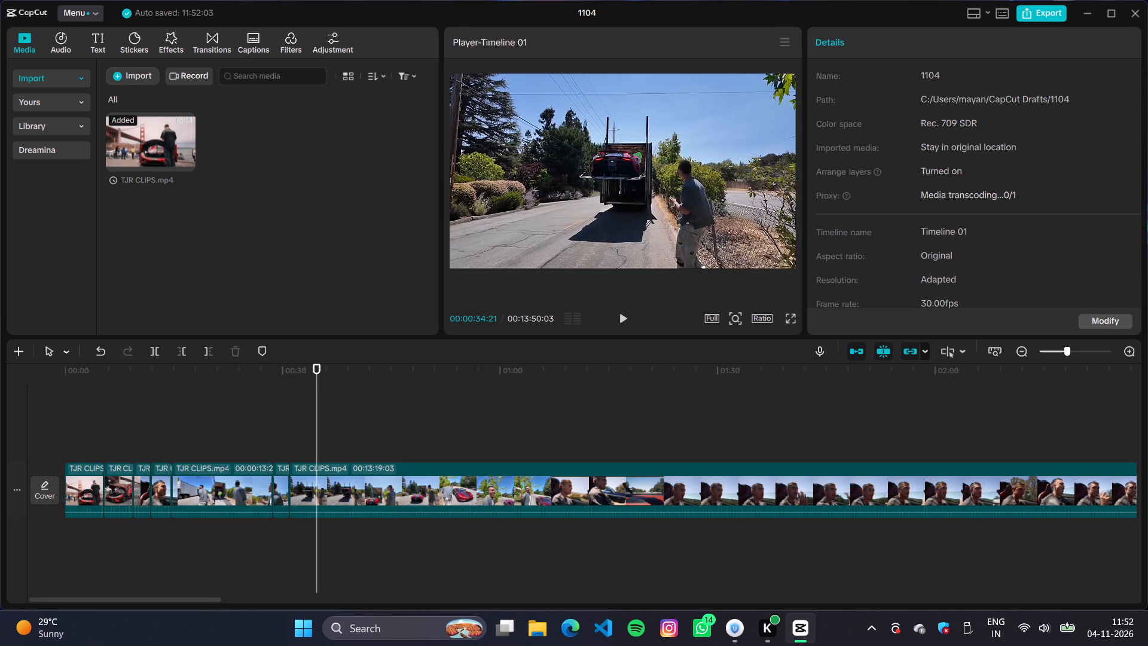
pyautogui.press('Right')
pyautogui.press('Right')
pyautogui.press('Right')
pyautogui.press('Right')
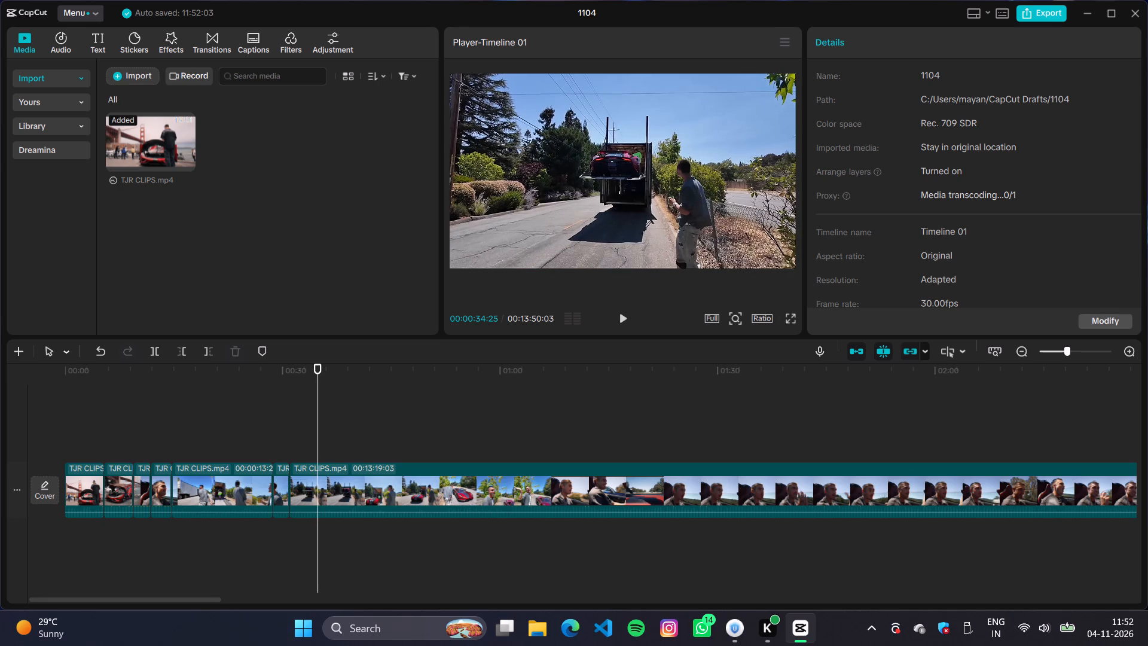
pyautogui.press('Right')
pyautogui.press('Right')
pyautogui.press('Right')
pyautogui.press('Right')
pyautogui.press('Right')
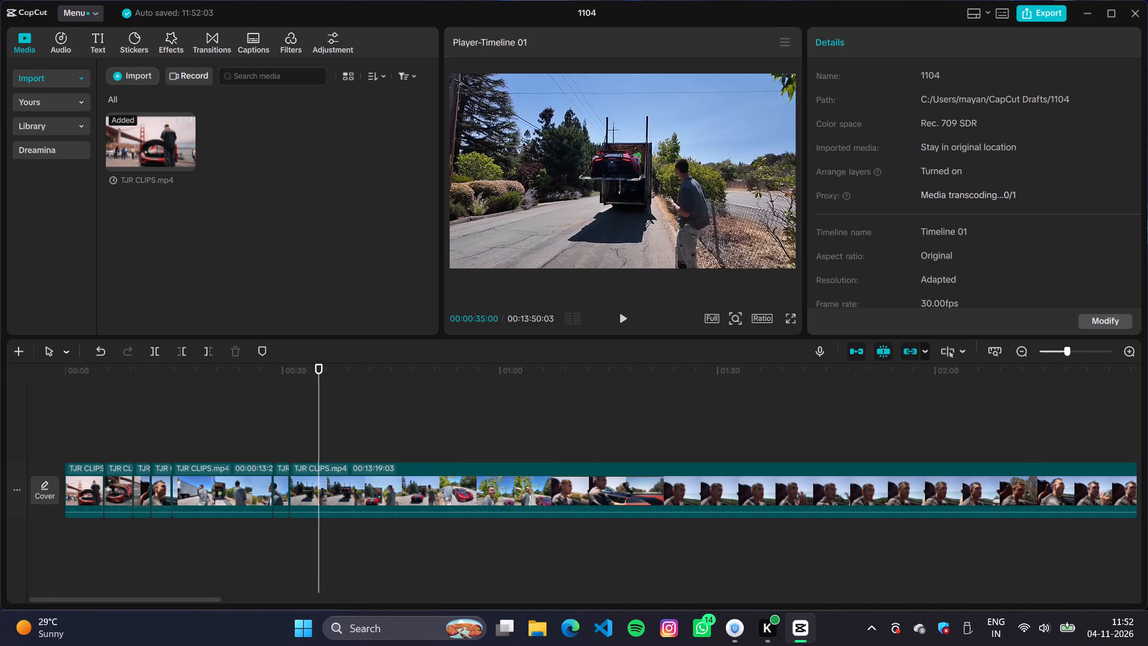
pyautogui.press('Right')
pyautogui.press('Right')
pyautogui.press('Right')
pyautogui.press('Right')
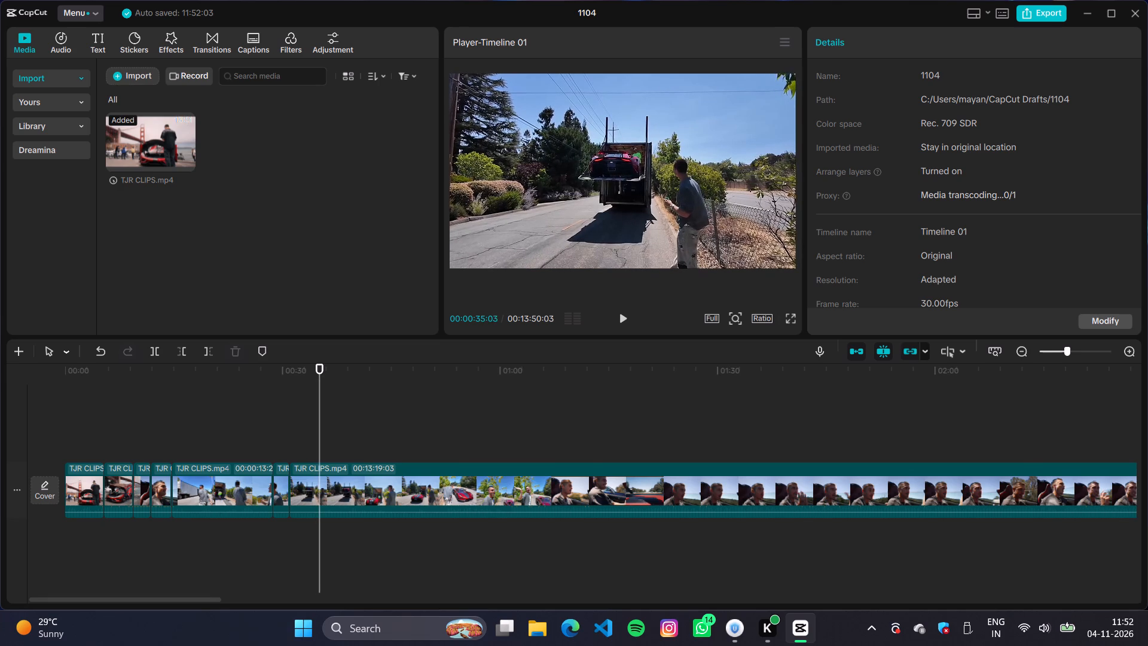
pyautogui.press('Right')
pyautogui.press('Right')
pyautogui.press('Right')
pyautogui.press('Right')
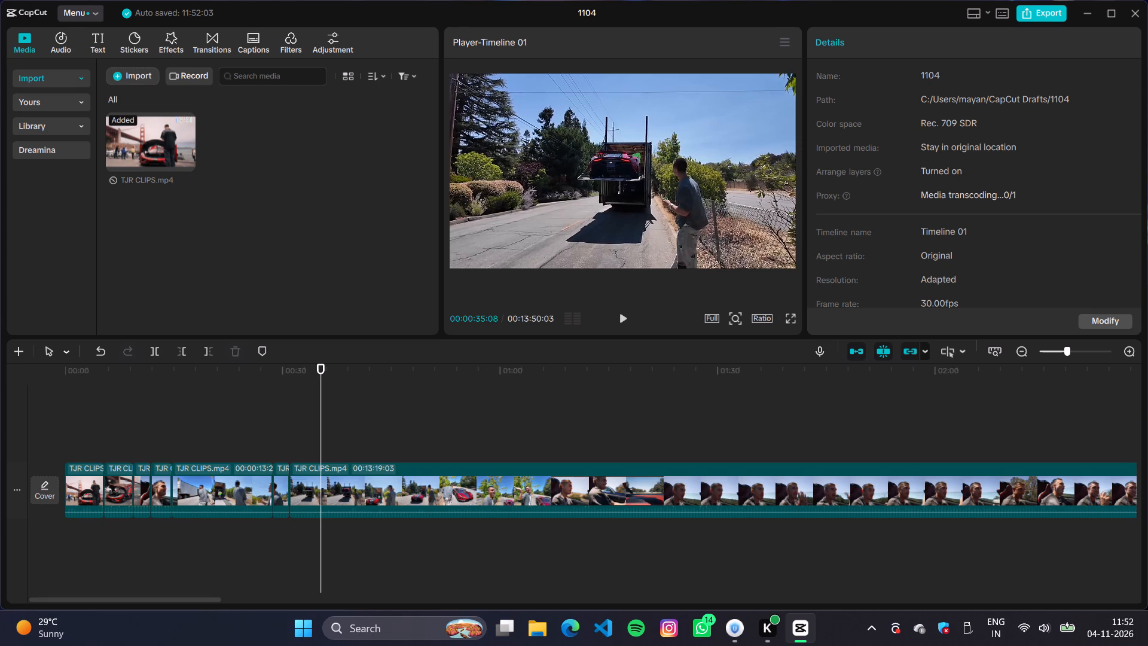
pyautogui.press('Right')
pyautogui.press('Right')
pyautogui.press('Right')
pyautogui.press('Right')
pyautogui.press('Right')
pyautogui.press('Right')
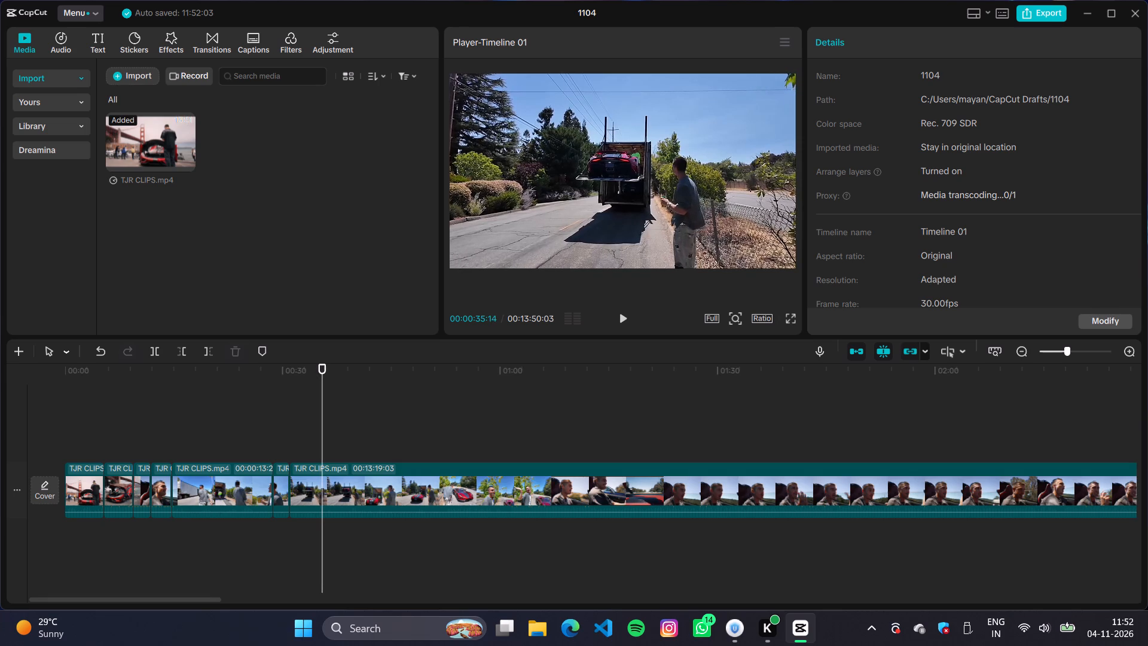
pyautogui.press('Right')
pyautogui.press('Right')
pyautogui.press('Right')
pyautogui.press('Right')
pyautogui.press('Right')
pyautogui.press('Right')
pyautogui.press('Right')
pyautogui.press('Right')
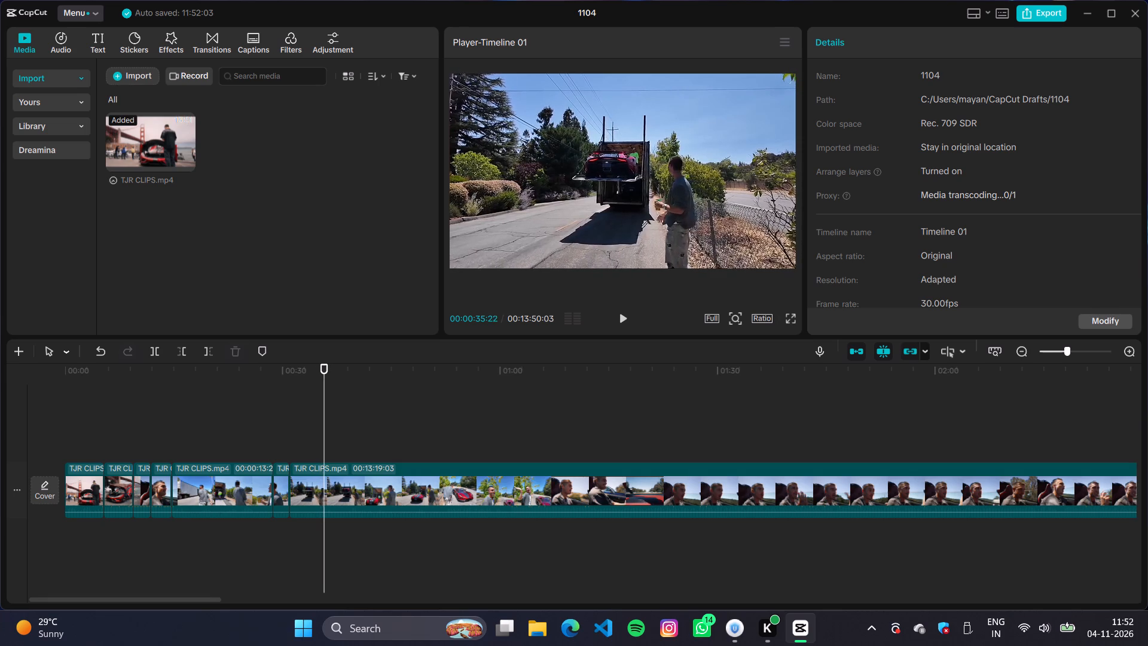
pyautogui.press('Right')
pyautogui.press('Right')
pyautogui.press('Right')
pyautogui.press('Right')
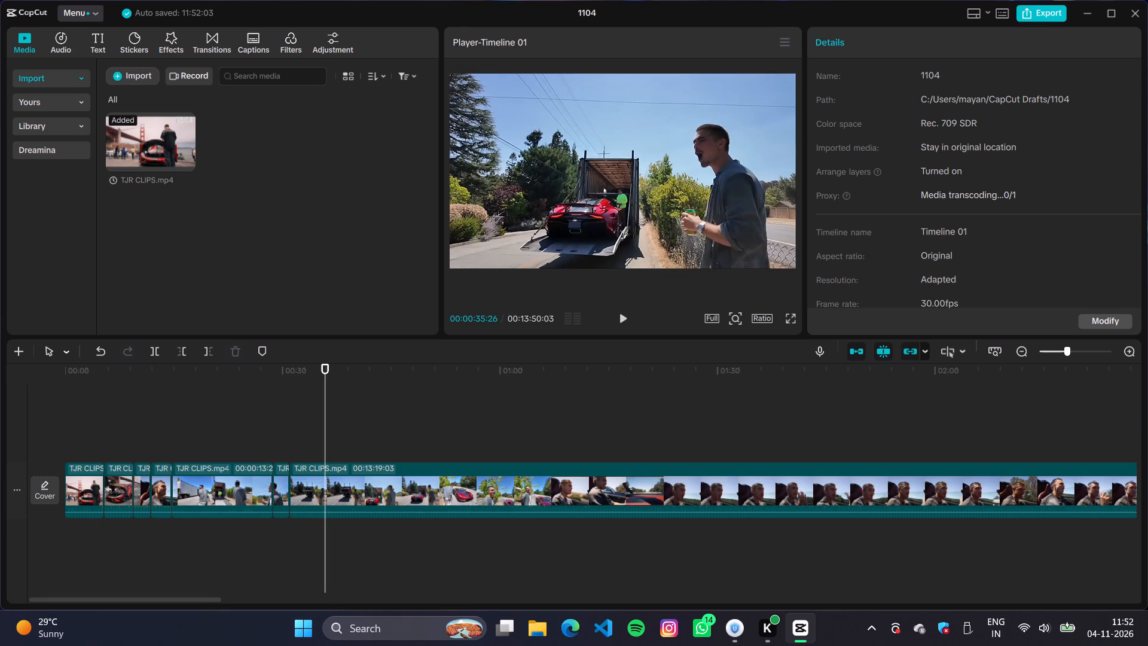
pyautogui.hotkey('ctrl', 'b')
# Split the TJR CLIPS clip at 00:00:38:12, while the man stands watching the red car on the transporter ramp.
pyautogui.press('Right')
pyautogui.press('Right')
pyautogui.press('Right')
pyautogui.press('Right')
pyautogui.press('Right')
pyautogui.press('Right')
pyautogui.press('Right')
pyautogui.press('Right')
pyautogui.press('Right')
pyautogui.press('Right')
pyautogui.press('Right')
pyautogui.press('Right')
pyautogui.press('Right')
pyautogui.press('Right')
pyautogui.press('Right')
pyautogui.press('Right')
pyautogui.press('Right')
pyautogui.press('Right')
pyautogui.press('Right')
pyautogui.press('Right')
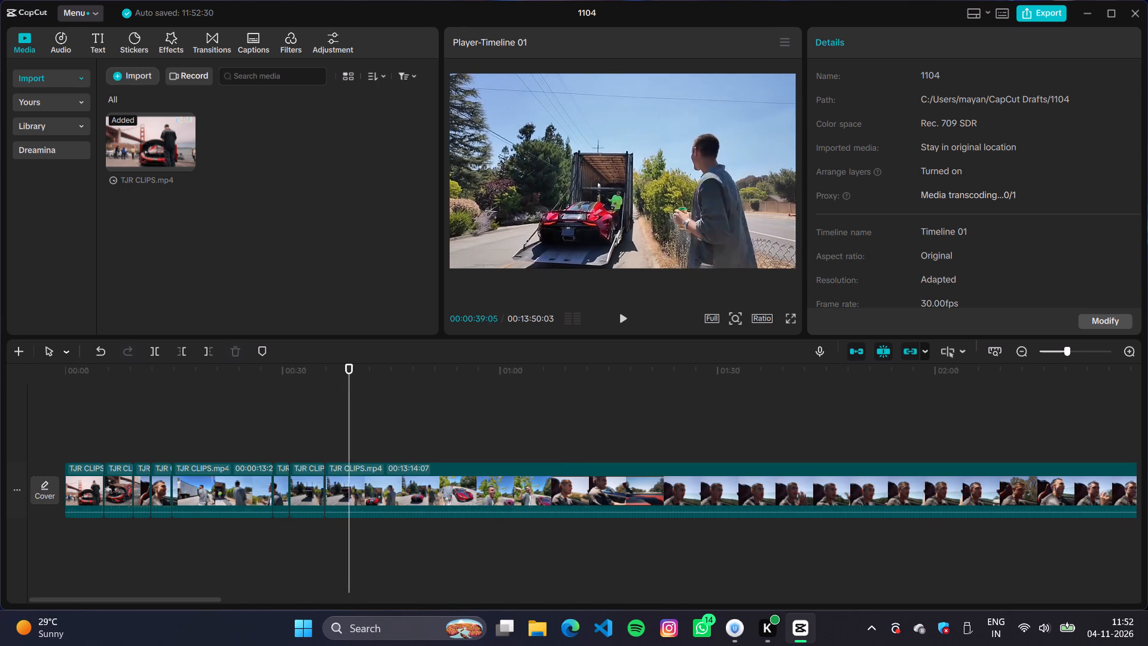
pyautogui.press('Right')
pyautogui.press('Right')
pyautogui.press('Right')
pyautogui.press('Right')
pyautogui.press('Right')
pyautogui.press('Right')
pyautogui.press('Right')
pyautogui.press('Right')
pyautogui.press('Right')
pyautogui.press('Right')
pyautogui.press('Right')
pyautogui.press('Right')
pyautogui.press('Right')
pyautogui.press('Right')
pyautogui.press('Right')
pyautogui.press('Right')
pyautogui.press('Right')
pyautogui.press('Right')
pyautogui.press('Right')
pyautogui.press('Right')
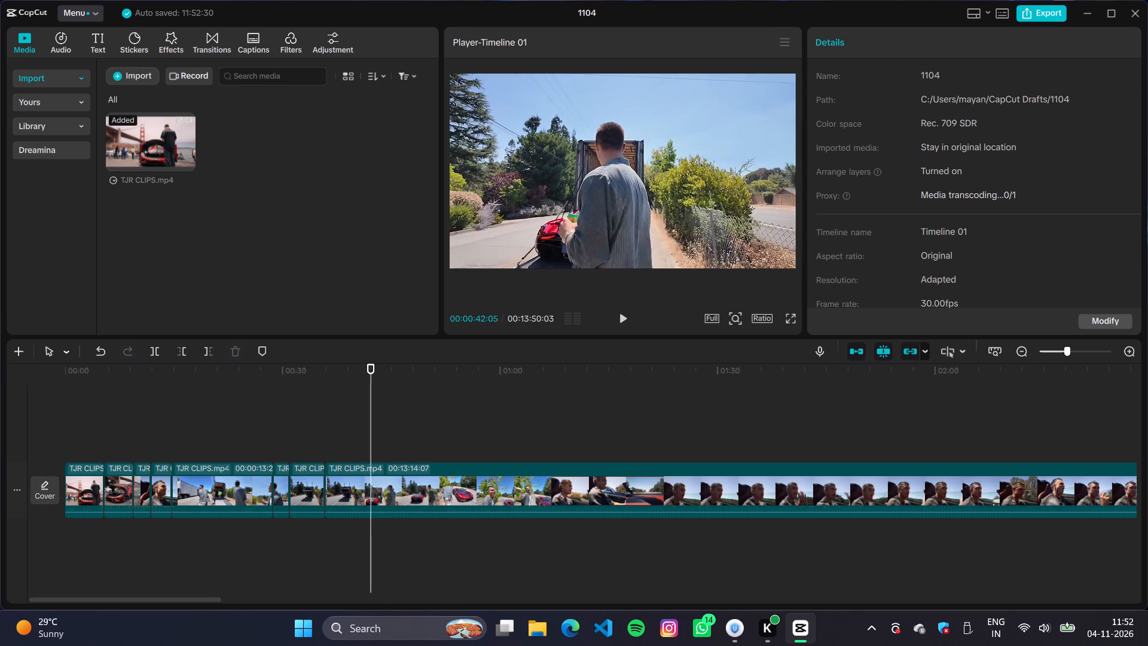
pyautogui.press('Right')
pyautogui.press('Right')
pyautogui.press('Right')
pyautogui.press('Right')
pyautogui.press('Right')
pyautogui.press('Right')
pyautogui.press('Right')
pyautogui.press('Right')
pyautogui.press('Right')
pyautogui.press('Right')
pyautogui.press('Left')
pyautogui.press('Left')
pyautogui.press('Left')
pyautogui.press('Left')
pyautogui.press('Left')
pyautogui.press('Left')
pyautogui.press('Left')
pyautogui.press('Left')
pyautogui.press('Left')
pyautogui.press('Left')
pyautogui.press('Left')
pyautogui.press('Left')
pyautogui.press('Left')
pyautogui.press('Left')
pyautogui.press('Left')
pyautogui.press('Left')
pyautogui.press('Left')
pyautogui.press('Left')
pyautogui.press('Left')
pyautogui.press('Left')
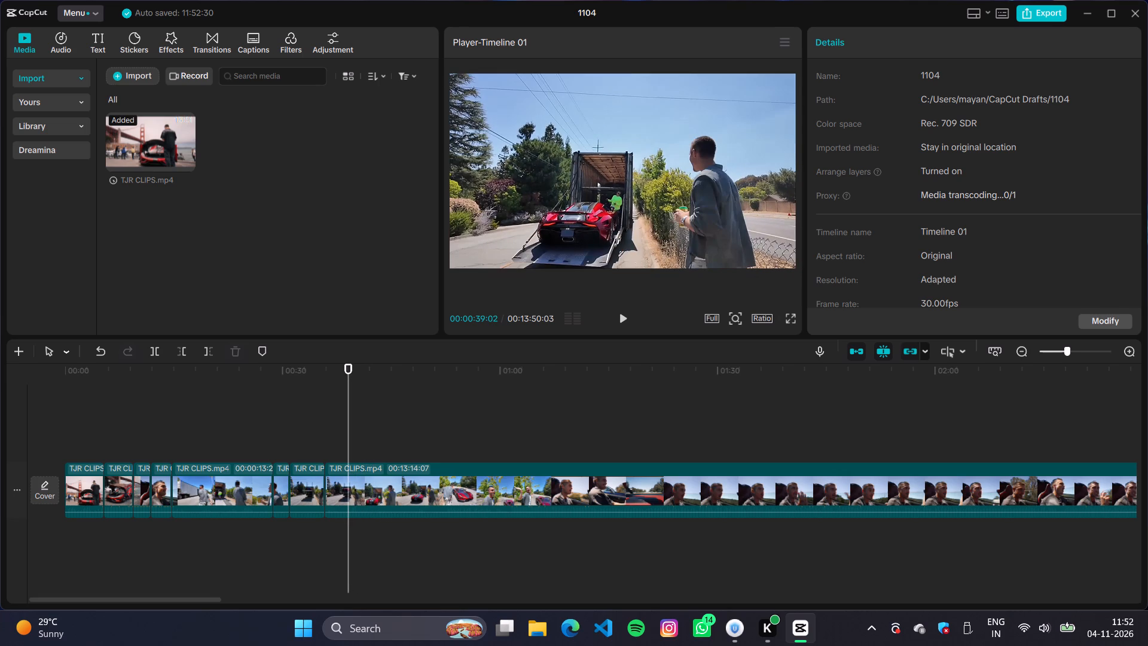
pyautogui.press('Left')
pyautogui.press('Left')
pyautogui.press('Left')
pyautogui.press('Left')
pyautogui.press('Left')
pyautogui.press('Left')
pyautogui.press('Left')
pyautogui.press('Left')
pyautogui.press('Left')
pyautogui.press('Left')
pyautogui.press('Left')
pyautogui.press('Left')
pyautogui.press('Left')
pyautogui.press('Left')
pyautogui.press('Left')
pyautogui.press('Left')
pyautogui.press('Left')
pyautogui.press('Left')
pyautogui.press('Left')
pyautogui.press('Left')
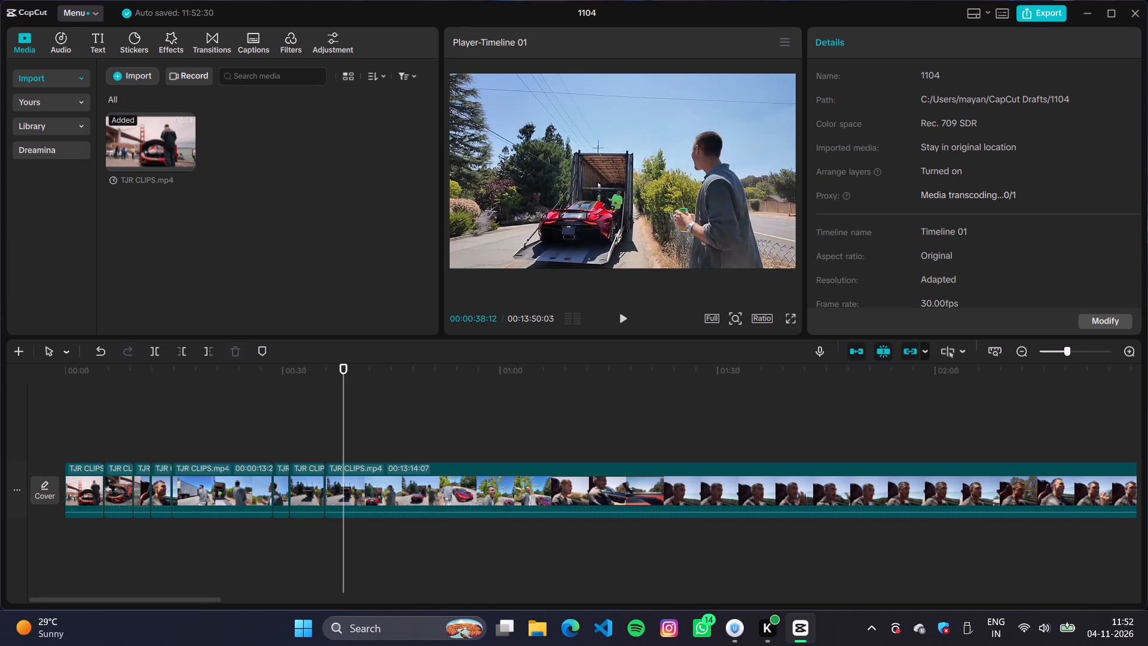
pyautogui.hotkey('ctrl', 'b')
# Delete all the TJR CLIPS footage after 00:00:38:12.
pyautogui.click(417, 480)
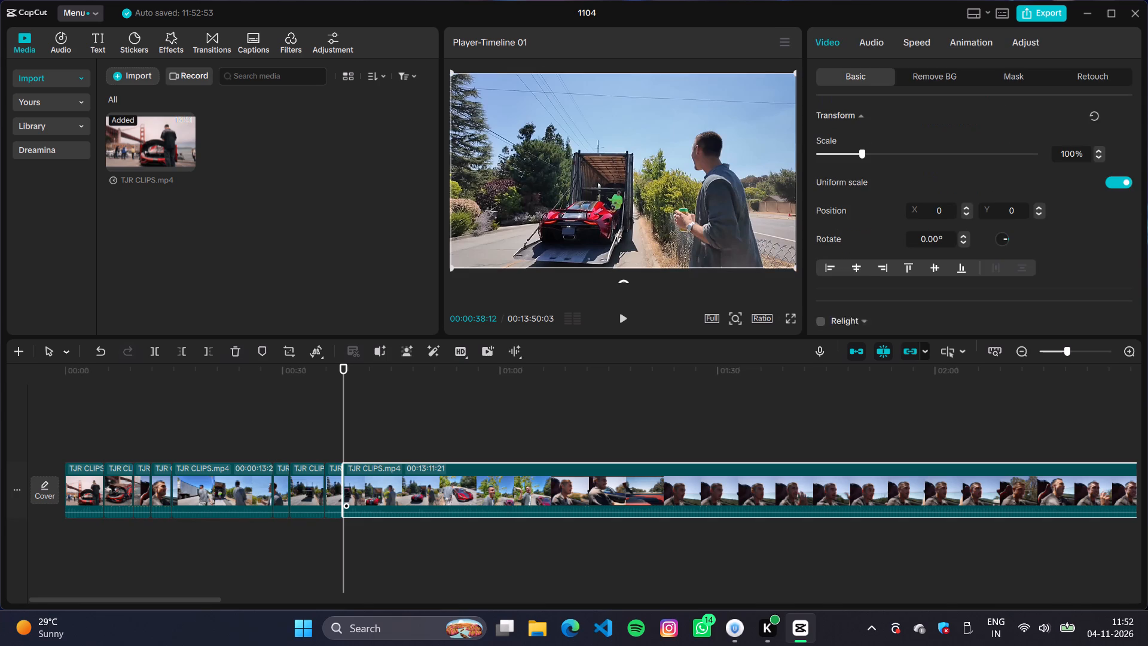
pyautogui.press('BackSpace')
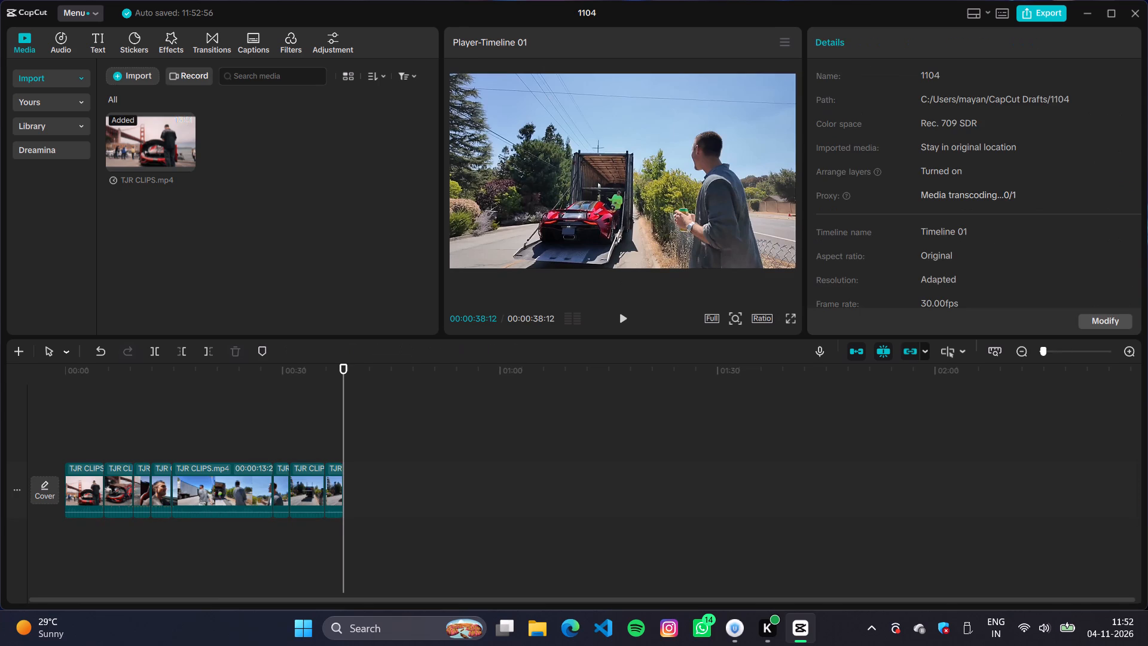
# Play back the timeline from the start, and examine the footage up to 00:00:16:10 where the man walks beside the trailer.
pyautogui.click(88, 418)
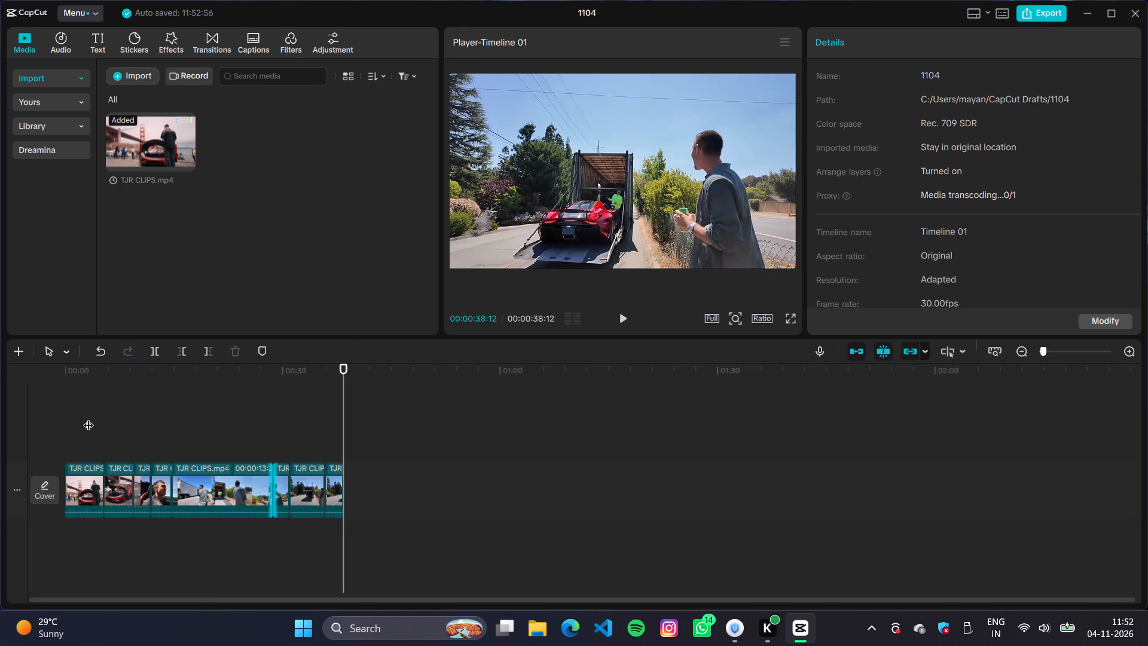
pyautogui.moveTo(88, 418); pyautogui.dragTo(60, 418)
pyautogui.press('space')
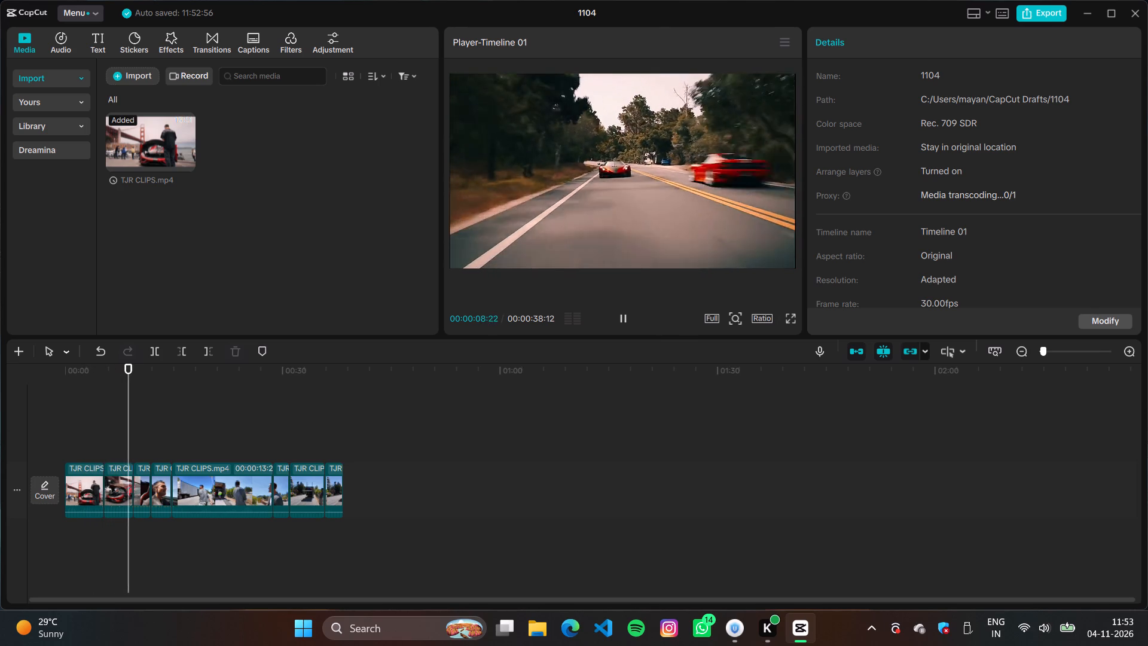
pyautogui.click(210, 432)
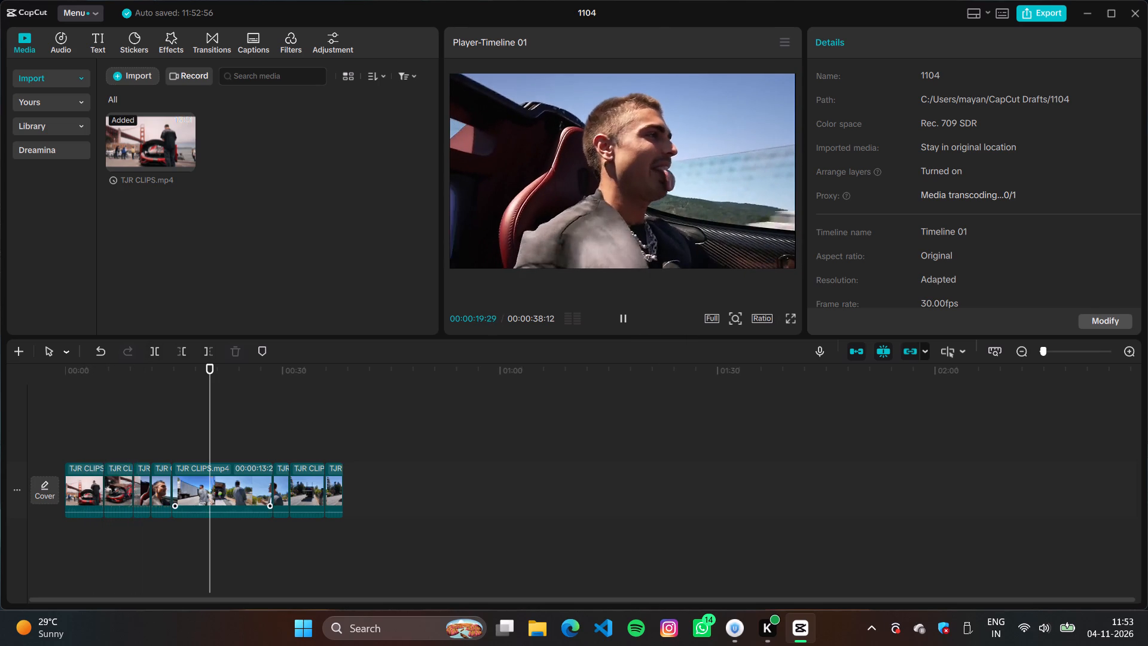
pyautogui.click(240, 493)
pyautogui.click(204, 407)
pyautogui.moveTo(204, 407); pyautogui.dragTo(184, 408)
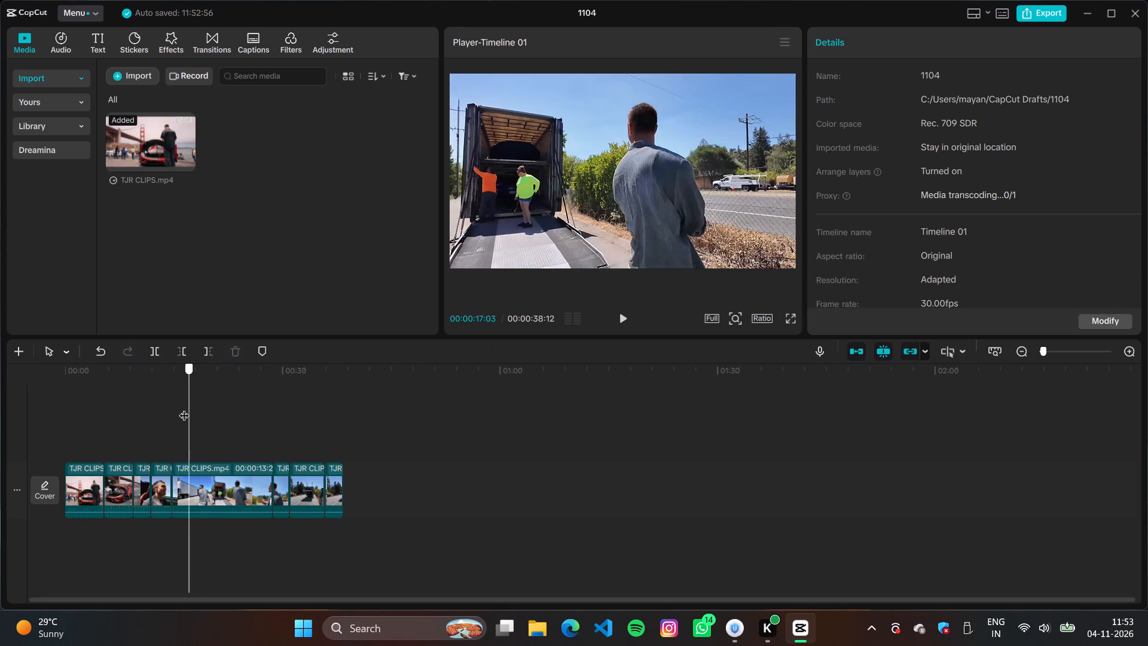
pyautogui.moveTo(184, 408); pyautogui.dragTo(160, 411)
pyautogui.press('space')
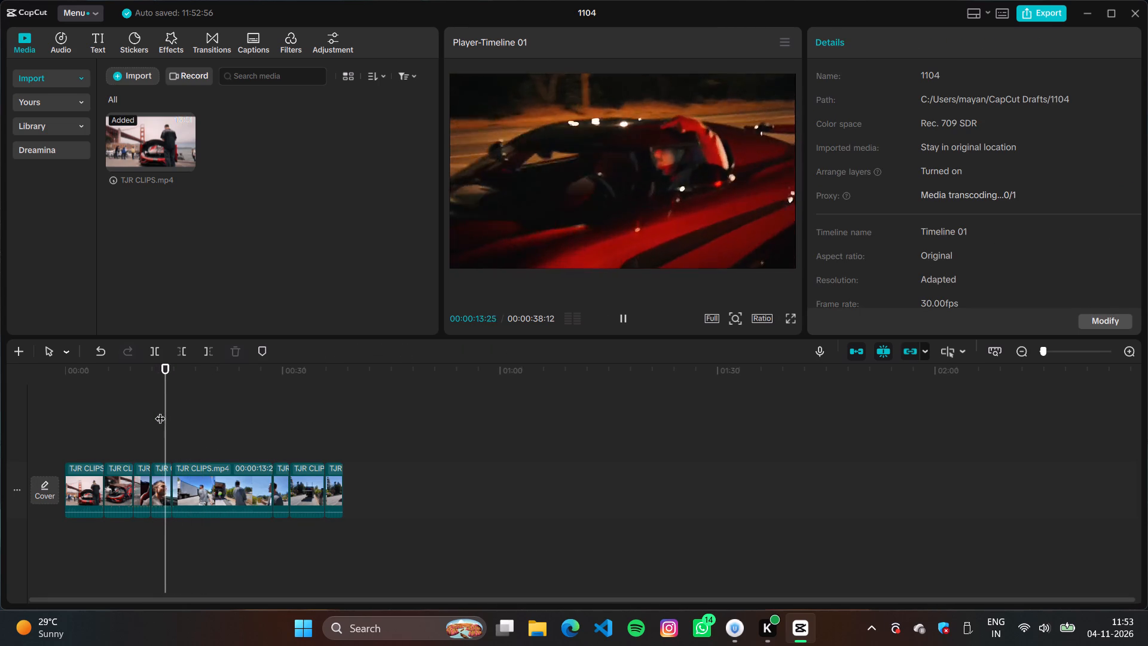
pyautogui.press('space')
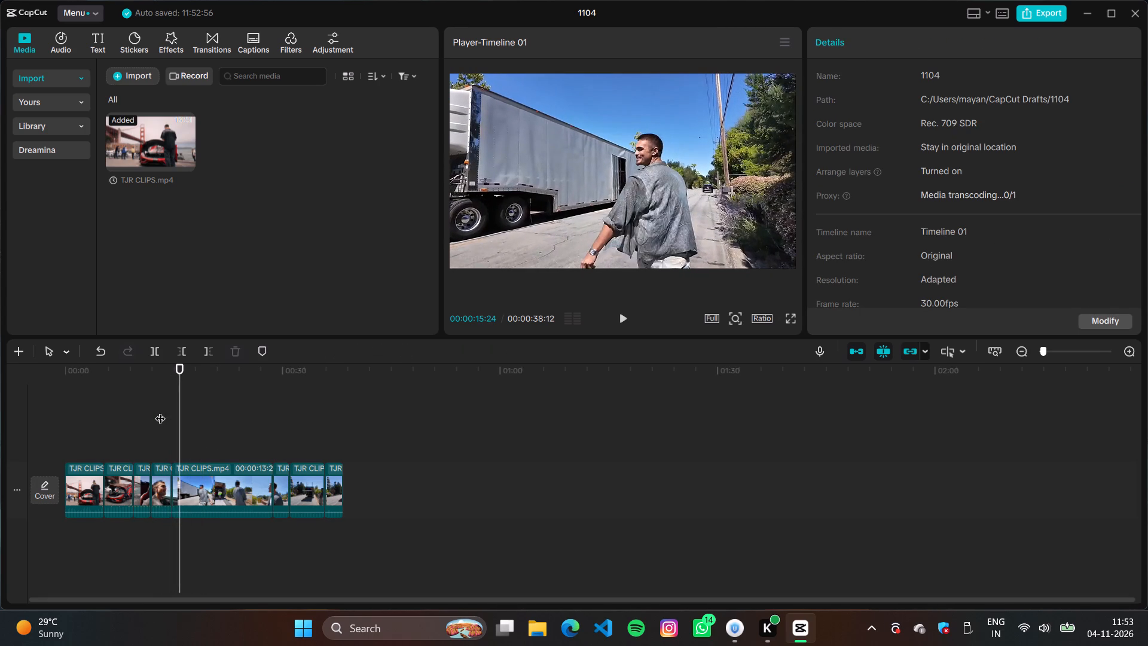
pyautogui.press('space')
pyautogui.press('space')
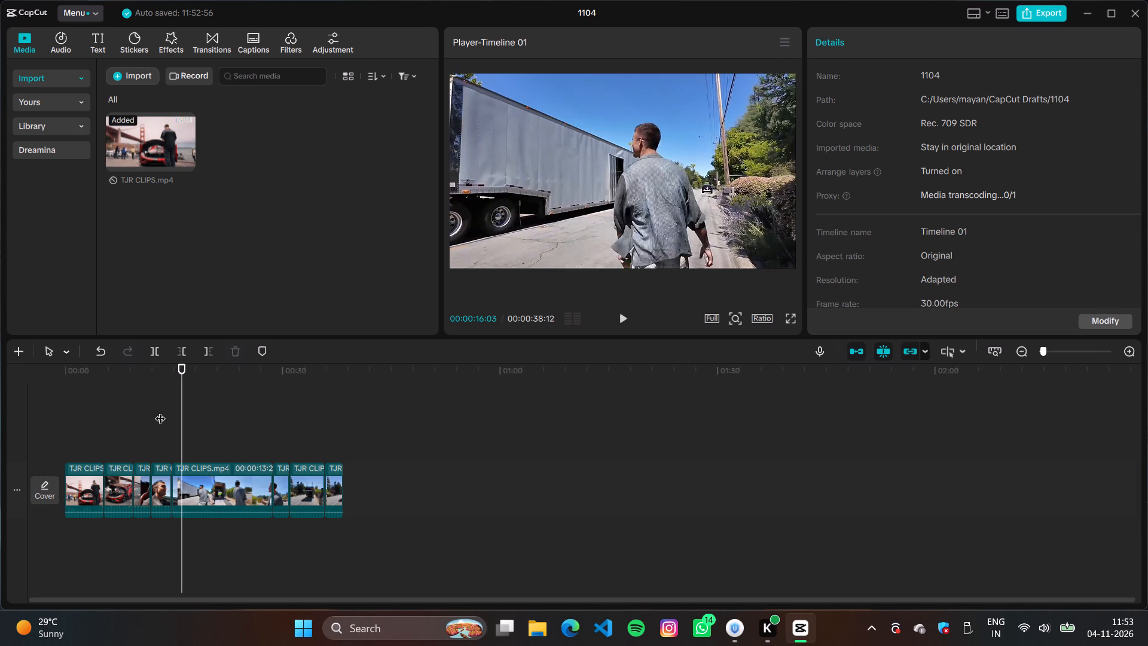
pyautogui.press('space')
pyautogui.press('space')
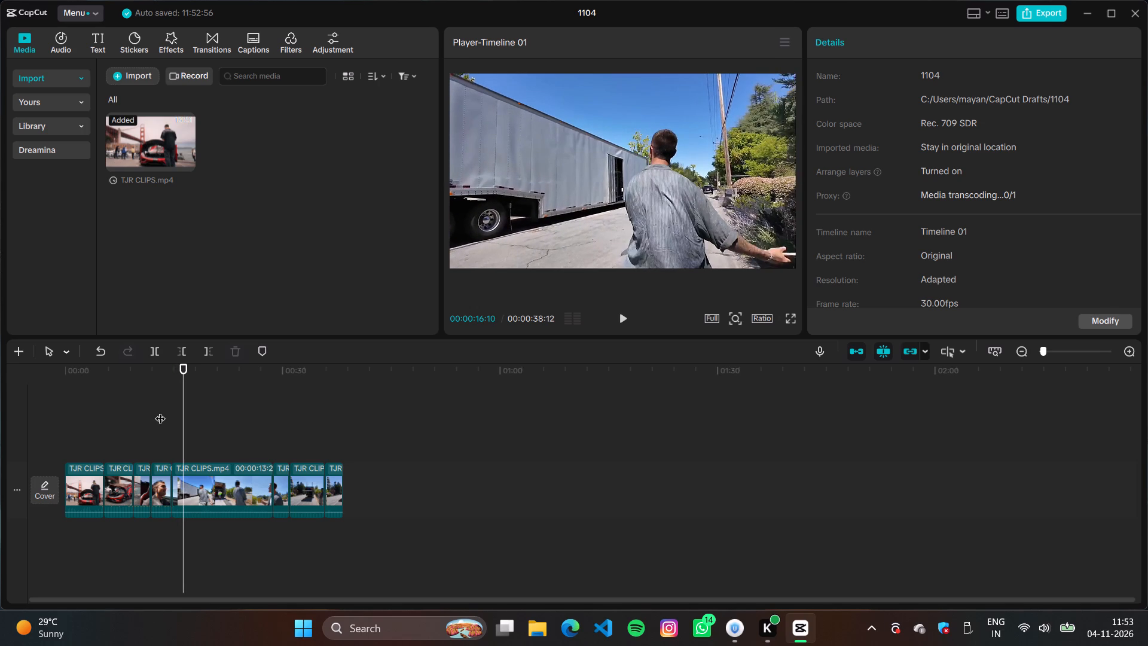
# Apply the Custom speed curve to the clip that starts with the man walking beside the trailer.
pyautogui.hotkey('shift', 'b')
pyautogui.hotkey('shift', 'b')
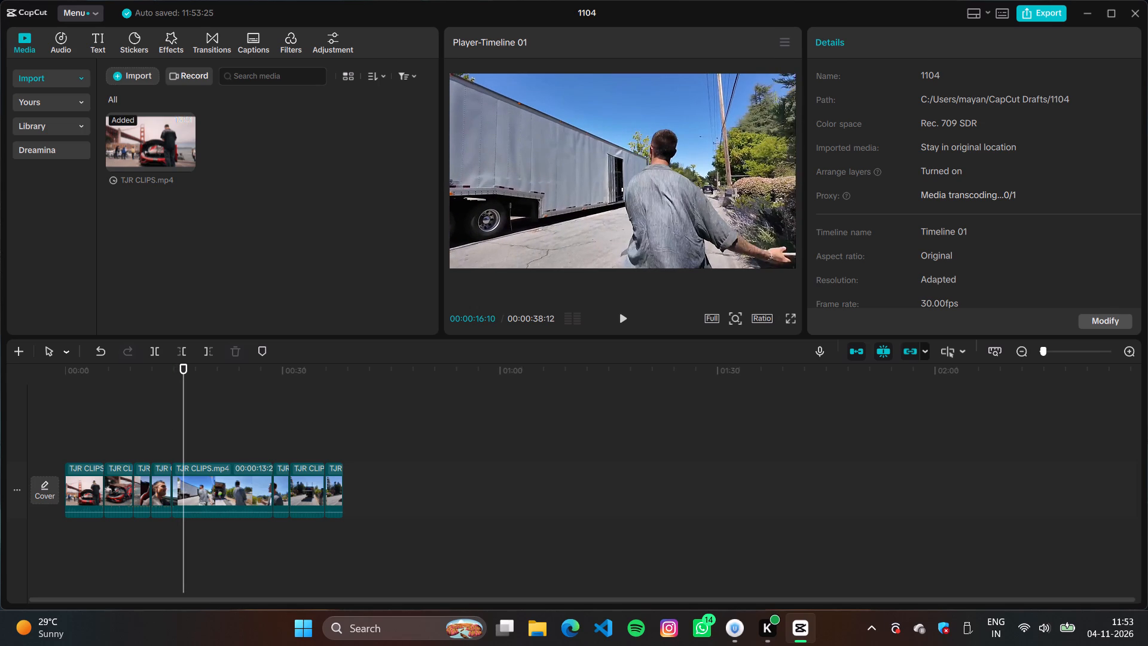
pyautogui.click(183, 476)
pyautogui.hotkey('shift', 'b')
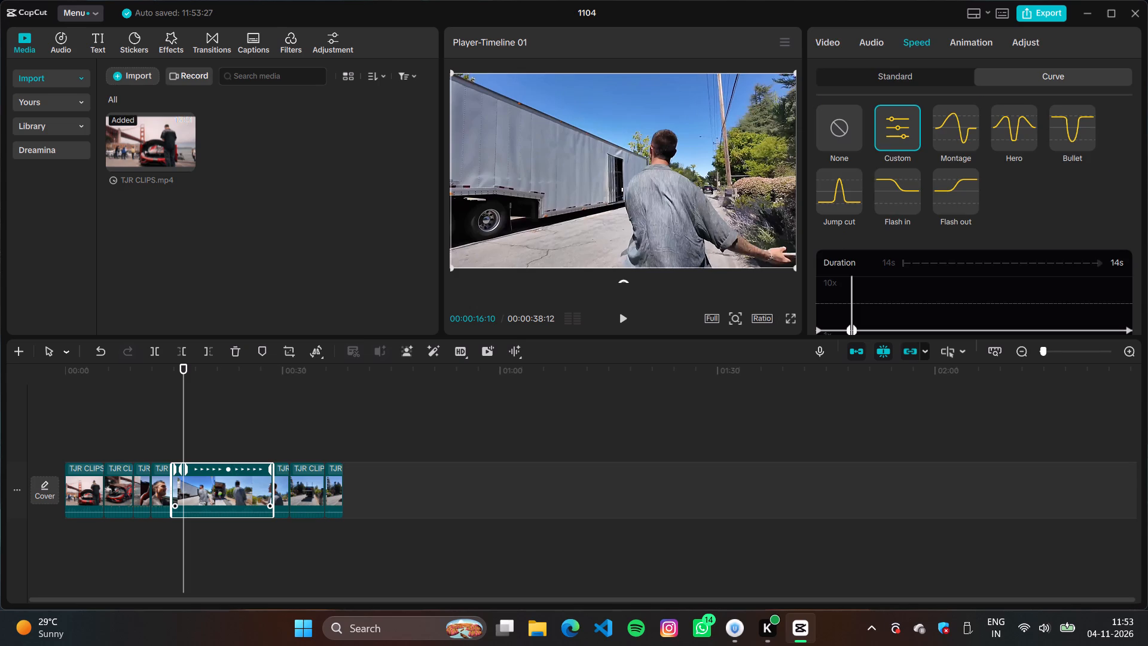
pyautogui.hotkey('shift', 'b')
pyautogui.click(194, 505)
pyautogui.click(197, 434)
# Split the speed-curved clip at 00:00:16:28, where the man walks away alongside the trailer.
pyautogui.click(181, 442)
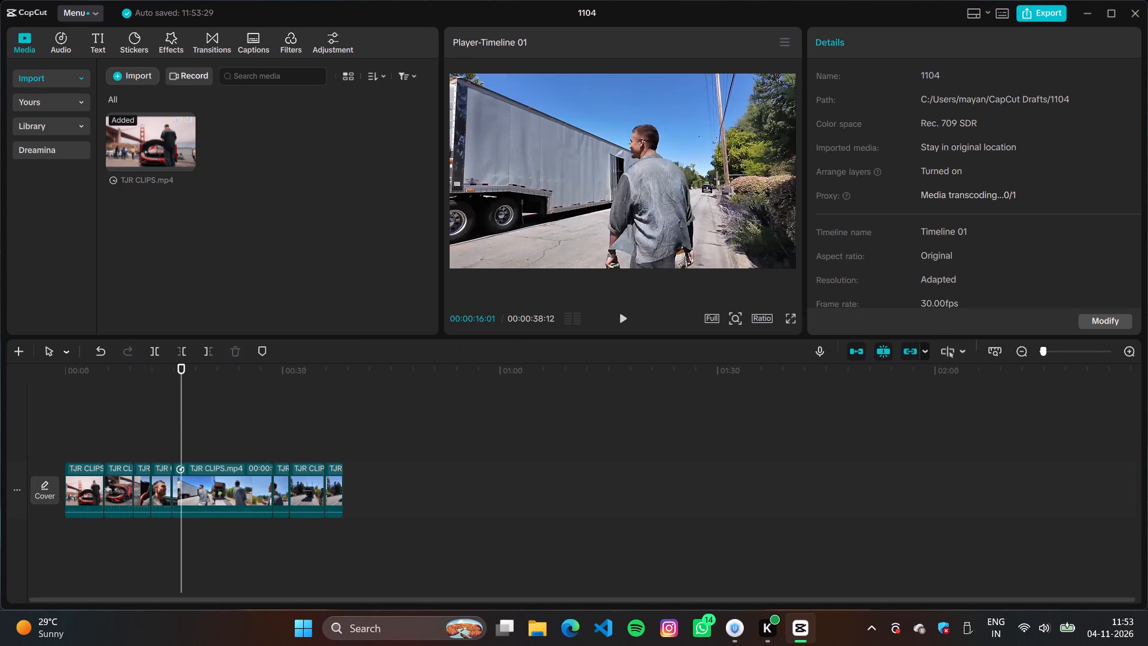
pyautogui.click(187, 473)
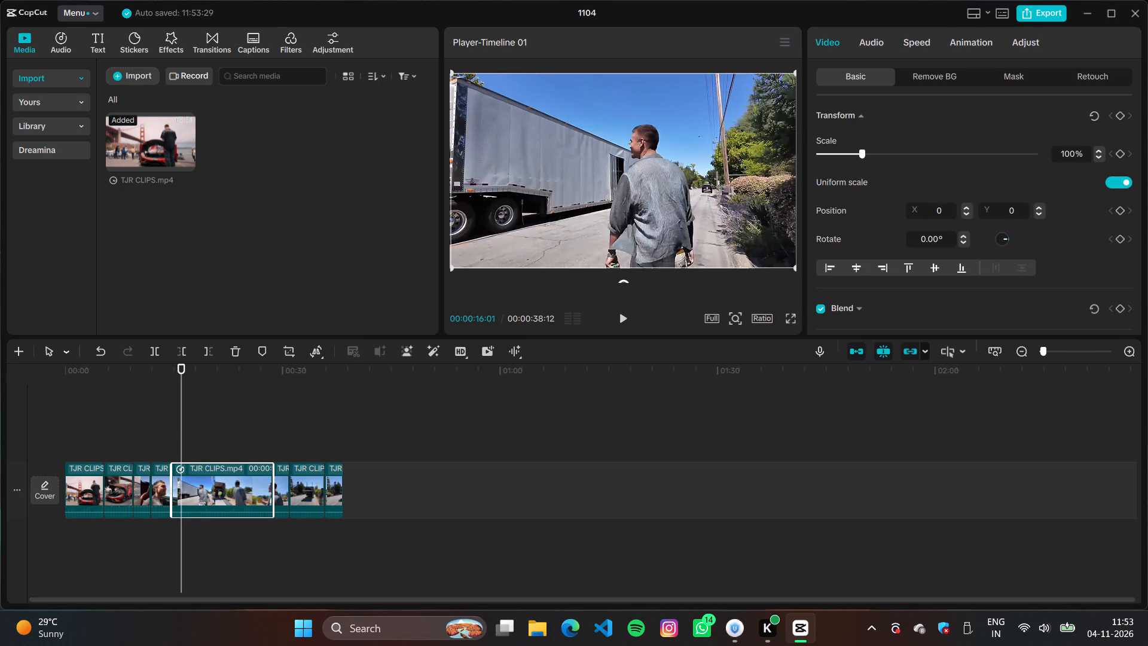
pyautogui.click(190, 440)
pyautogui.click(188, 434)
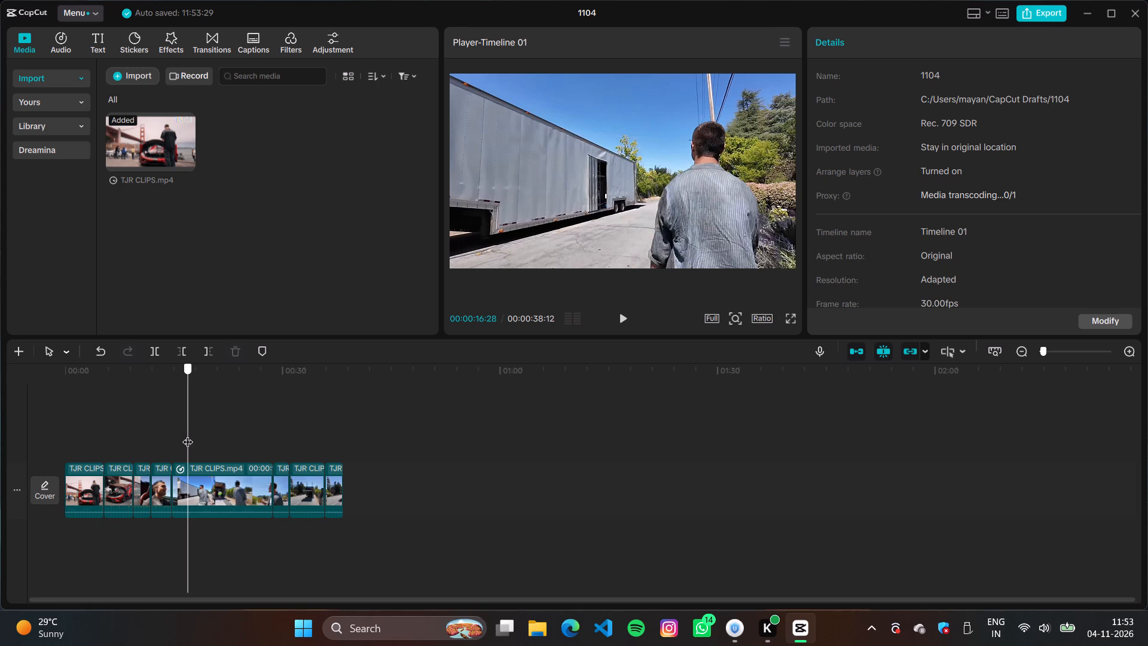
pyautogui.click(188, 464)
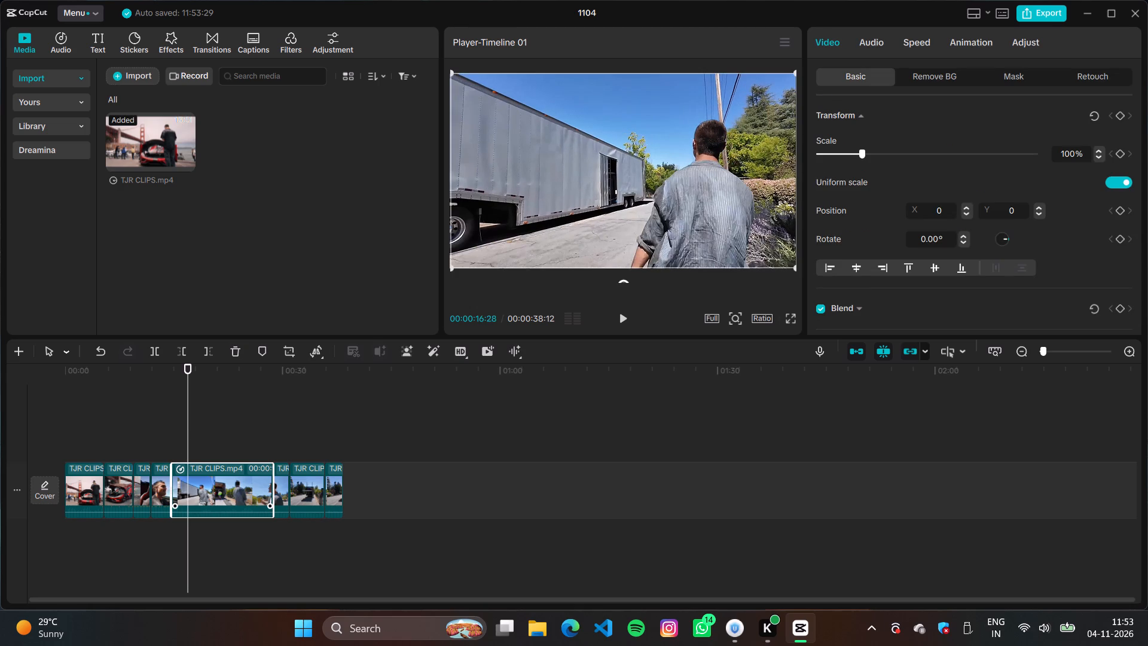
pyautogui.hotkey('ctrl', 'b')
# Split the speed-curved clip at 00:00:21:11, where the man faces the open transporter and its two workers.
pyautogui.click(207, 441)
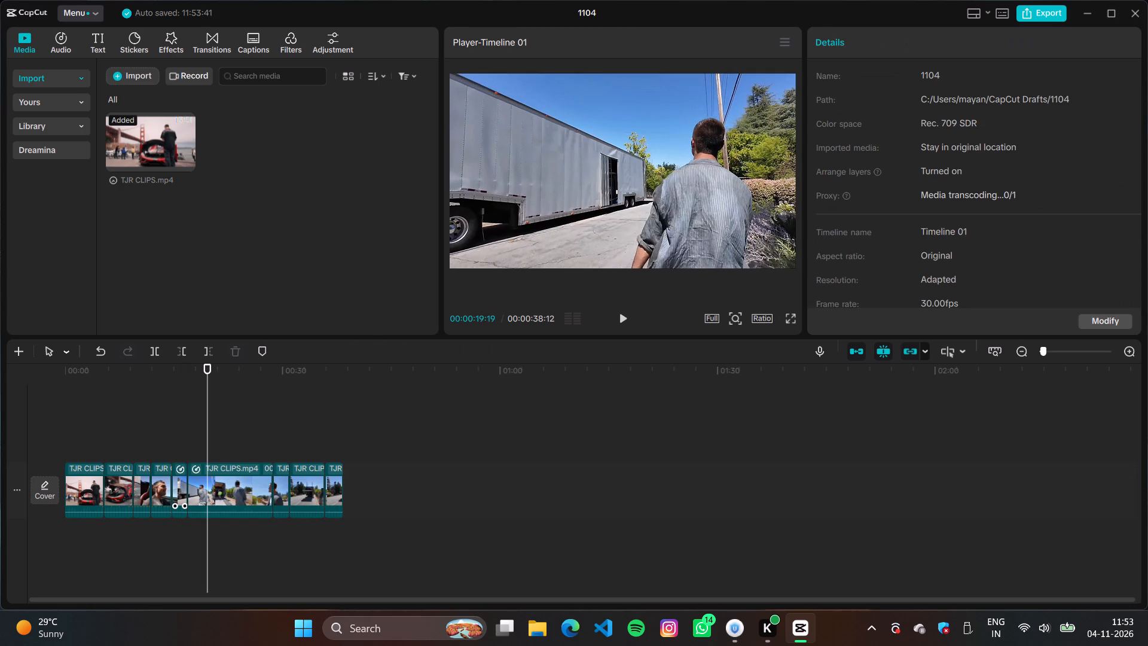
pyautogui.moveTo(207, 442); pyautogui.dragTo(220, 443)
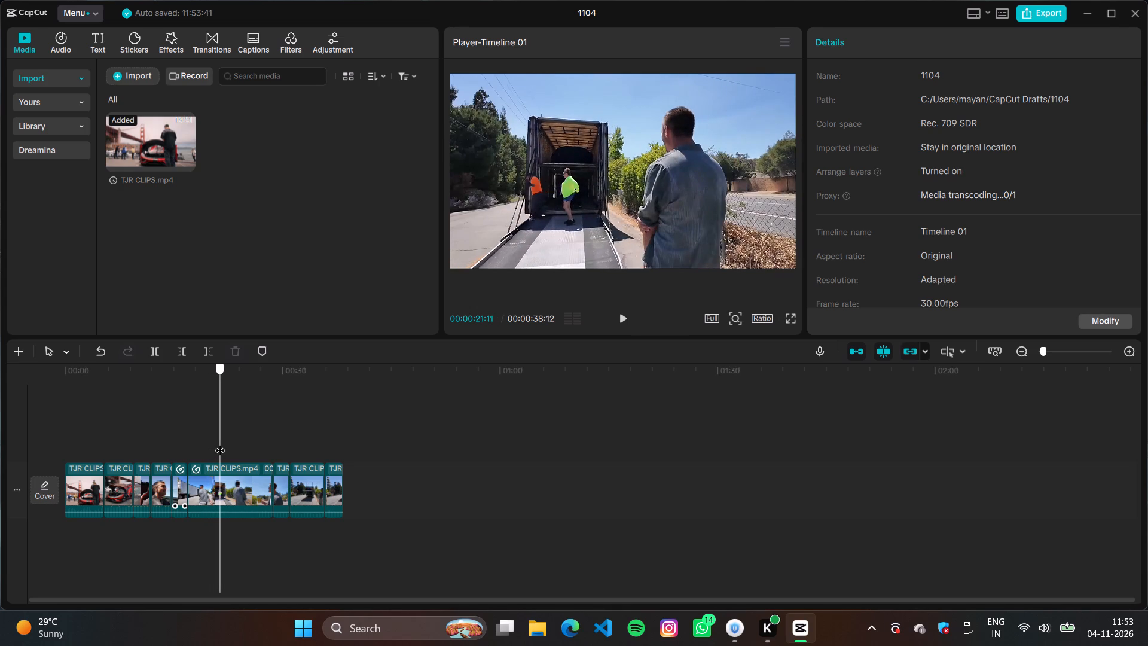
pyautogui.moveTo(220, 443); pyautogui.dragTo(227, 443)
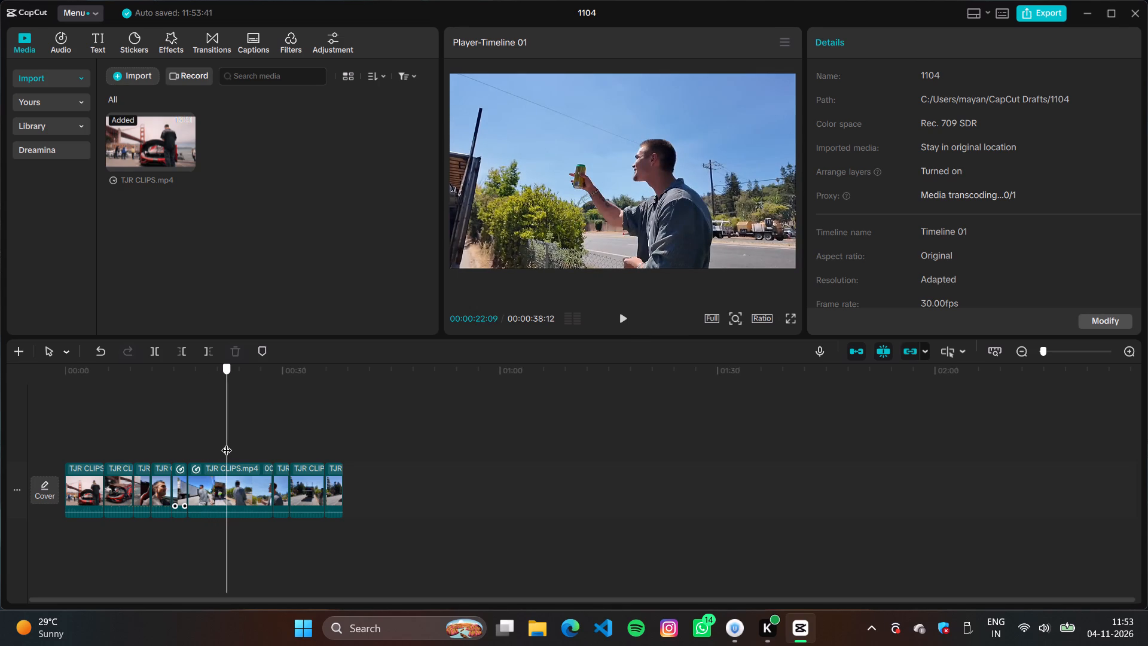
pyautogui.moveTo(227, 443); pyautogui.dragTo(220, 443)
pyautogui.hotkey('ctrl', 'v')
pyautogui.click(221, 463)
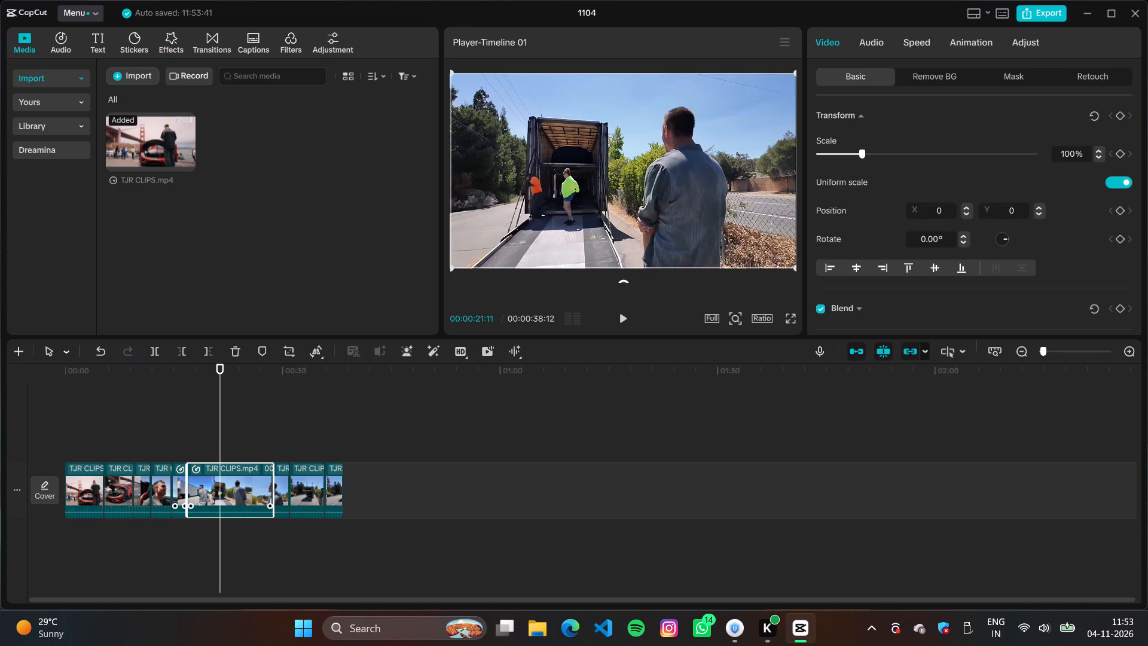
pyautogui.hotkey('ctrl', 'b')
# Split the shot of the man with the can at 00:00:27:05 and delete the short remainder of that clip.
pyautogui.keyDown('ctrl'); pyautogui.moveTo(219, 447); pyautogui.dragTo(248, 450); pyautogui.keyUp('ctrl')
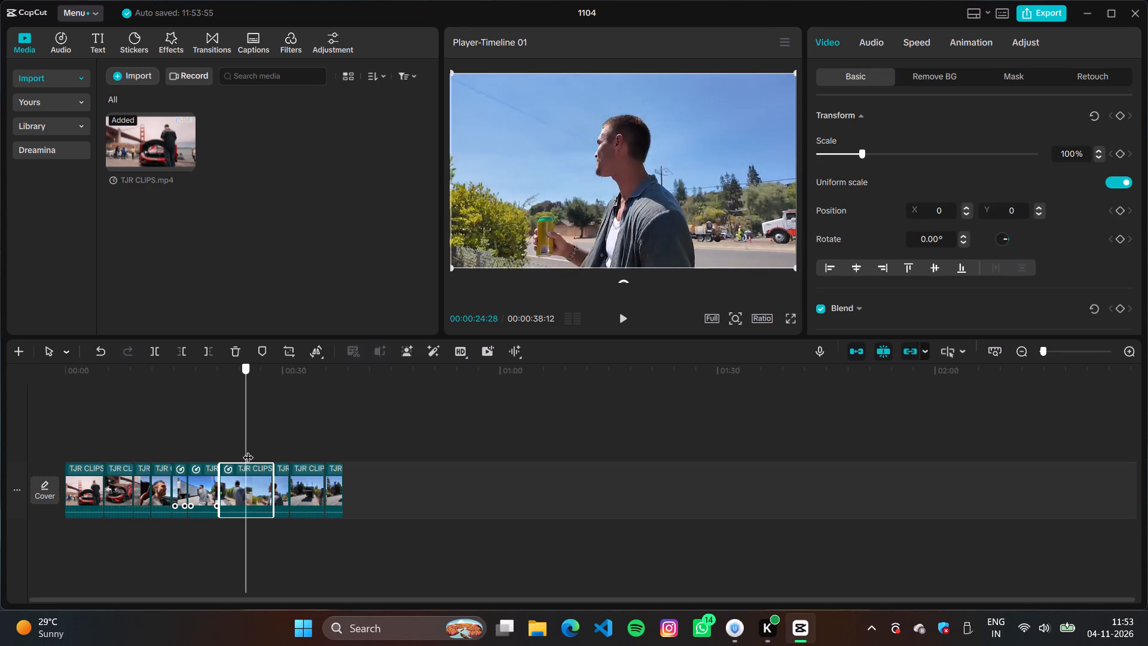
pyautogui.keyDown('ctrl'); pyautogui.moveTo(248, 450); pyautogui.dragTo(262, 455); pyautogui.keyUp('ctrl')
pyautogui.hotkey('ctrl', 'b')
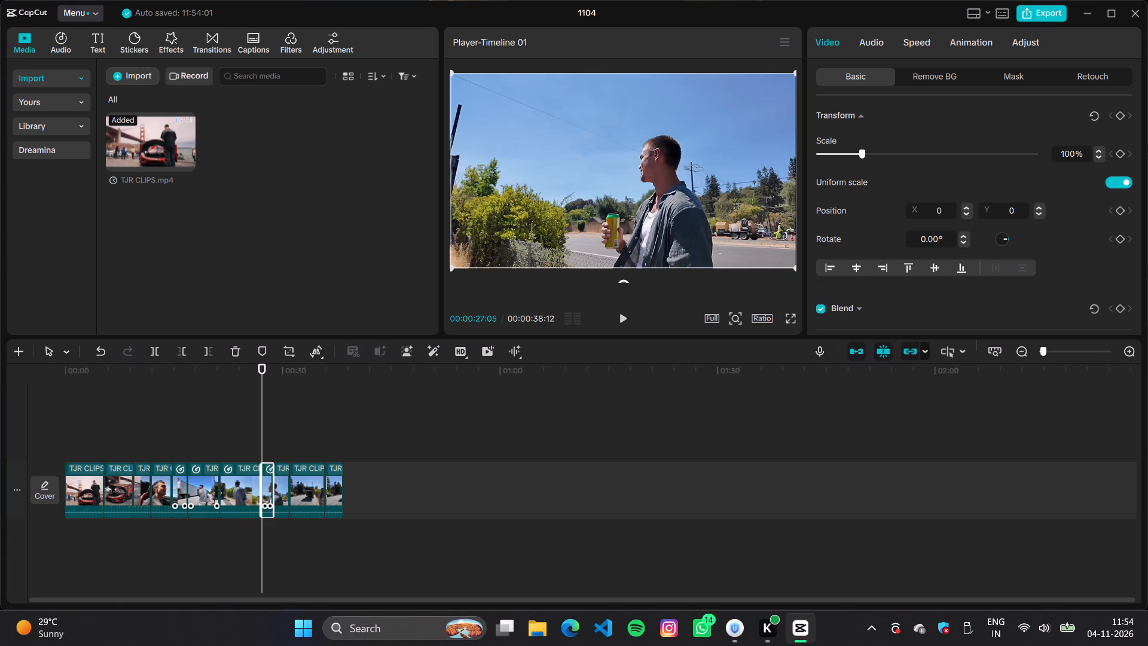
pyautogui.press('BackSpace')
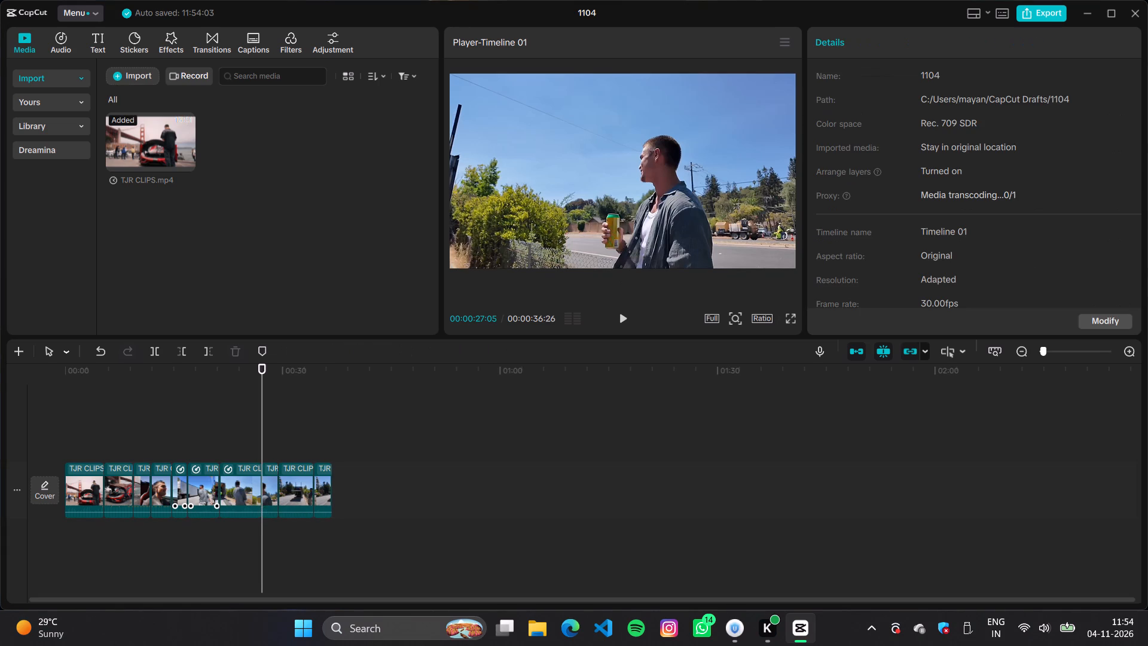
# Delete the speed-curved clip between the 00:00:16:28 and 00:00:21:11 splits.
pyautogui.click(200, 484)
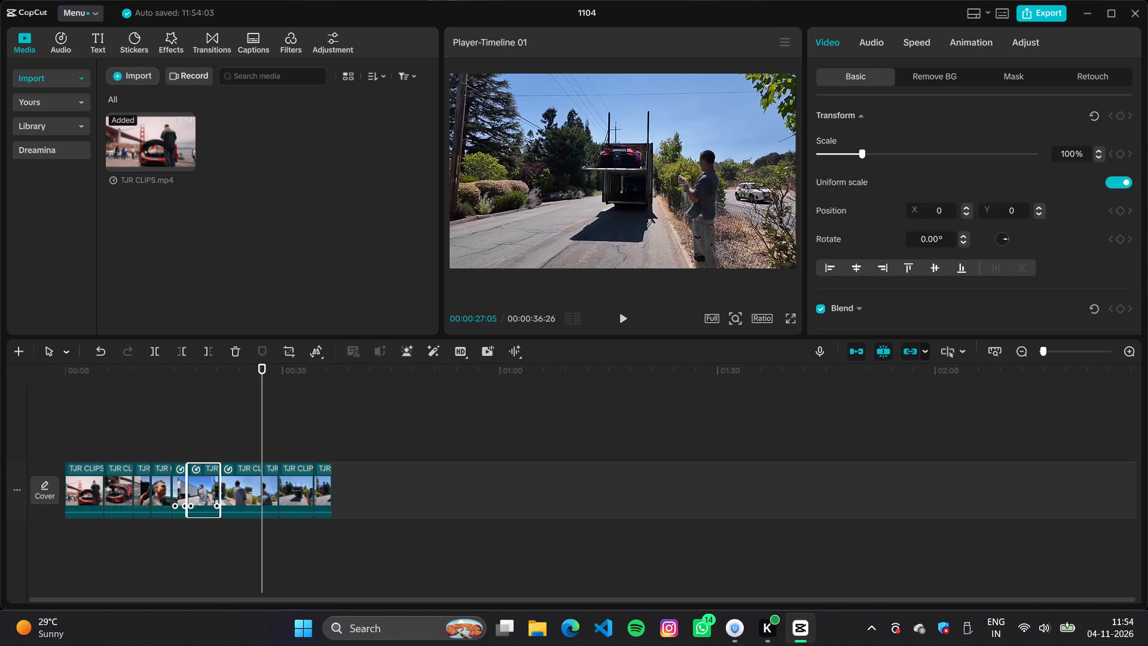
pyautogui.press('BackSpace')
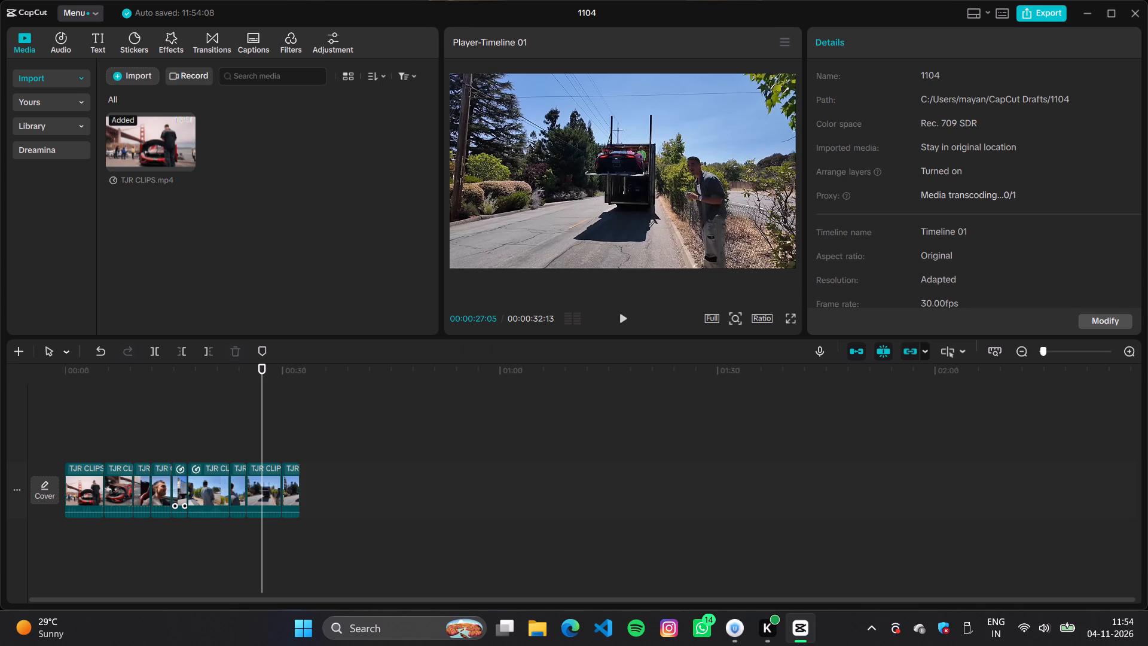
# Trim the start of the second-to-last clip, the wide roadside transporter shot, to the frame at 00:00:27:05.
pyautogui.moveTo(264, 414); pyautogui.dragTo(39, 435)
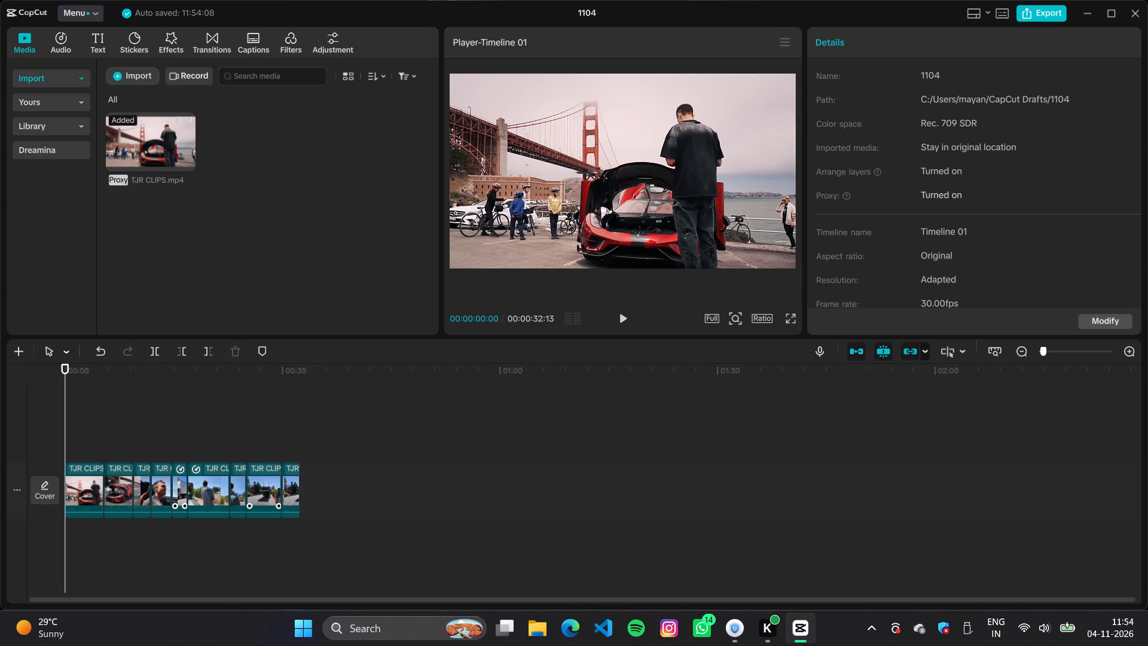
pyautogui.click(291, 485)
pyautogui.click(262, 445)
pyautogui.click(262, 478)
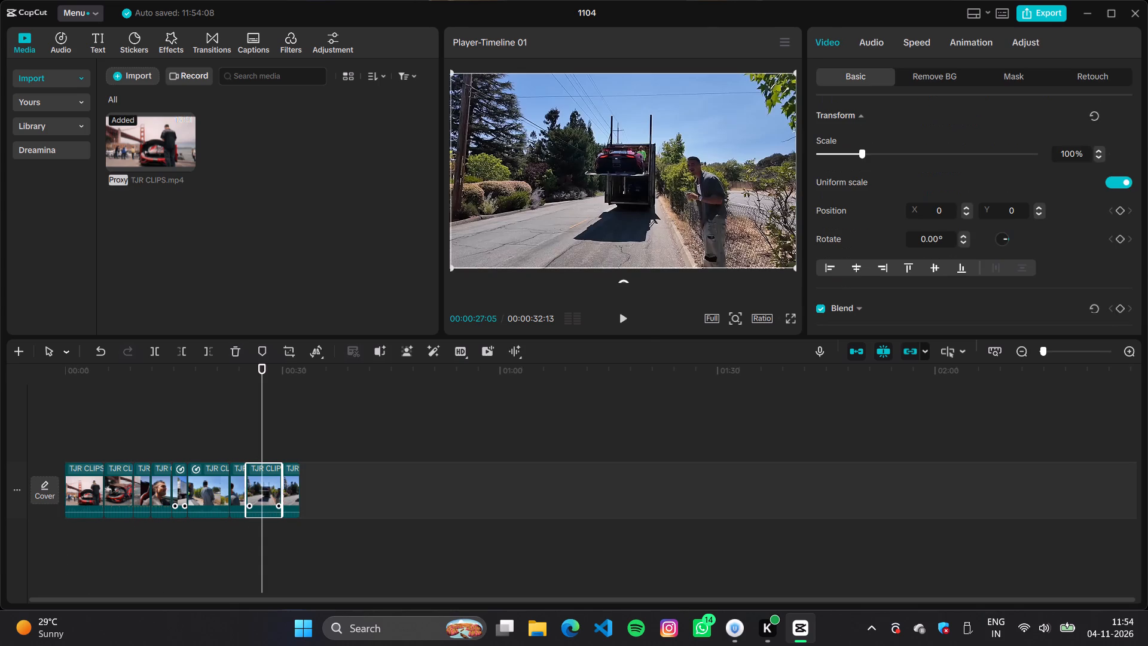
pyautogui.moveTo(248, 485); pyautogui.dragTo(270, 485)
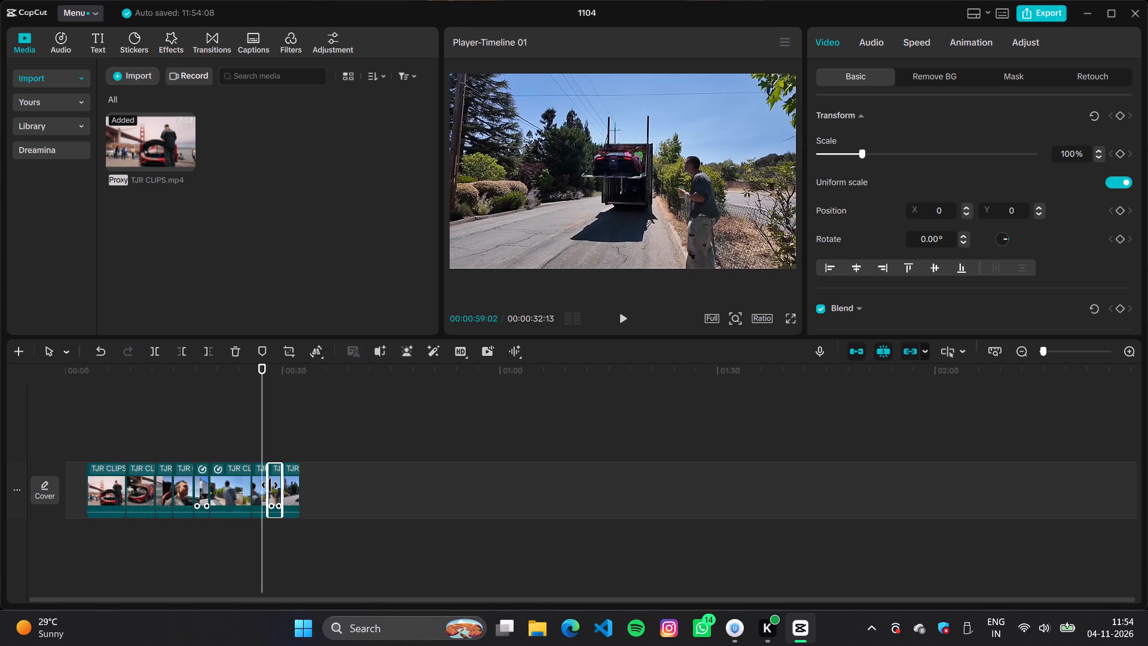
pyautogui.moveTo(270, 485); pyautogui.dragTo(266, 484)
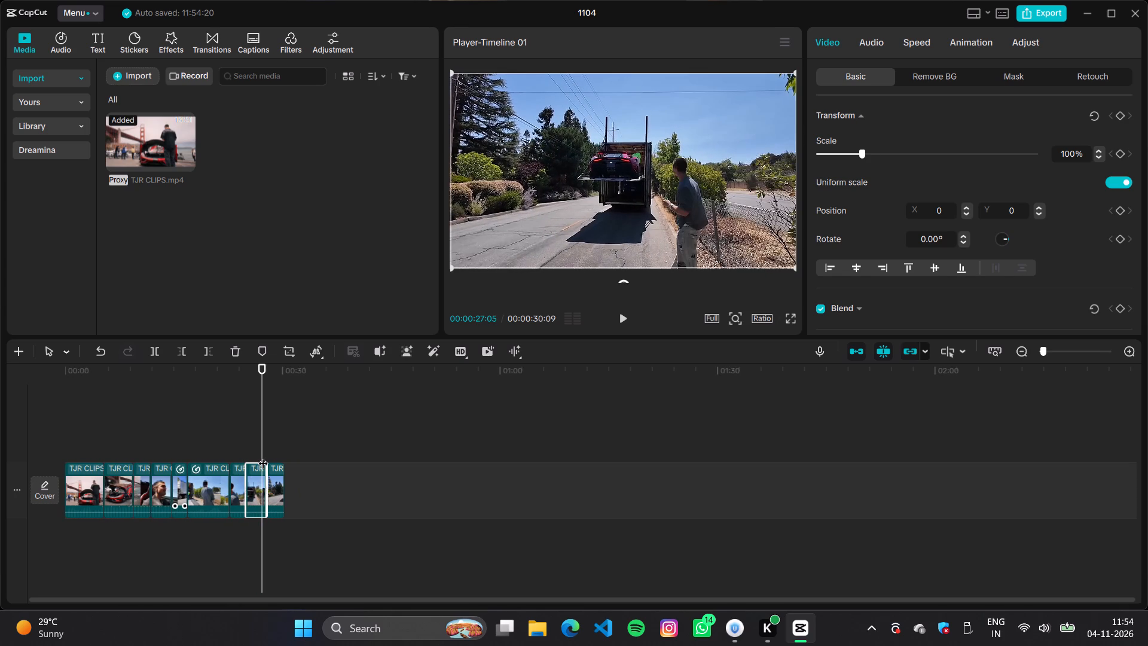
# Split the second clip at 00:00:07:08, on the rear view of the red car driving down the road, and delete the part before the split.
pyautogui.click(126, 483)
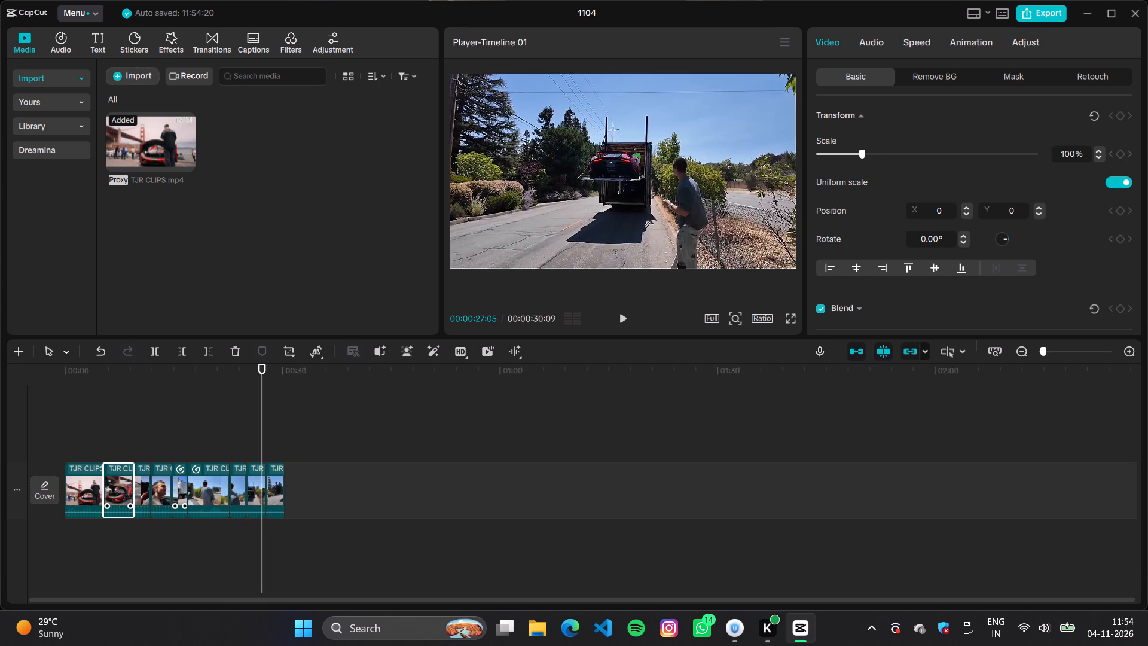
pyautogui.click(81, 435)
pyautogui.moveTo(81, 435); pyautogui.dragTo(84, 435)
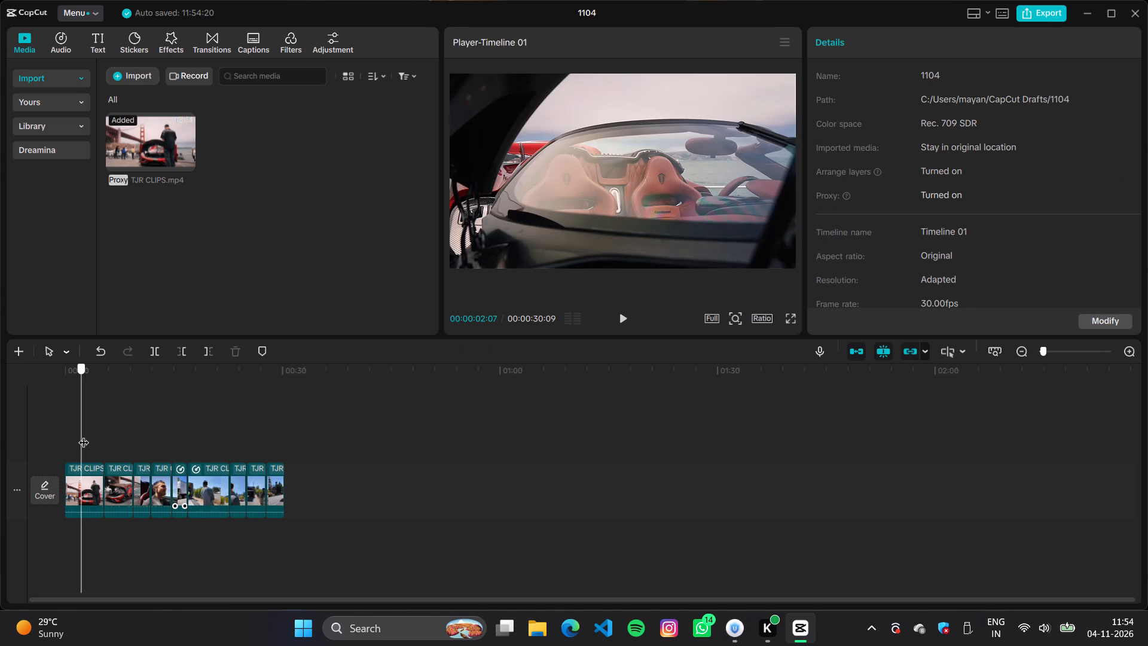
pyautogui.moveTo(84, 435); pyautogui.dragTo(119, 443)
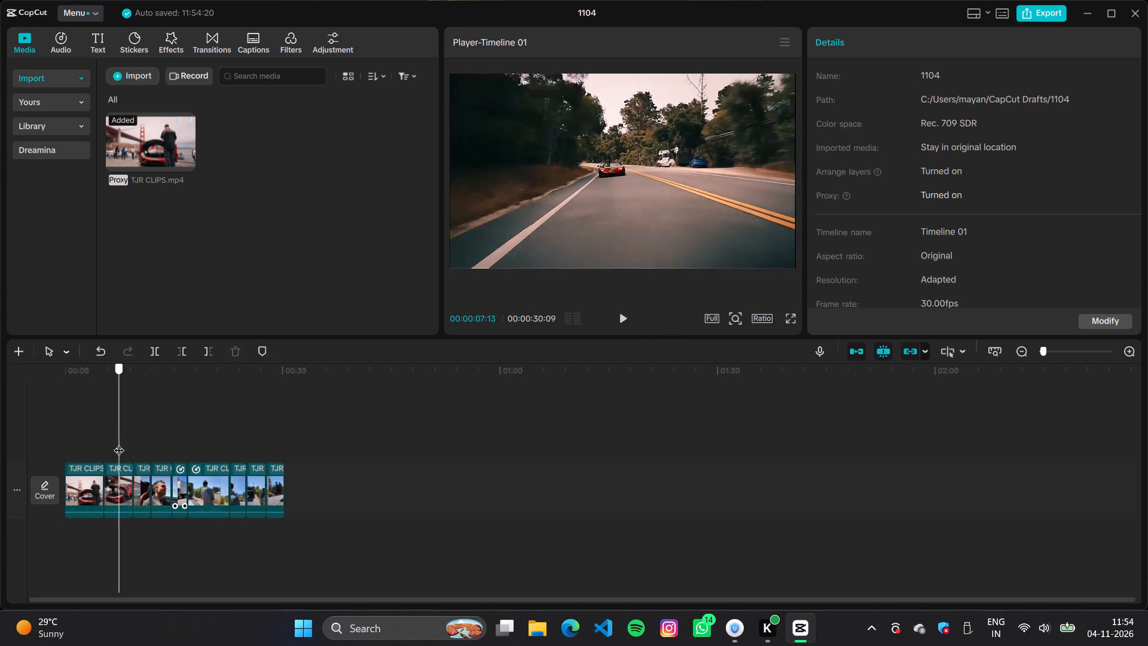
pyautogui.moveTo(119, 443); pyautogui.dragTo(118, 442)
pyautogui.keyDown('ctrl'); pyautogui.scroll(4, 118, 442); pyautogui.keyUp('ctrl')
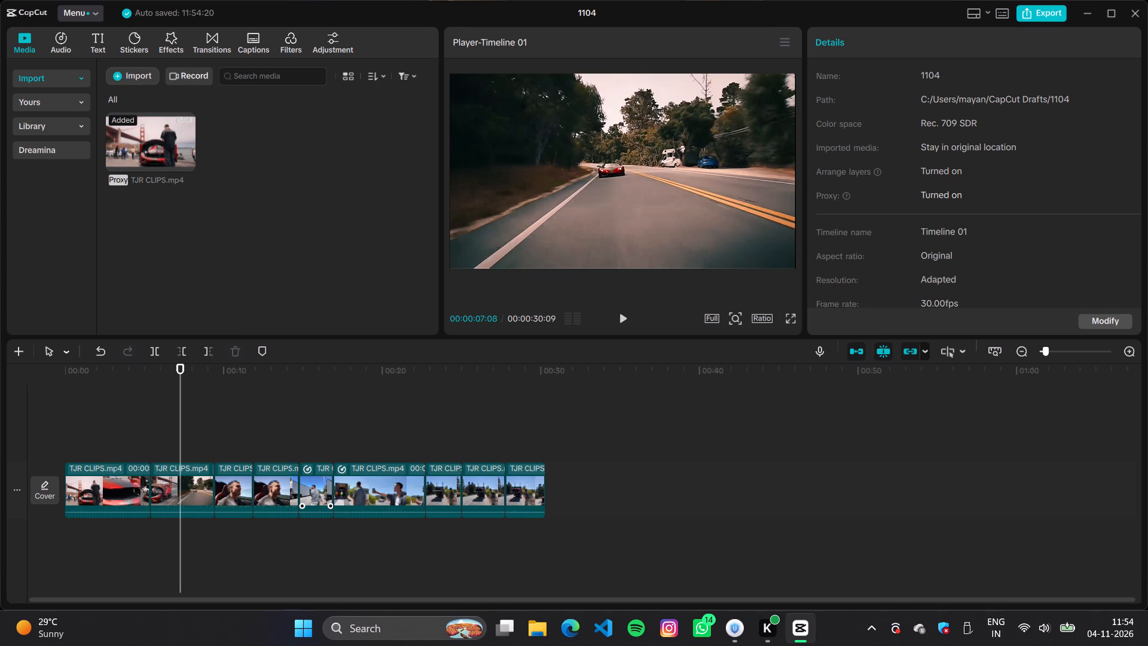
pyautogui.hotkey('ctrl', 'b')
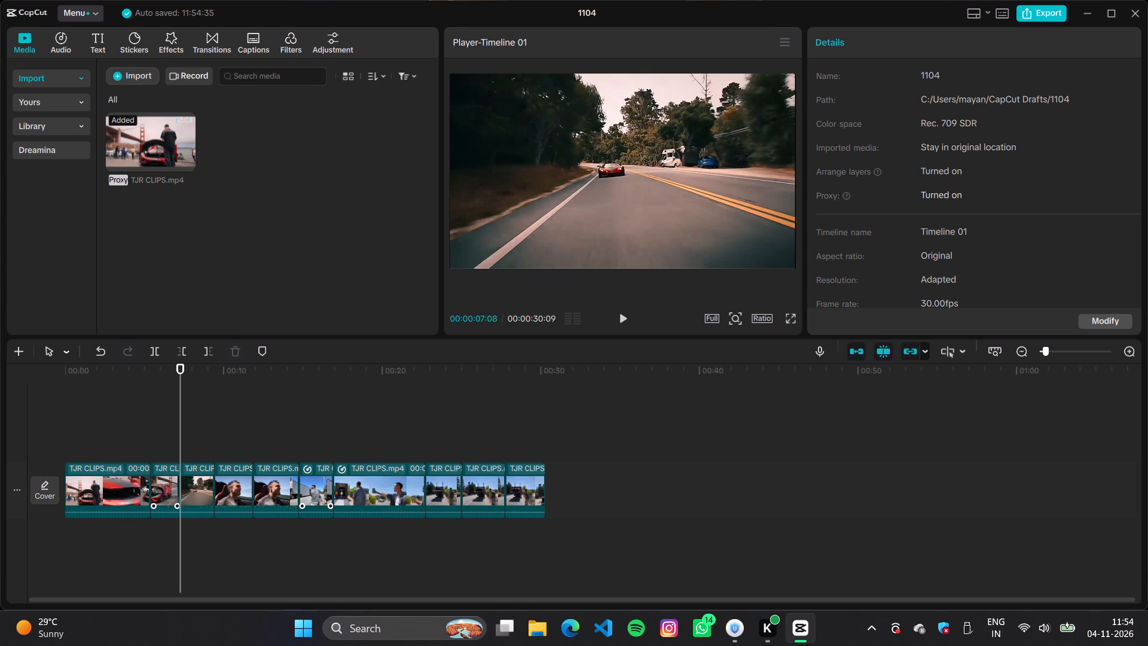
pyautogui.click(172, 486)
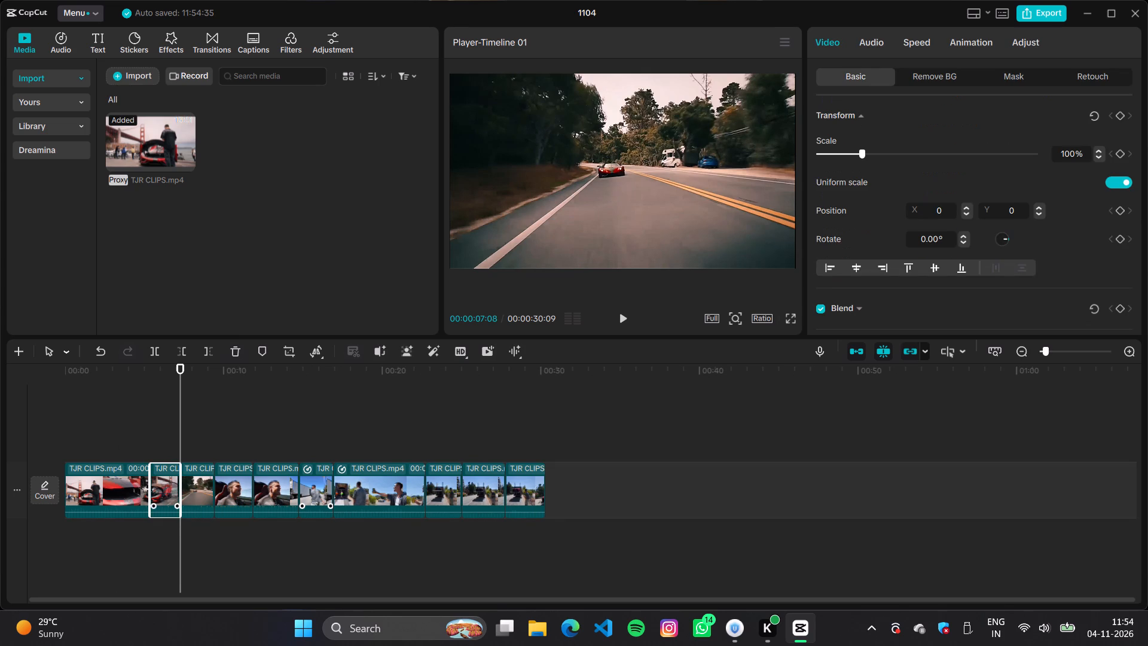
pyautogui.press('BackSpace')
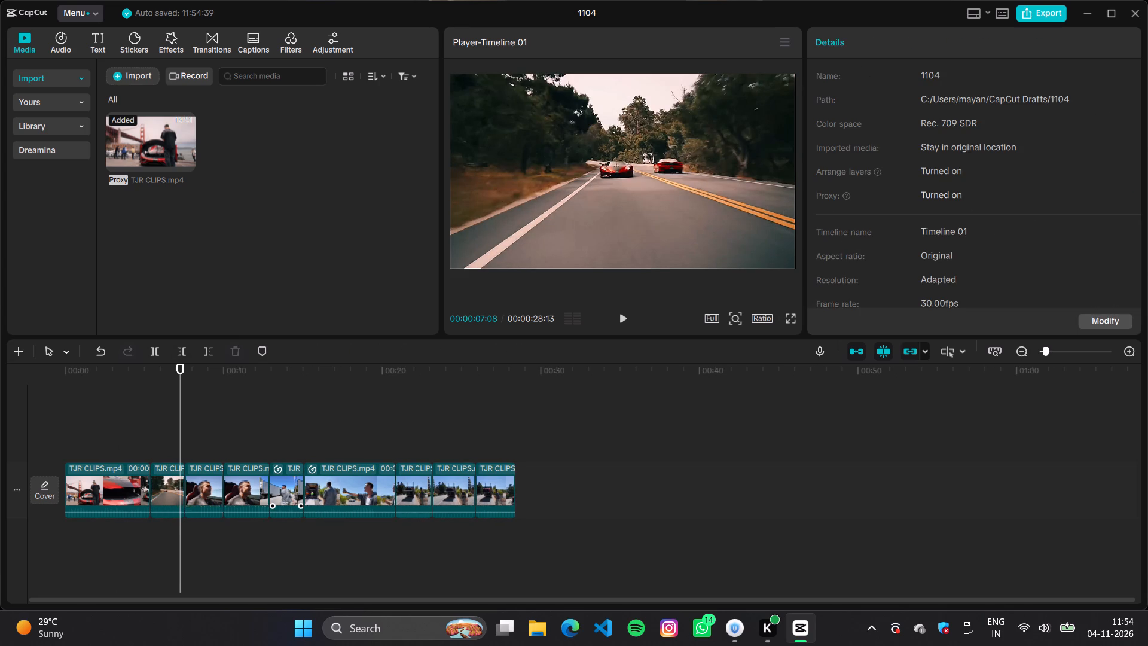
# Split the third clip, the man shouting in the car, at 00:00:09:04 and delete the short remainder after the split.
pyautogui.click(201, 438)
pyautogui.moveTo(199, 428); pyautogui.dragTo(189, 428)
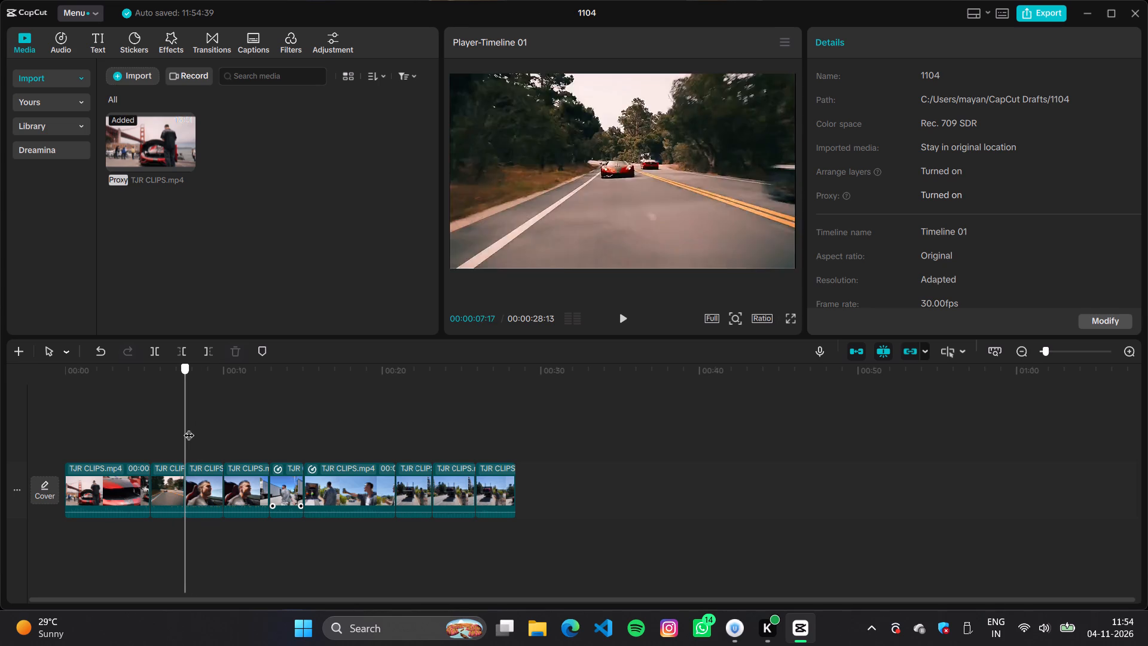
pyautogui.moveTo(189, 428); pyautogui.dragTo(205, 435)
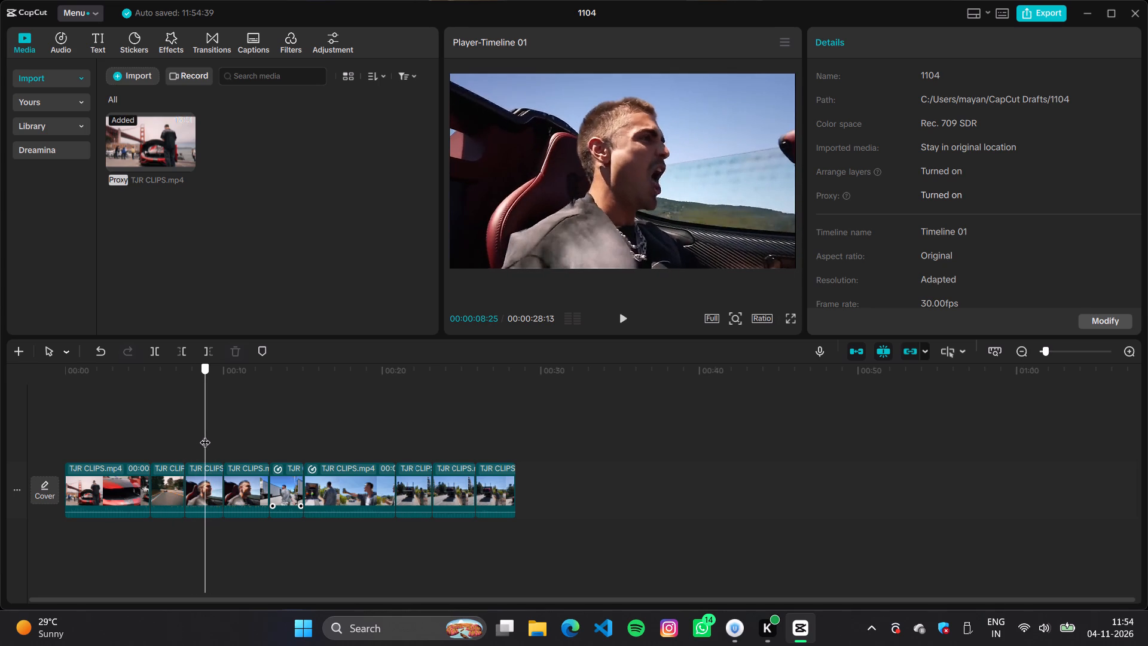
pyautogui.moveTo(205, 435); pyautogui.dragTo(210, 475)
pyautogui.hotkey('ctrl', 'b')
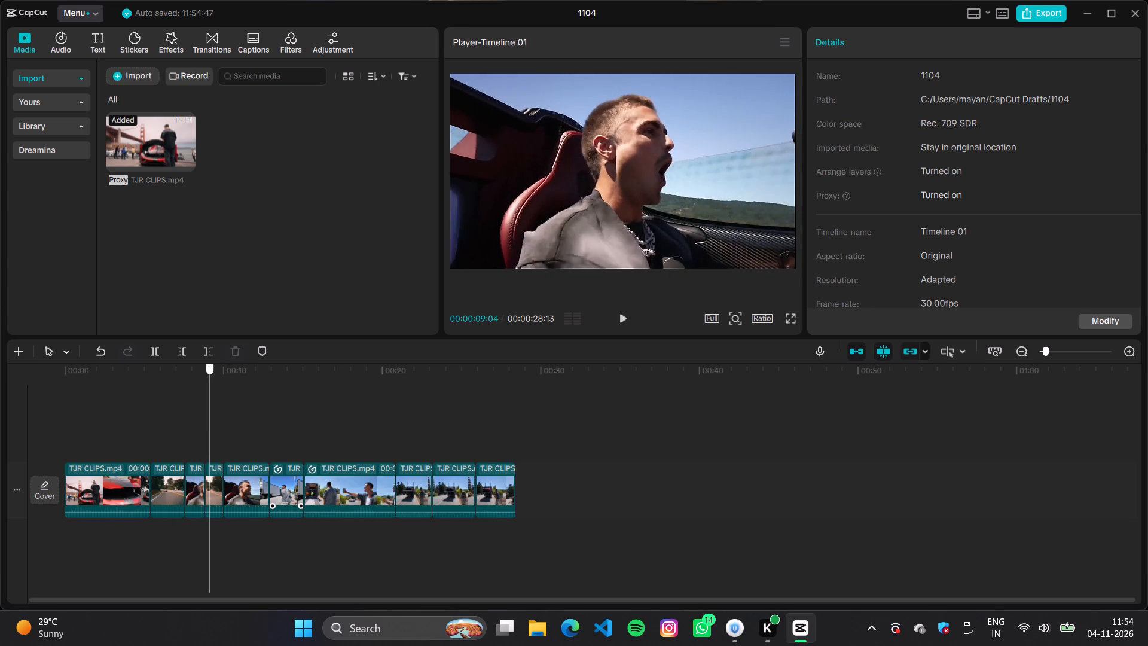
pyautogui.moveTo(210, 475); pyautogui.dragTo(210, 476)
pyautogui.click(210, 476)
pyautogui.press('BackSpace')
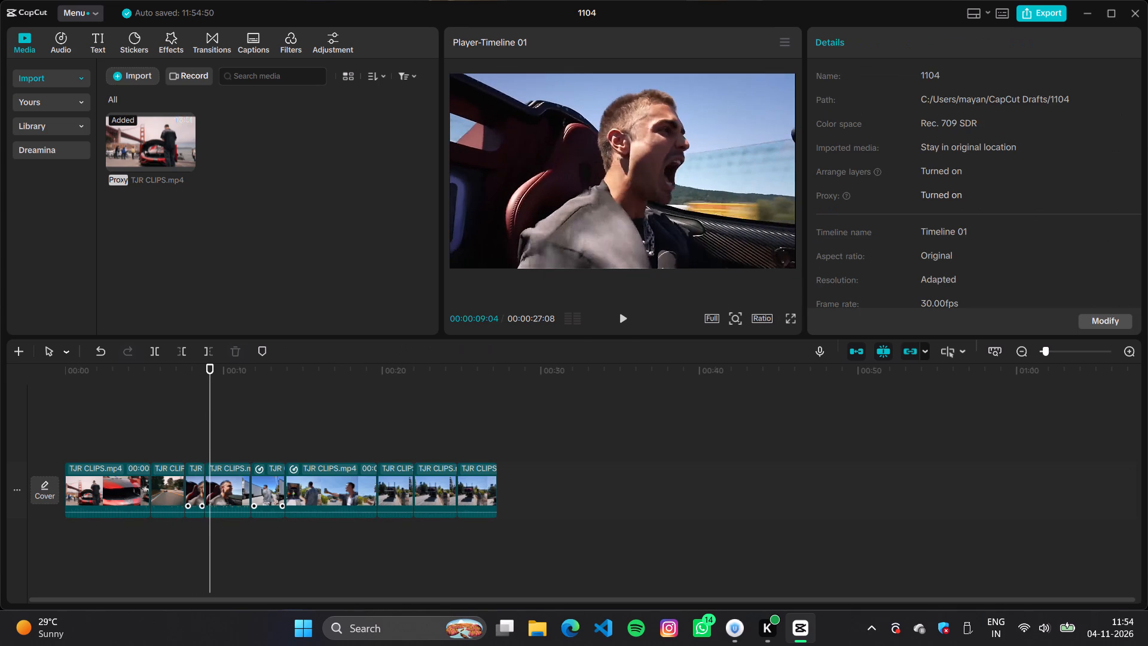
# Split the fourth clip at 00:00:11:06, on the red car driving at night, and delete the short remainder after the split.
pyautogui.moveTo(215, 403); pyautogui.dragTo(234, 405)
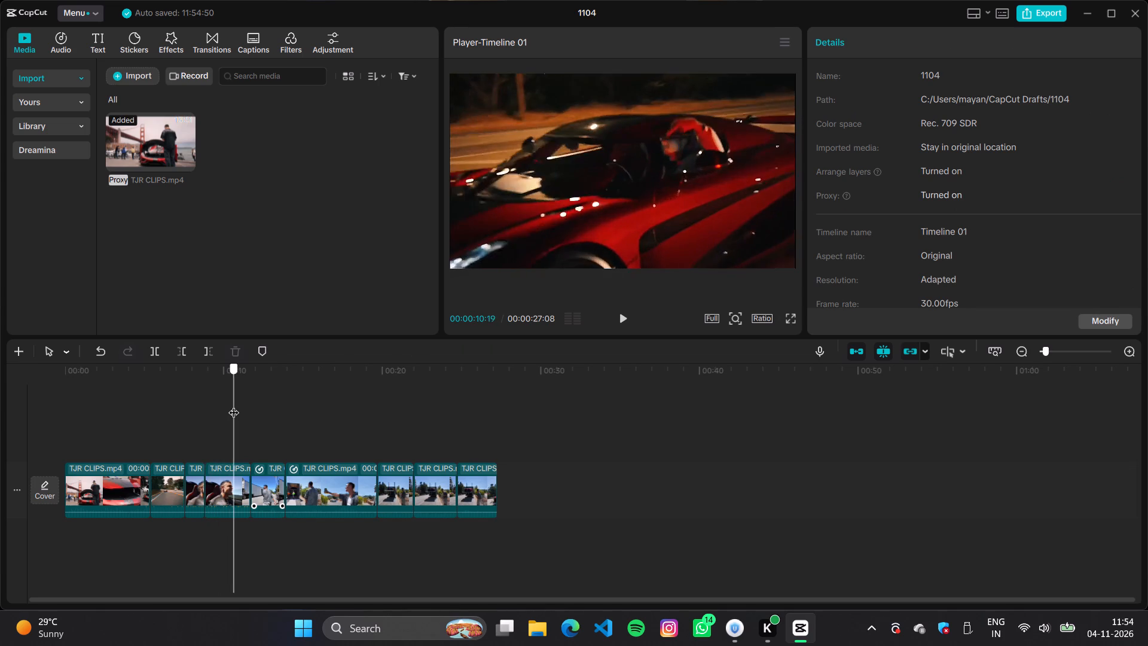
pyautogui.moveTo(234, 405); pyautogui.dragTo(237, 405)
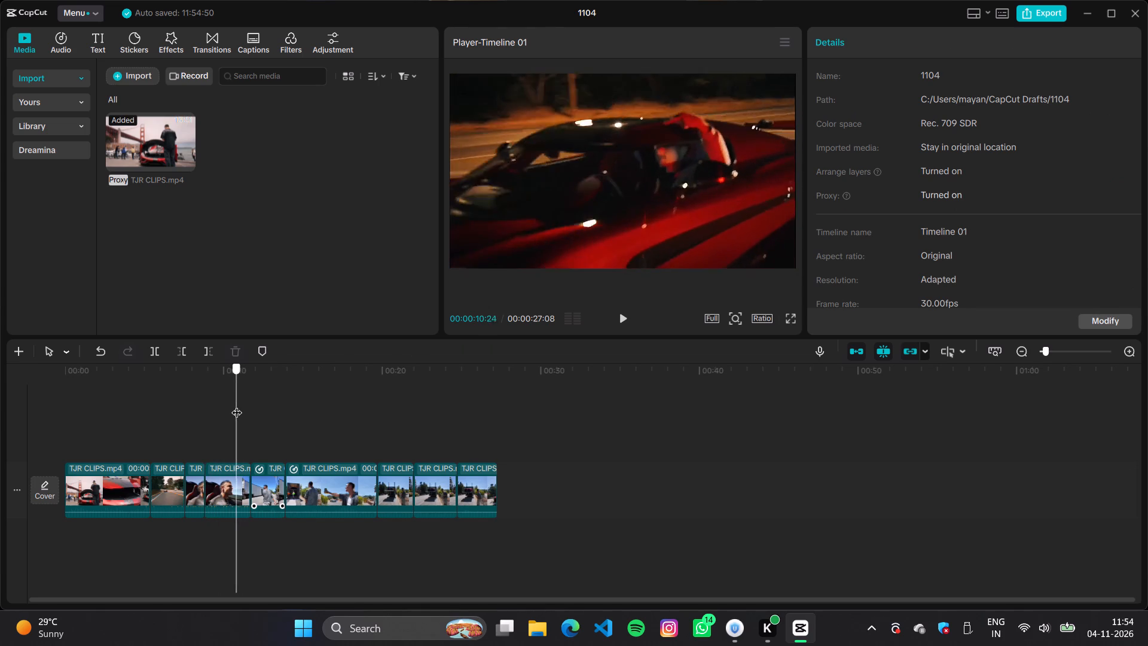
pyautogui.moveTo(237, 405); pyautogui.dragTo(243, 407)
pyautogui.hotkey('ctrl', 'b')
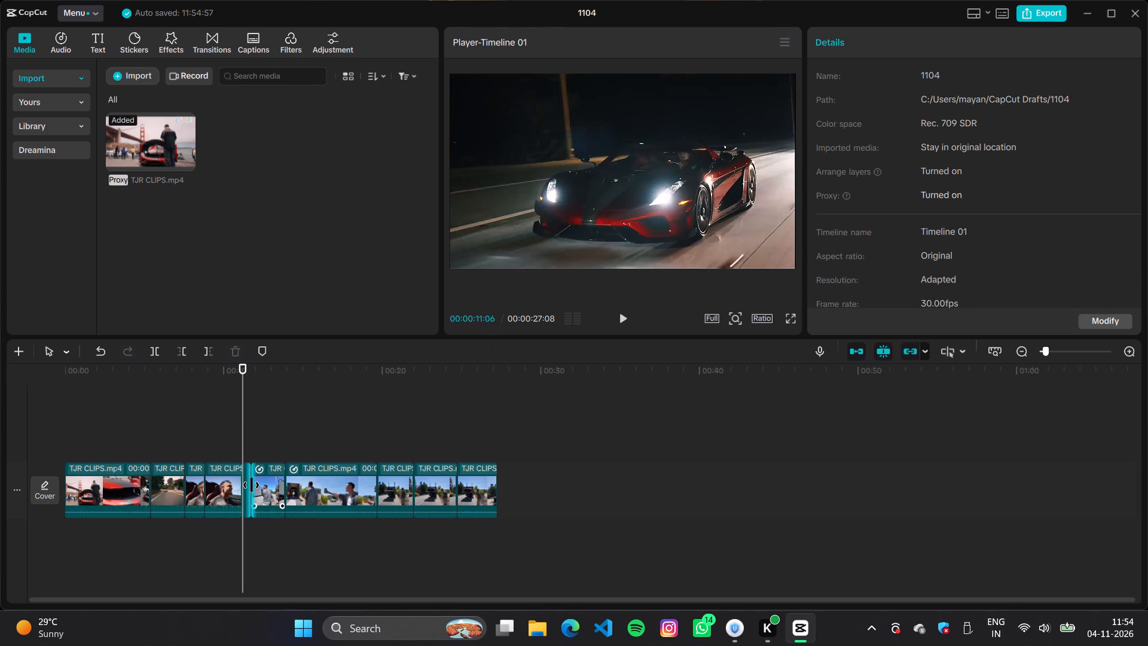
pyautogui.click(245, 476)
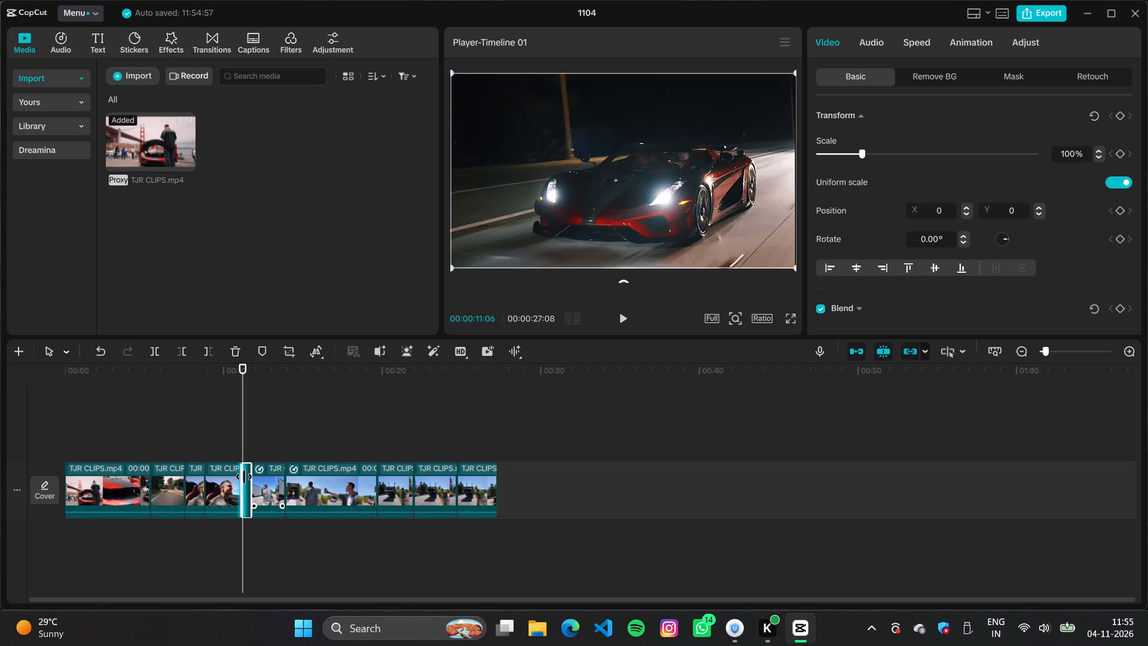
pyautogui.press('BackSpace')
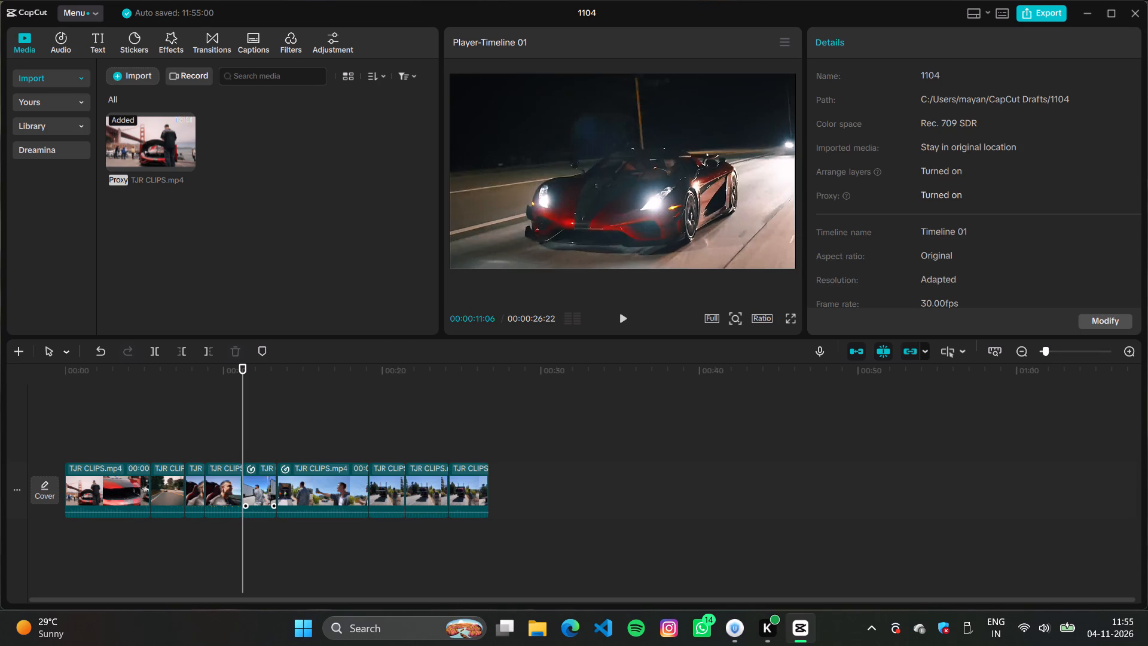
# Play back parts of the last two clips showing the man beside the car transporter to judge their length.
pyautogui.click(460, 481)
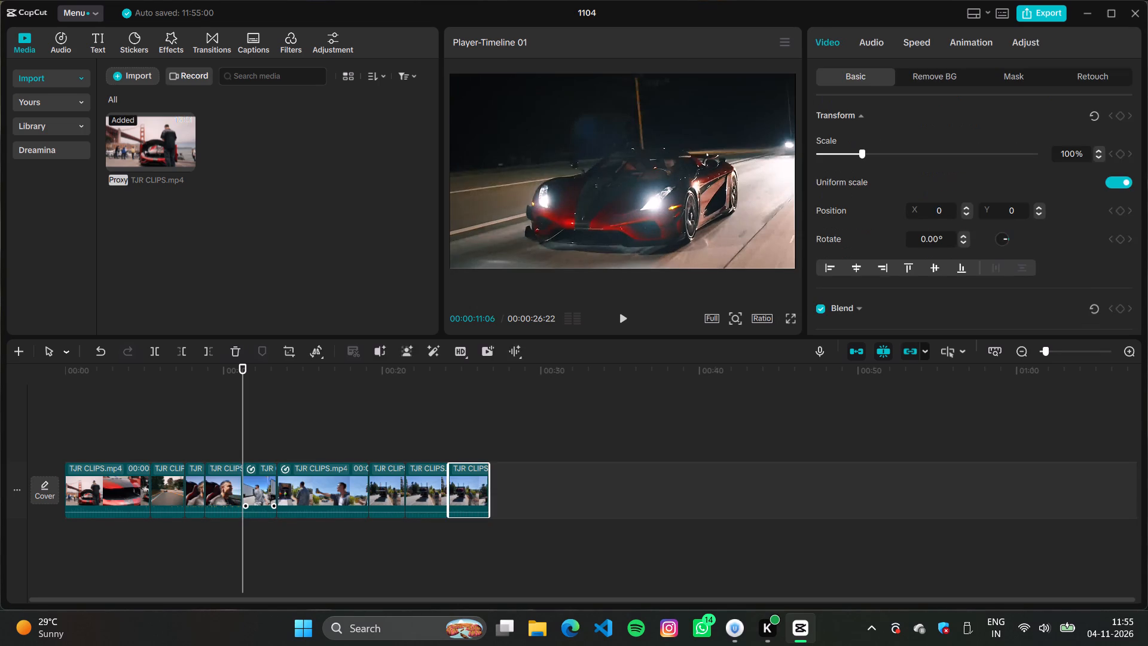
pyautogui.click(456, 412)
pyautogui.press('space')
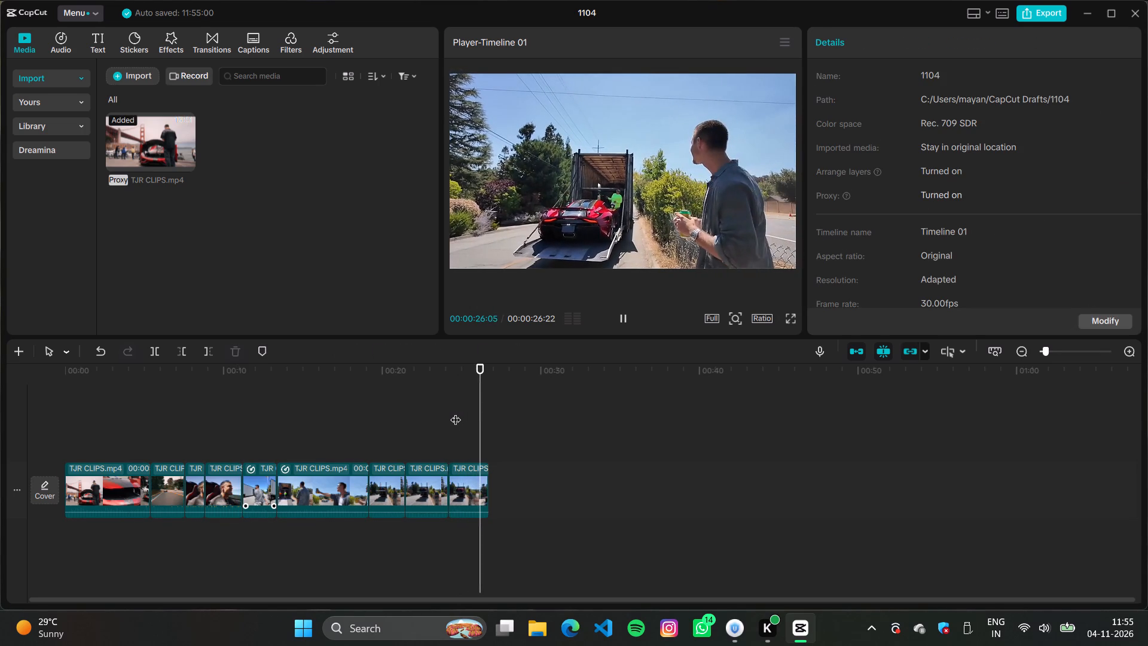
pyautogui.press('space')
pyautogui.click(418, 440)
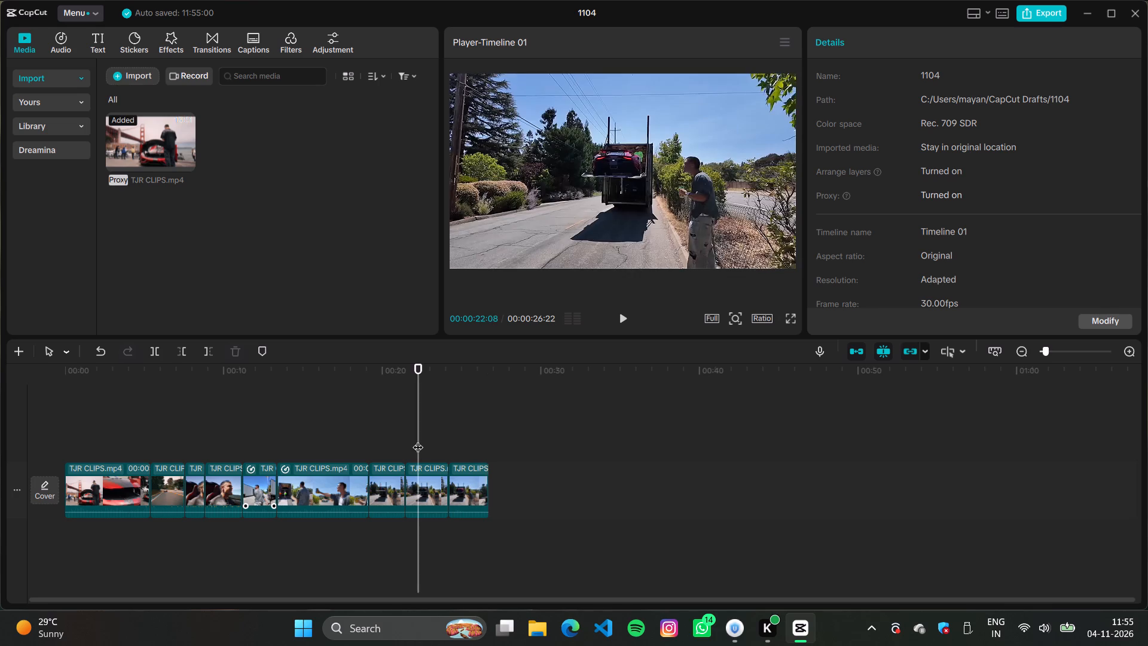
pyautogui.press('space')
pyautogui.press('space')
# Play the third-to-last clip, the wide roadside transporter shot, and trim its end back to 00:00:20:24.
pyautogui.click(375, 428)
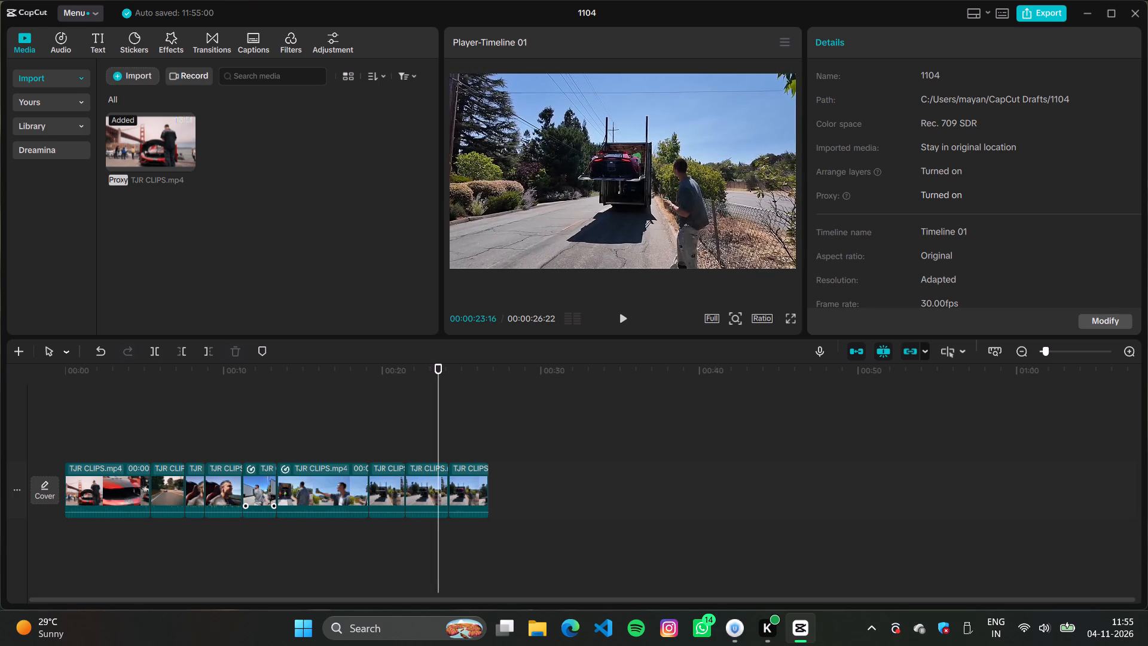
pyautogui.press('space')
pyautogui.press('space')
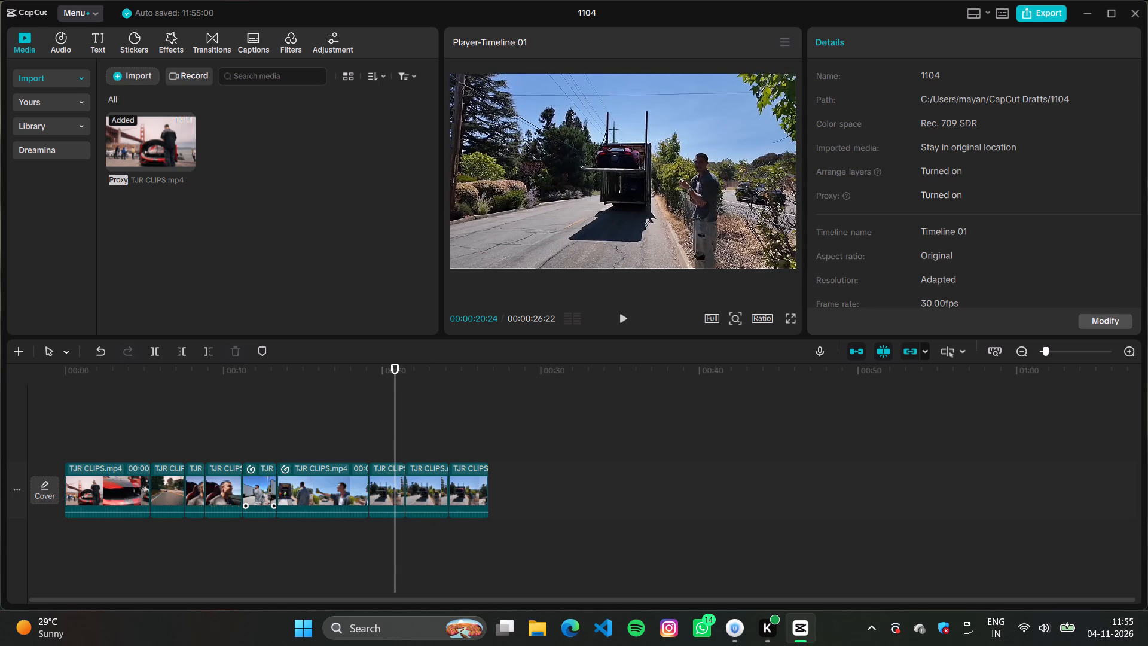
pyautogui.moveTo(402, 482); pyautogui.dragTo(388, 482)
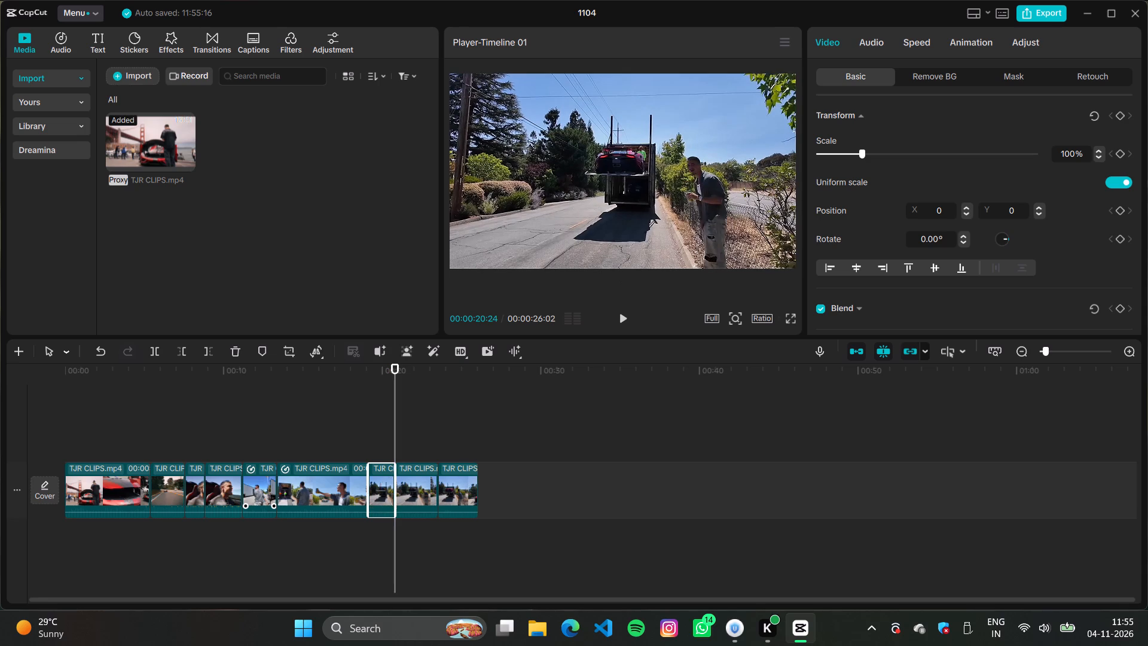
# Trim the end of the second-to-last clip, the wide transporter shot, so it ends at about 00:00:22.
pyautogui.moveTo(435, 487); pyautogui.dragTo(415, 484)
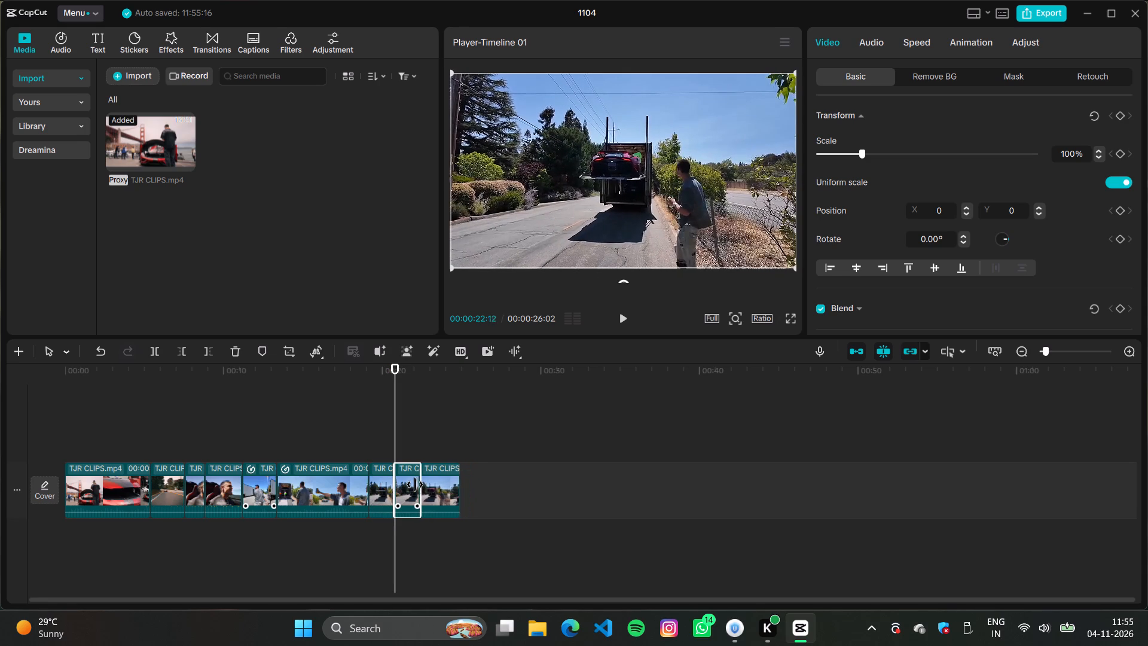
pyautogui.moveTo(415, 484); pyautogui.dragTo(408, 484)
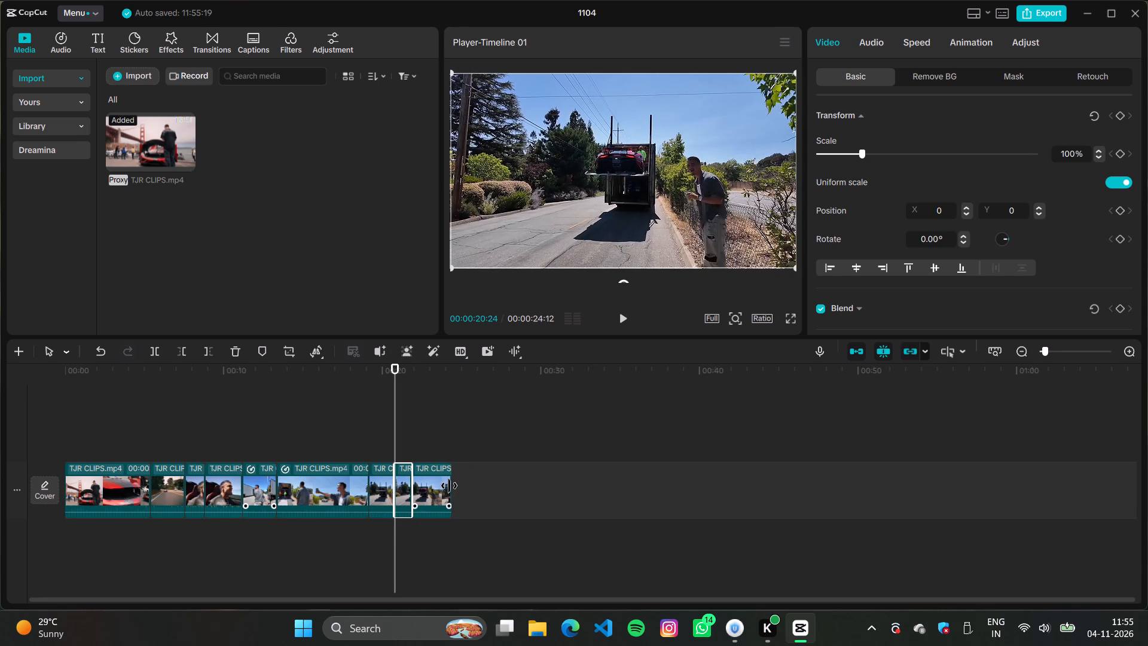
# Trim both ends of the last clip, leaving about one second of the man watching the red car on the transporter ramp.
pyautogui.moveTo(450, 486); pyautogui.dragTo(428, 486)
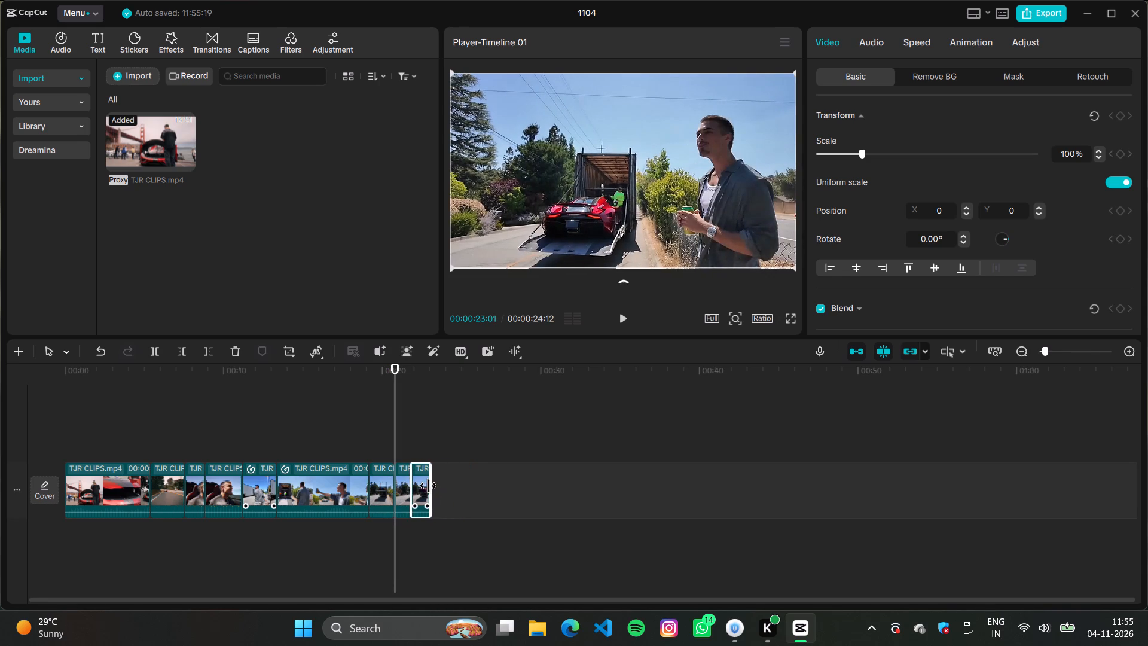
pyautogui.moveTo(428, 486); pyautogui.dragTo(434, 486)
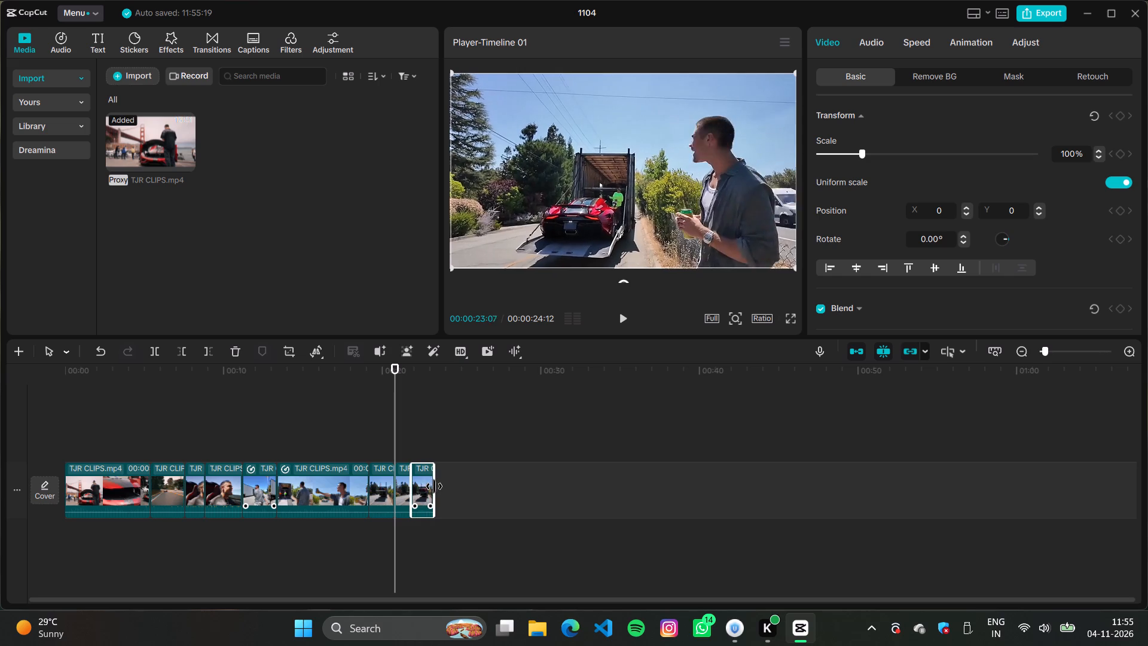
pyautogui.moveTo(434, 486); pyautogui.dragTo(463, 486)
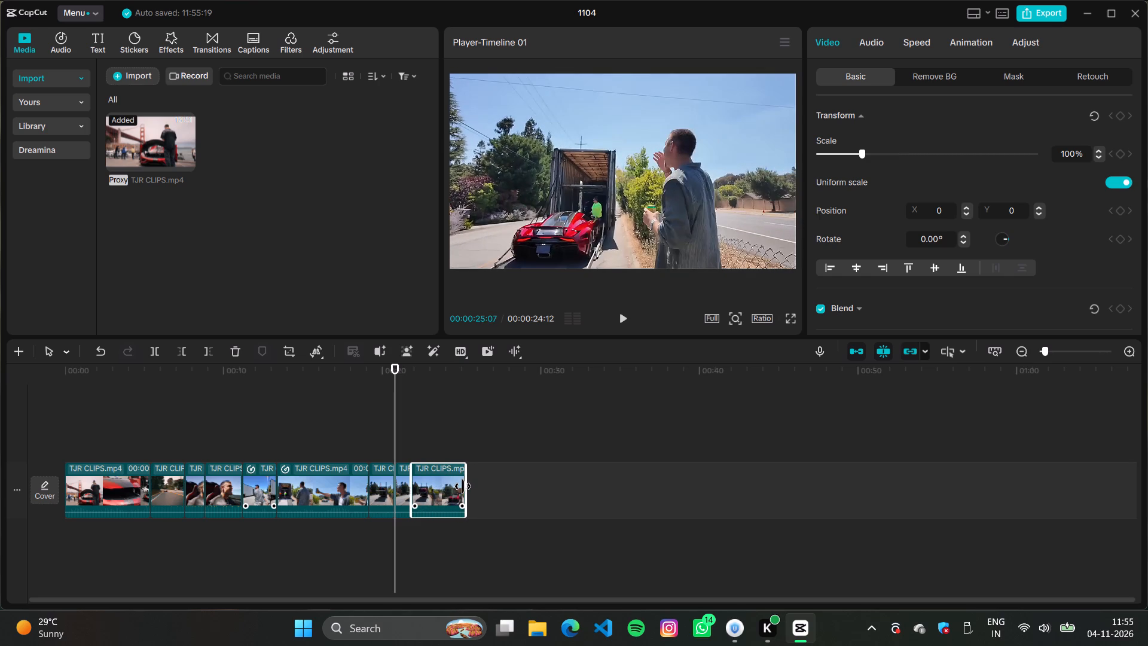
pyautogui.moveTo(463, 486); pyautogui.dragTo(461, 486)
pyautogui.moveTo(412, 486); pyautogui.dragTo(423, 486)
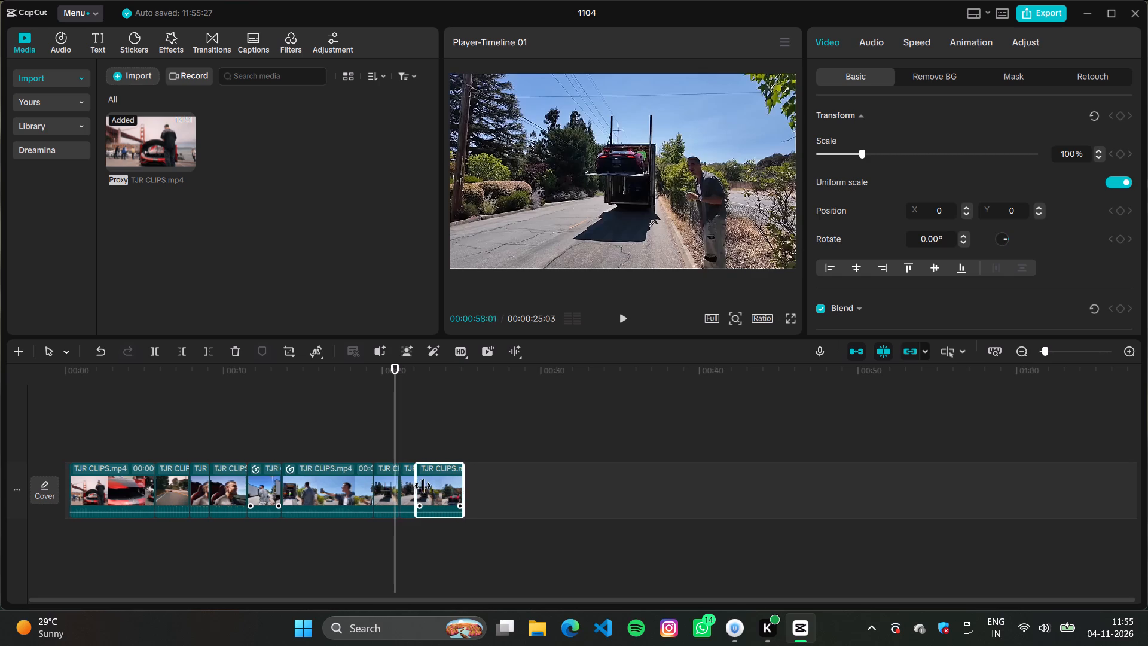
pyautogui.moveTo(423, 486); pyautogui.dragTo(448, 486)
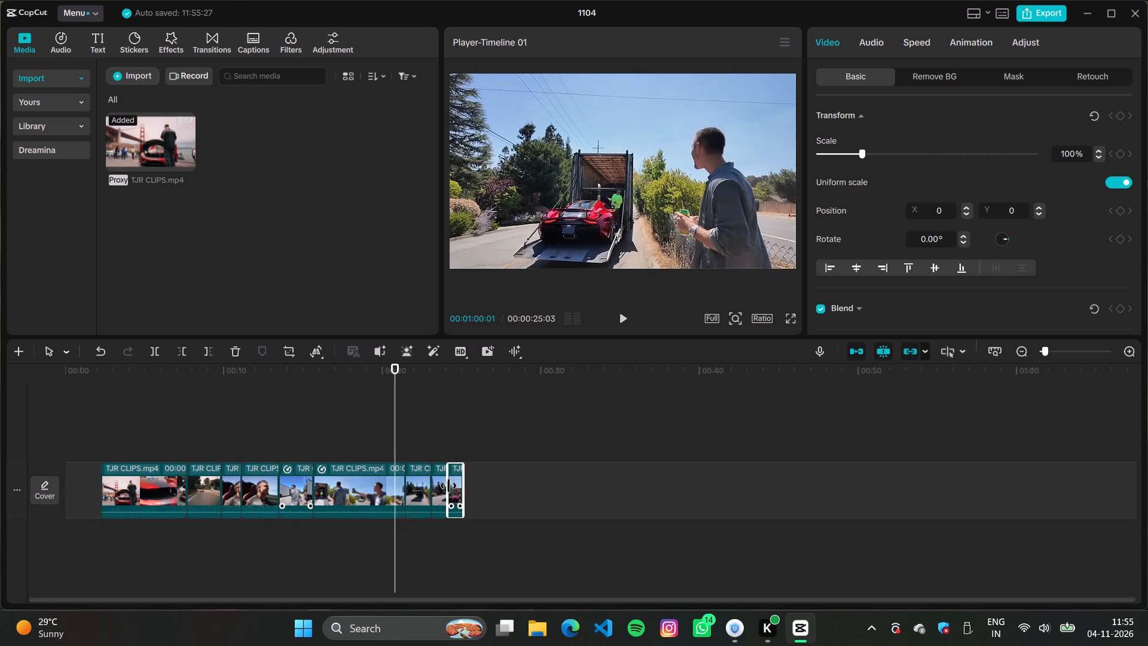
pyautogui.moveTo(448, 486); pyautogui.dragTo(450, 486)
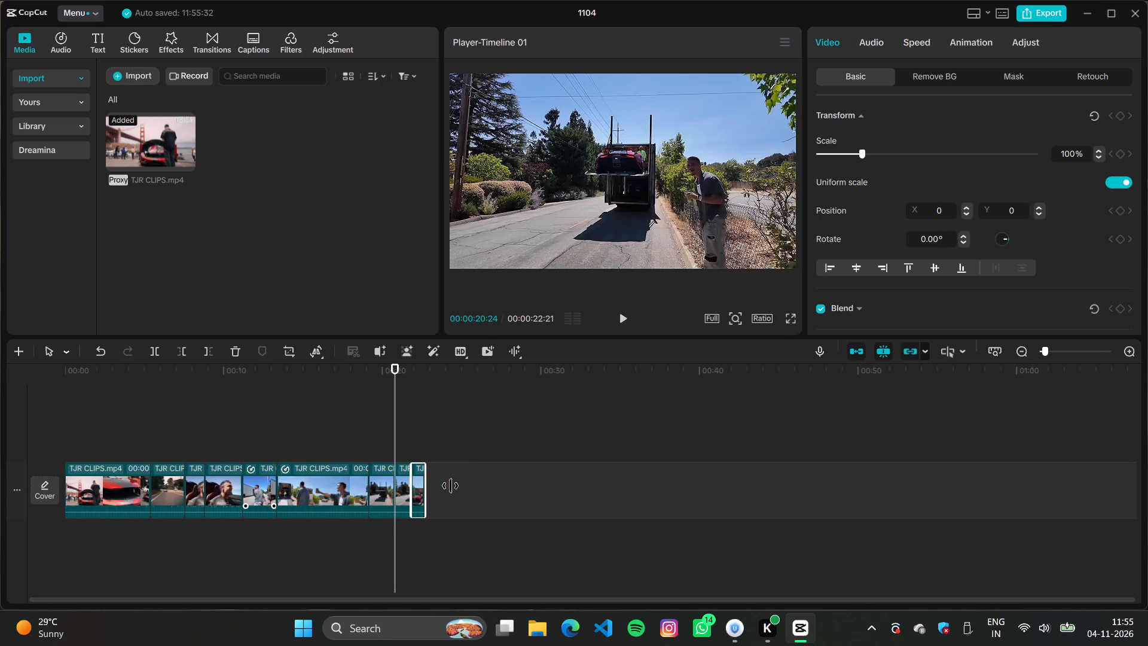
# Trim the end of the first clip so it lasts about 3.5 seconds.
pyautogui.click(105, 486)
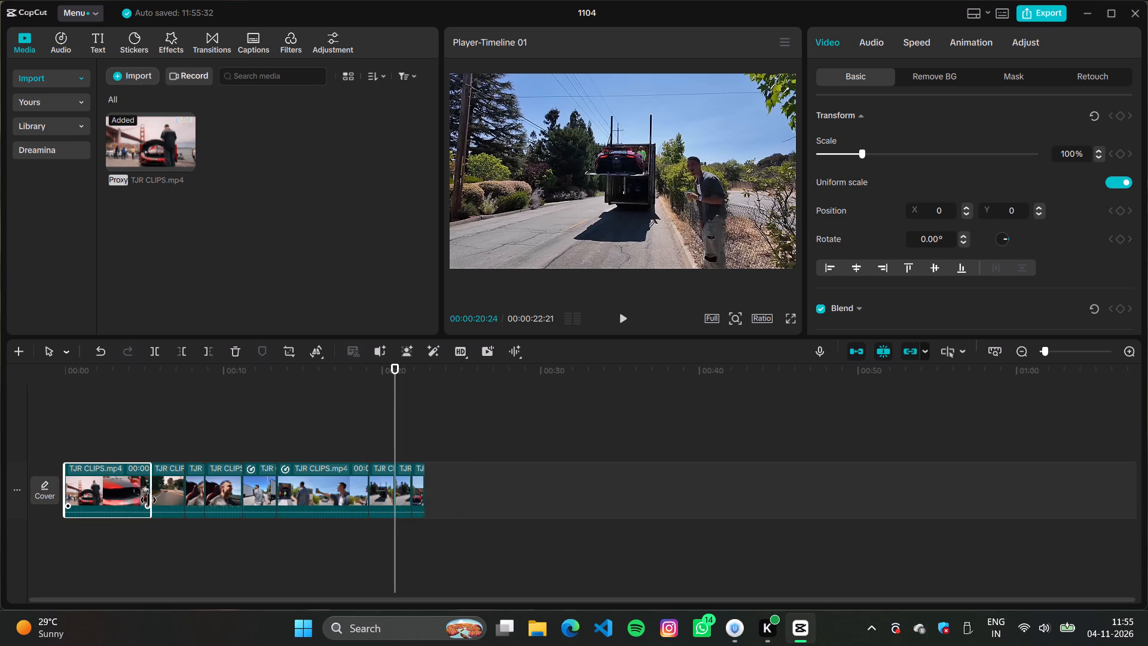
pyautogui.moveTo(151, 488); pyautogui.dragTo(130, 487)
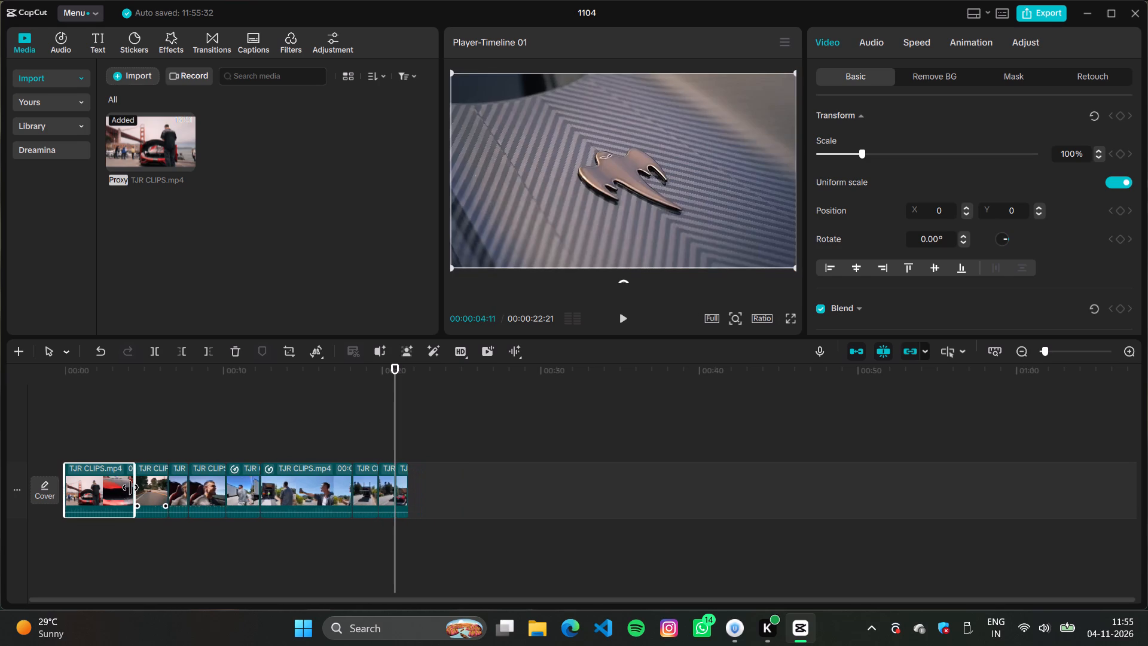
pyautogui.moveTo(130, 487); pyautogui.dragTo(117, 487)
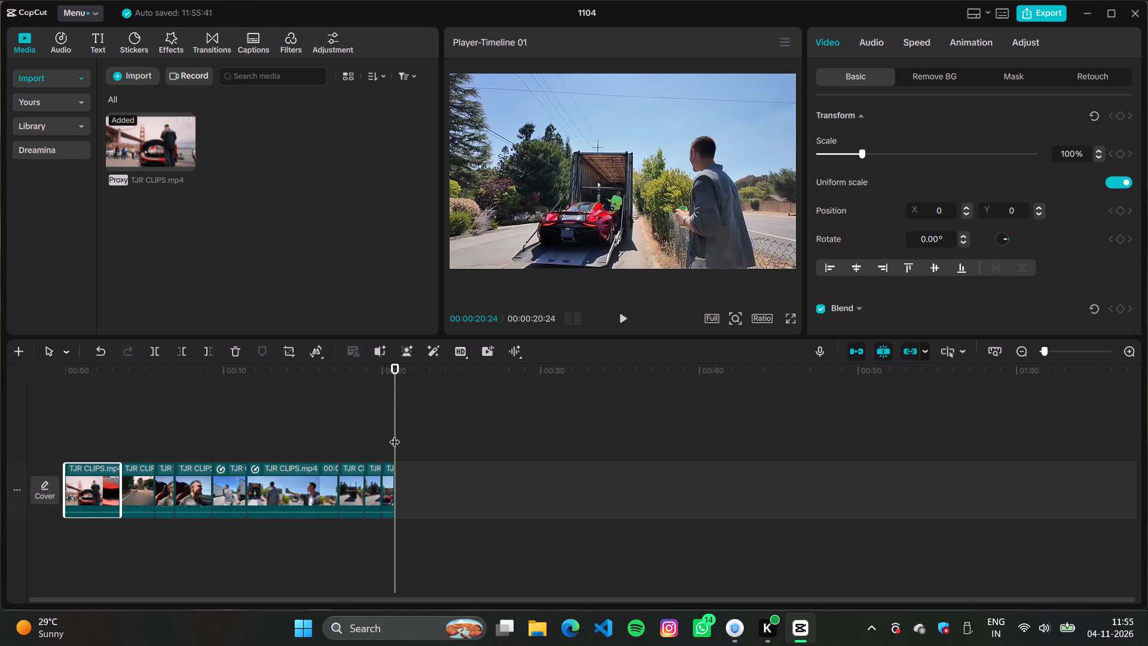
# Play the sixth clip, the man raising a can, and move the cut after it back to about 13.5 seconds.
pyautogui.click(280, 496)
pyautogui.click(295, 402)
pyautogui.press('space')
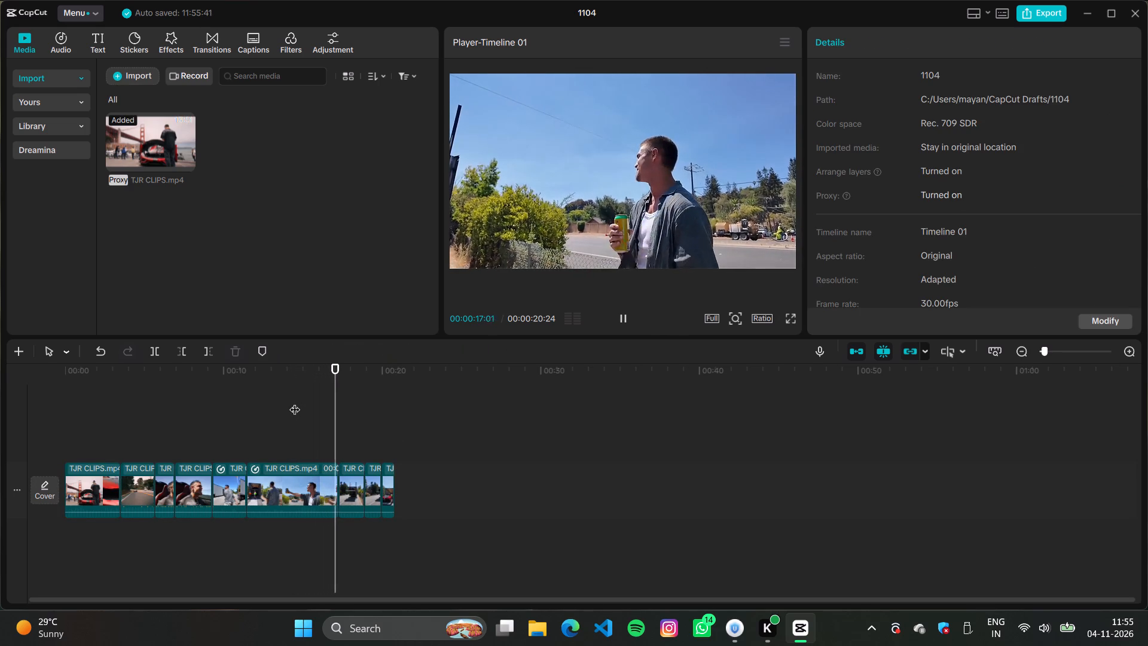
pyautogui.press('space')
pyautogui.click(266, 492)
pyautogui.press('space')
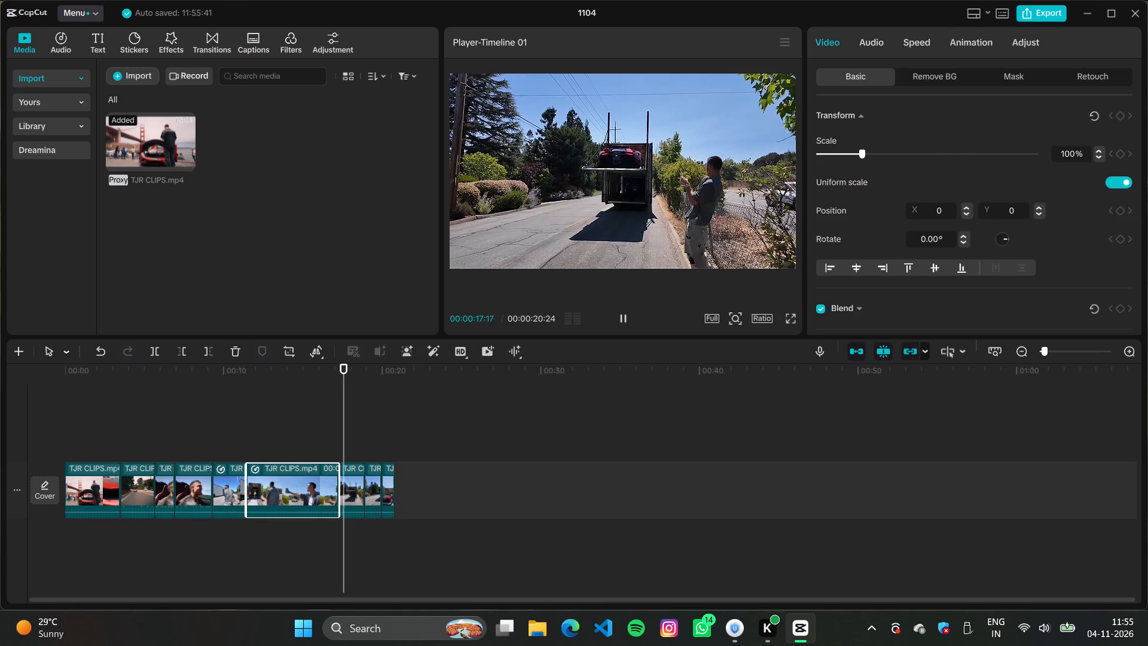
pyautogui.click(262, 398)
pyautogui.press('space')
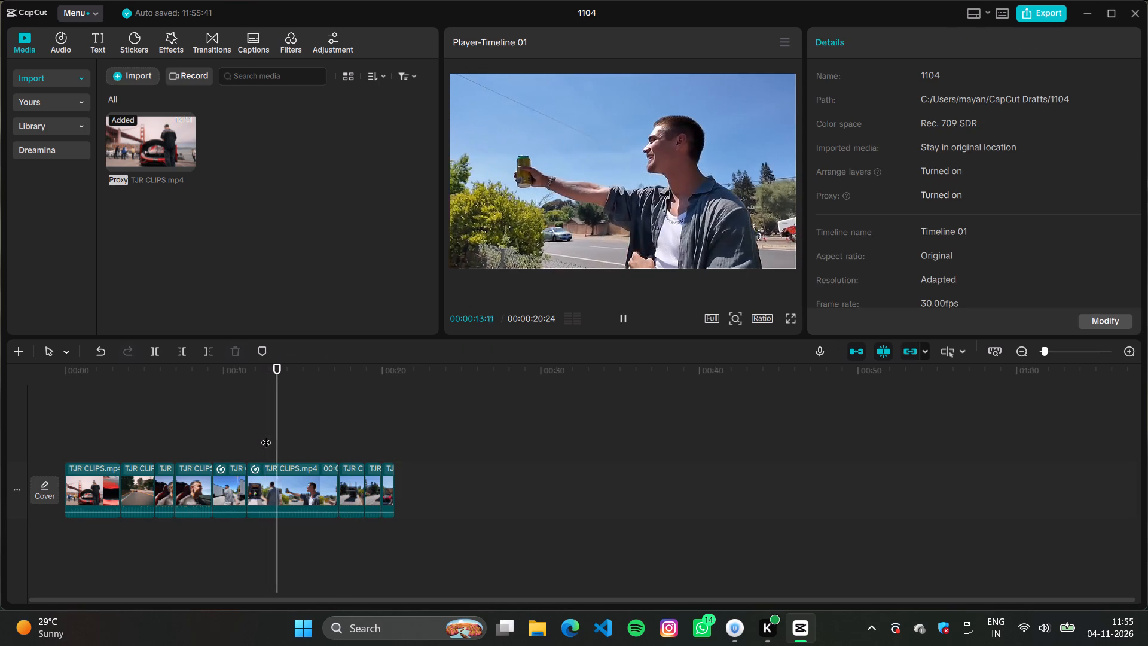
pyautogui.press('space')
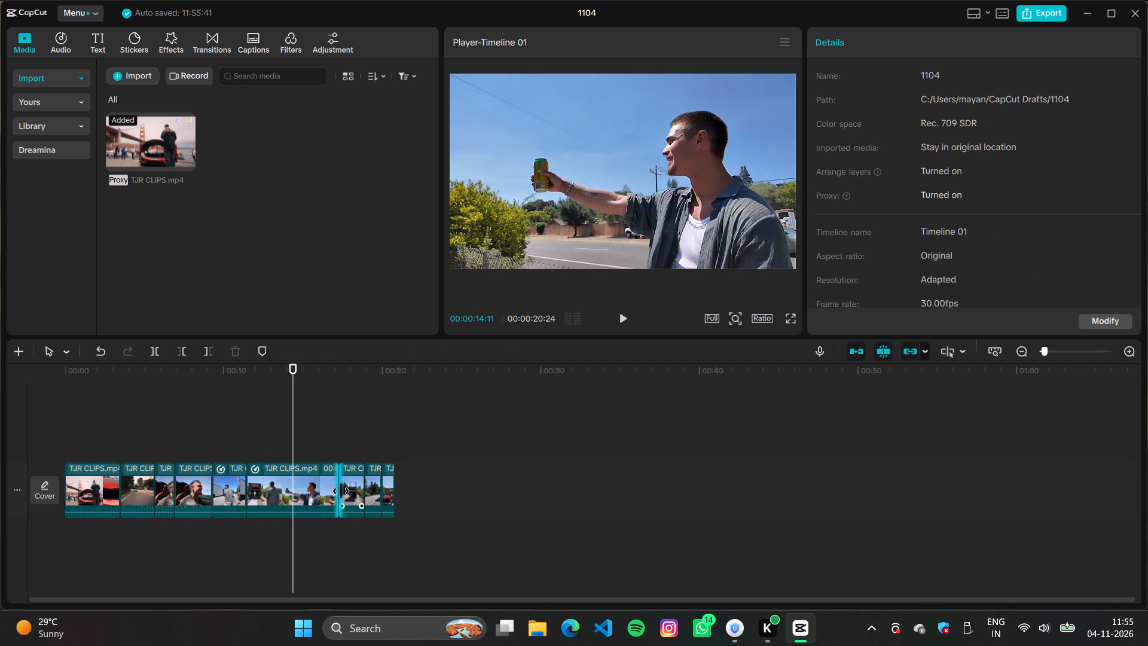
pyautogui.moveTo(340, 490); pyautogui.dragTo(280, 489)
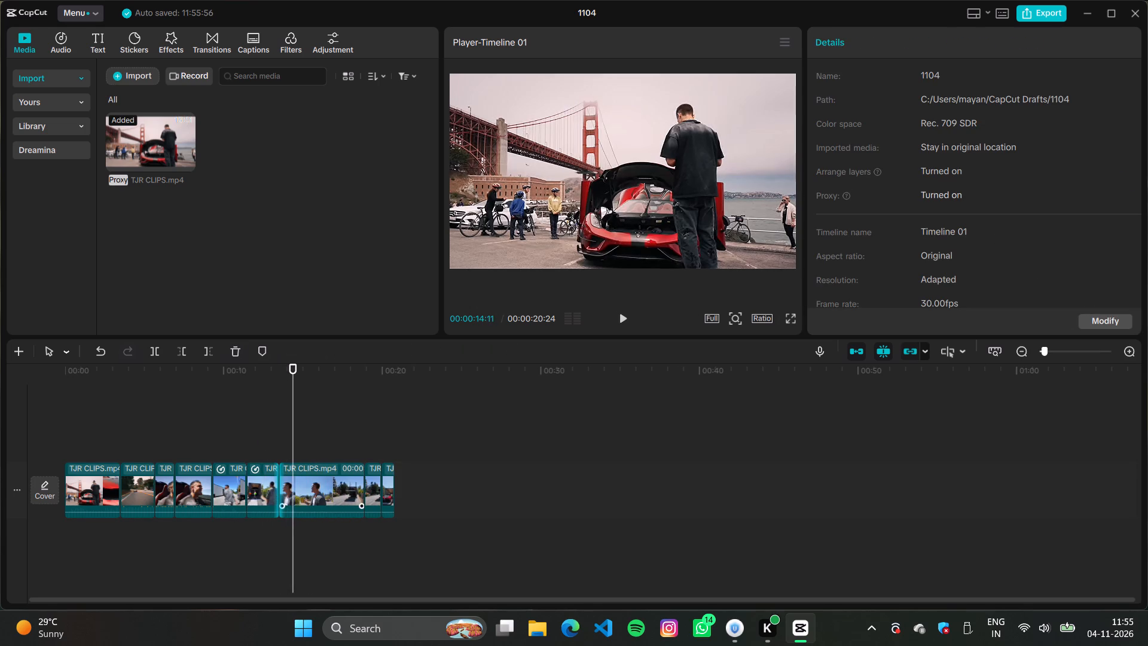
# Move the cut after the seventh clip back to about 15 seconds and the one after the eighth to about 16.5 seconds.
pyautogui.moveTo(365, 493); pyautogui.dragTo(306, 493)
pyautogui.moveTo(380, 491); pyautogui.dragTo(330, 492)
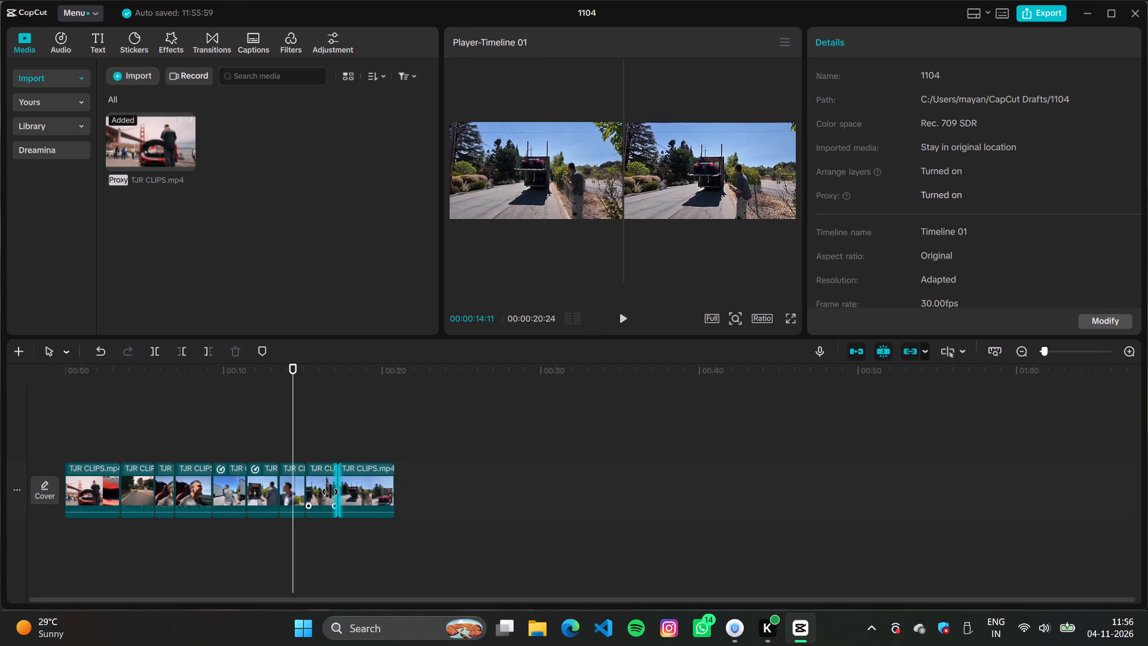
pyautogui.moveTo(330, 492); pyautogui.dragTo(328, 492)
# Trim the end of the last clip, the roadside transporter shot, so the sequence ends at 00:00:17:22.
pyautogui.moveTo(392, 490); pyautogui.dragTo(389, 490)
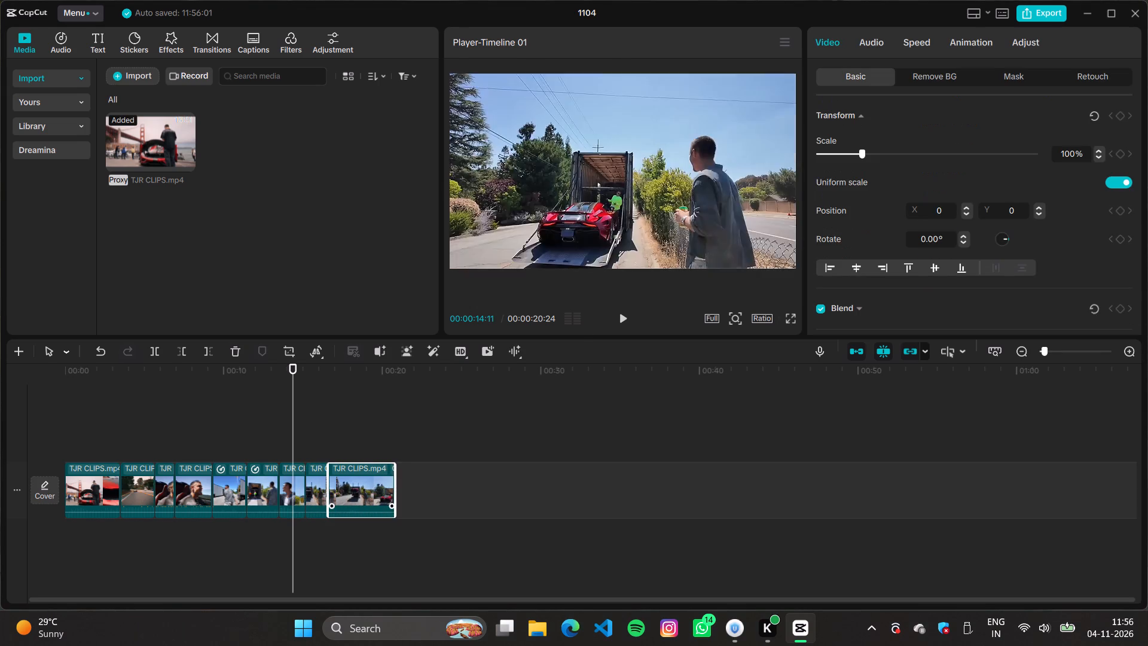
pyautogui.moveTo(389, 490); pyautogui.dragTo(374, 490)
pyautogui.moveTo(372, 490); pyautogui.dragTo(365, 490)
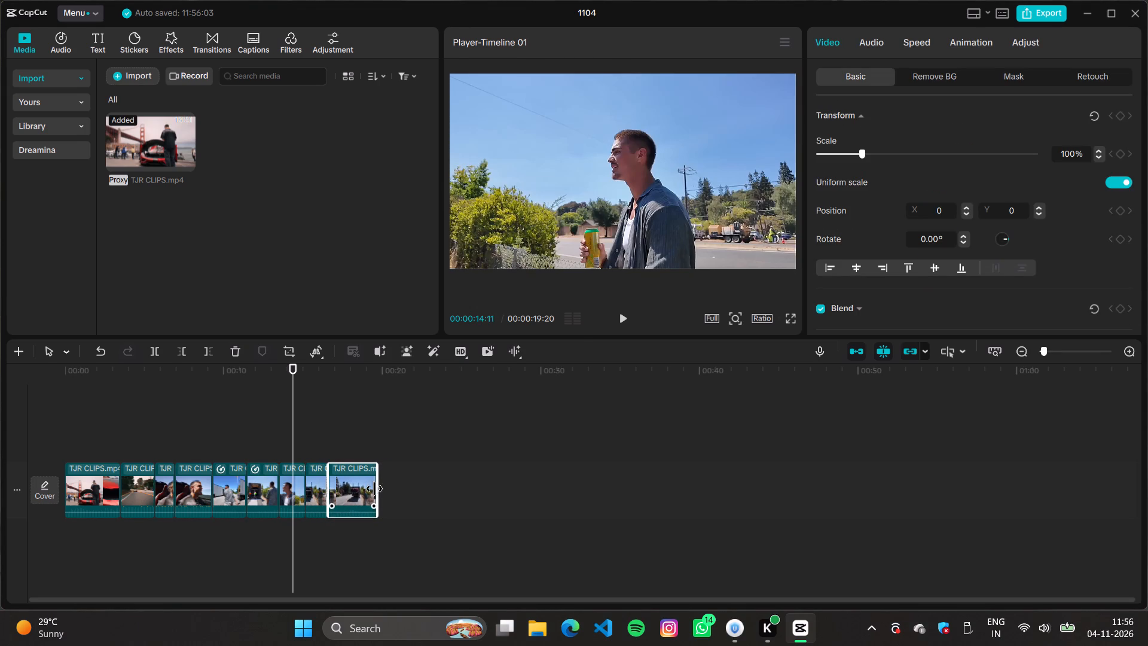
pyautogui.moveTo(374, 489); pyautogui.dragTo(334, 488)
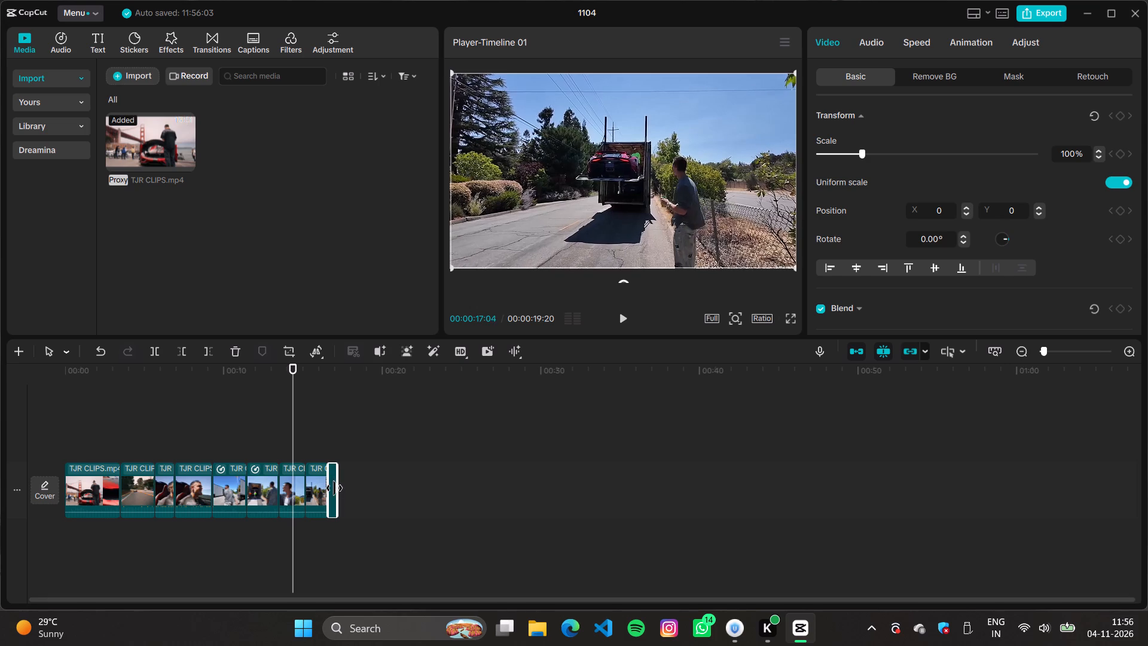
pyautogui.moveTo(334, 488); pyautogui.dragTo(344, 487)
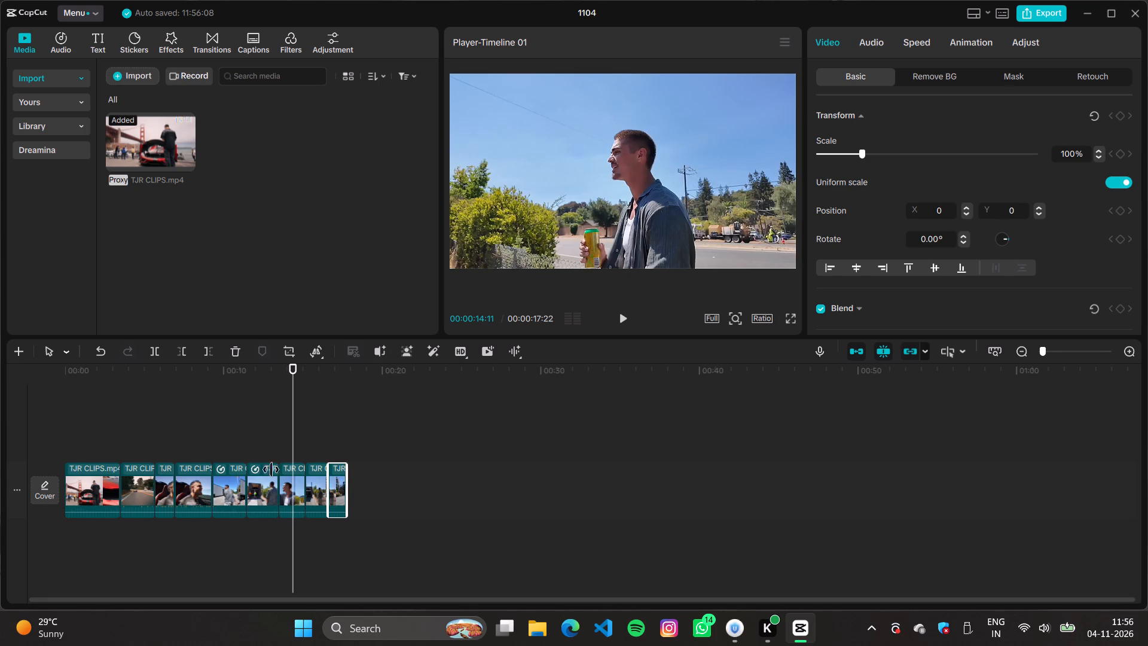
# Play the sequence from the start of the second clip, at 00:00:03:15, to check the tightened cuts.
pyautogui.click(203, 429)
pyautogui.click(128, 425)
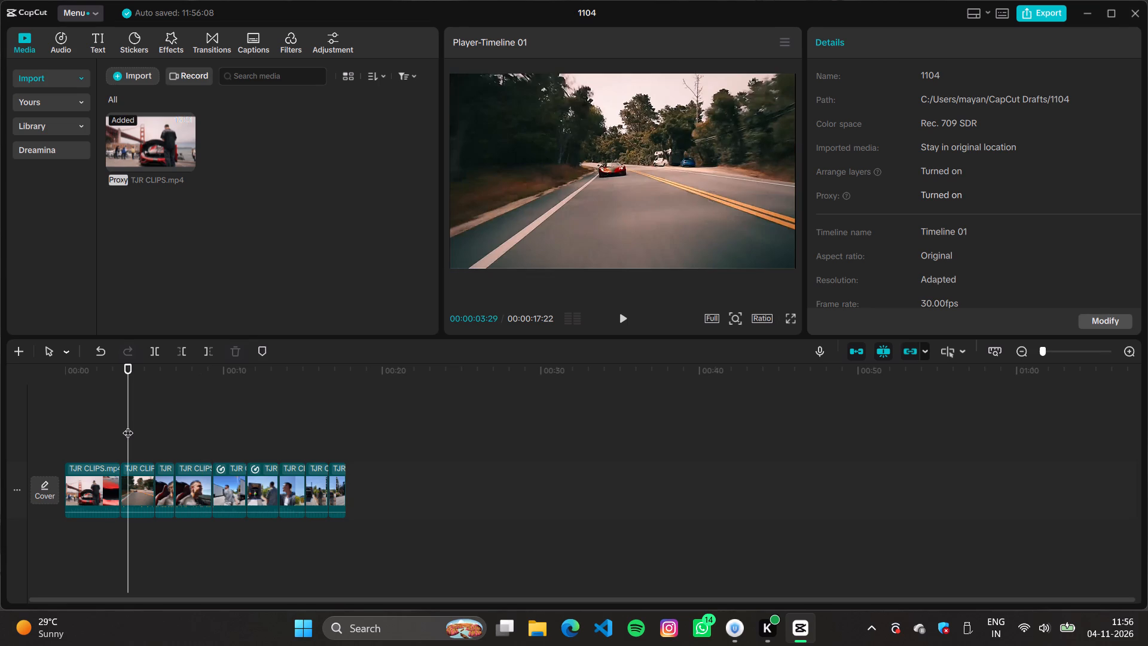
pyautogui.click(128, 425)
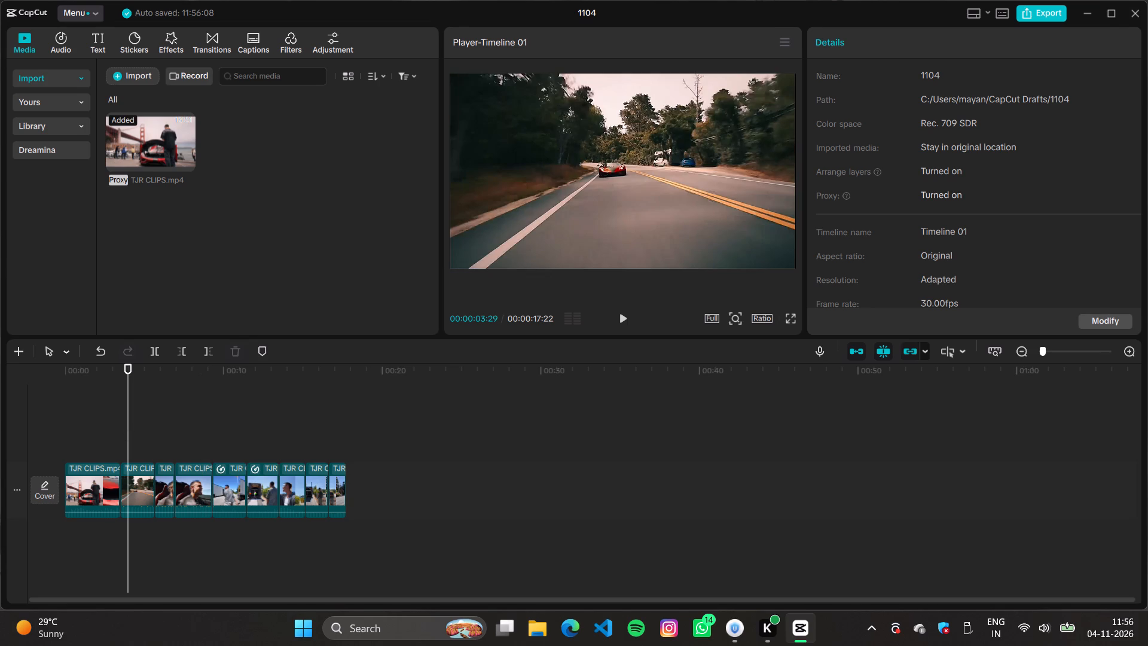
pyautogui.click(115, 434)
pyautogui.click(117, 429)
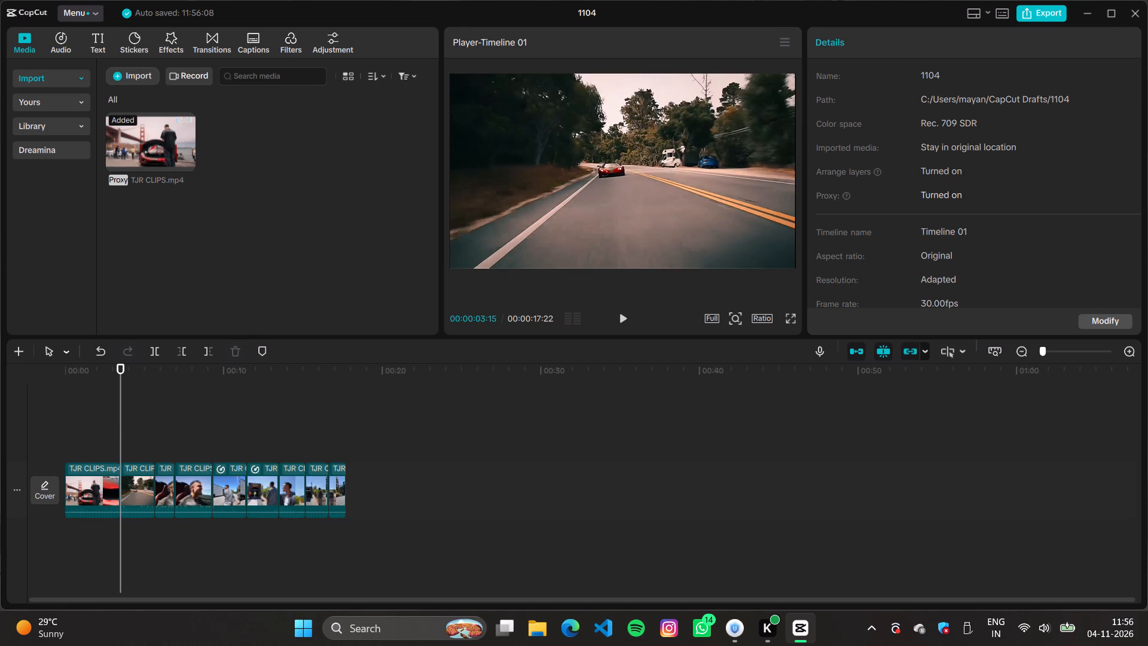
pyautogui.press('space')
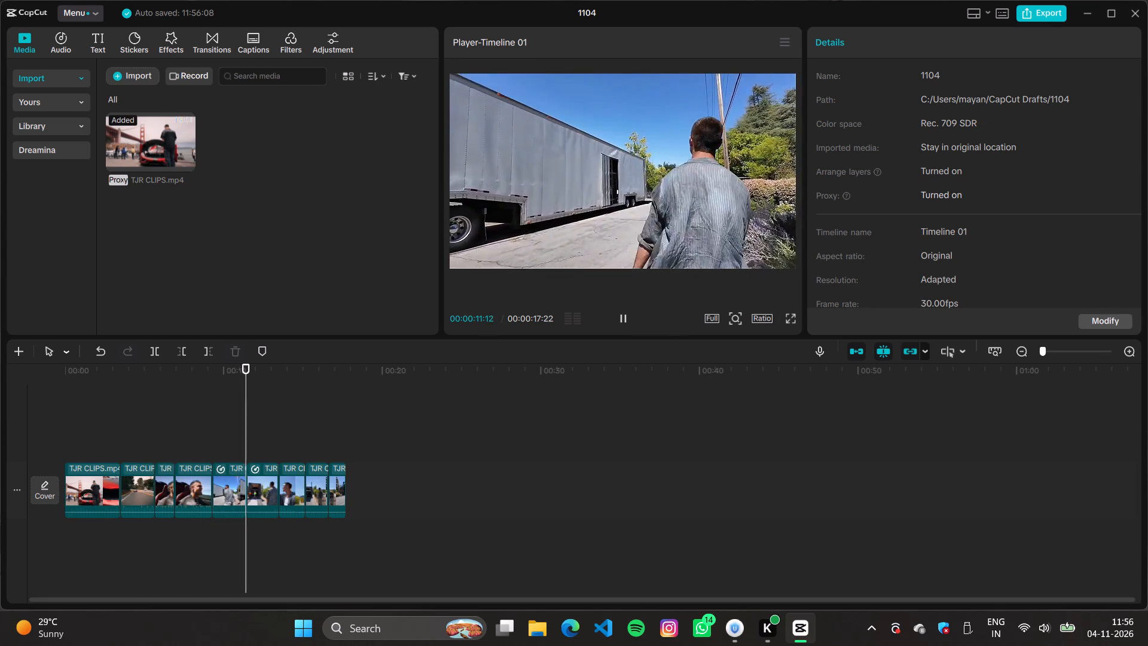
pyautogui.click(225, 485)
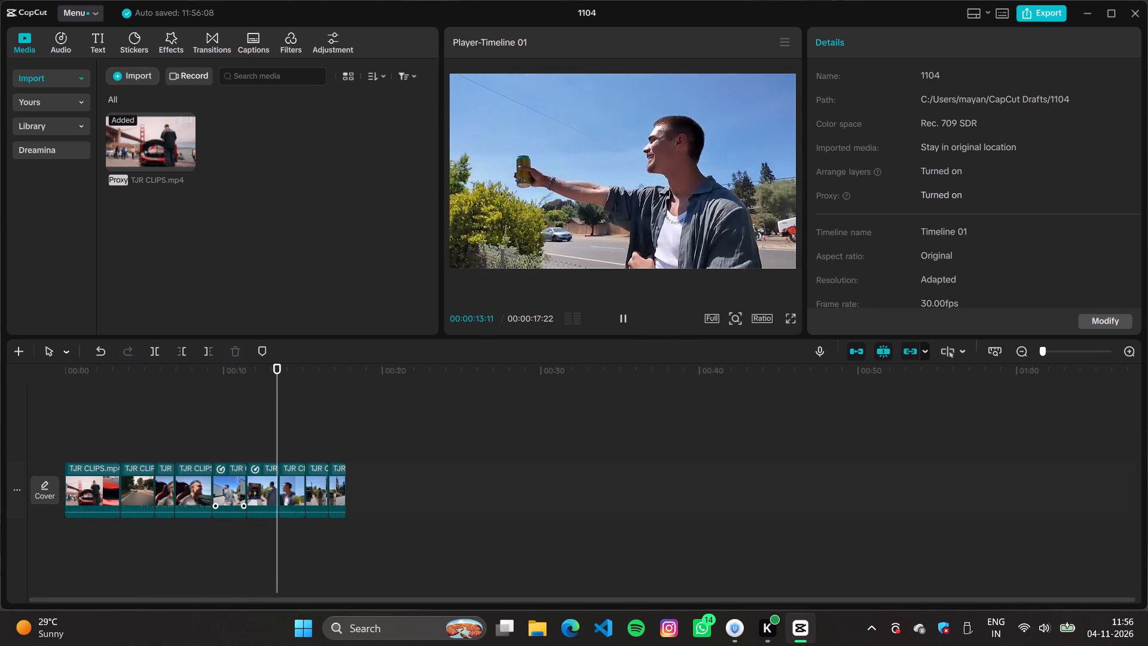
# Move the last five clips, the daytime roadside shots, together onto a track above the main one, starting at 00:00.
pyautogui.moveTo(354, 499); pyautogui.dragTo(225, 449)
pyautogui.moveTo(275, 483); pyautogui.dragTo(296, 462)
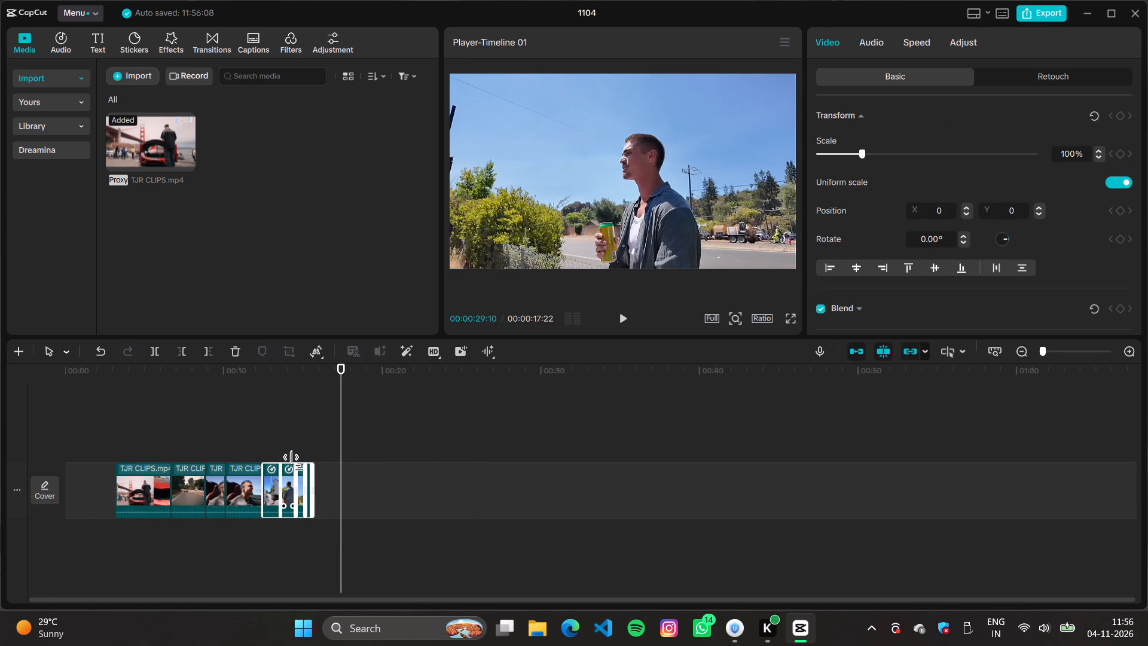
pyautogui.moveTo(296, 462); pyautogui.dragTo(279, 453)
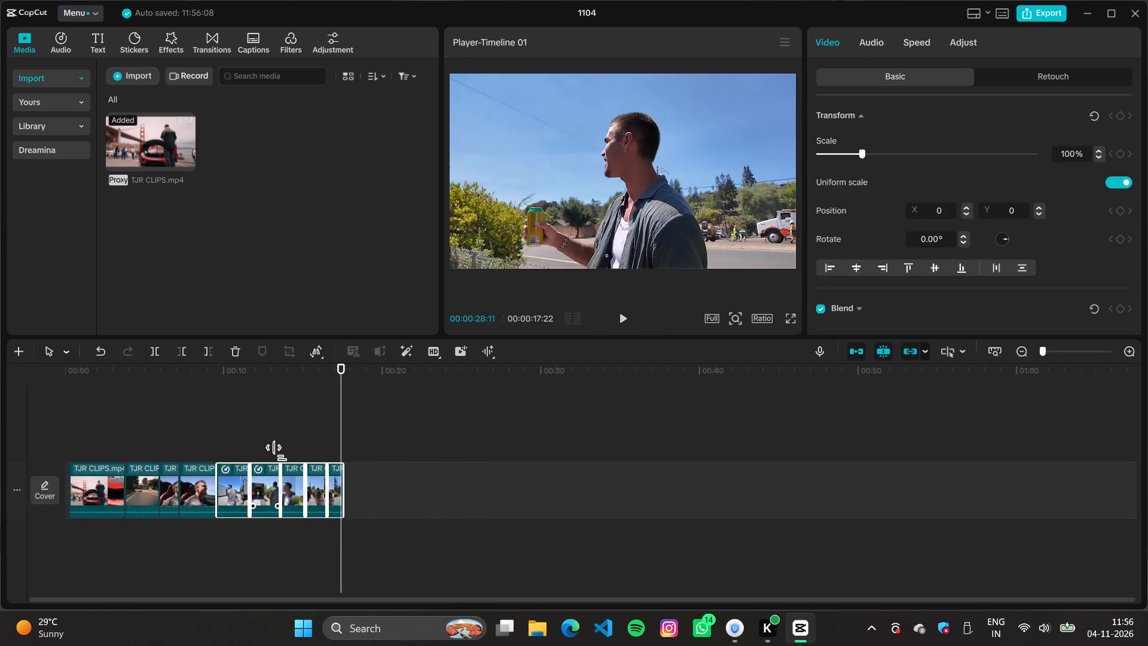
pyautogui.moveTo(279, 453); pyautogui.dragTo(275, 452)
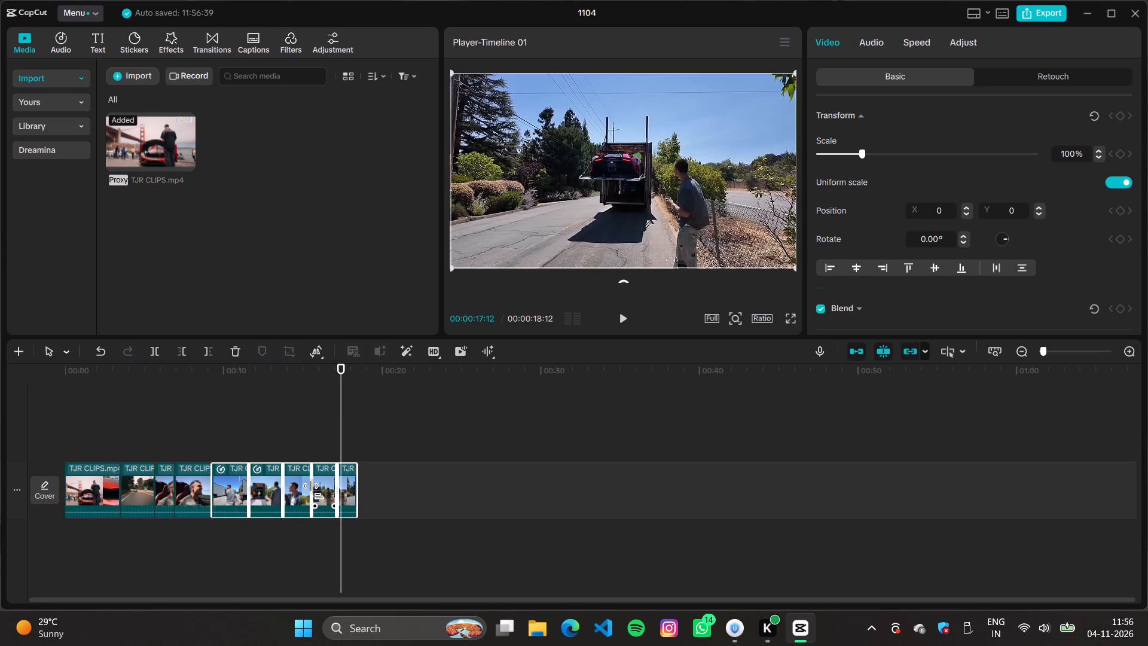
pyautogui.moveTo(304, 487); pyautogui.dragTo(171, 371)
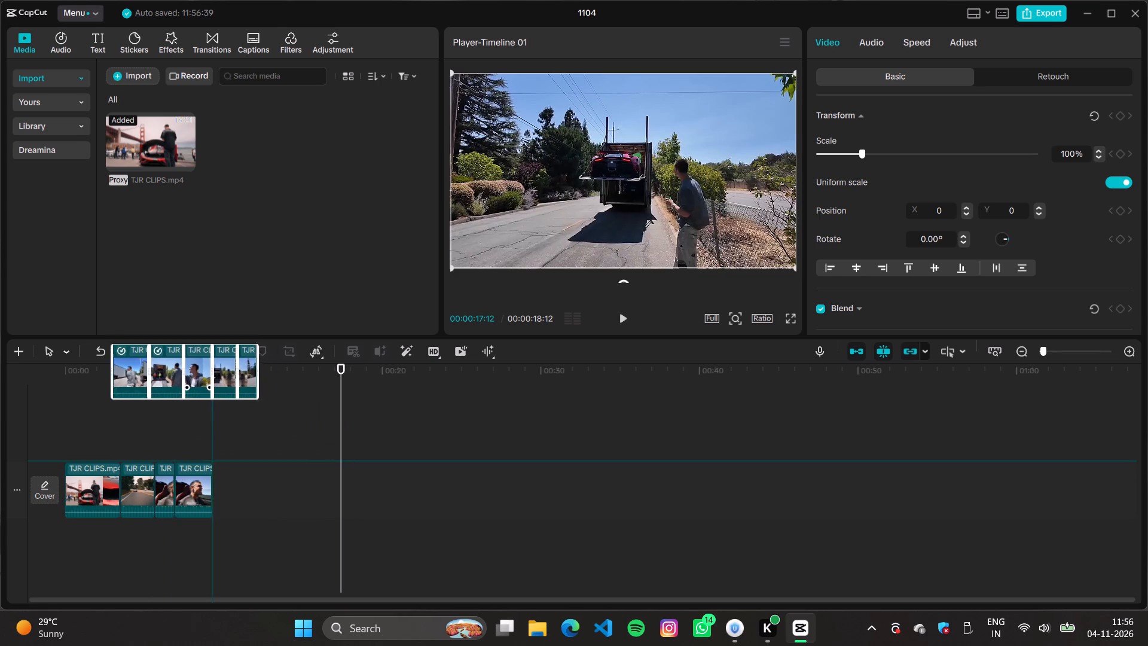
pyautogui.moveTo(171, 371); pyautogui.dragTo(151, 426)
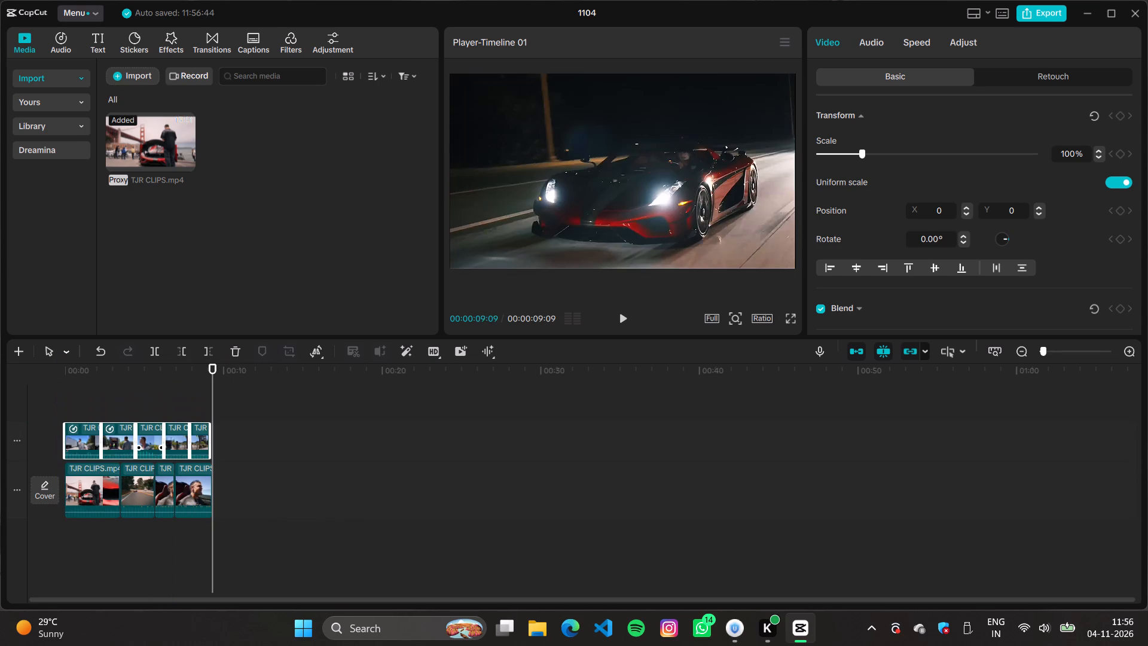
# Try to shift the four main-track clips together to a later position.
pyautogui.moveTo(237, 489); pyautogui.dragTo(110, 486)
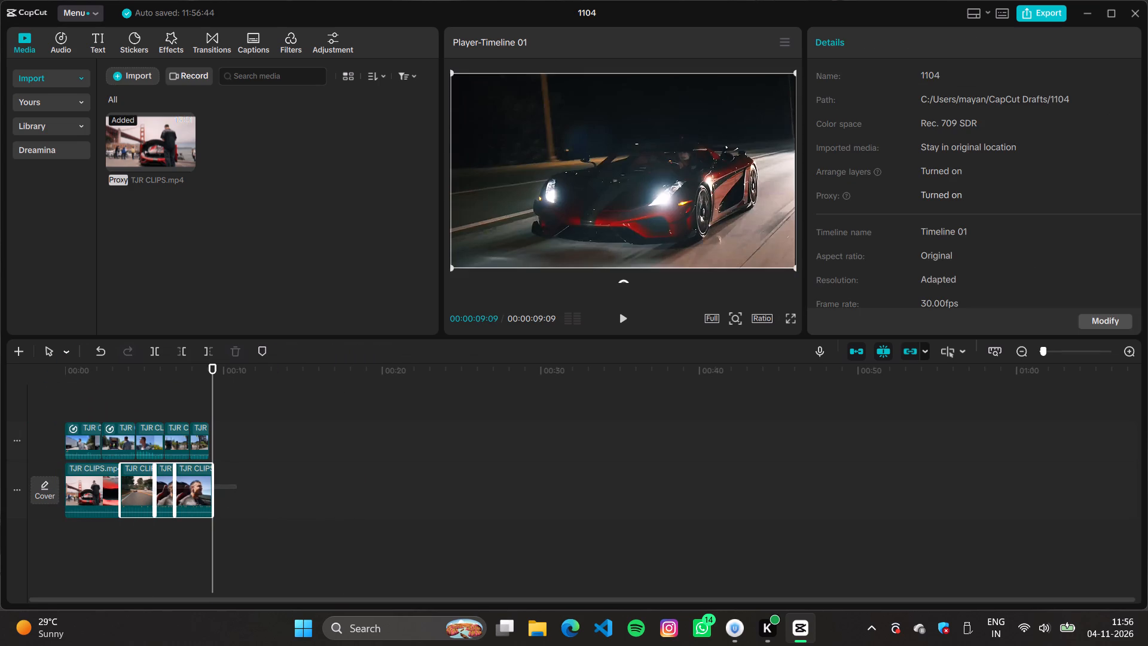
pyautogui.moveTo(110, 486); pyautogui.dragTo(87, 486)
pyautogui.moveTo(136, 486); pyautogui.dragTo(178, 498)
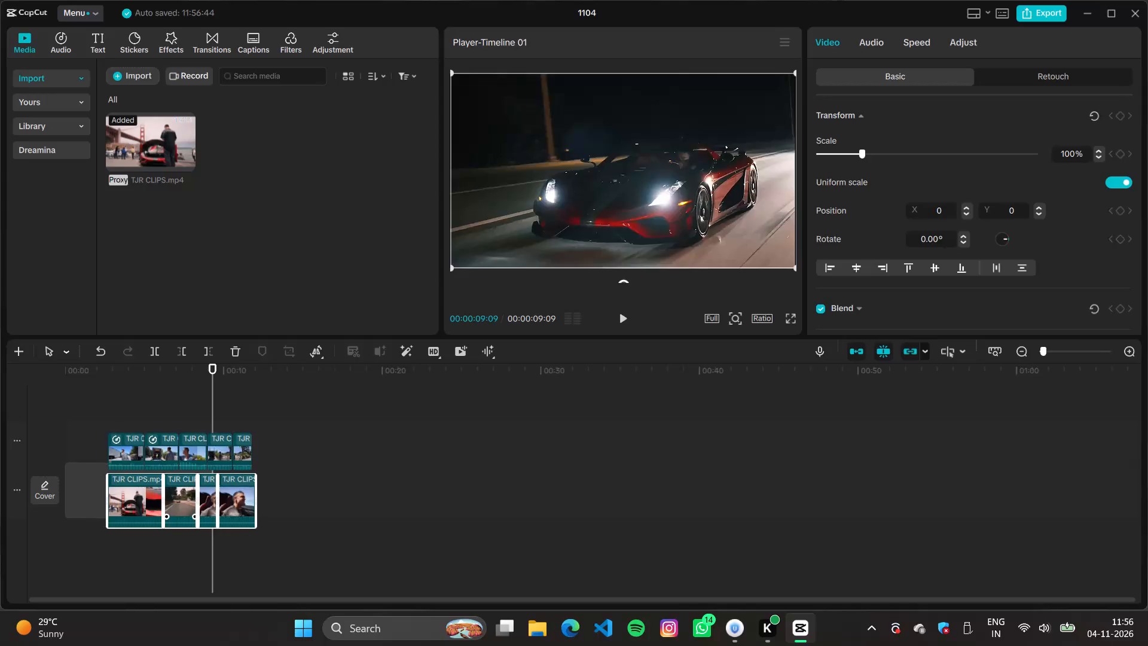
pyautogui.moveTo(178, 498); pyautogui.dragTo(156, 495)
# Insert the five upper-track roadside clips into the main track directly after the first clip, the bridge and red car shot.
pyautogui.moveTo(242, 437); pyautogui.dragTo(200, 437)
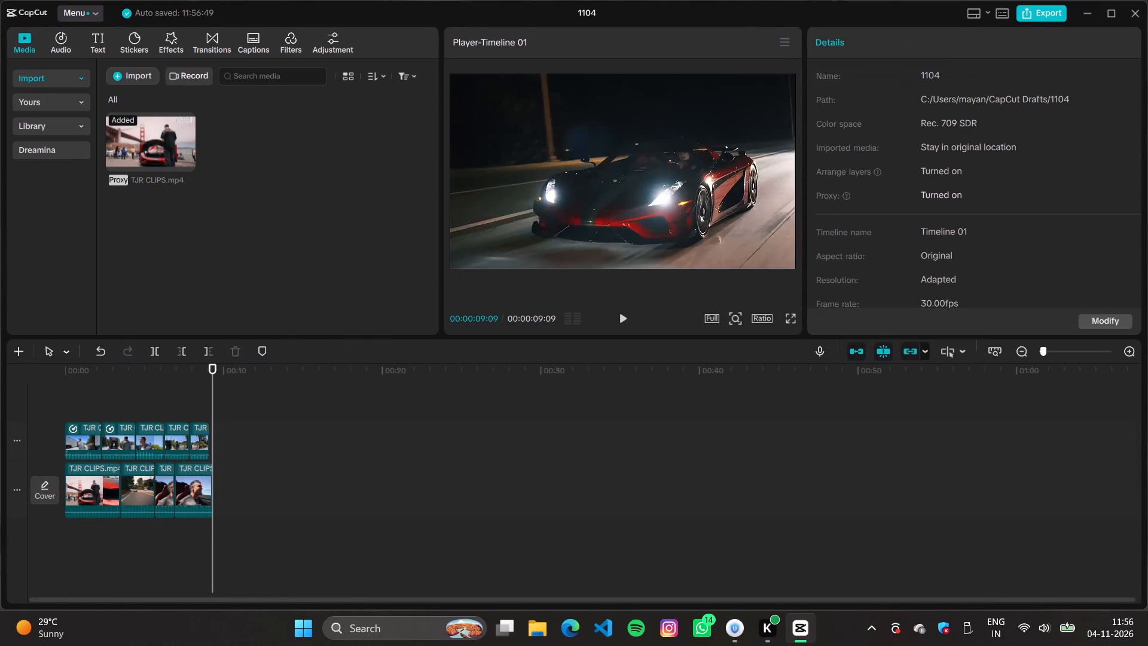
pyautogui.moveTo(200, 437); pyautogui.dragTo(85, 436)
pyautogui.moveTo(118, 437); pyautogui.dragTo(127, 428)
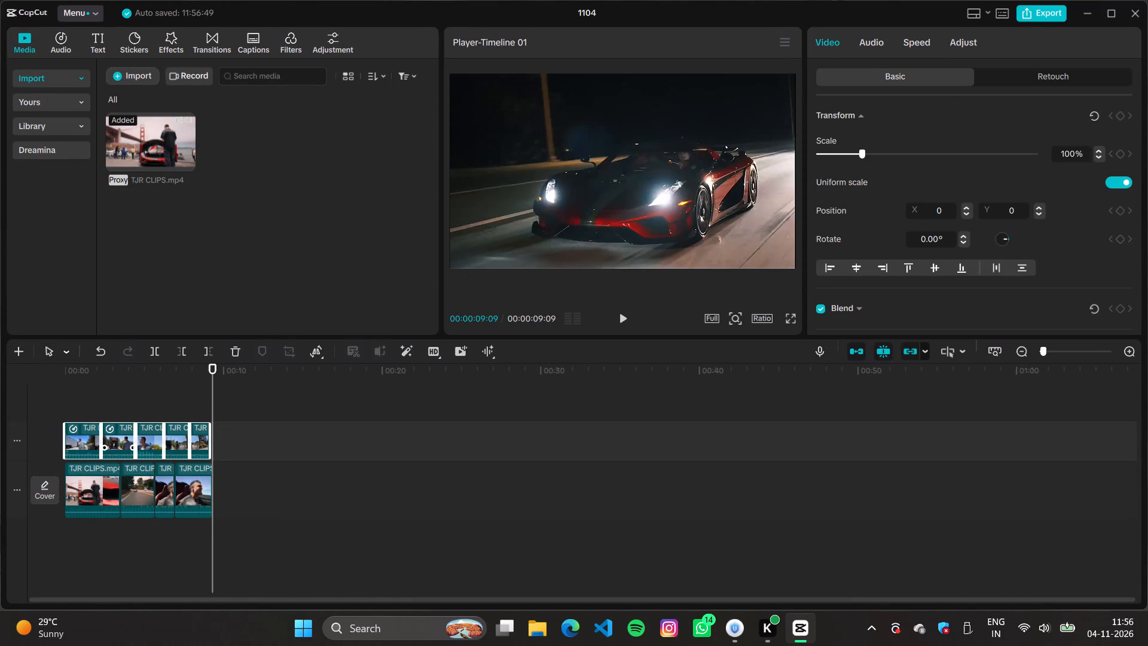
pyautogui.moveTo(127, 428); pyautogui.dragTo(80, 468)
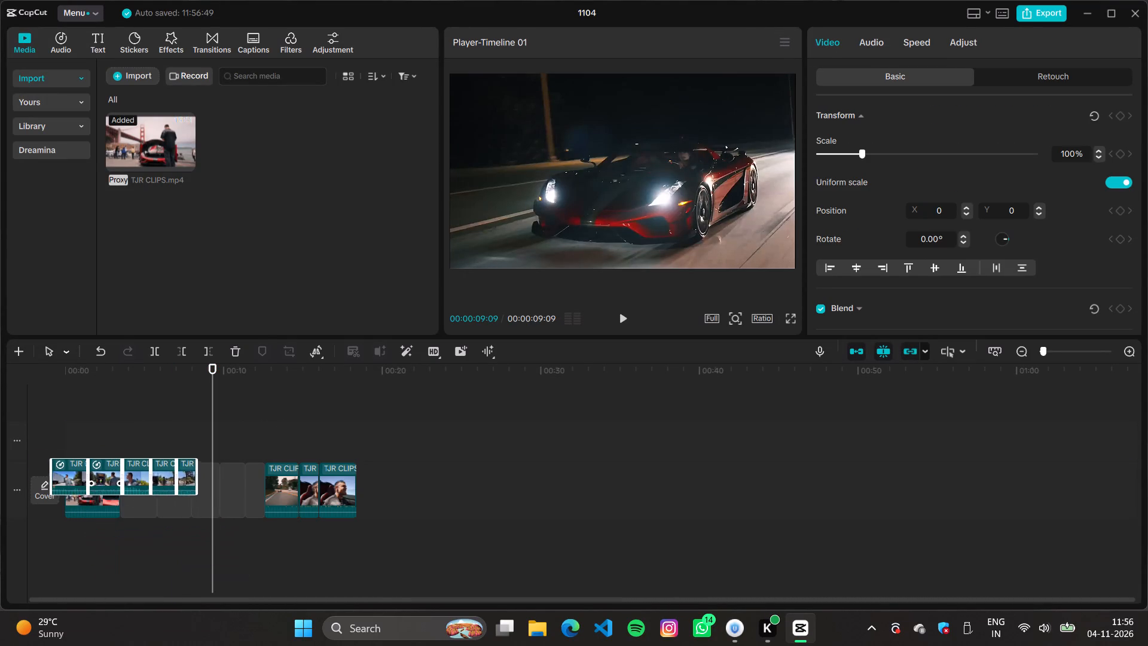
pyautogui.moveTo(80, 468); pyautogui.dragTo(19, 456)
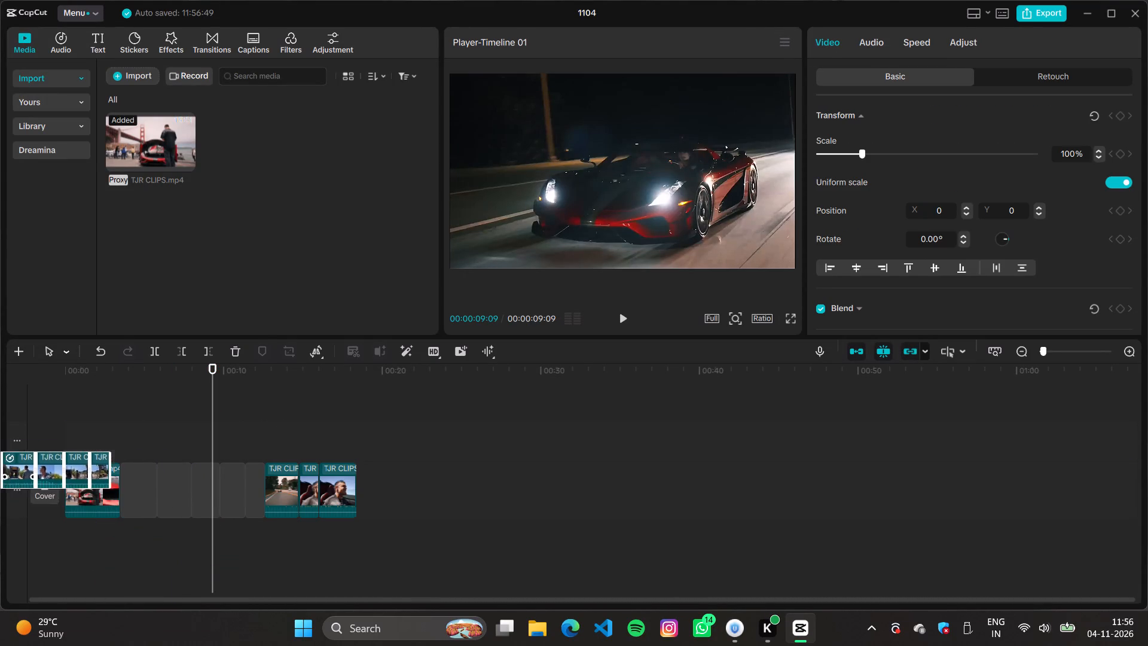
pyautogui.moveTo(19, 456); pyautogui.dragTo(176, 490)
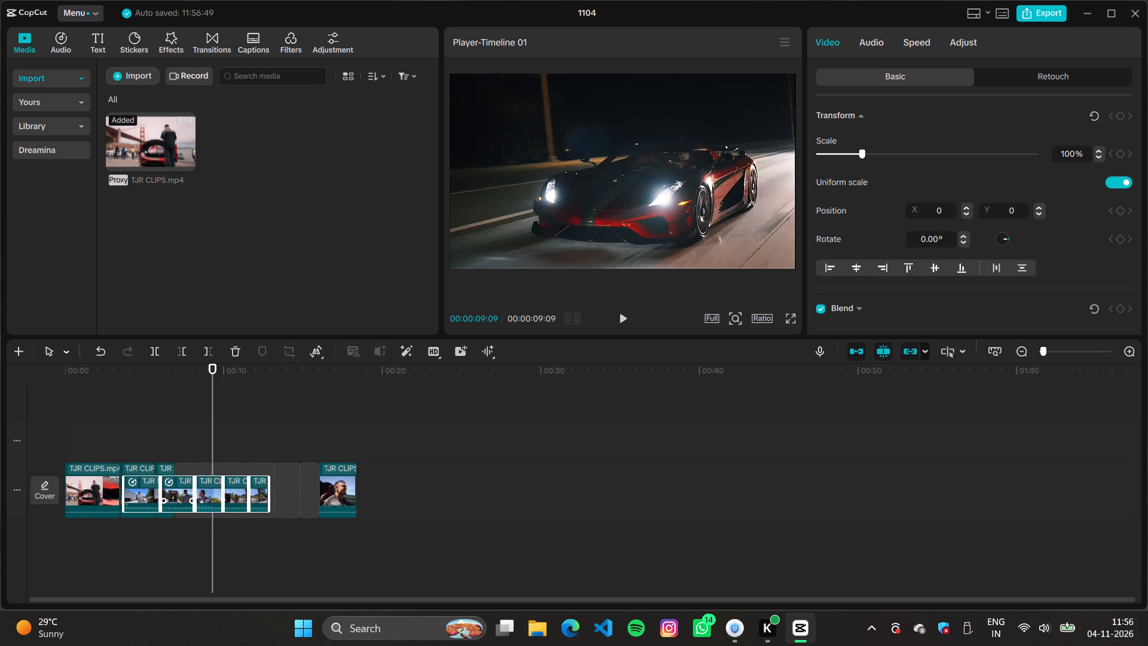
pyautogui.moveTo(176, 490); pyautogui.dragTo(108, 495)
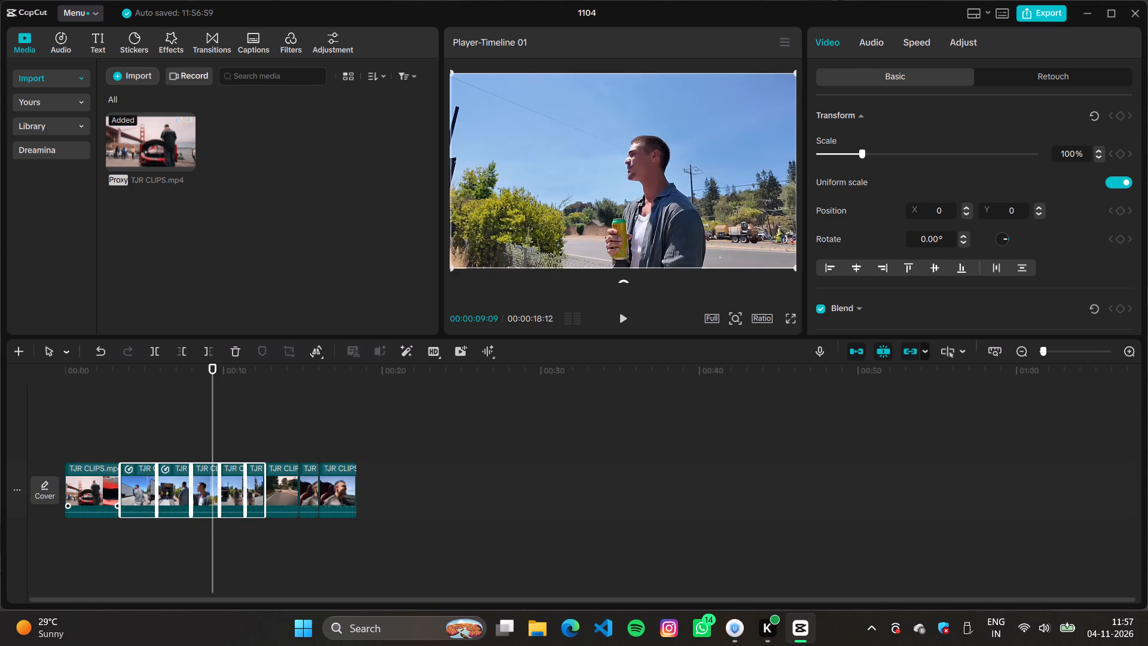
# Move the first clip, the man and red car by the bridge, to the end of the sequence.
pyautogui.click(89, 485)
pyautogui.moveTo(89, 485); pyautogui.dragTo(124, 446)
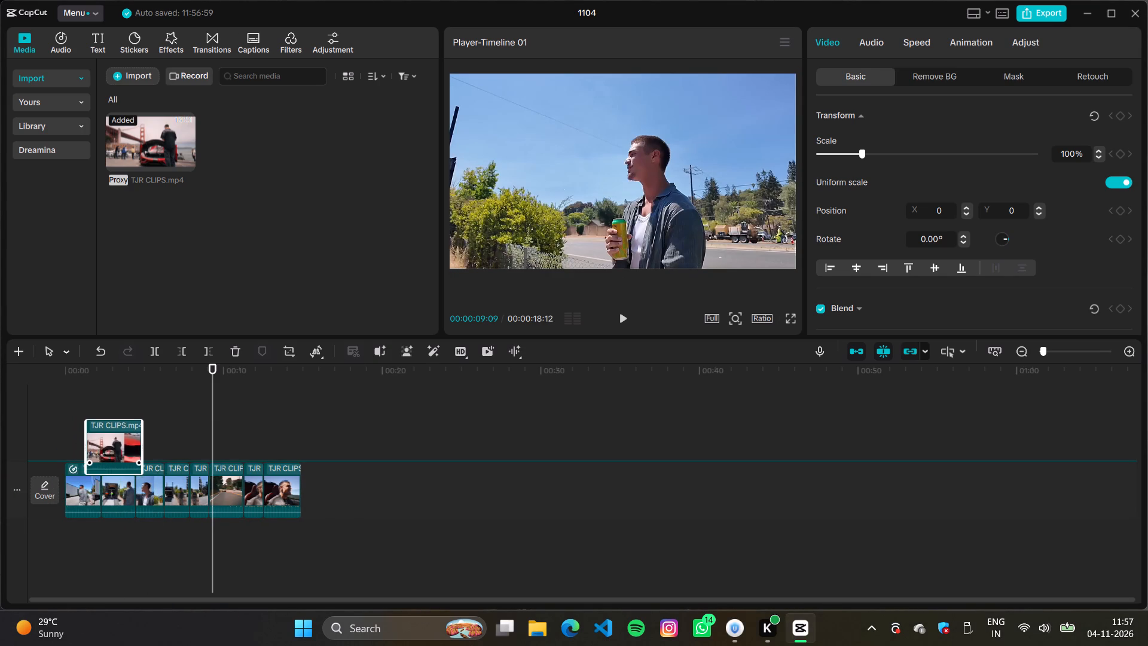
pyautogui.moveTo(124, 446); pyautogui.dragTo(273, 486)
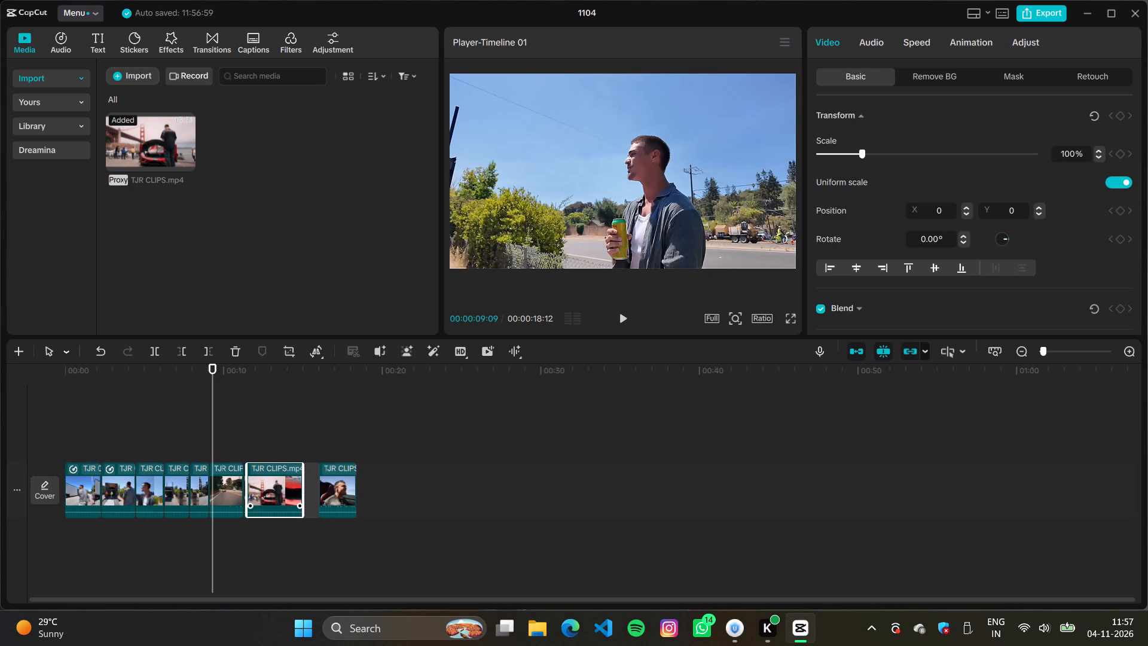
pyautogui.moveTo(273, 486); pyautogui.dragTo(327, 493)
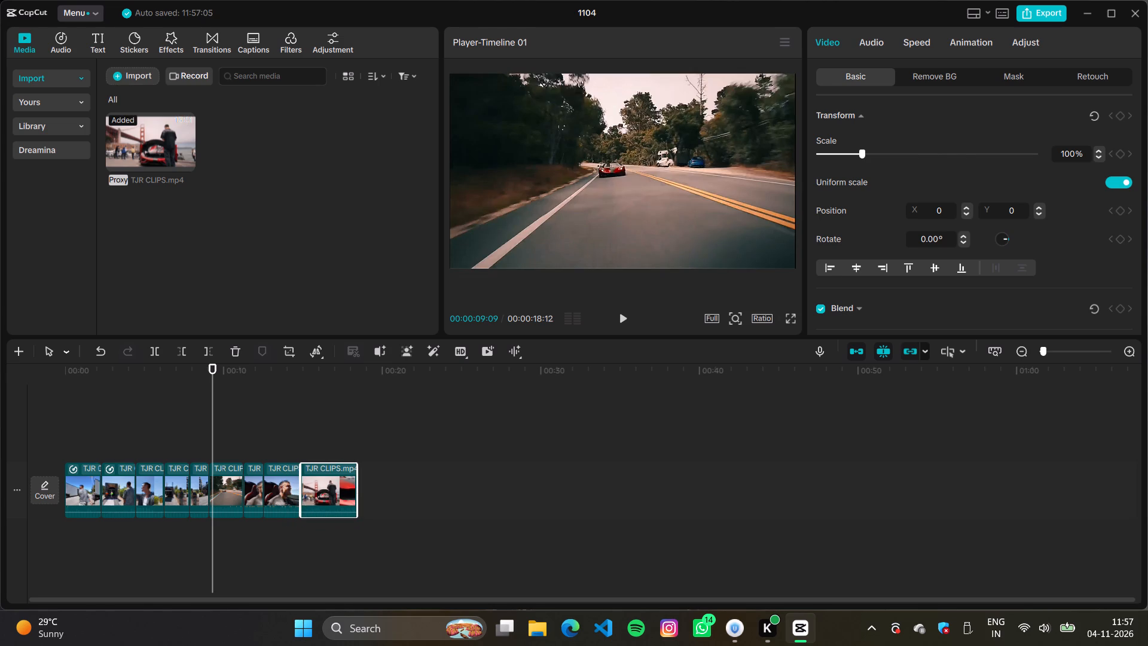
# Play the rearranged sequence and move the bridge and red car clip from the end to directly after the forest road clip.
pyautogui.click(164, 423)
pyautogui.press('space')
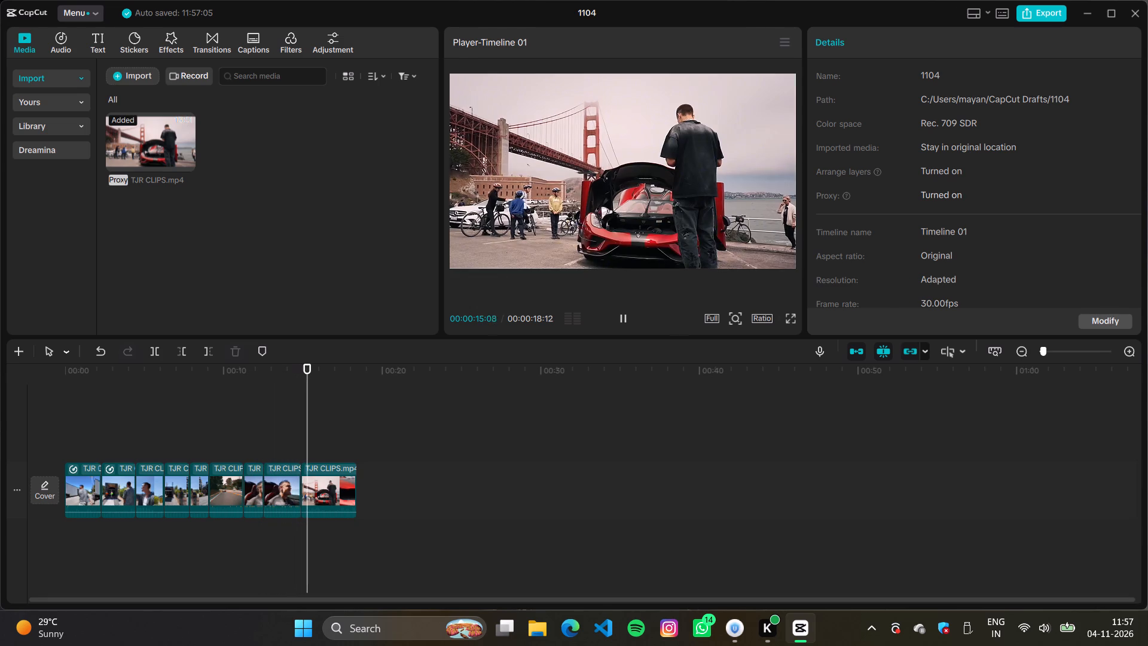
pyautogui.press('space')
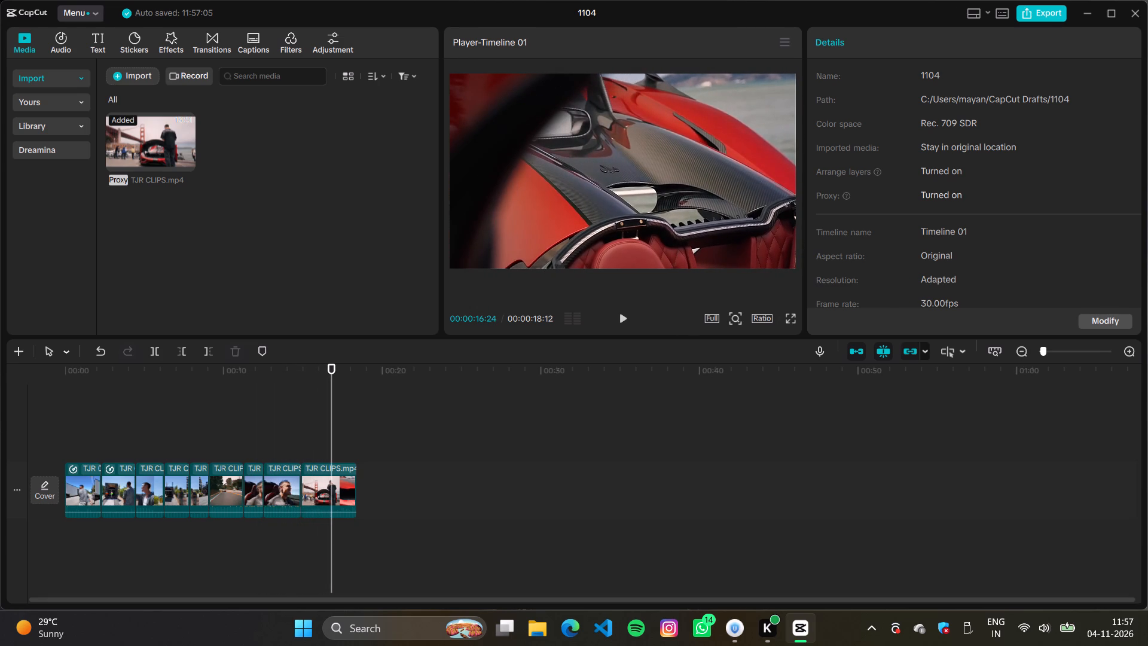
pyautogui.moveTo(331, 488); pyautogui.dragTo(208, 484)
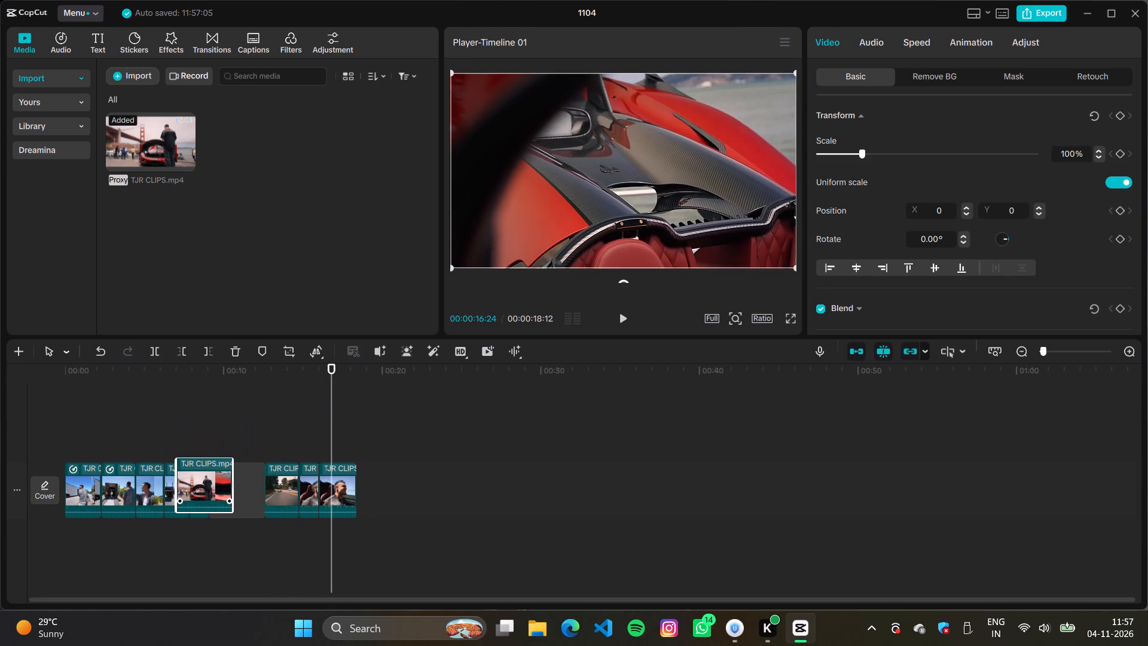
pyautogui.moveTo(208, 484); pyautogui.dragTo(236, 494)
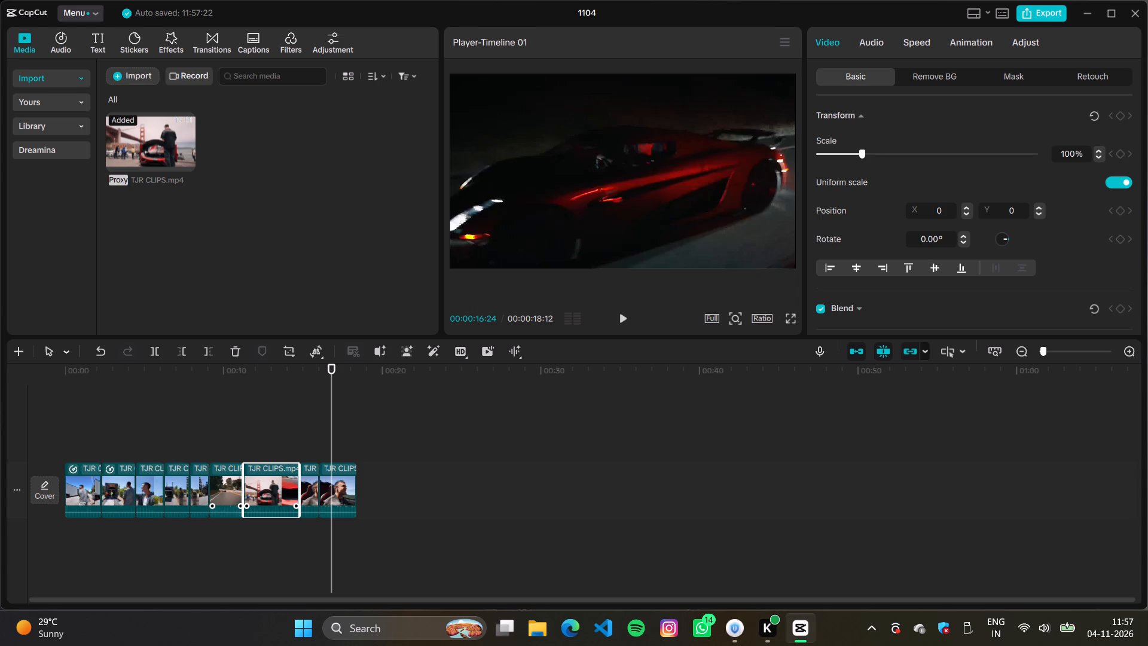
# Move the bridge and red car clip to directly before the forest road clip and scrub through the new order.
pyautogui.moveTo(255, 479); pyautogui.dragTo(202, 489)
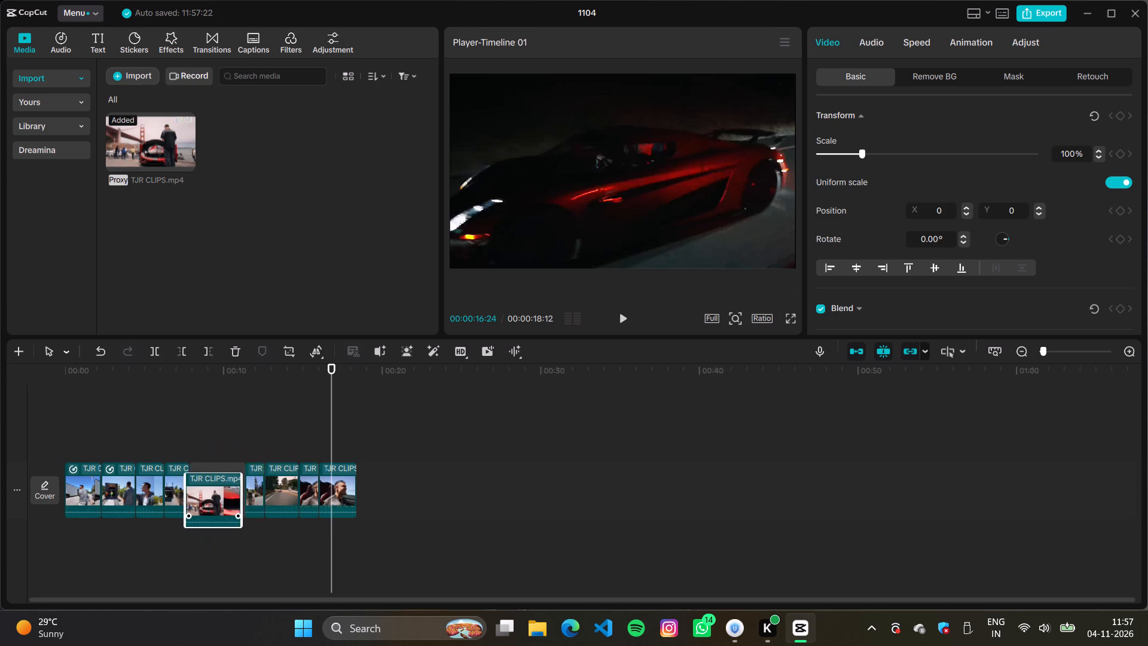
pyautogui.moveTo(202, 489); pyautogui.dragTo(209, 486)
pyautogui.click(70, 431)
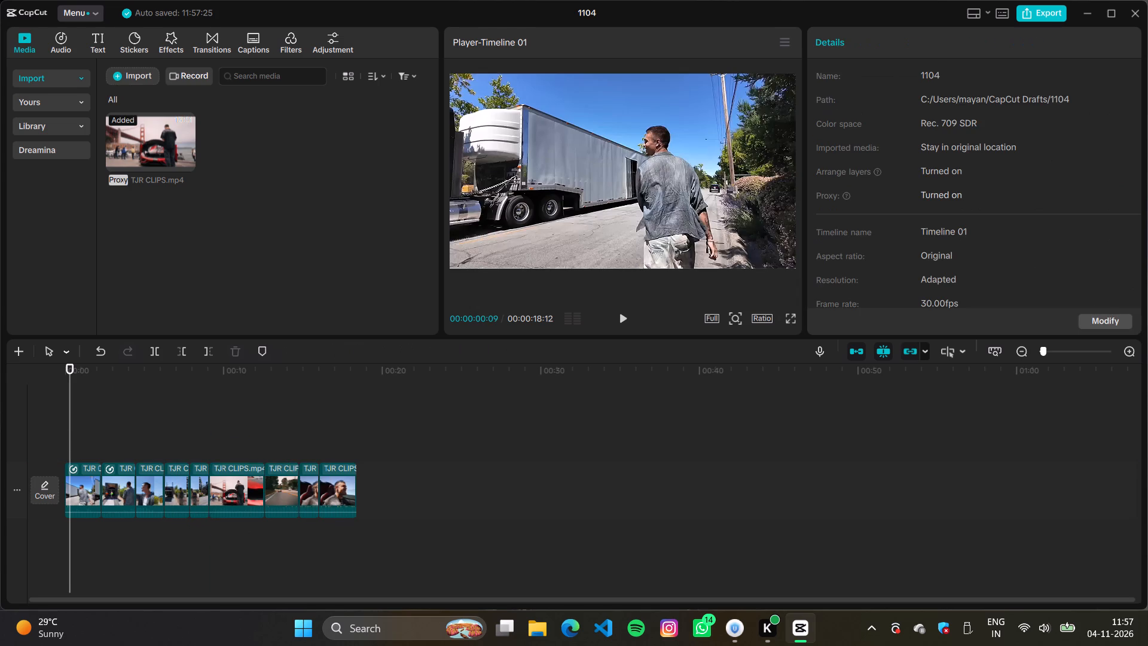
pyautogui.moveTo(71, 419); pyautogui.dragTo(91, 425)
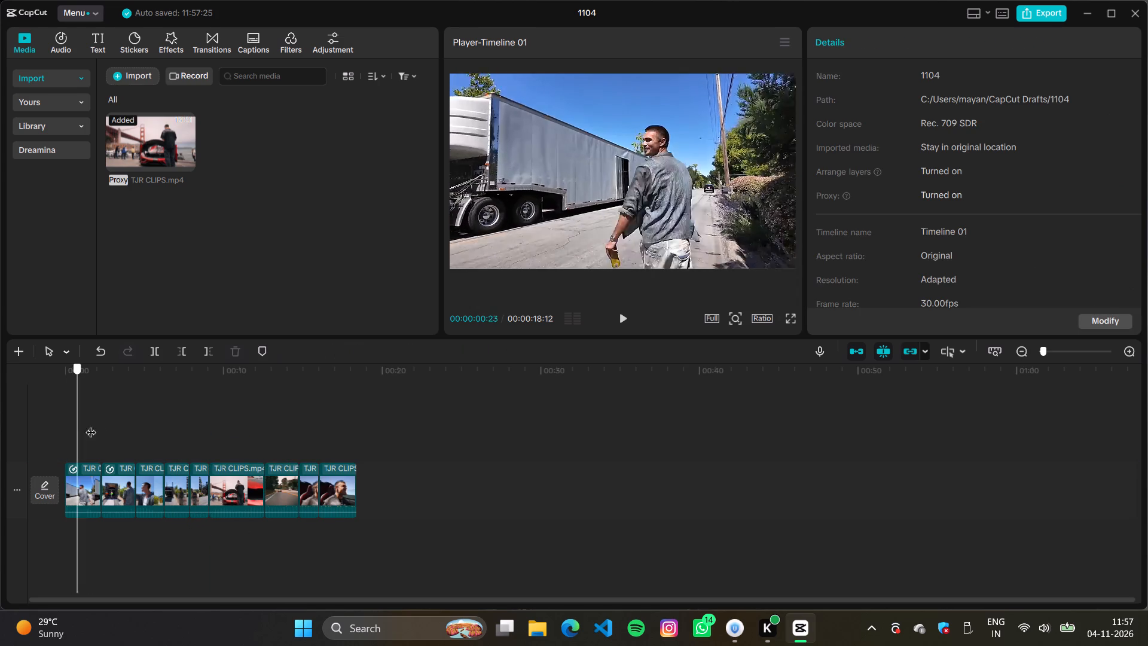
pyautogui.moveTo(91, 425); pyautogui.dragTo(306, 477)
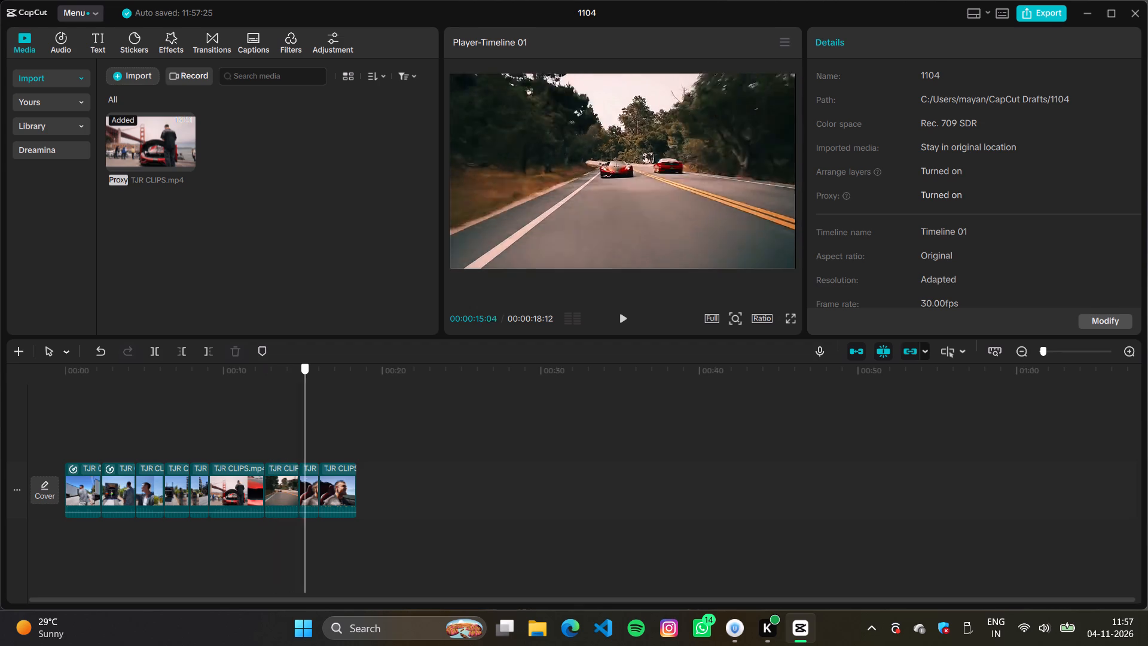
pyautogui.moveTo(306, 477); pyautogui.dragTo(135, 479)
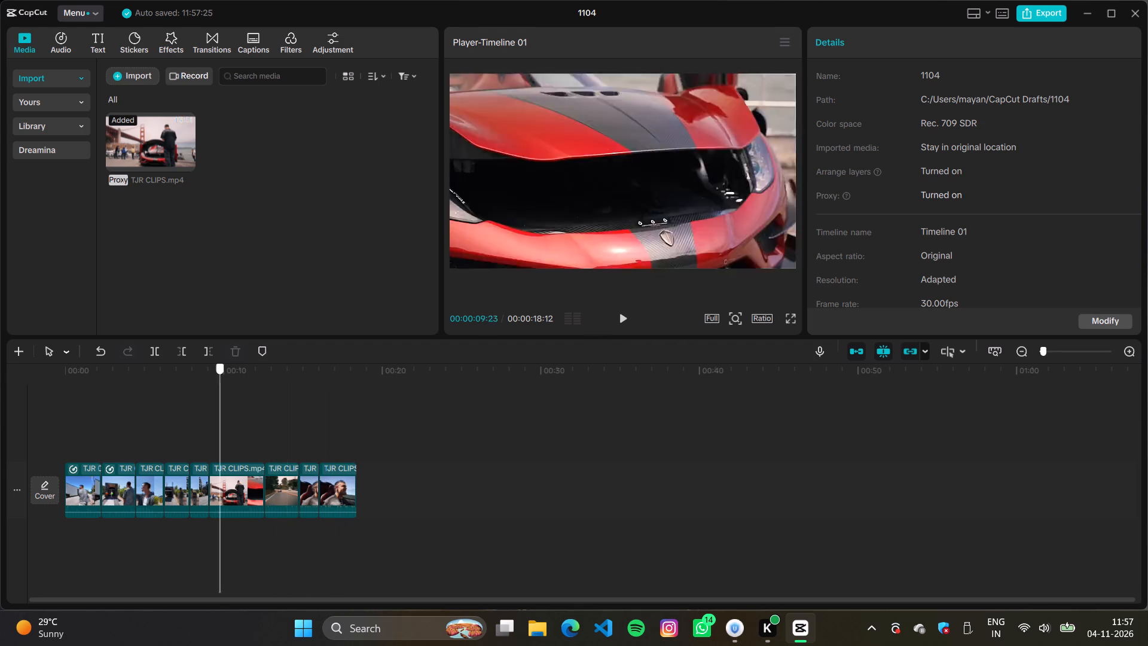
pyautogui.moveTo(135, 479); pyautogui.dragTo(18, 480)
# Browse the Trending, Classic and Hits transitions for the cut between the first two clips.
pyautogui.click(105, 423)
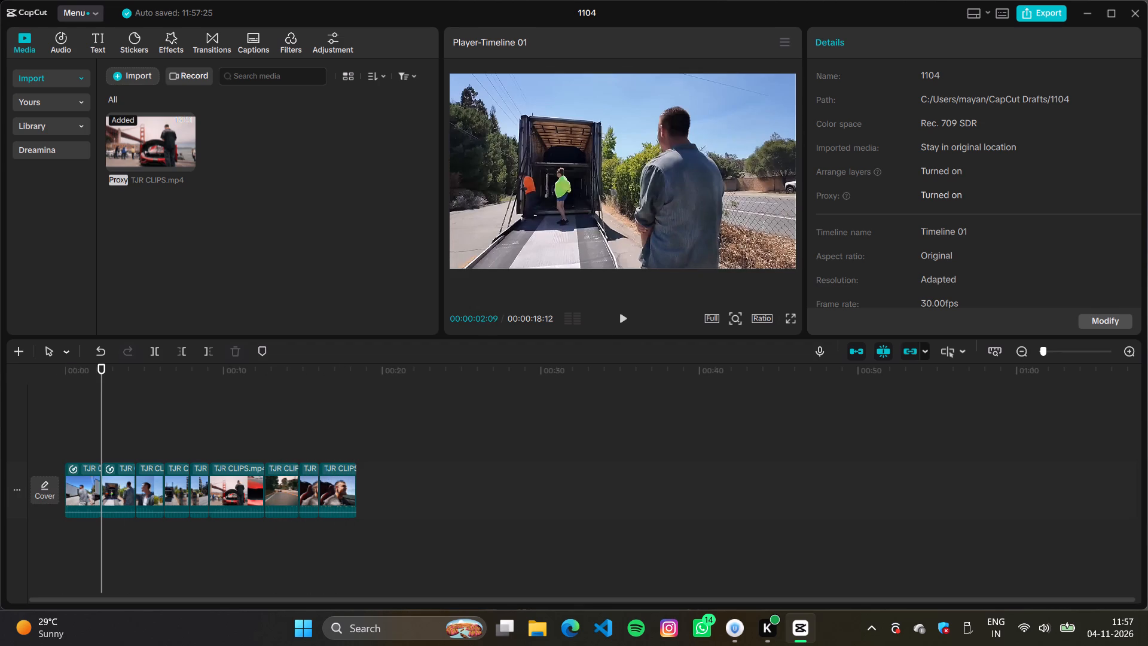
pyautogui.click(199, 41)
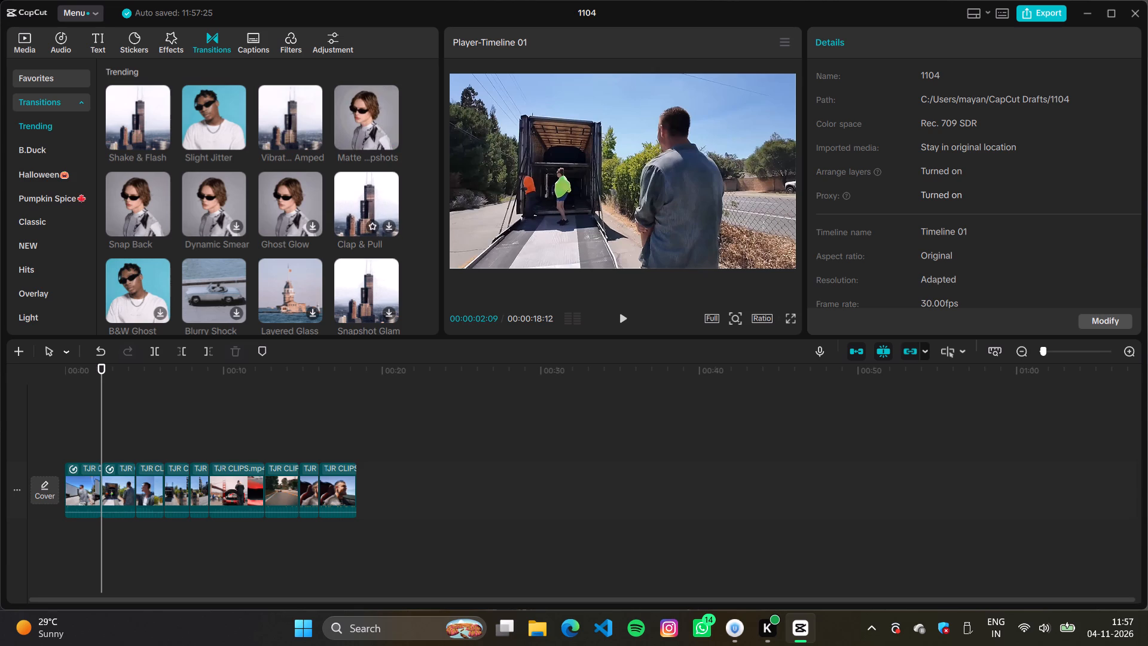
pyautogui.scroll(-3, 277, 202)
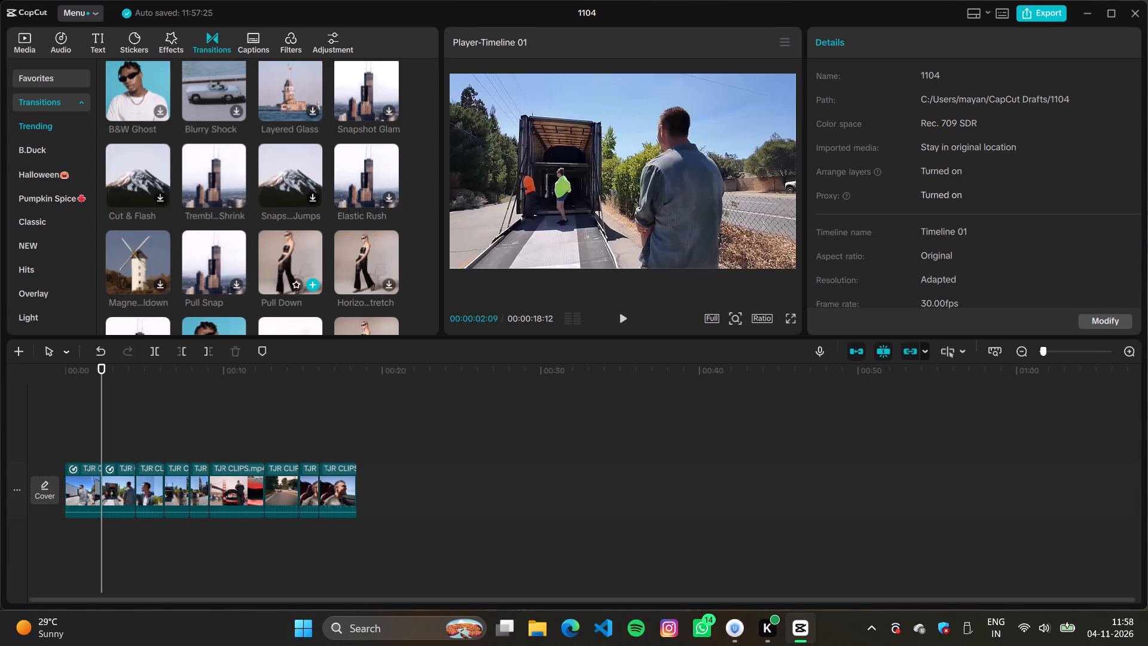
pyautogui.scroll(-4, 368, 260)
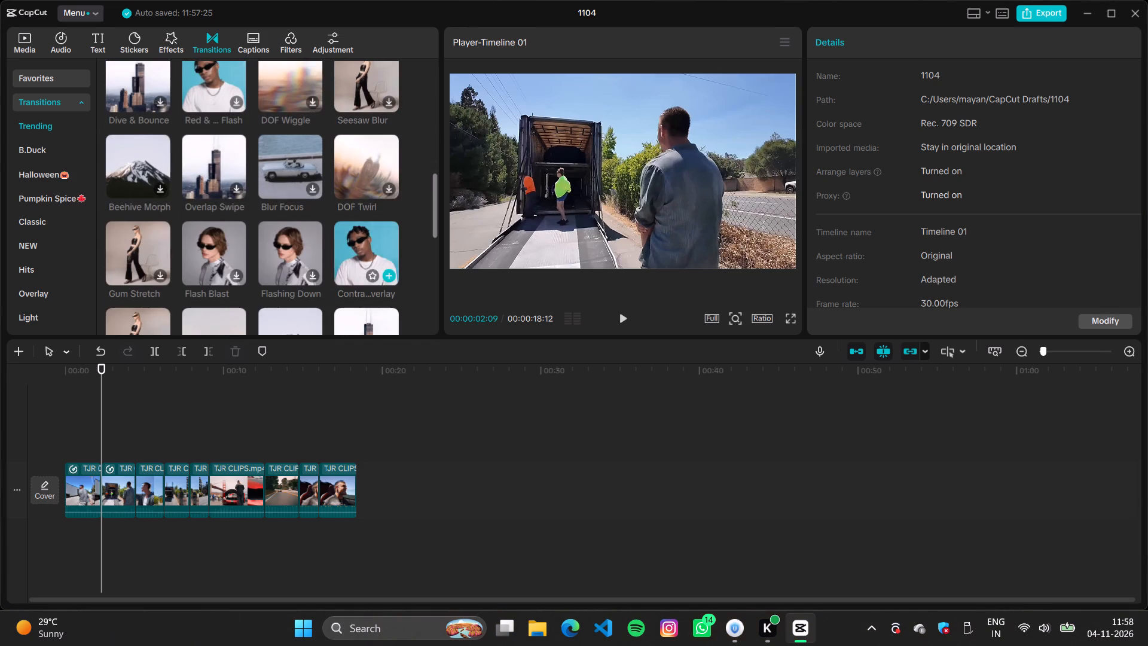
pyautogui.click(44, 227)
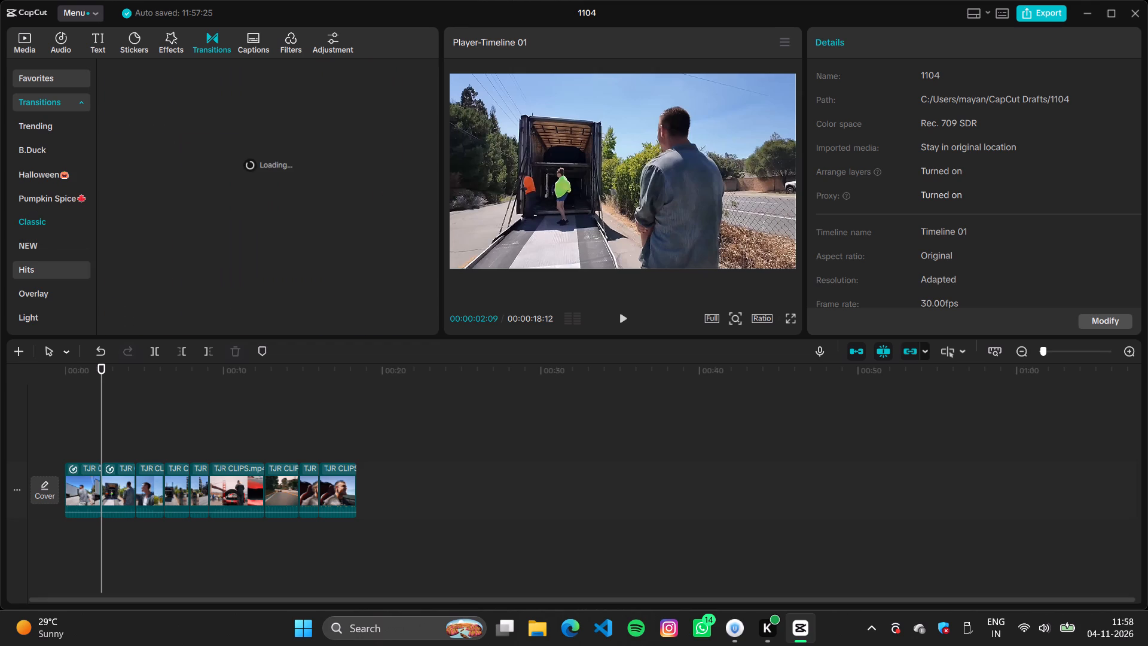
pyautogui.click(59, 273)
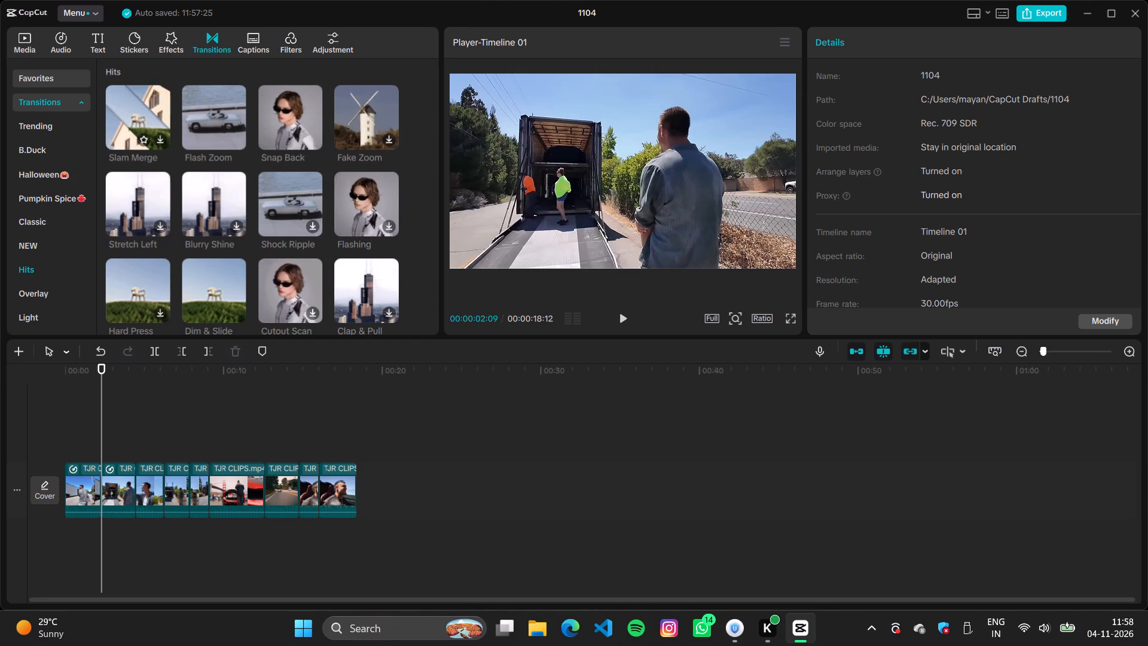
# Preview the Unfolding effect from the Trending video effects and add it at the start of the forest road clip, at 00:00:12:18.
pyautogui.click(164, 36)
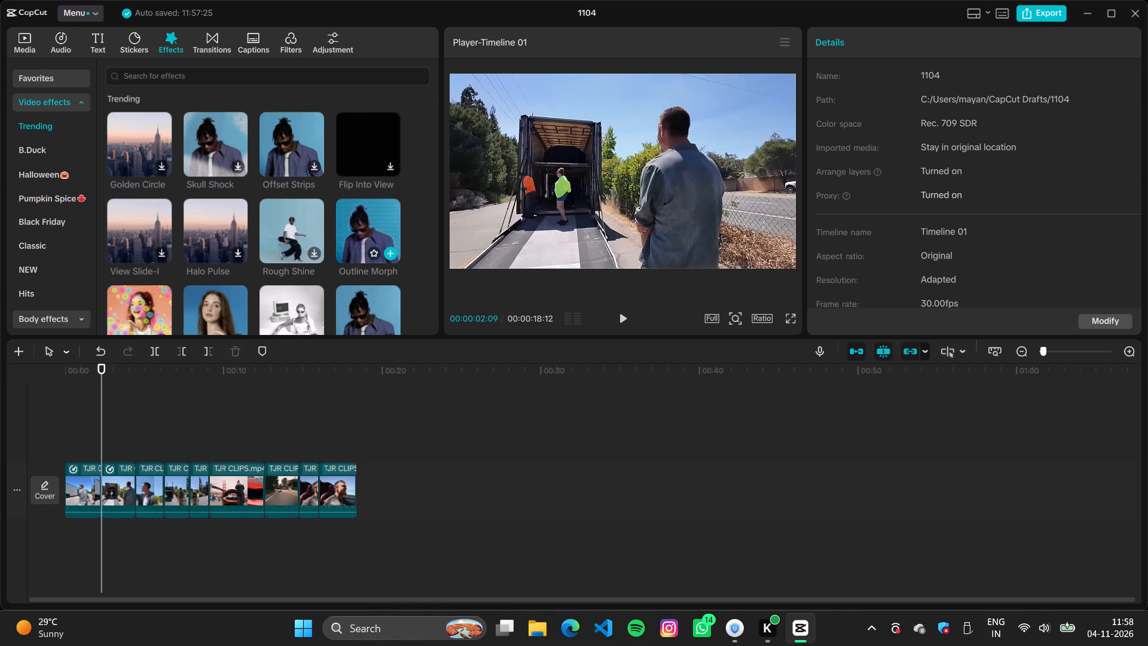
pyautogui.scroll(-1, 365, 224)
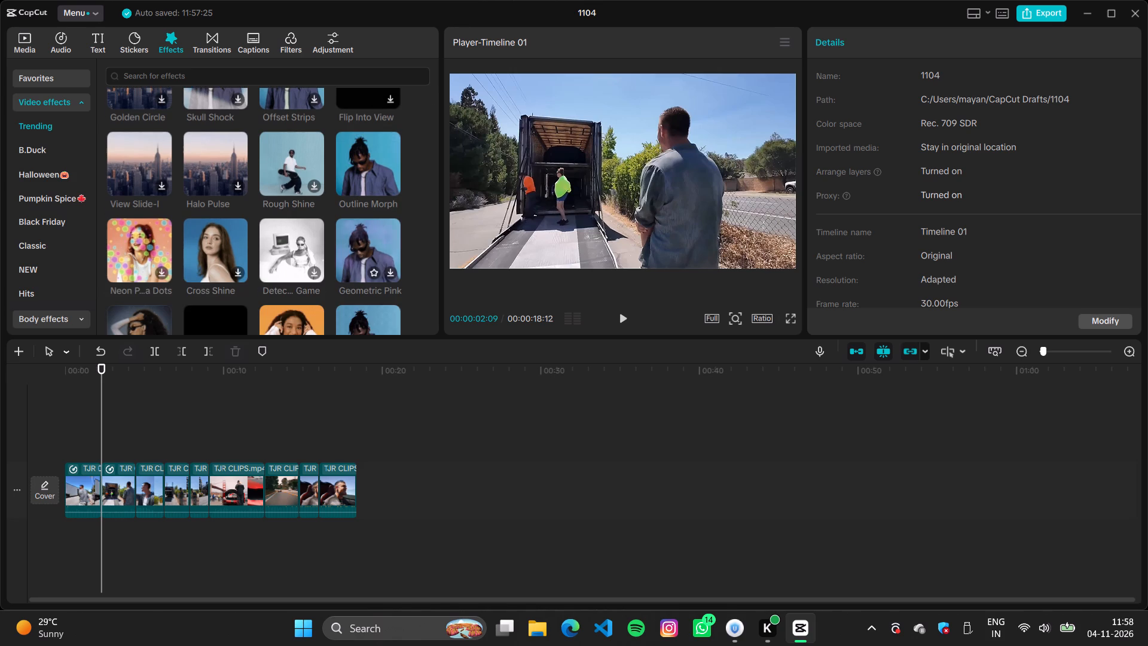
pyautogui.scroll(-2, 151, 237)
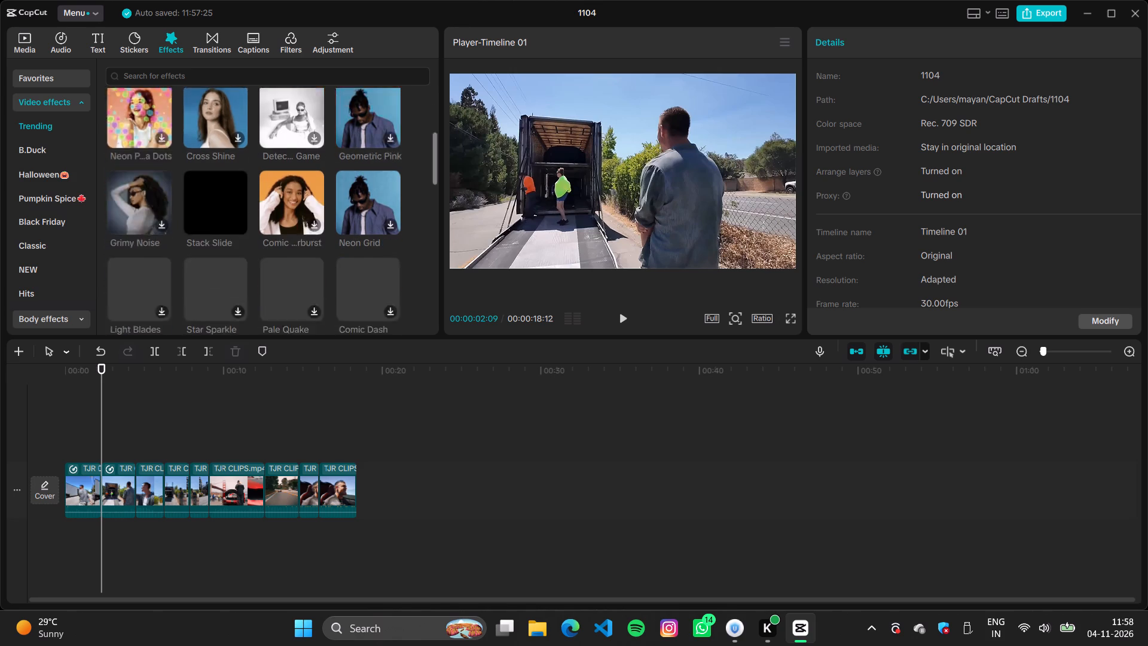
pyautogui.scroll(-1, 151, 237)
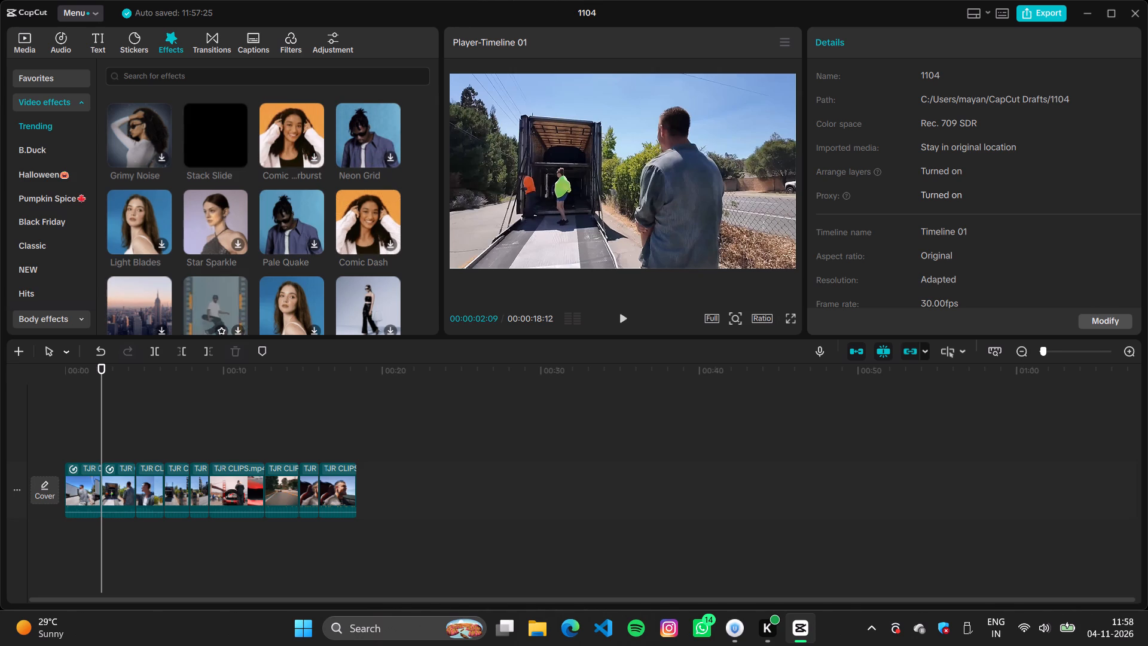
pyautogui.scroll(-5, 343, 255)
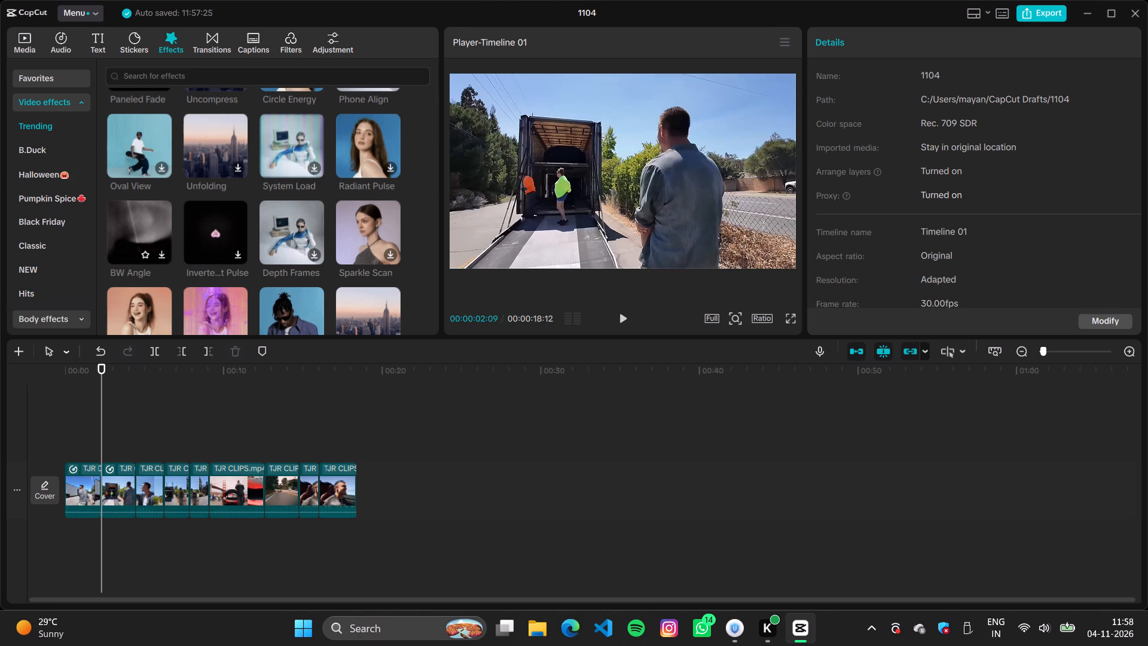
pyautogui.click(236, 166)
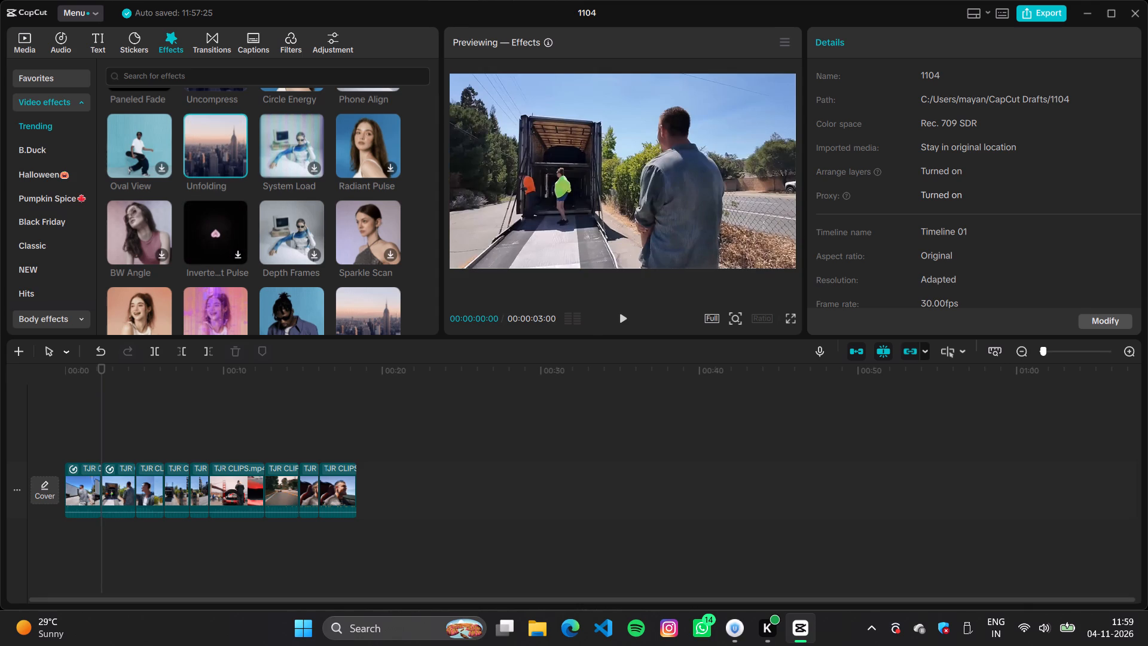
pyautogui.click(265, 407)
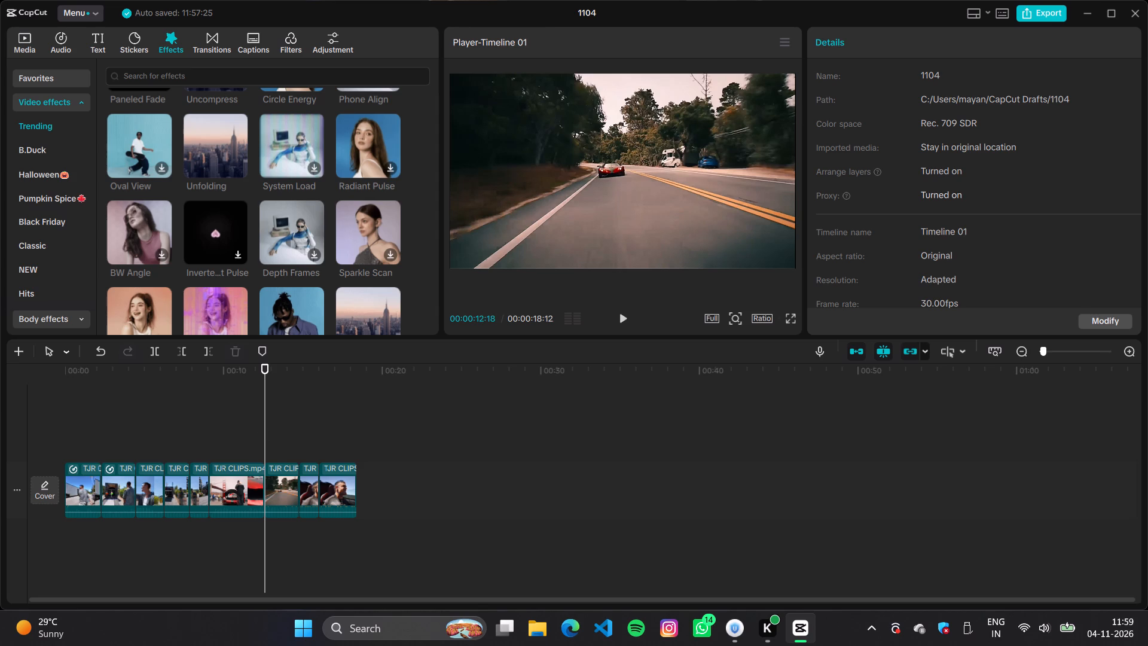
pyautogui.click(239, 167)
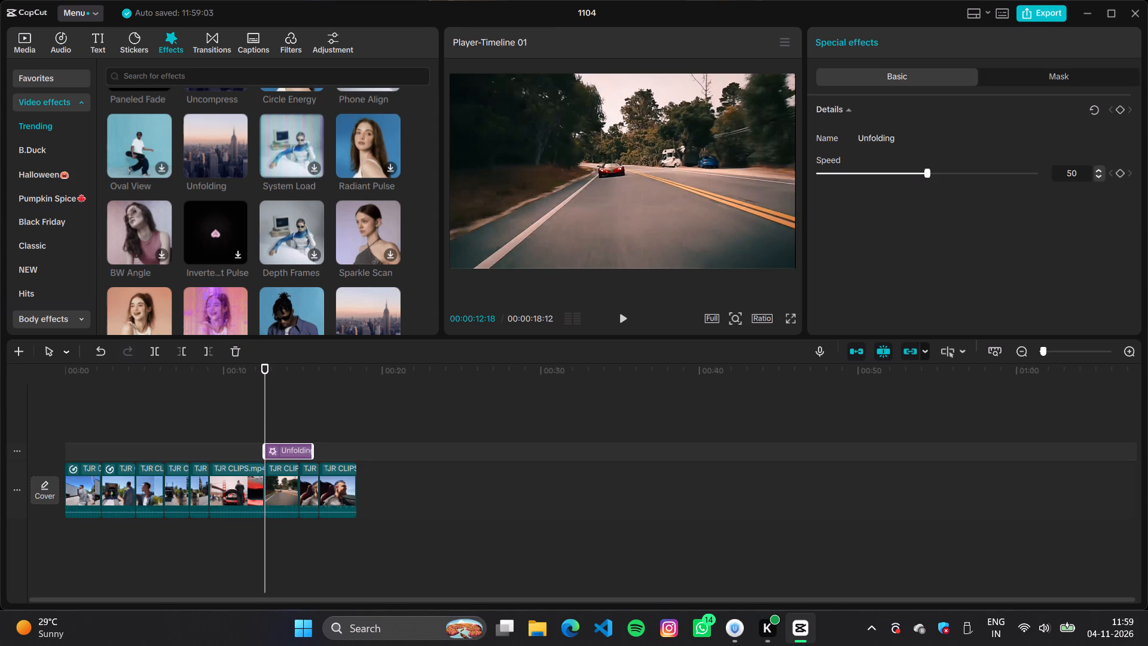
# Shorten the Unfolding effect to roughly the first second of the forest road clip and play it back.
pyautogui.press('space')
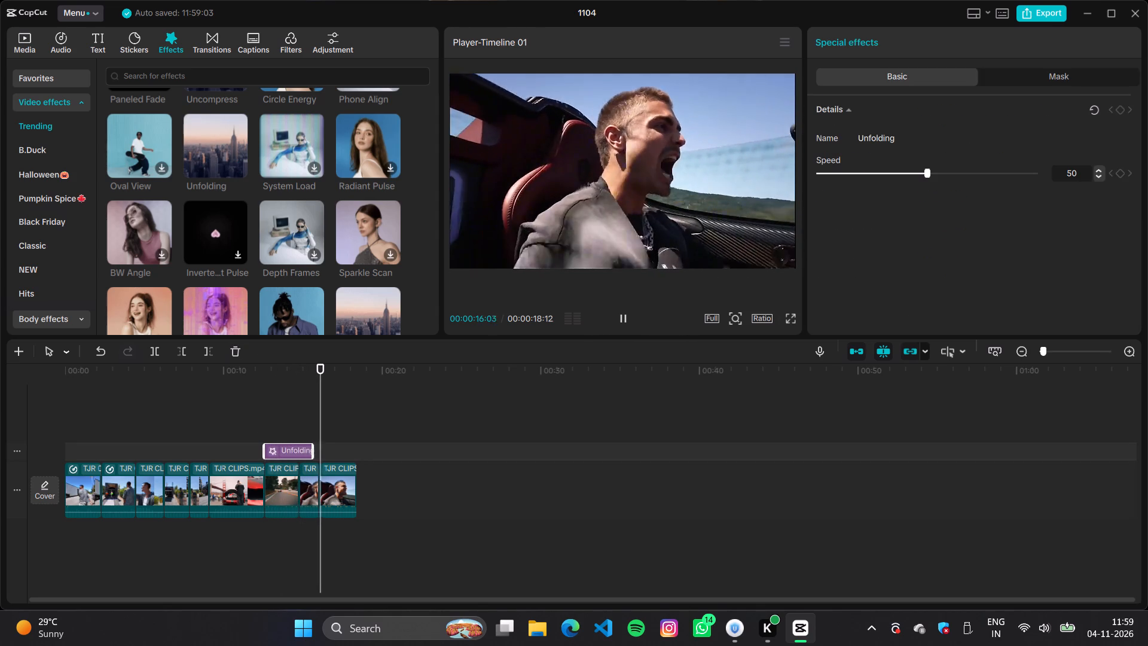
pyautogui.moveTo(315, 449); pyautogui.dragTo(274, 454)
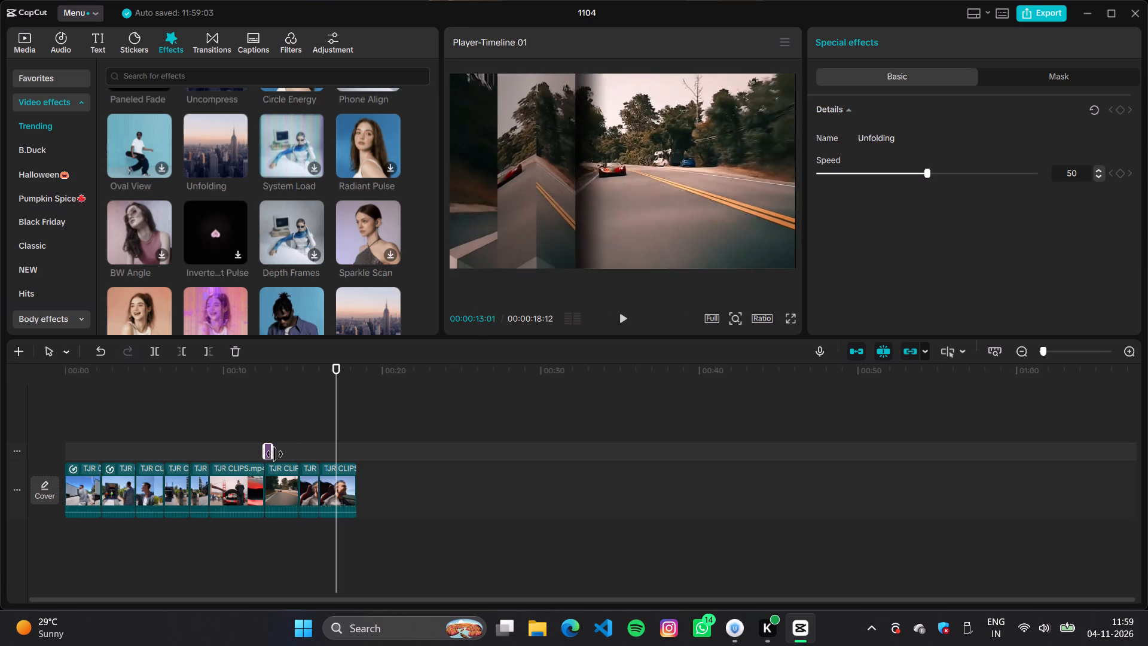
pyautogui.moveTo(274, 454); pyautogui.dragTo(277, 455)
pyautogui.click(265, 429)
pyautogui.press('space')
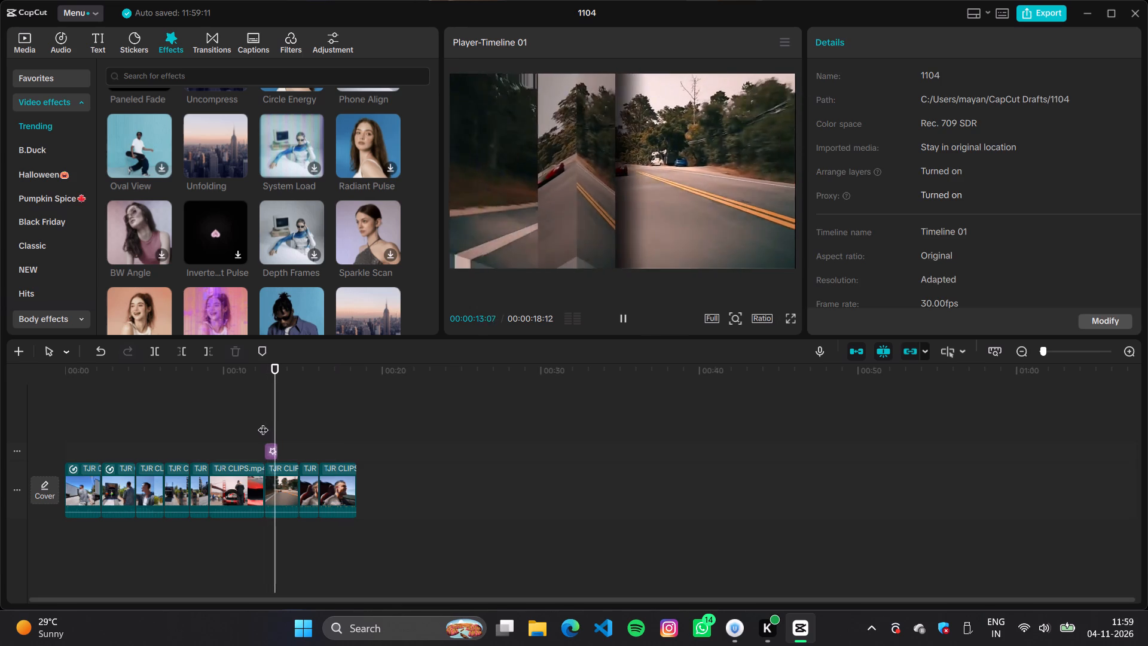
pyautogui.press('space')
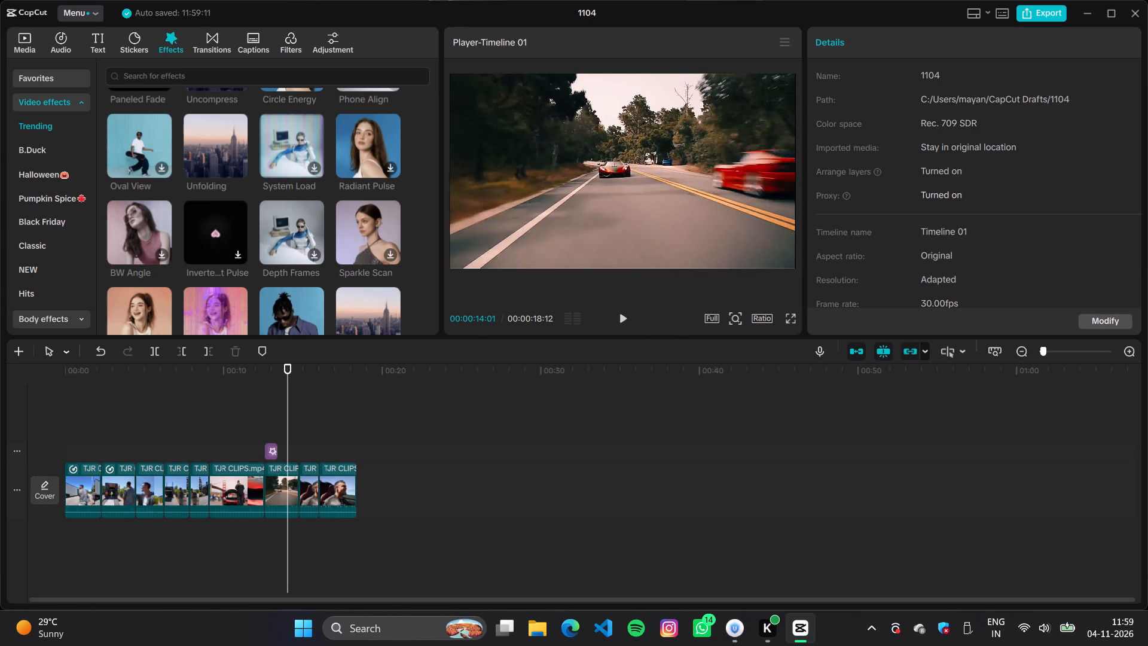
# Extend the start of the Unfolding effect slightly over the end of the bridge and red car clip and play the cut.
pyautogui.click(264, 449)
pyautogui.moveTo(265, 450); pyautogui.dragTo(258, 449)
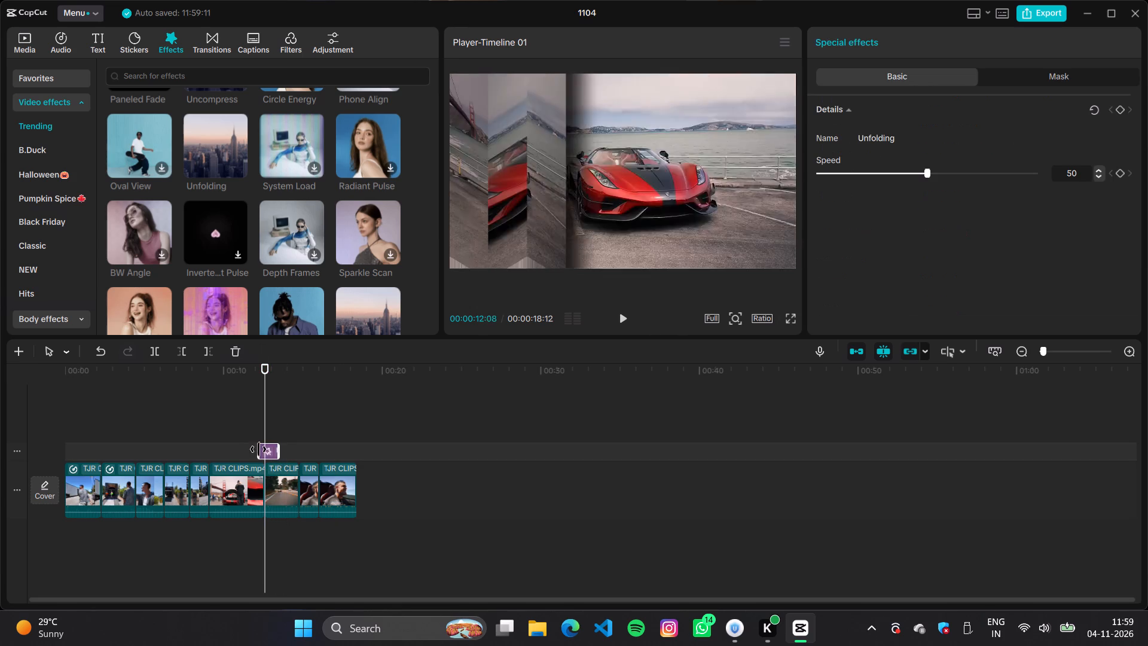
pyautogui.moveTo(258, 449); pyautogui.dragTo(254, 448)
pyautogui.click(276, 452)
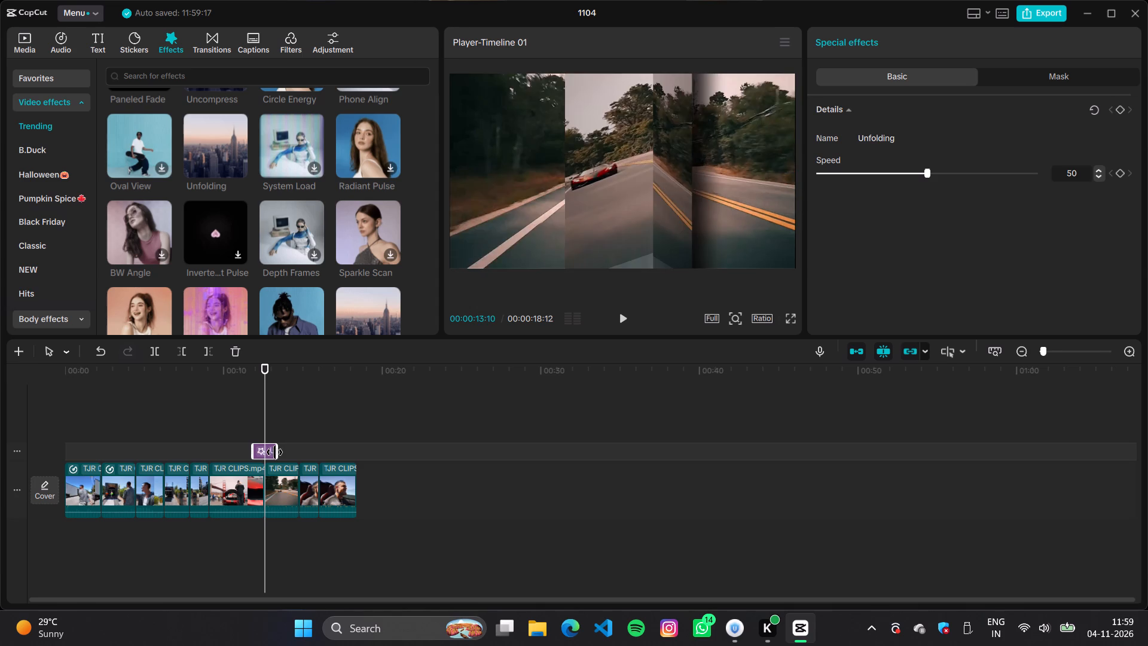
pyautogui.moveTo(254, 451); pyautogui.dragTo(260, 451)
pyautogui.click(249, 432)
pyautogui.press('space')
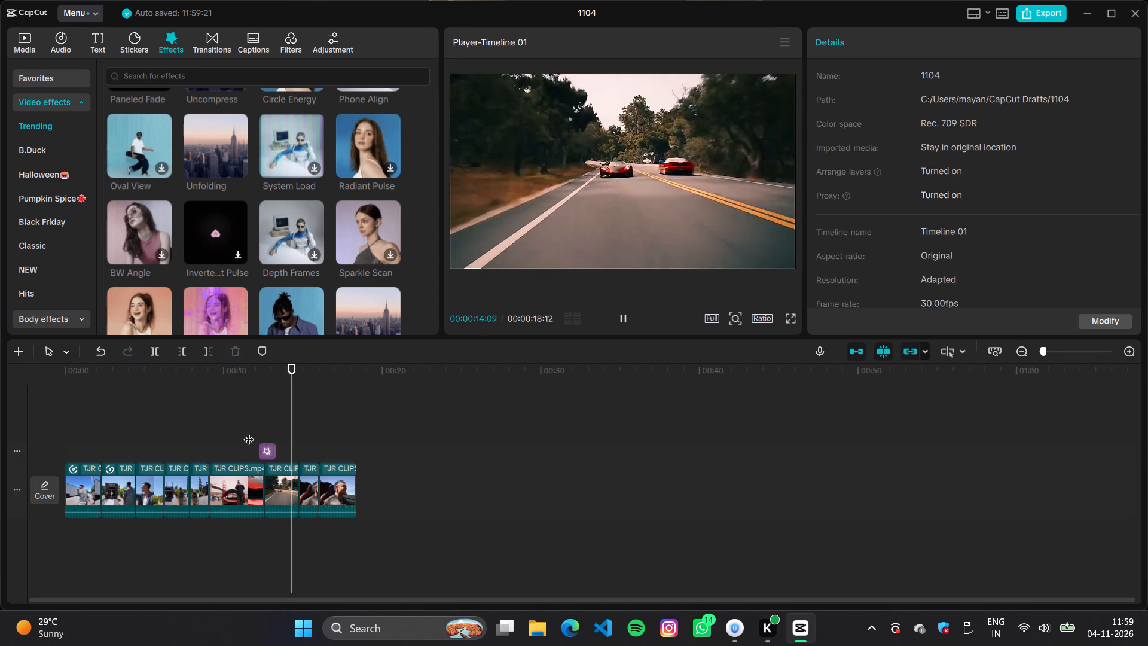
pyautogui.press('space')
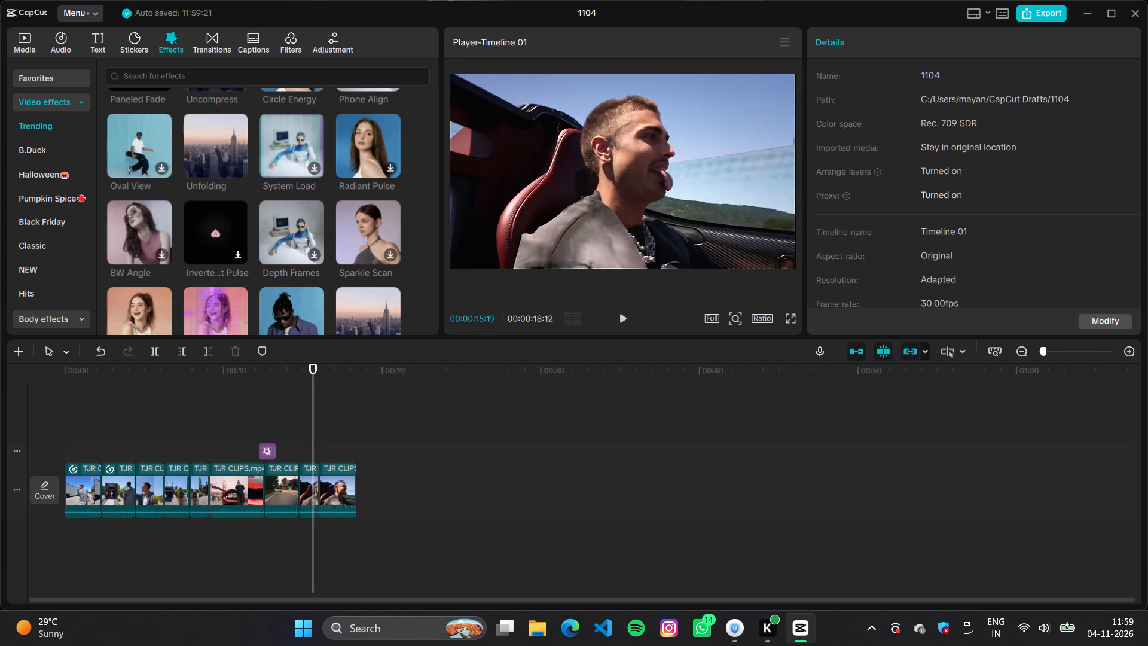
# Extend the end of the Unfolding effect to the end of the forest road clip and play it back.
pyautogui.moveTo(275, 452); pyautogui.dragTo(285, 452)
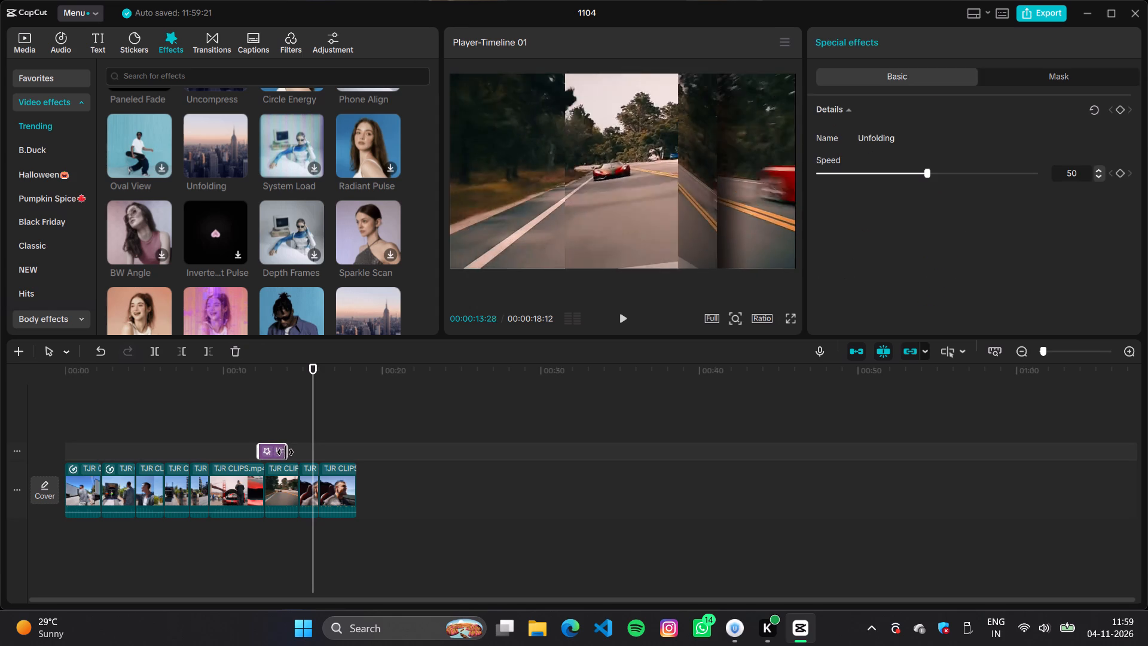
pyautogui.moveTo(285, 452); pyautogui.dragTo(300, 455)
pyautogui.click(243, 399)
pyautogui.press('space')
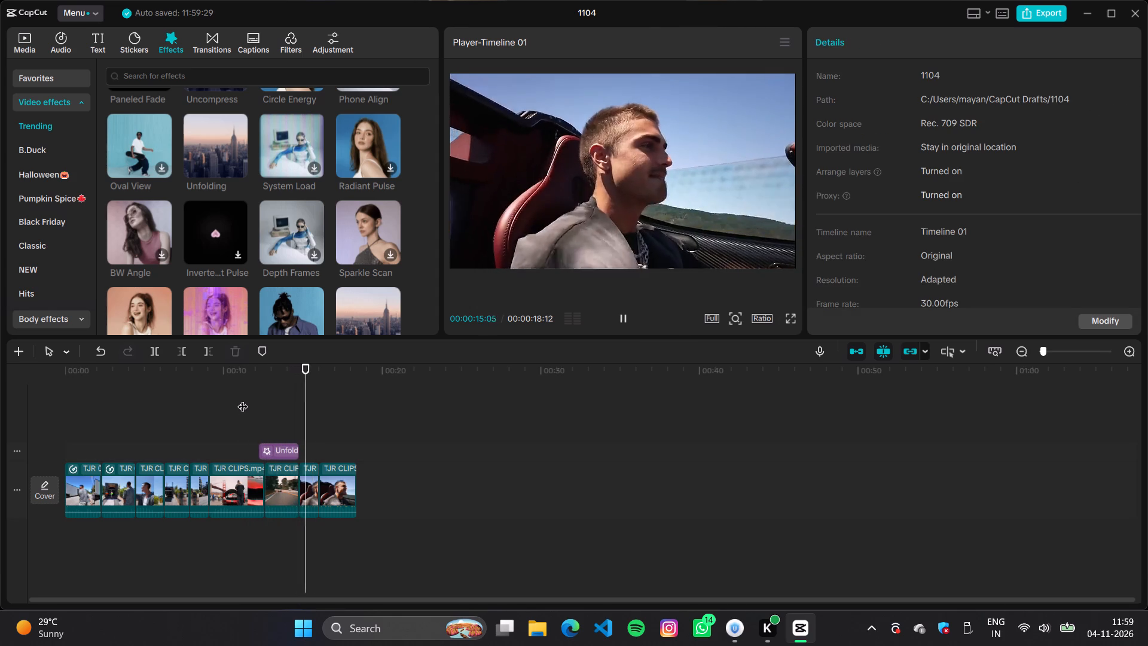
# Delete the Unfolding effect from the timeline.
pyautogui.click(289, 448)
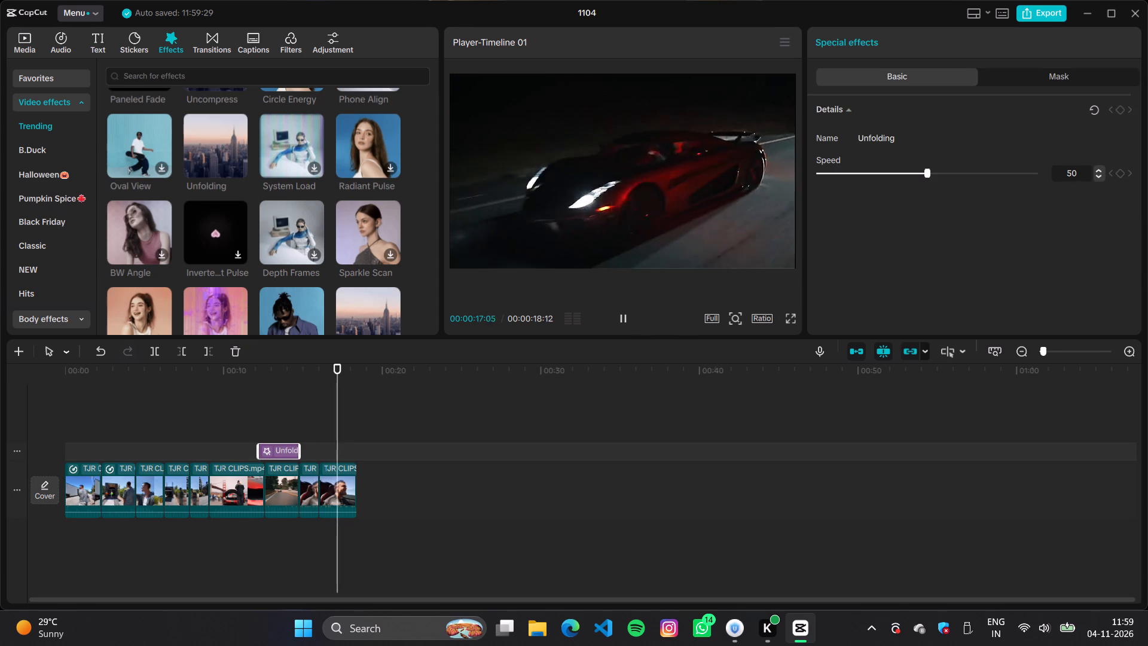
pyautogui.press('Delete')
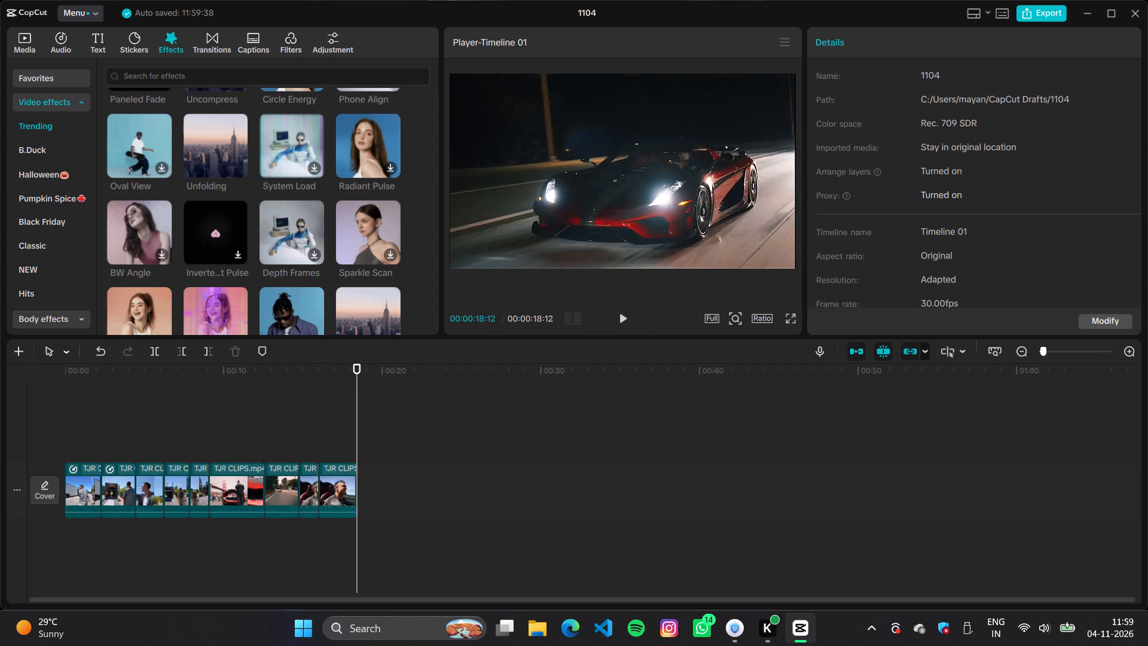
# Look through the Trending and Classic video effects and the Hits transitions for something that suits the clips.
pyautogui.scroll(-3, 209, 228)
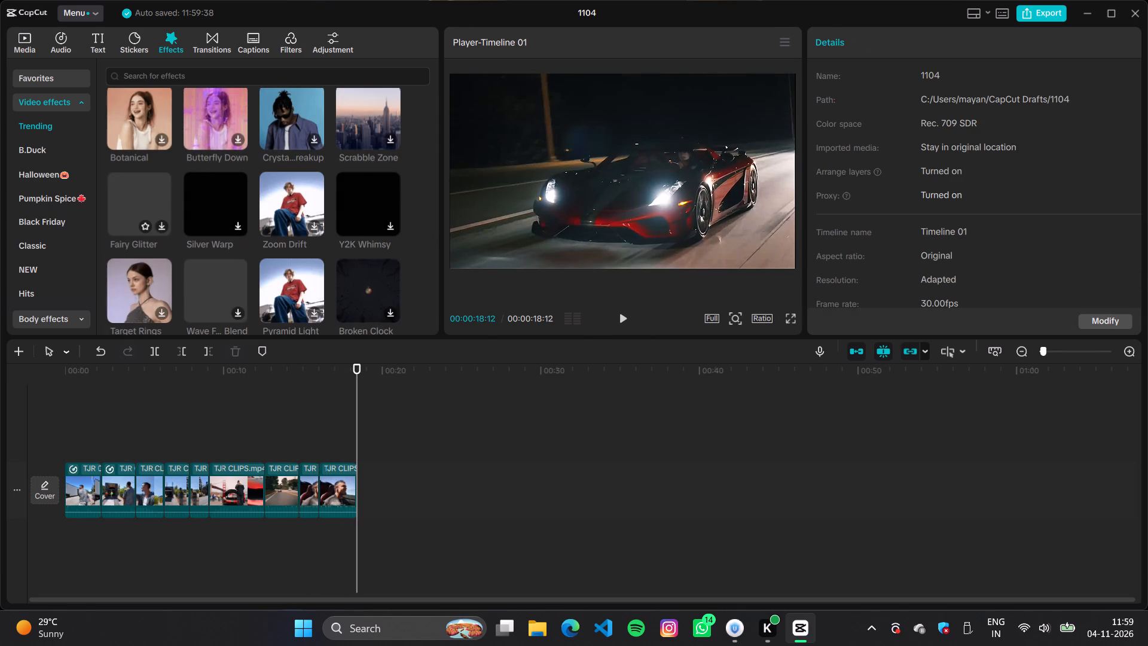
pyautogui.click(57, 248)
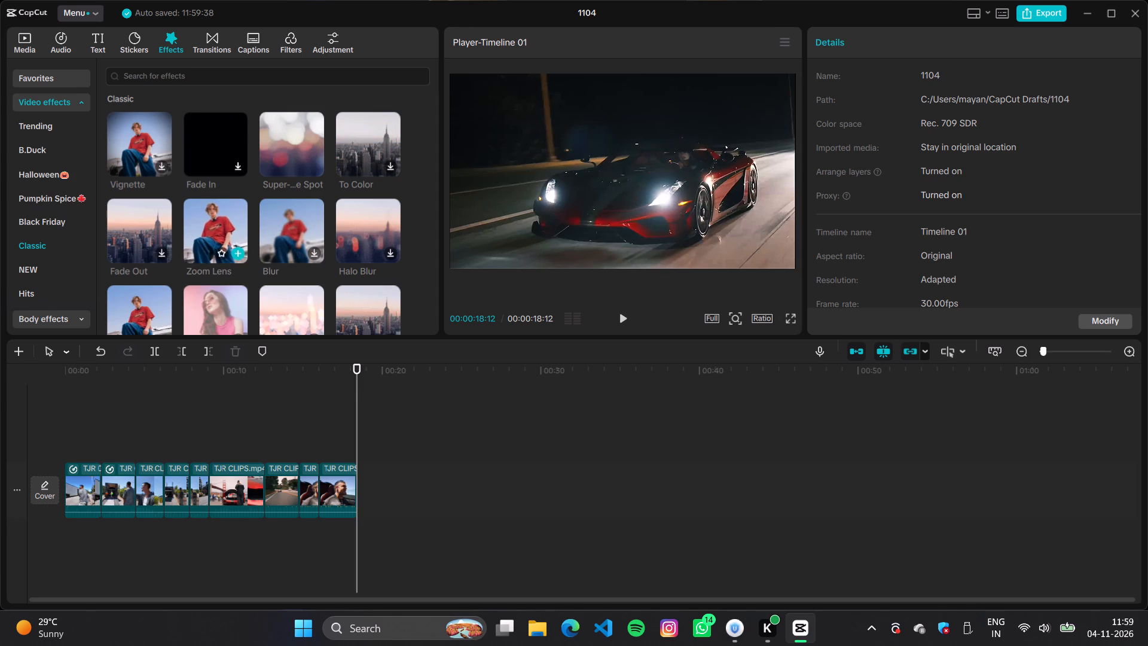
pyautogui.scroll(-2, 221, 234)
pyautogui.scroll(1, 179, 179)
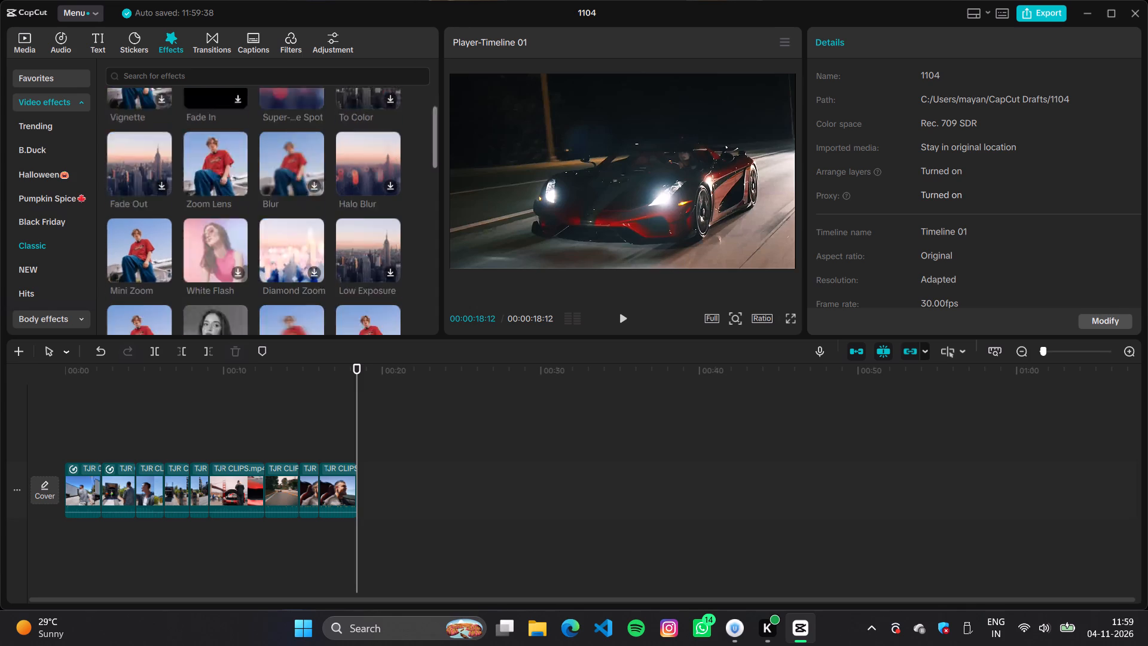
pyautogui.scroll(1, 179, 179)
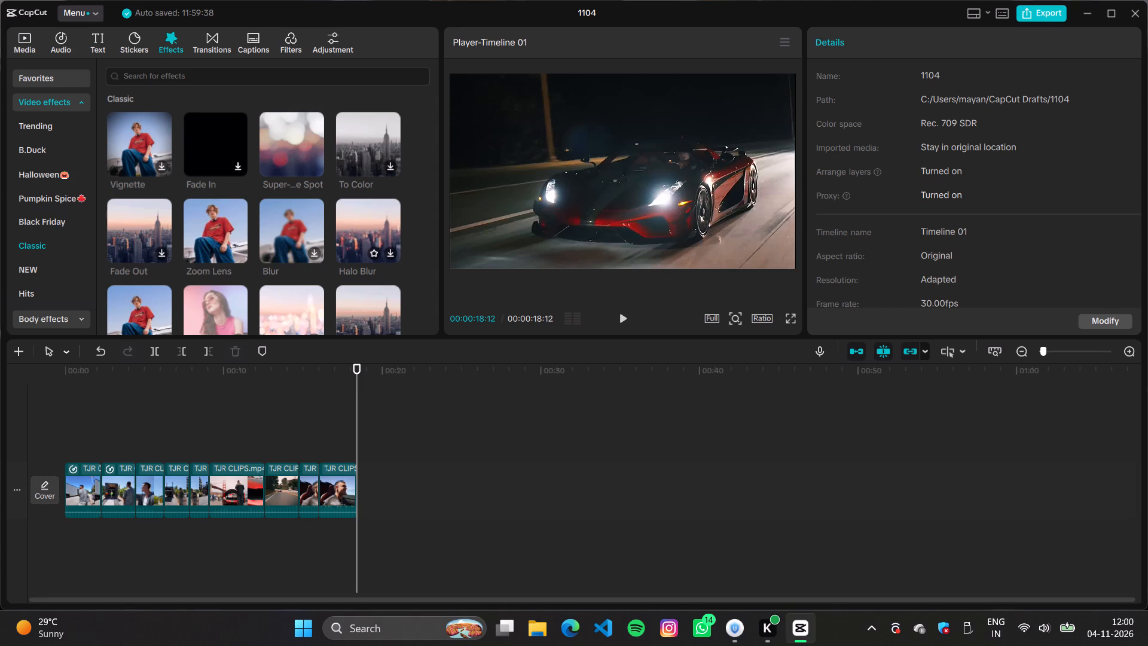
pyautogui.click(26, 127)
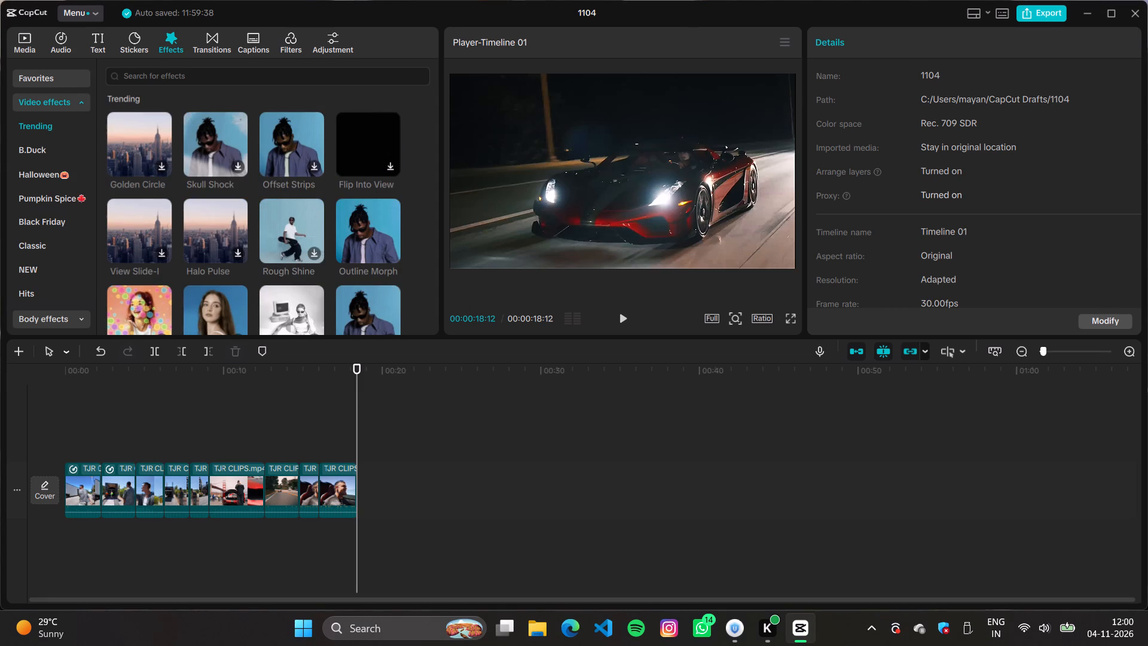
pyautogui.scroll(-16, 356, 268)
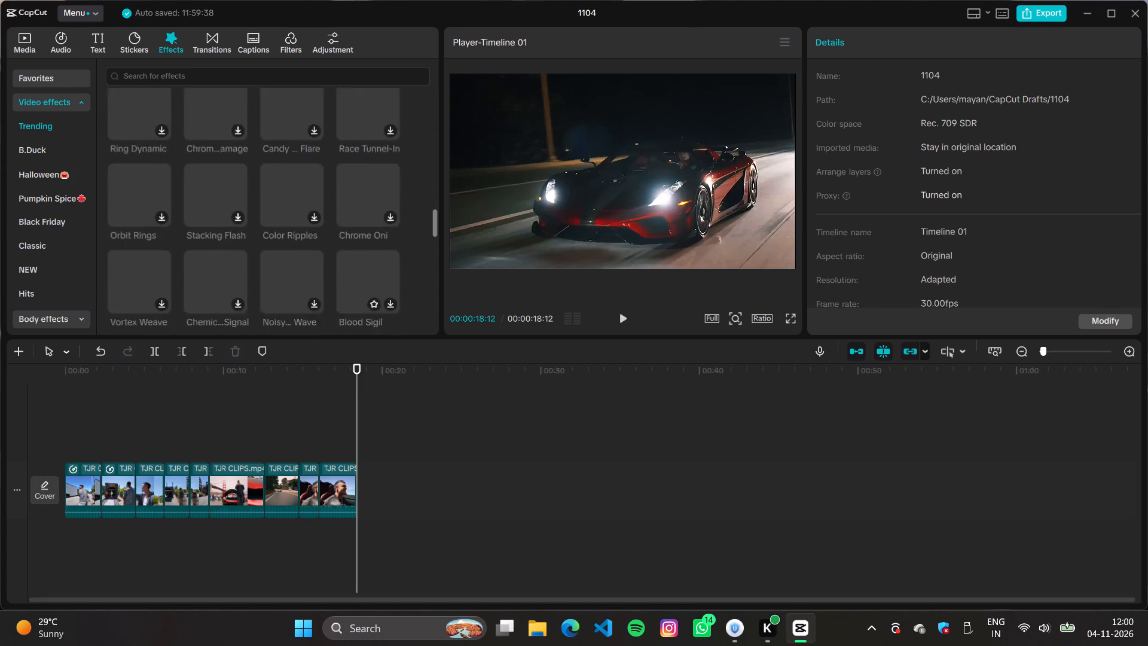
pyautogui.scroll(-4, 356, 266)
pyautogui.scroll(5, 356, 266)
pyautogui.scroll(-3, 356, 266)
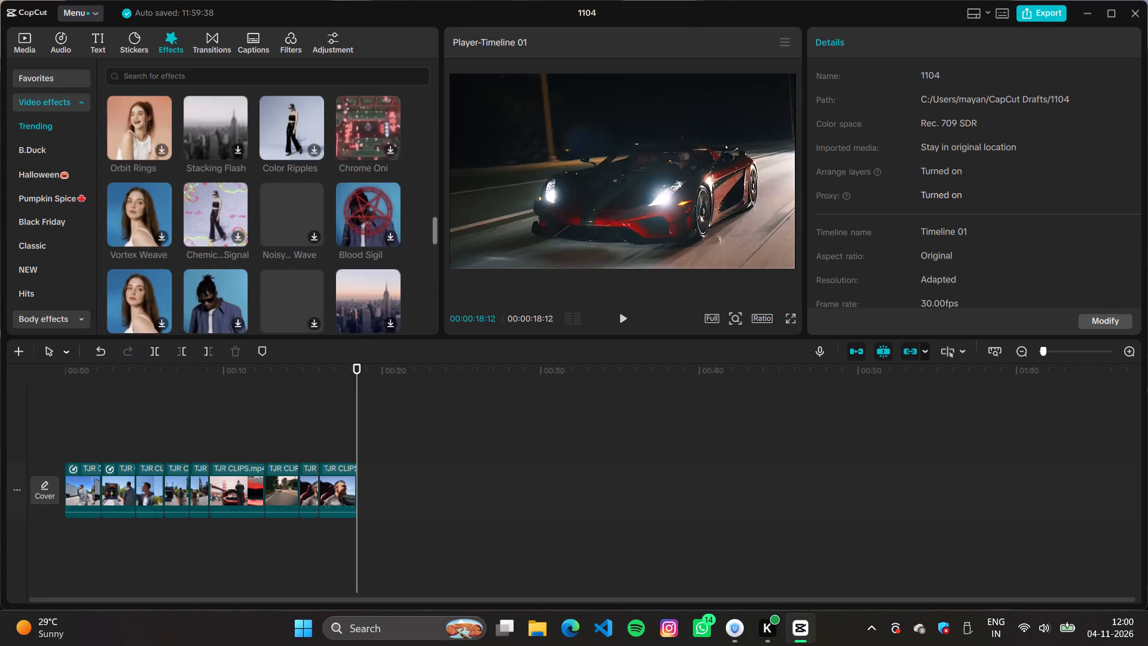
pyautogui.scroll(-11, 356, 266)
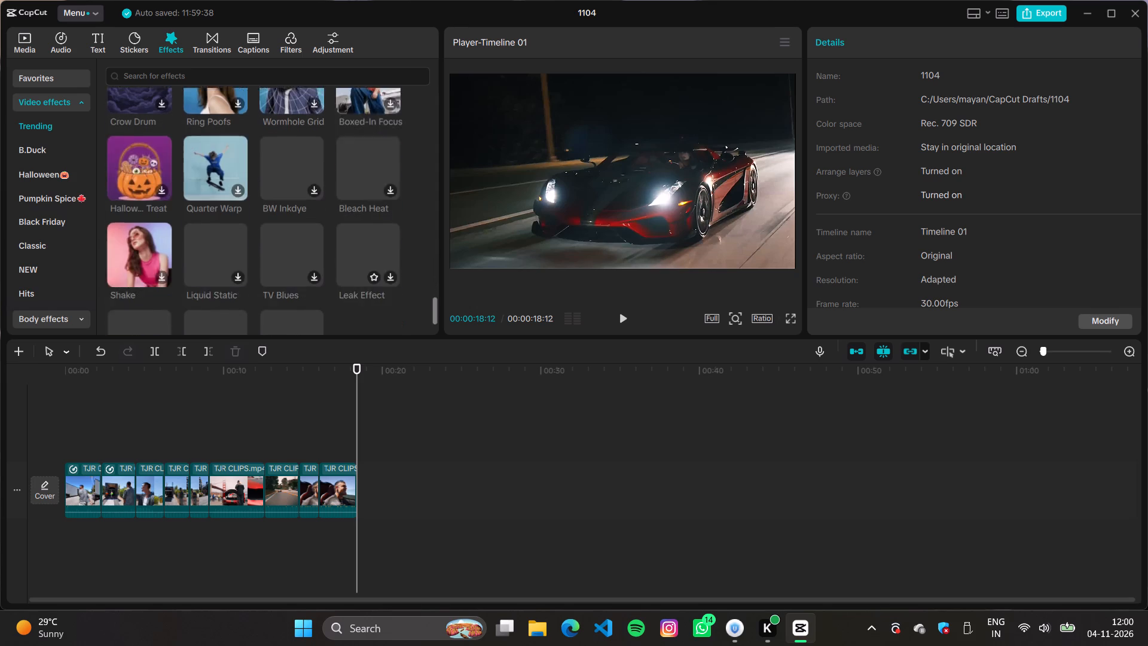
pyautogui.scroll(-5, 355, 266)
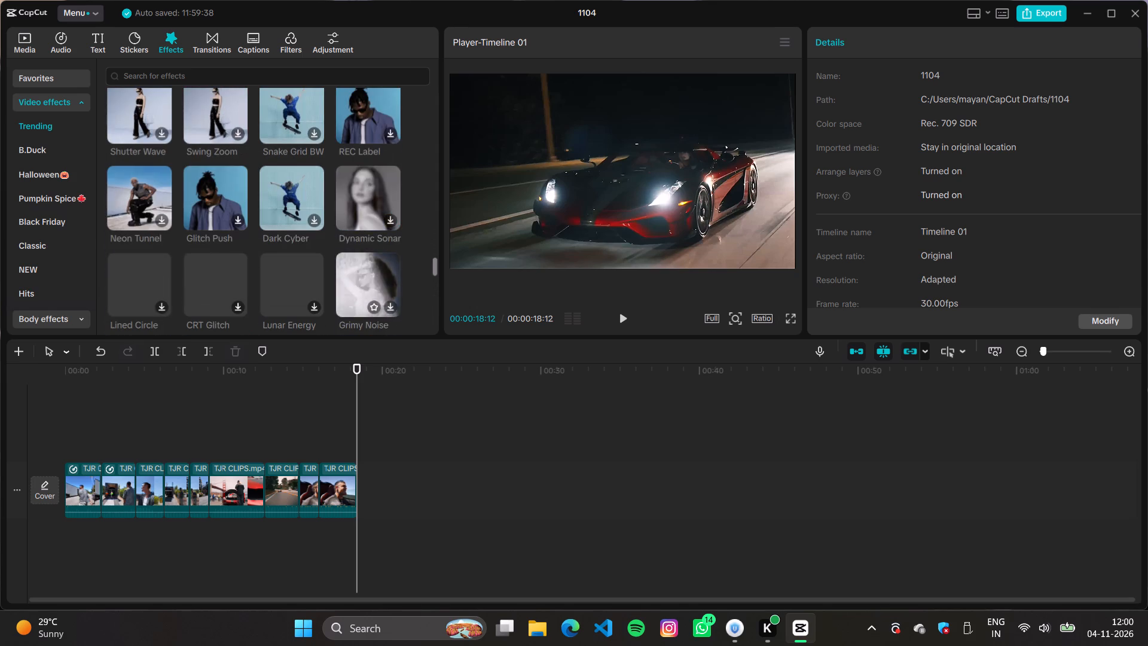
pyautogui.scroll(-1, 355, 266)
pyautogui.scroll(15, 355, 266)
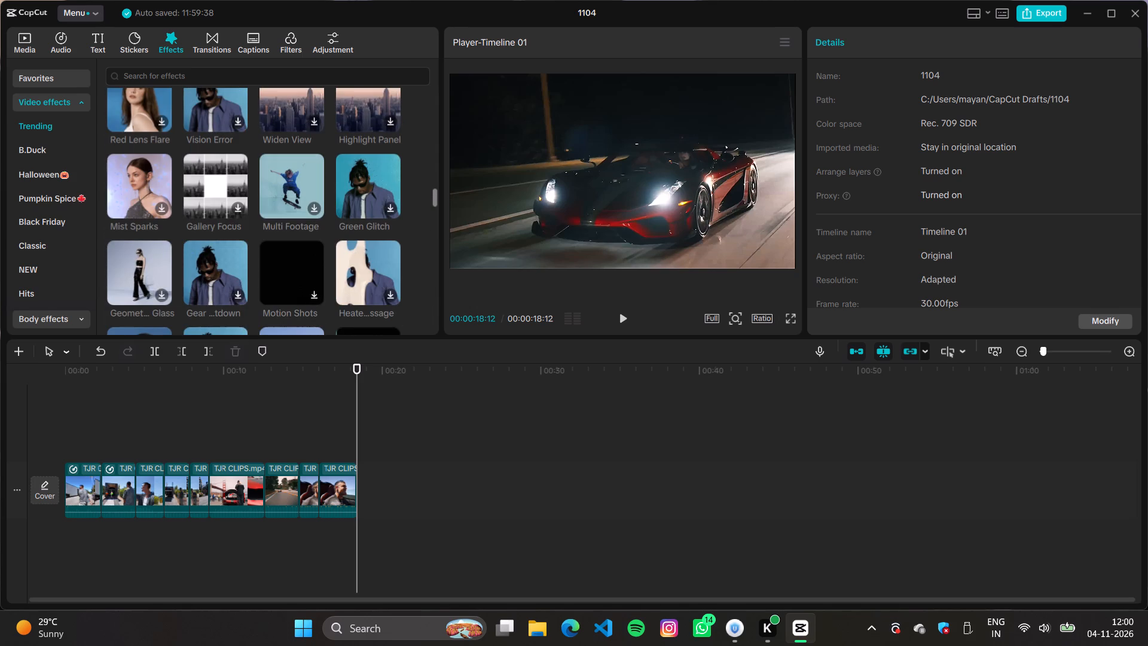
pyautogui.click(213, 38)
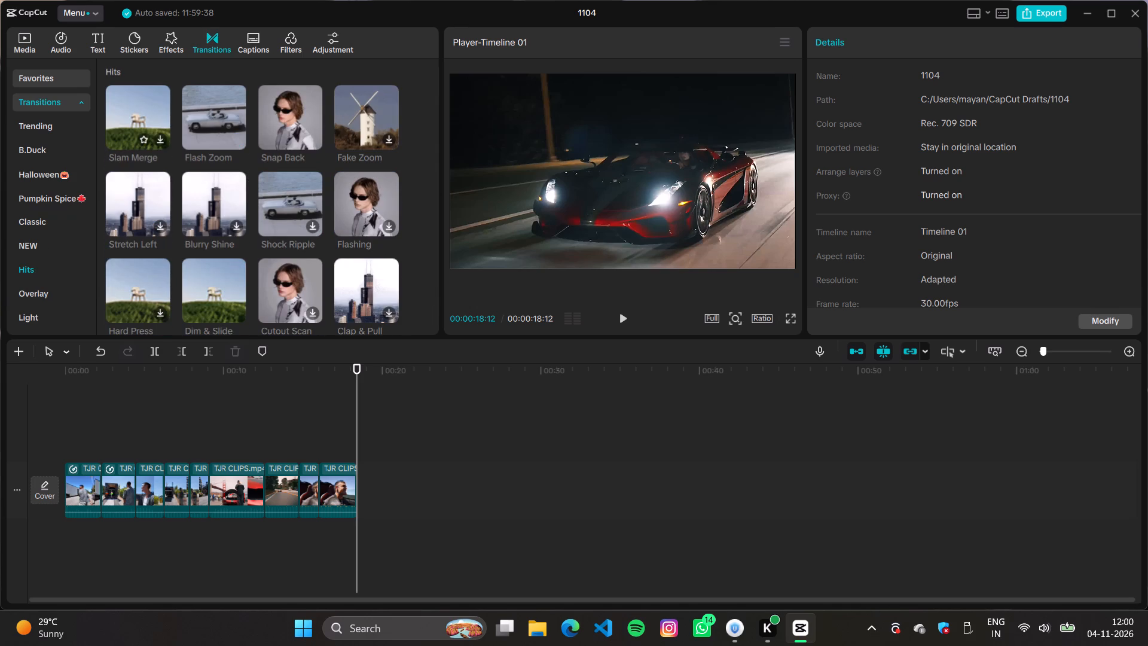
pyautogui.scroll(-3, 199, 243)
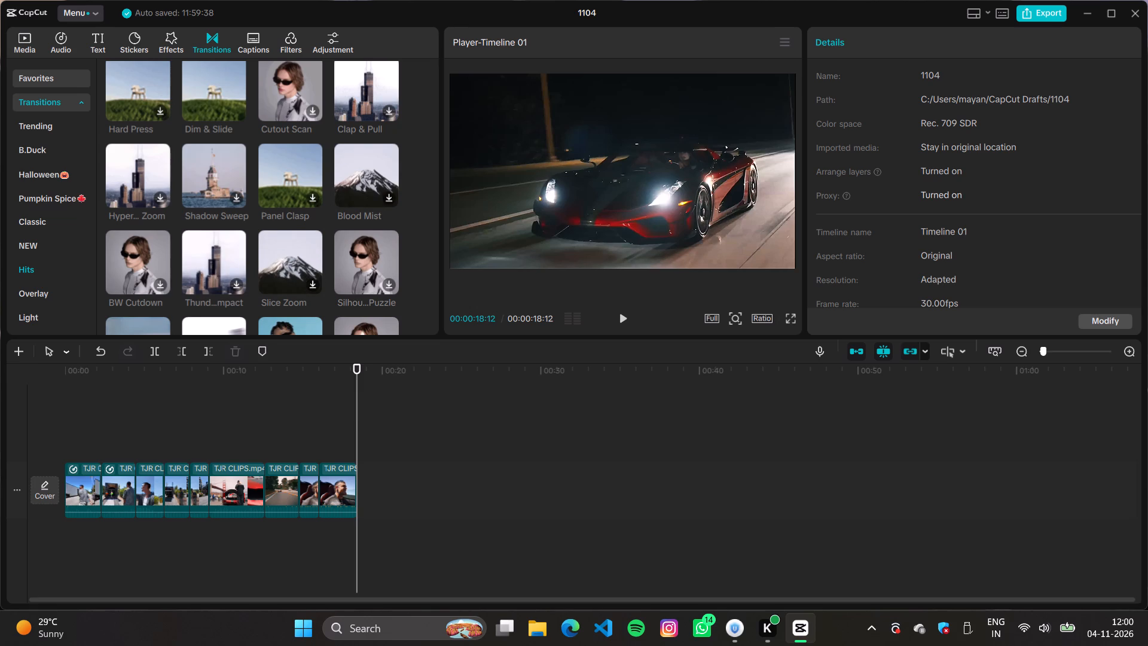
# Scrub back through the edited clips and return the playhead to the start of the timeline.
pyautogui.moveTo(358, 418); pyautogui.dragTo(15, 480)
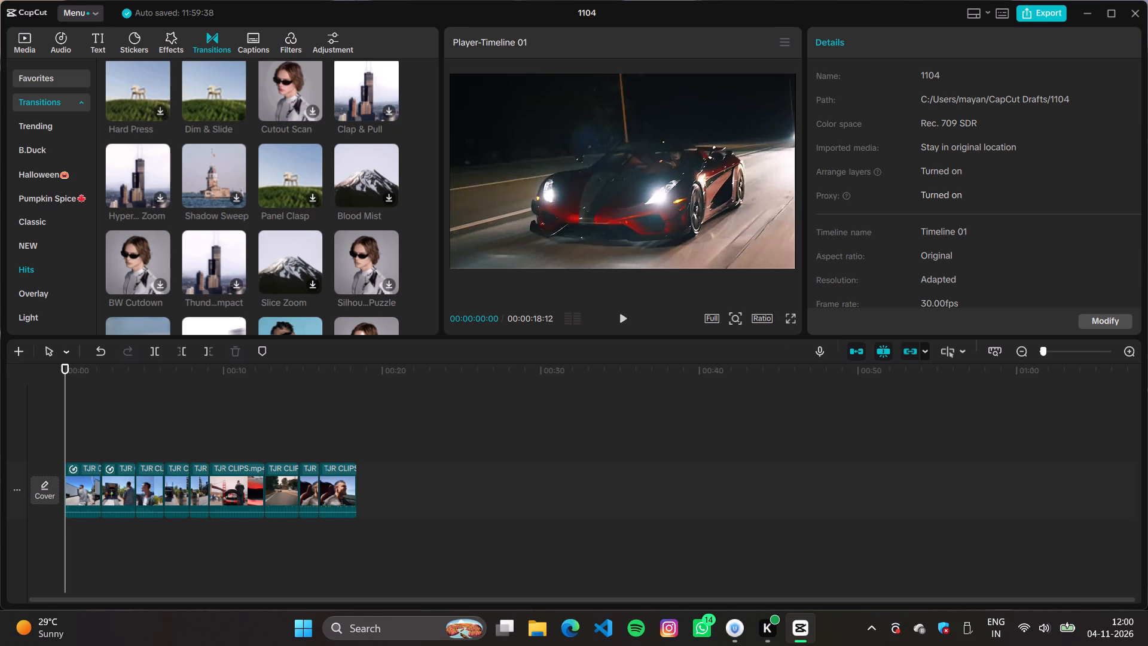
pyautogui.click(337, 411)
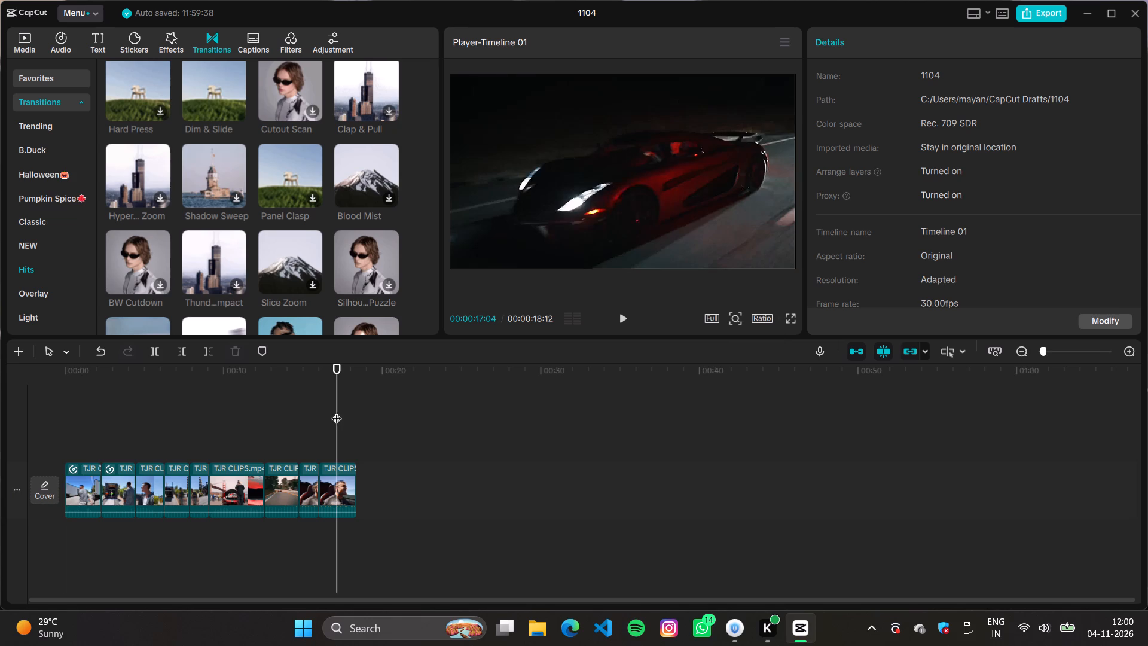
pyautogui.moveTo(337, 414); pyautogui.dragTo(171, 432)
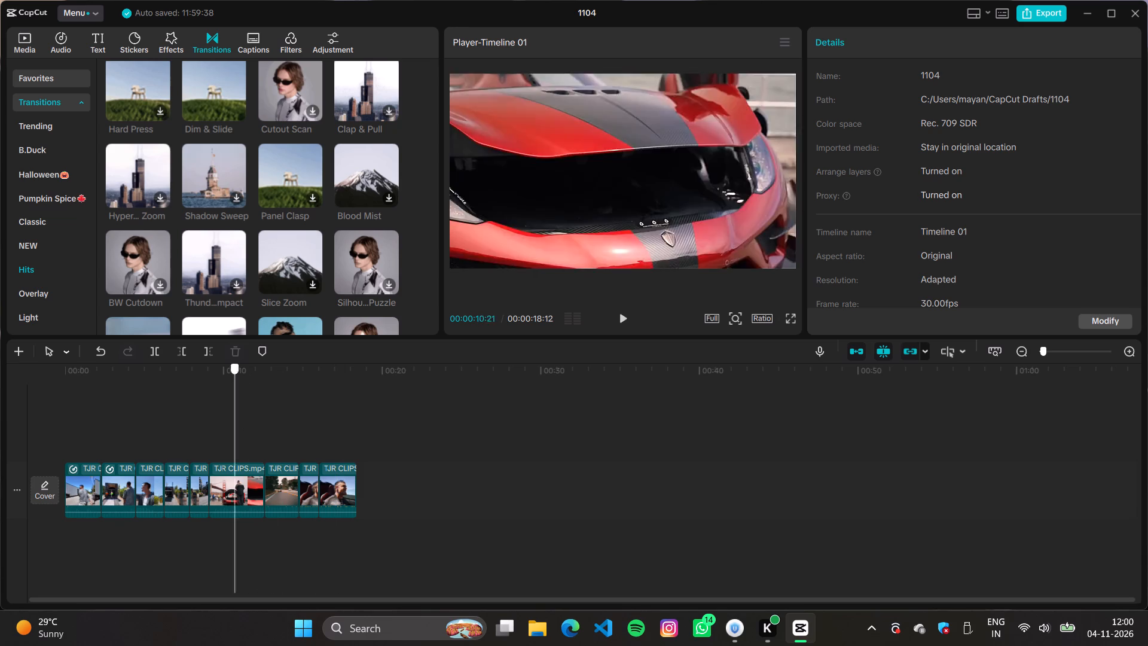
pyautogui.moveTo(171, 432); pyautogui.dragTo(0, 468)
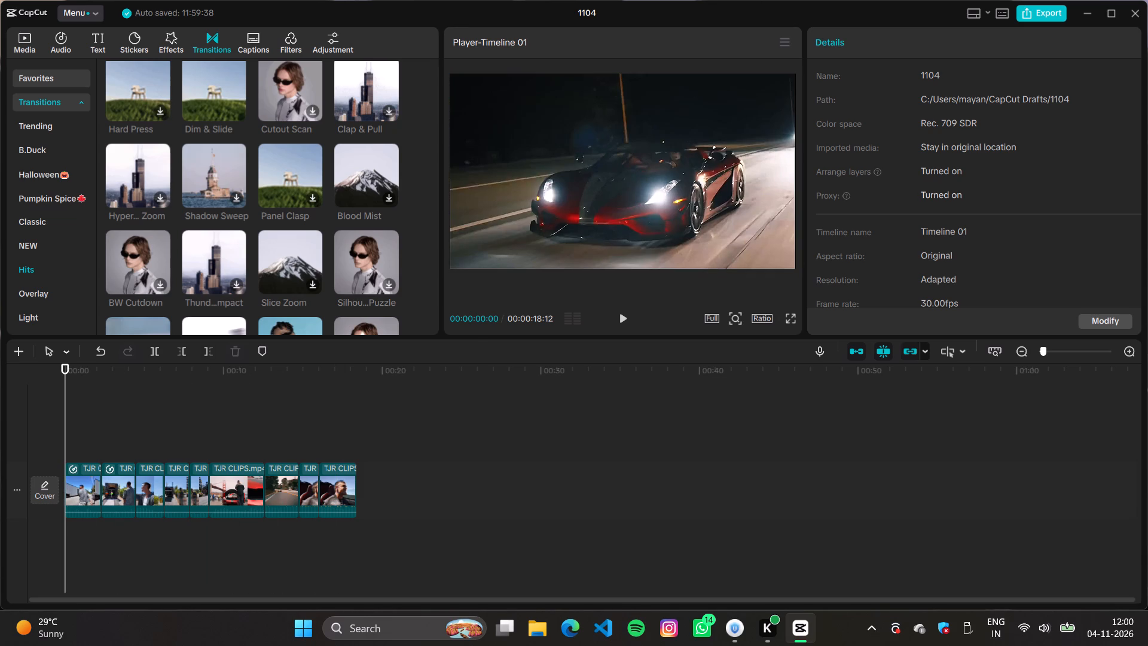
# Import the Century audio file from the Telegram Desktop folder in Downloads into the project media.
pyautogui.click(23, 40)
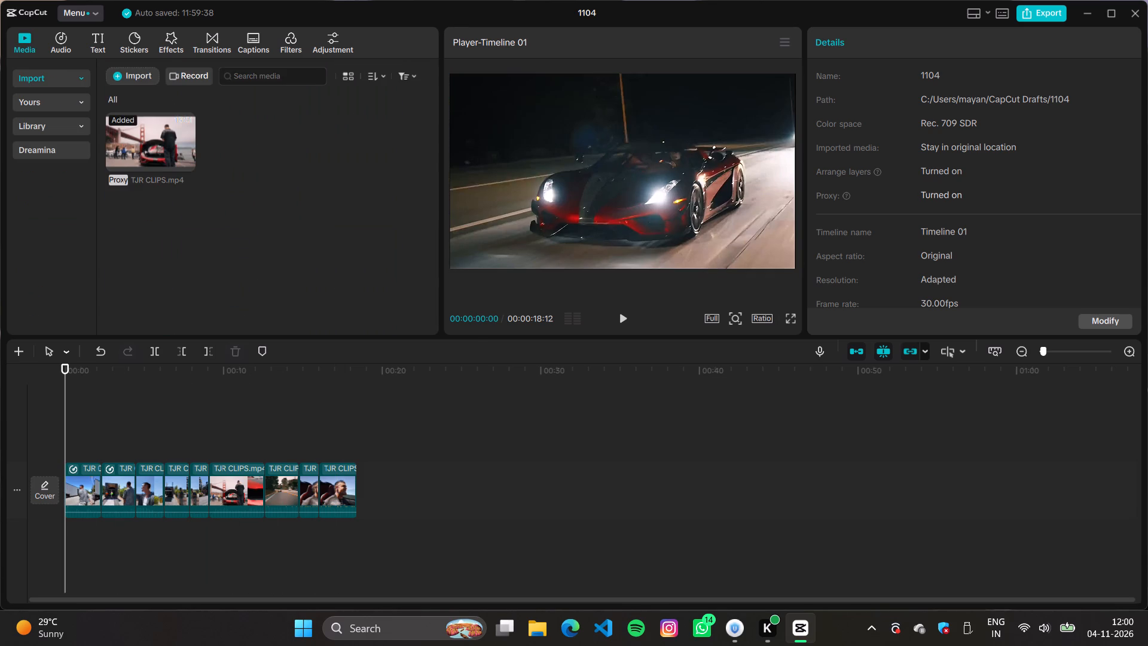
pyautogui.click(141, 69)
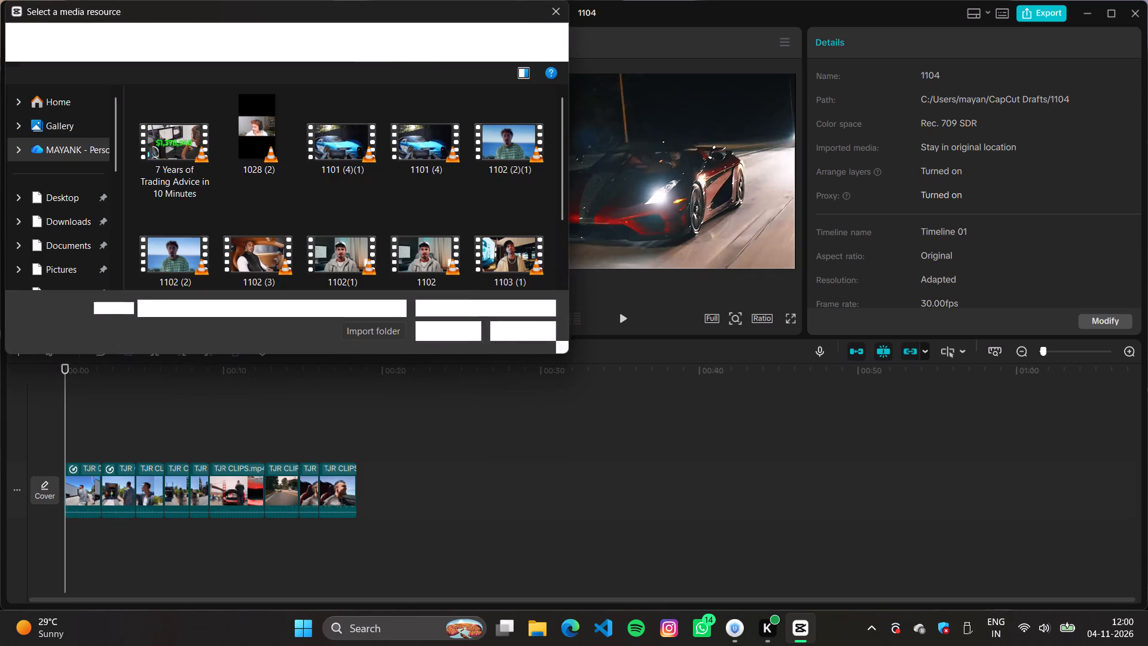
pyautogui.click(57, 227)
pyautogui.scroll(-2, 279, 181)
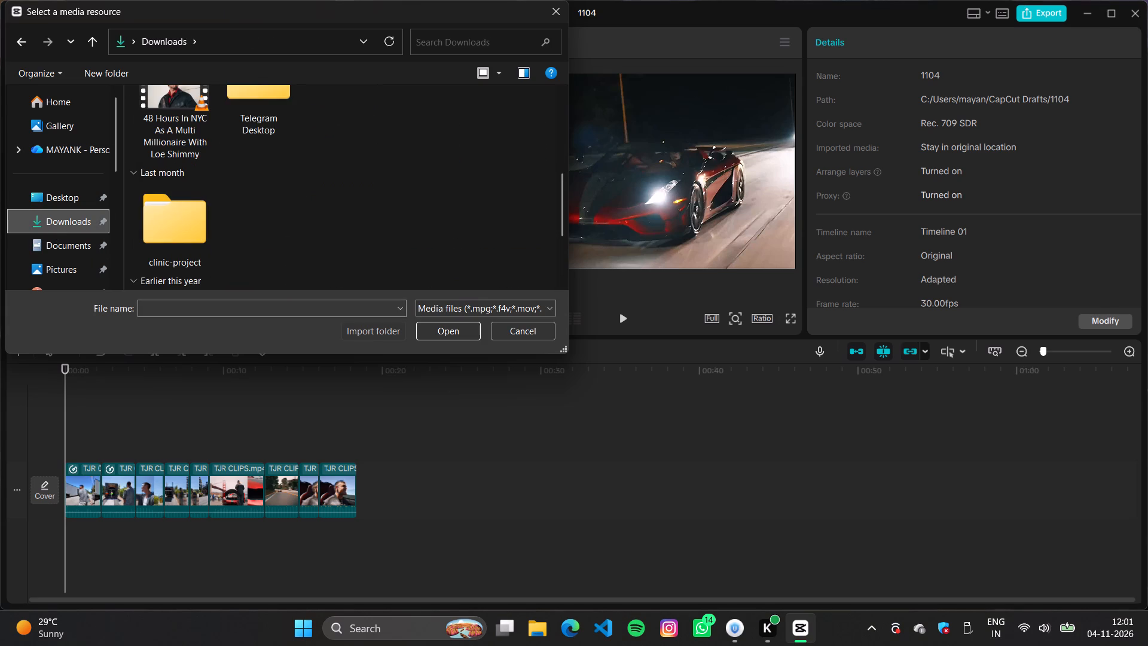
pyautogui.doubleClick(237, 101)
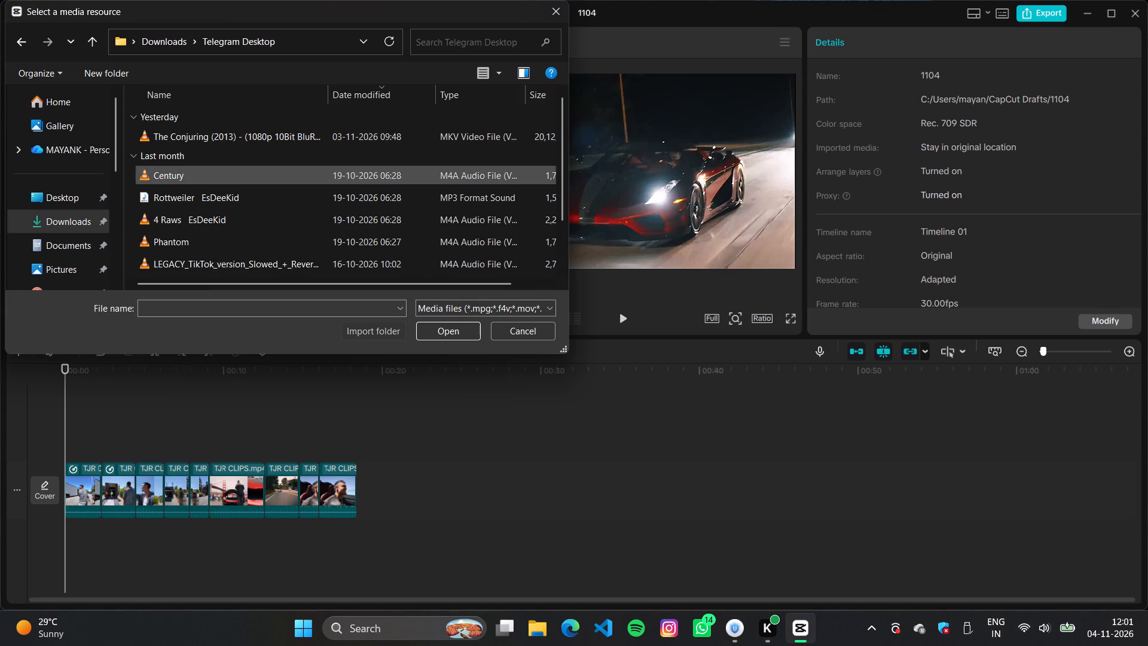
pyautogui.click(222, 179)
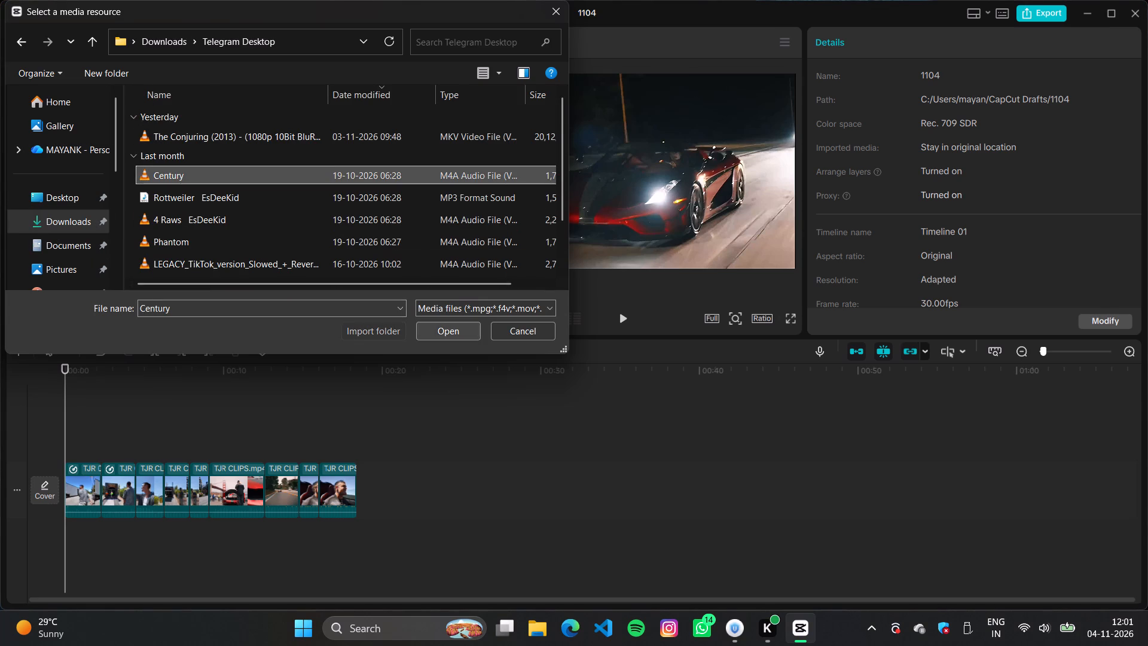
pyautogui.click(444, 325)
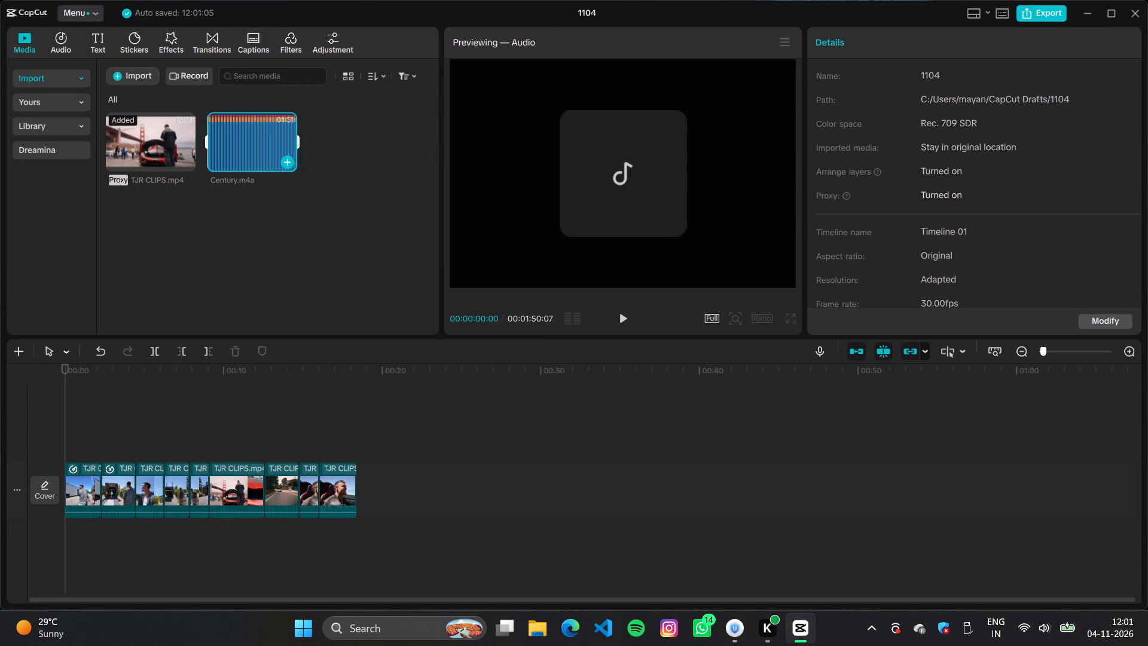
# Add Century.m4a to the timeline as an audio track starting at 00:00, beneath the video clips.
pyautogui.click(285, 162)
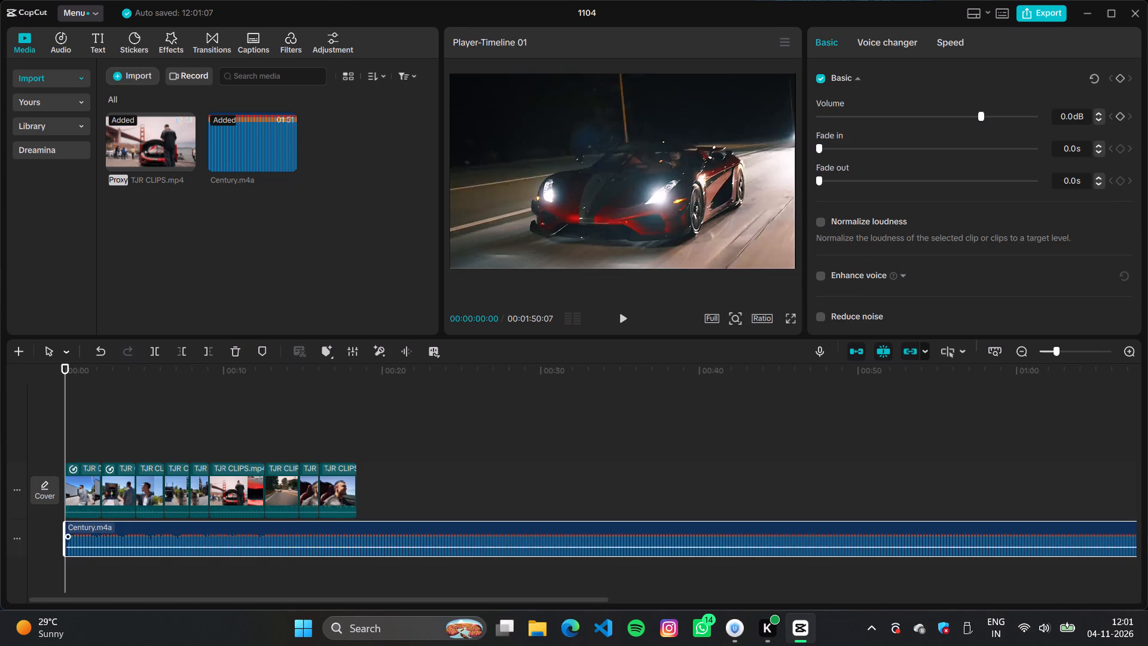
pyautogui.click(359, 437)
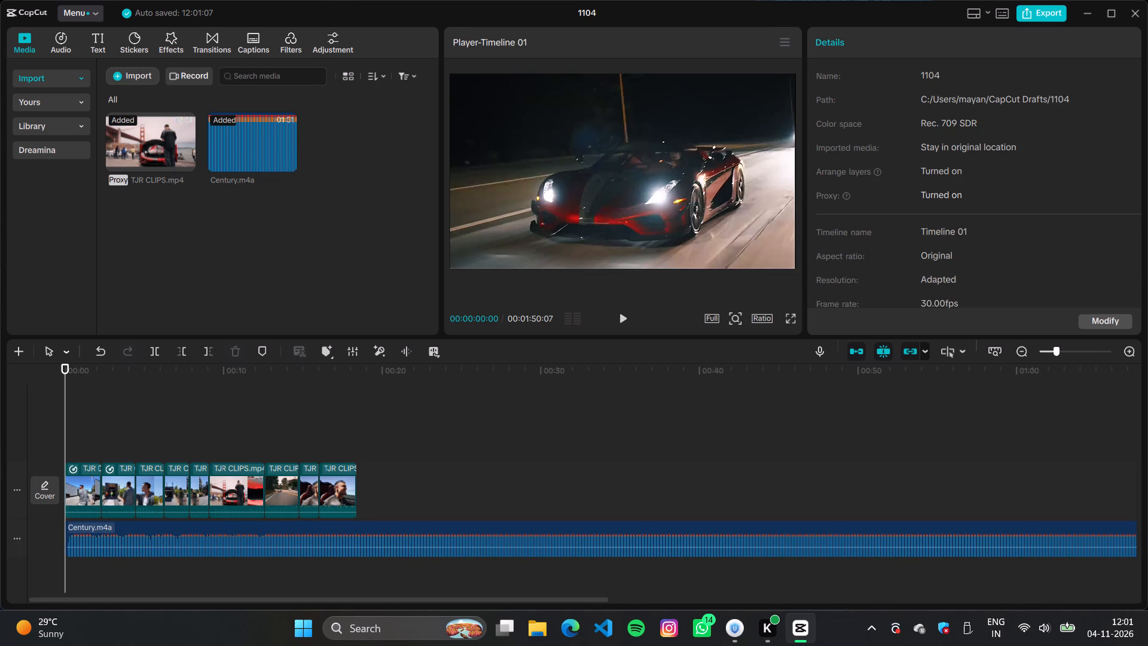
# Split the Century audio at the end of the last video clip, at 00:00:18:12.
pyautogui.click(373, 566)
pyautogui.click(369, 553)
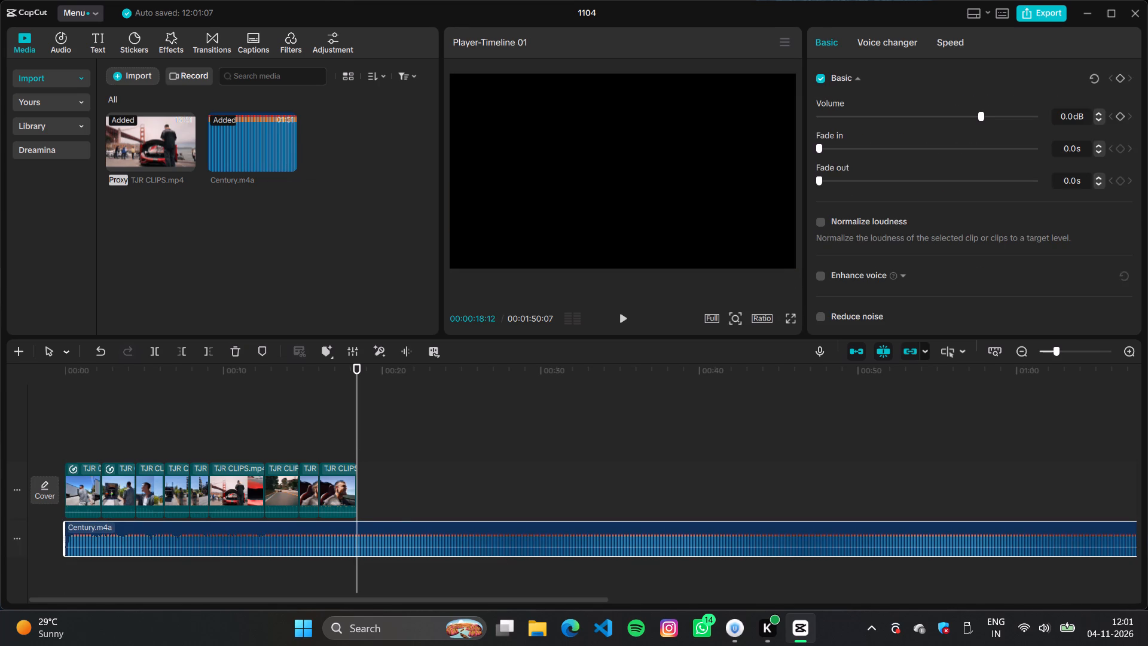
pyautogui.hotkey('ctrl', 'b')
# Play the cut with the Century music from around the start of the second clip.
pyautogui.click(100, 411)
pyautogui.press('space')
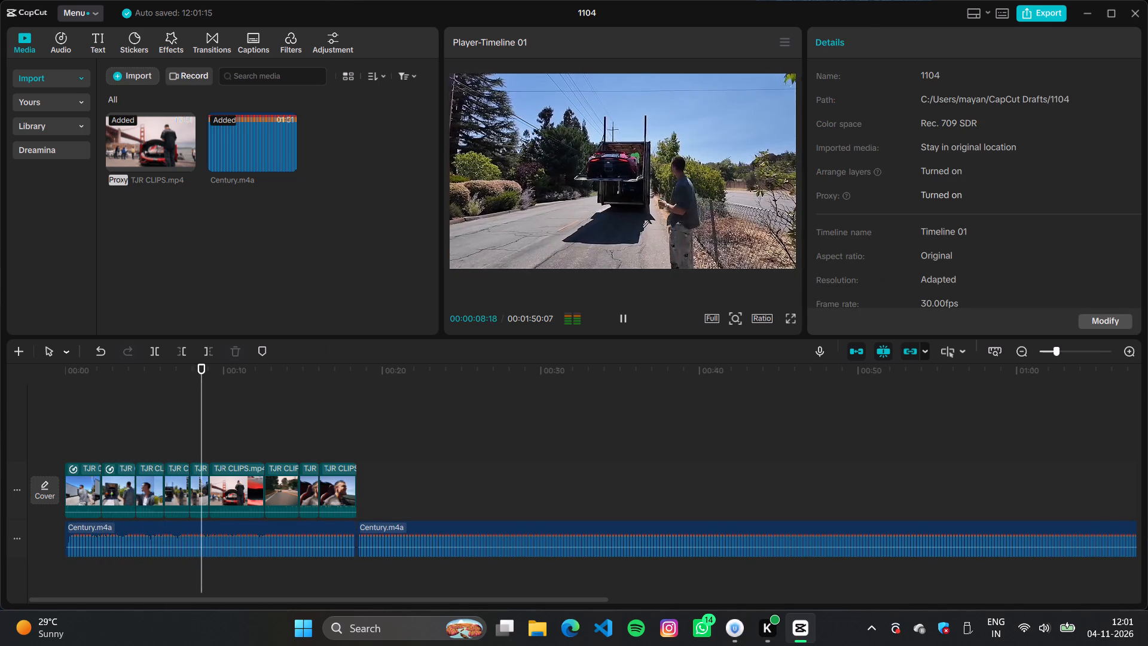
# Delete both Century.m4a audio segments from the timeline.
pyautogui.click(410, 392)
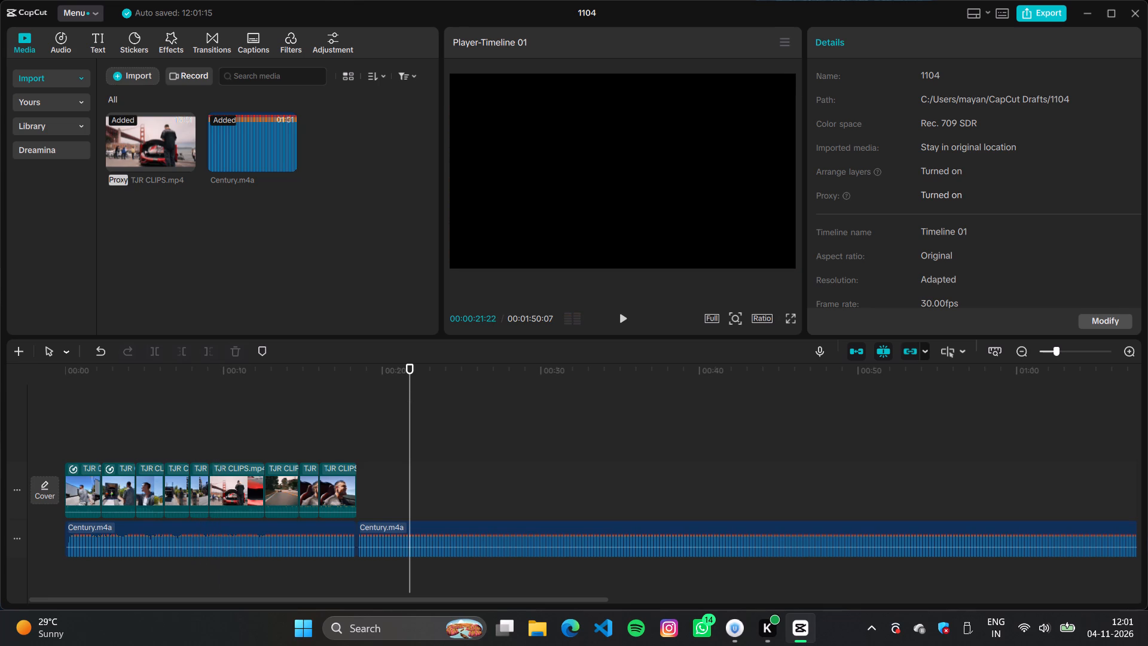
pyautogui.click(301, 540)
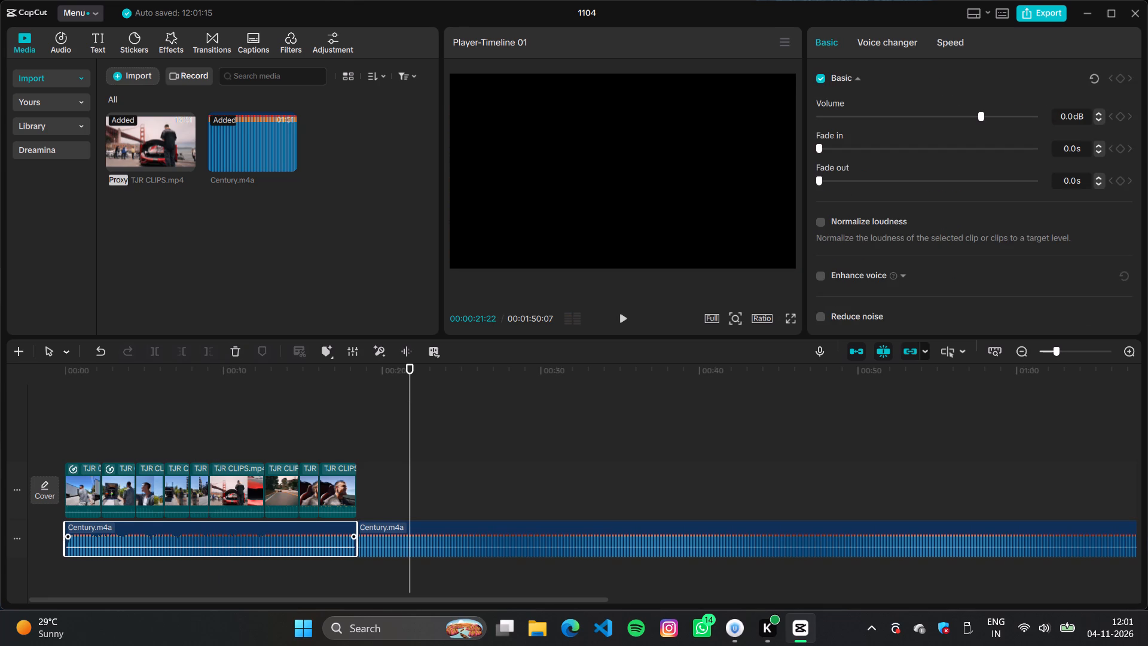
pyautogui.press('BackSpace')
pyautogui.click(444, 531)
pyautogui.press('BackSpace')
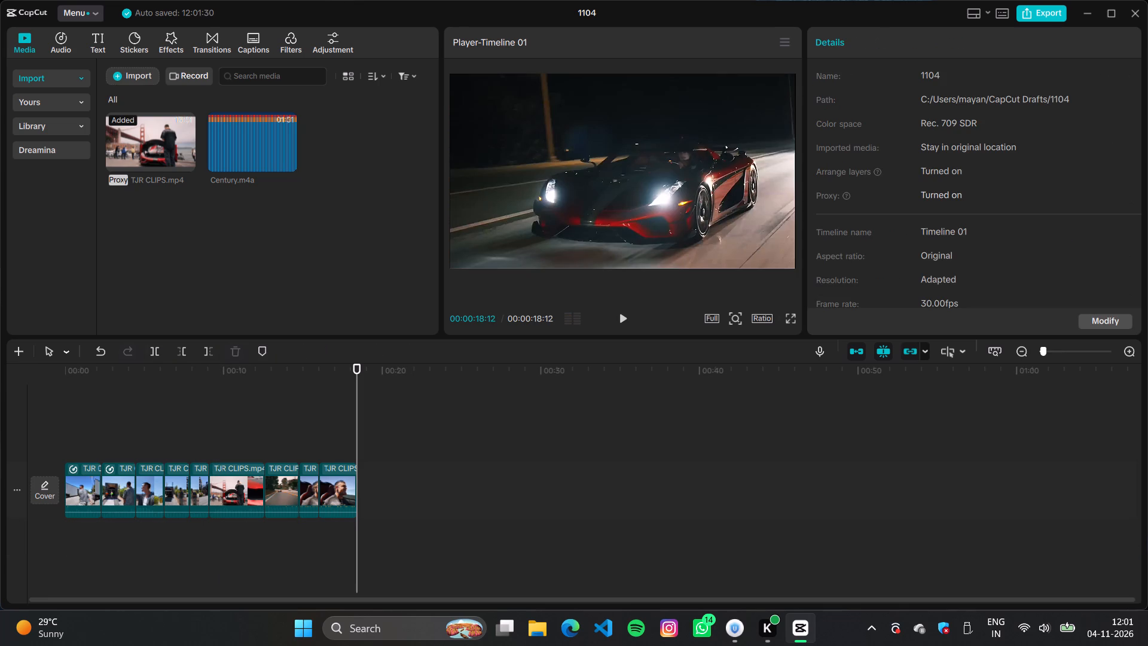
# Return the playhead to the start of the timeline.
pyautogui.moveTo(356, 417); pyautogui.dragTo(0, 484)
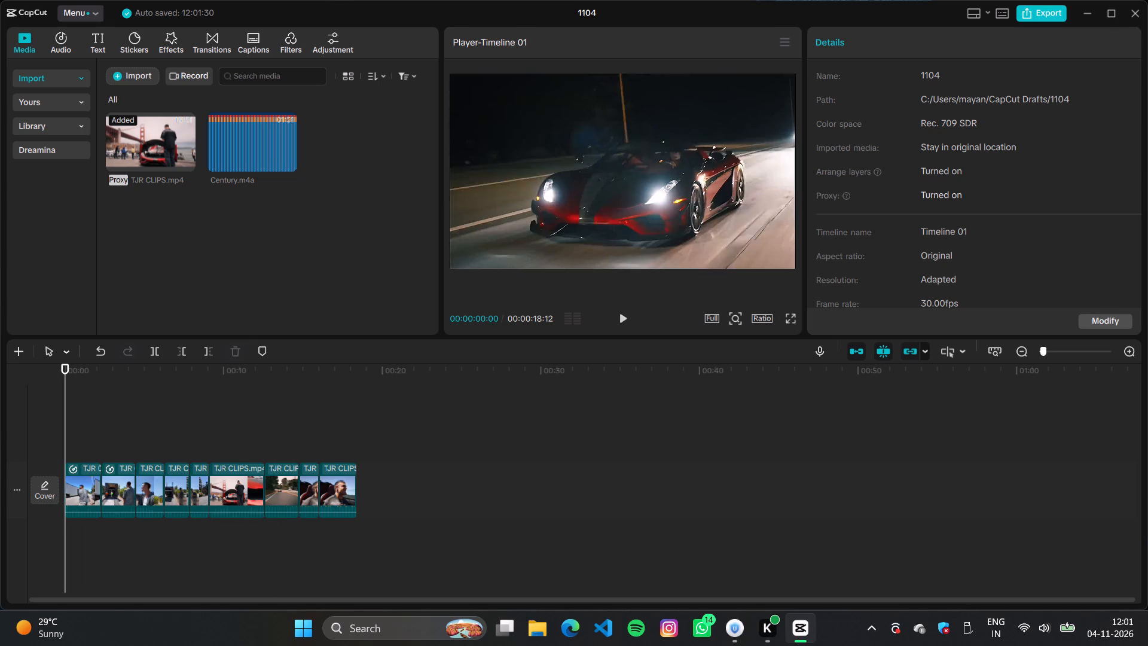
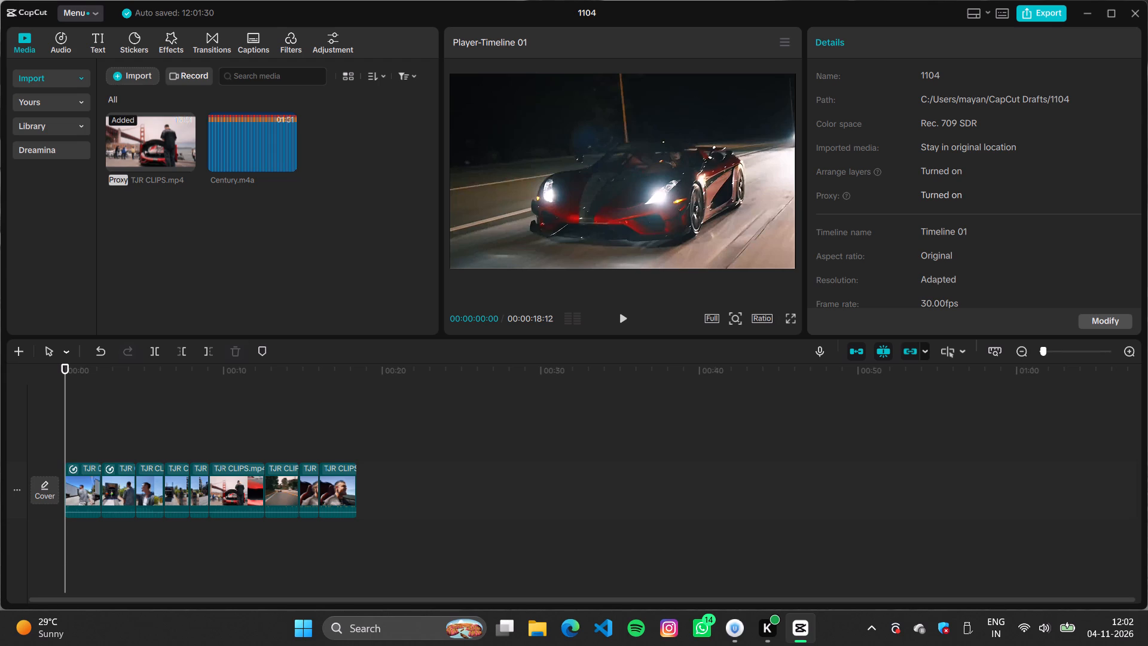
# Add a default text at the start of the timeline and extend it to the end of the last clip.
pyautogui.click(92, 41)
pyautogui.click(157, 119)
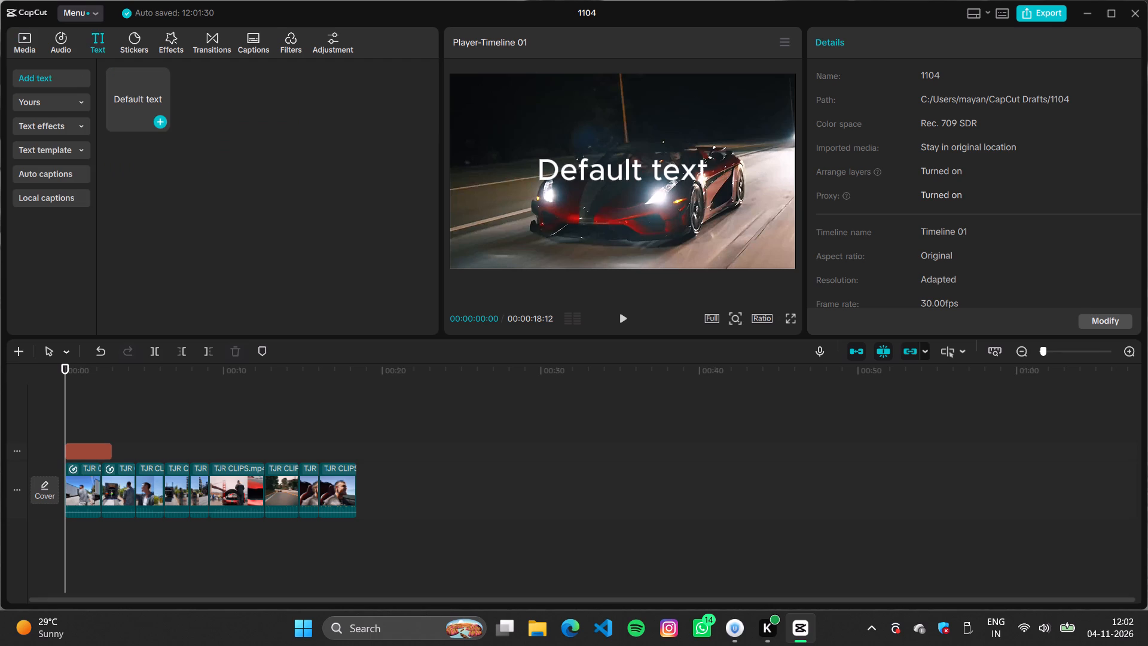
pyautogui.moveTo(114, 447); pyautogui.dragTo(273, 455)
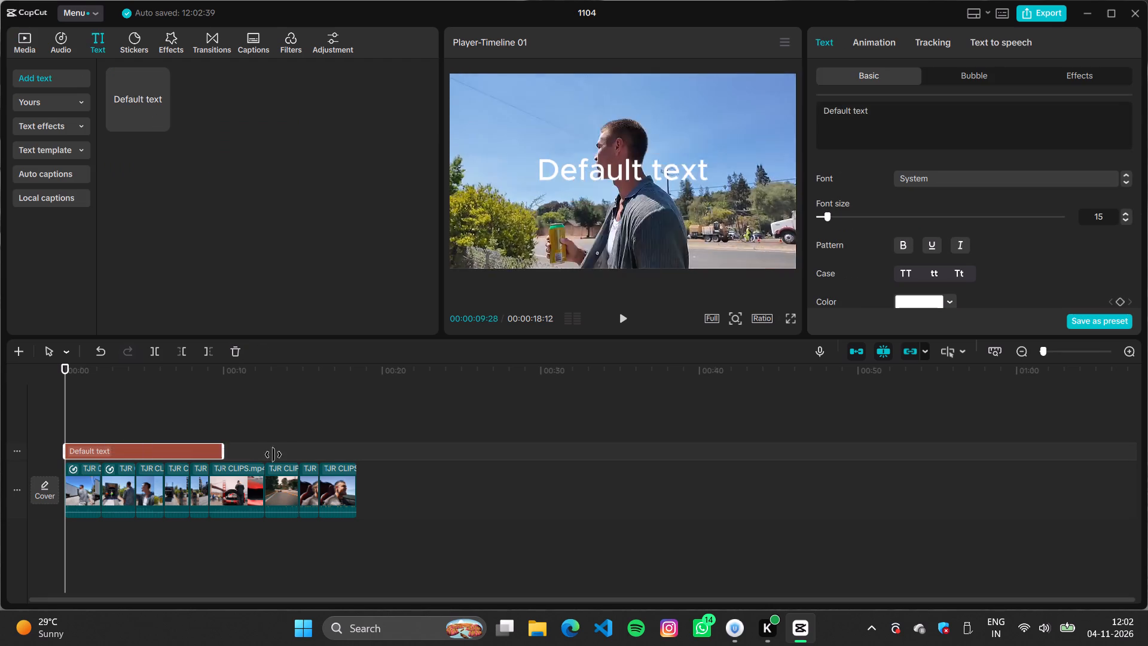
pyautogui.moveTo(273, 455); pyautogui.dragTo(326, 461)
pyautogui.moveTo(326, 461); pyautogui.dragTo(340, 462)
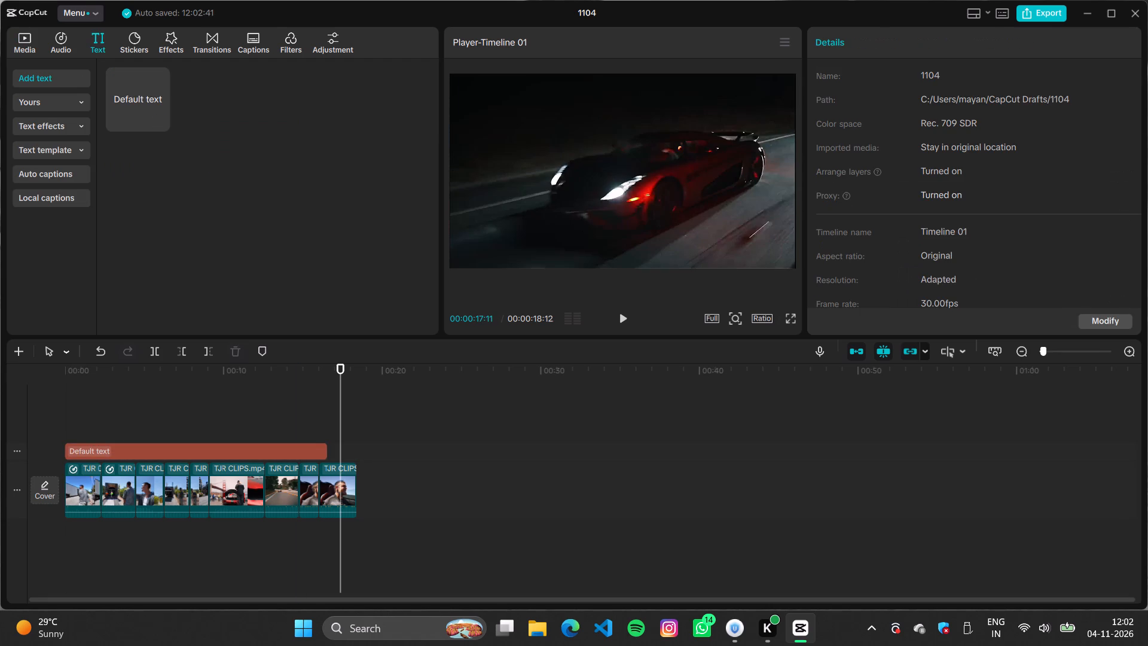
pyautogui.click(313, 450)
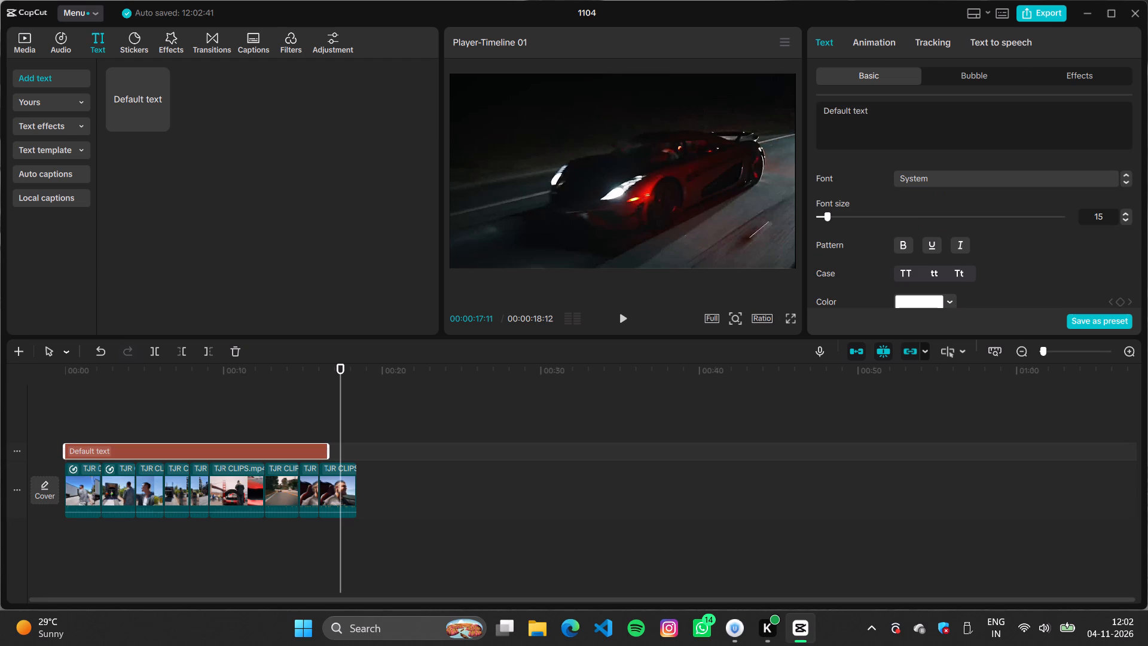
pyautogui.moveTo(327, 447); pyautogui.dragTo(352, 450)
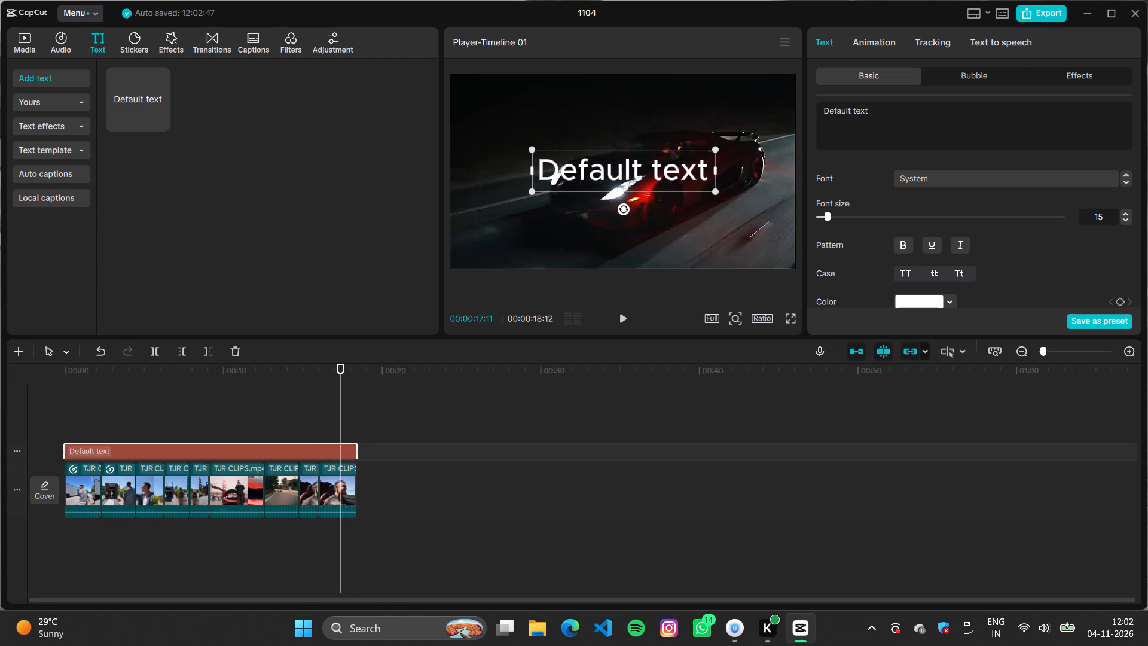
# Trim the end of the first clip back to about 00:00:01:05.
pyautogui.moveTo(338, 409); pyautogui.dragTo(84, 453)
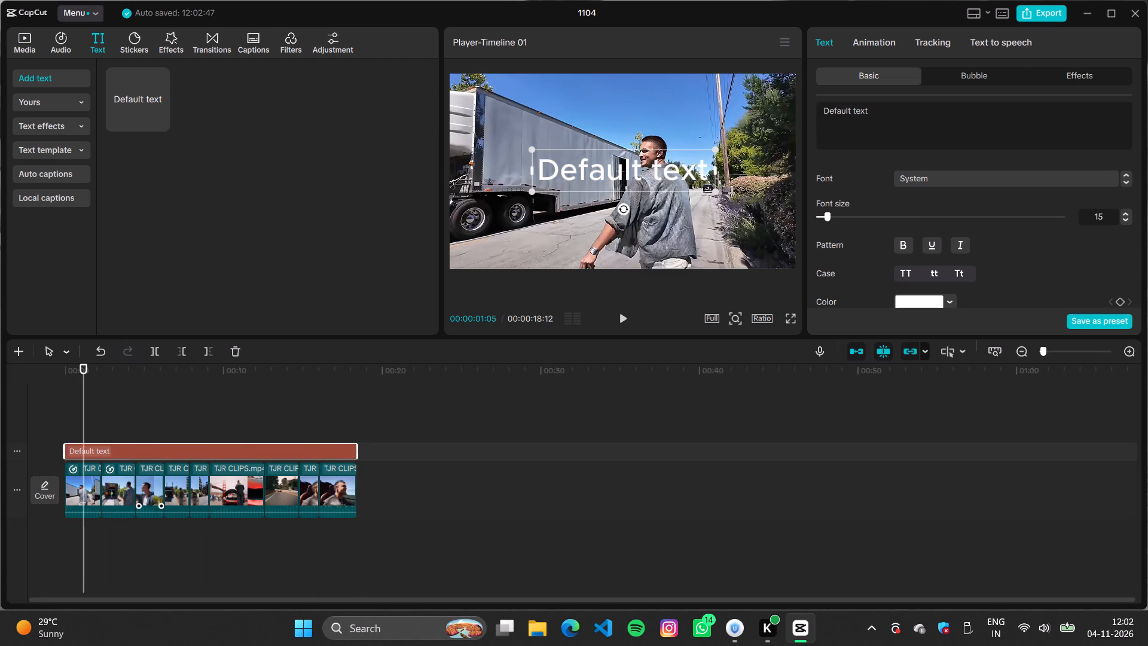
pyautogui.click(83, 487)
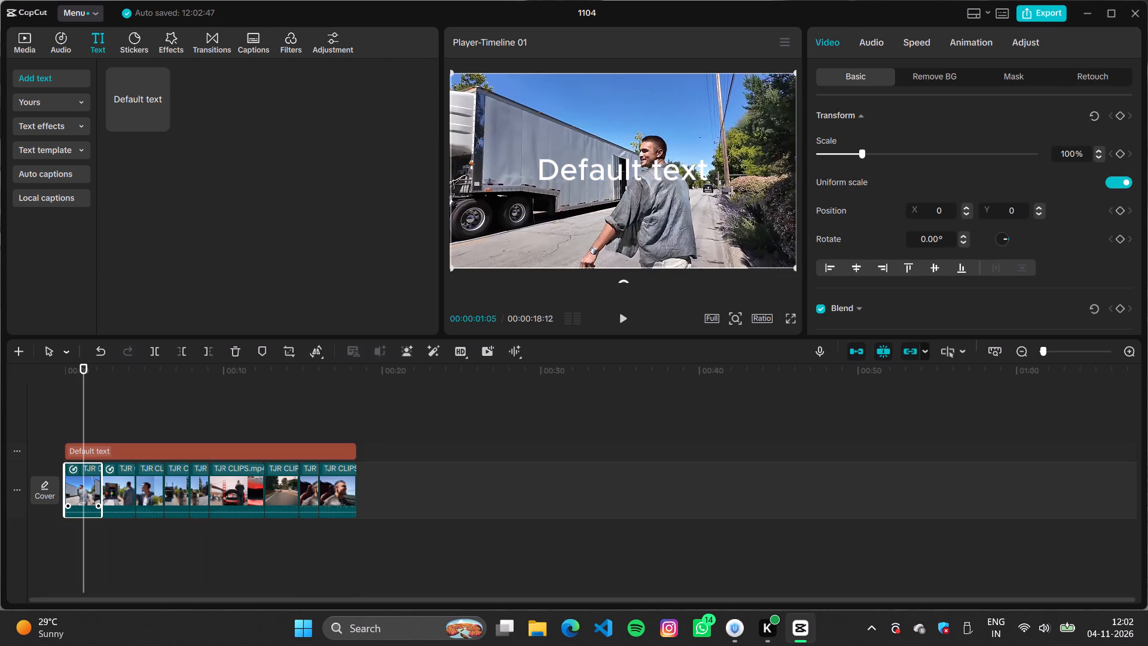
pyautogui.moveTo(99, 484); pyautogui.dragTo(83, 484)
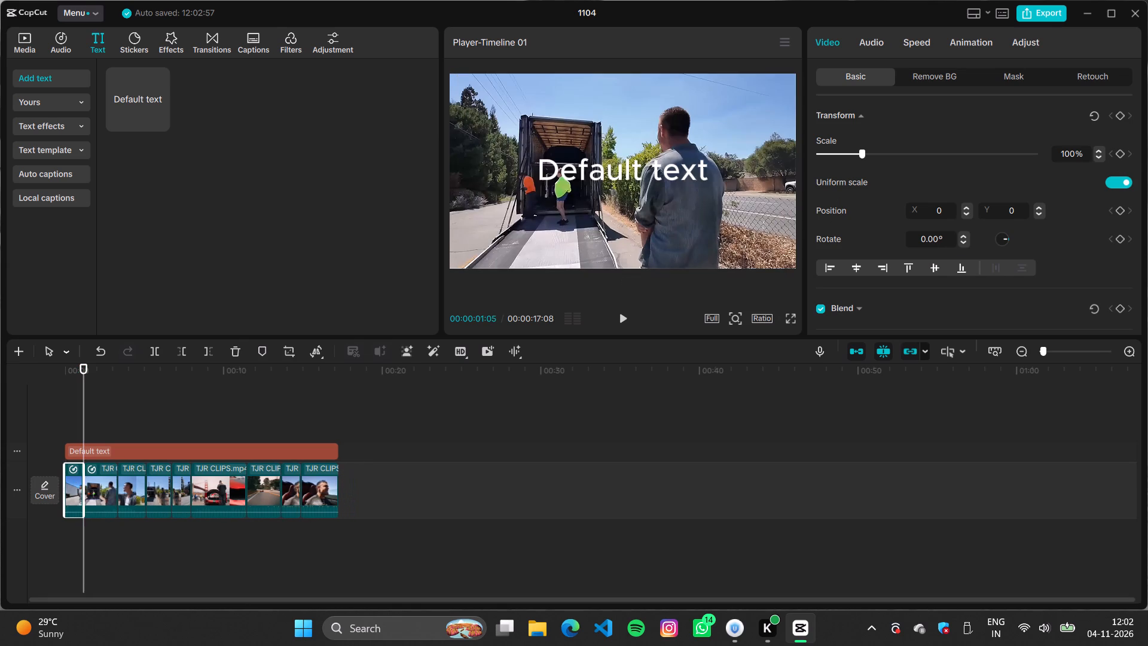
# Trim the ends of the last three clips so that the video sequence finishes at about 00:00:14:23.
pyautogui.click(264, 489)
pyautogui.moveTo(280, 489); pyautogui.dragTo(261, 489)
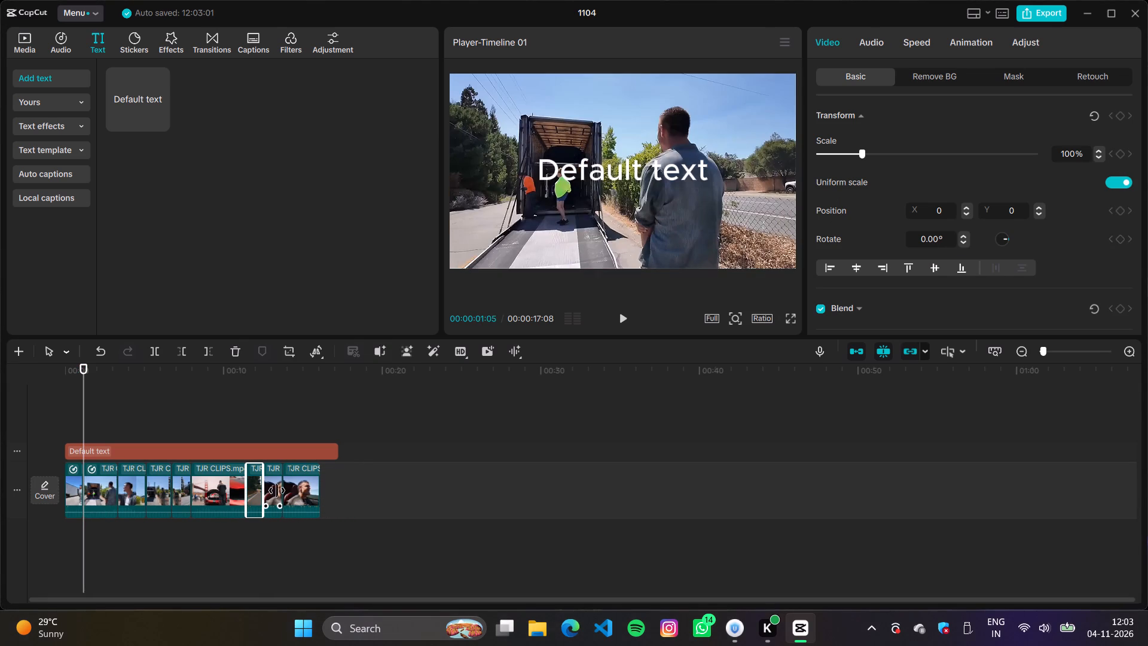
pyautogui.click(274, 490)
pyautogui.moveTo(281, 493); pyautogui.dragTo(274, 493)
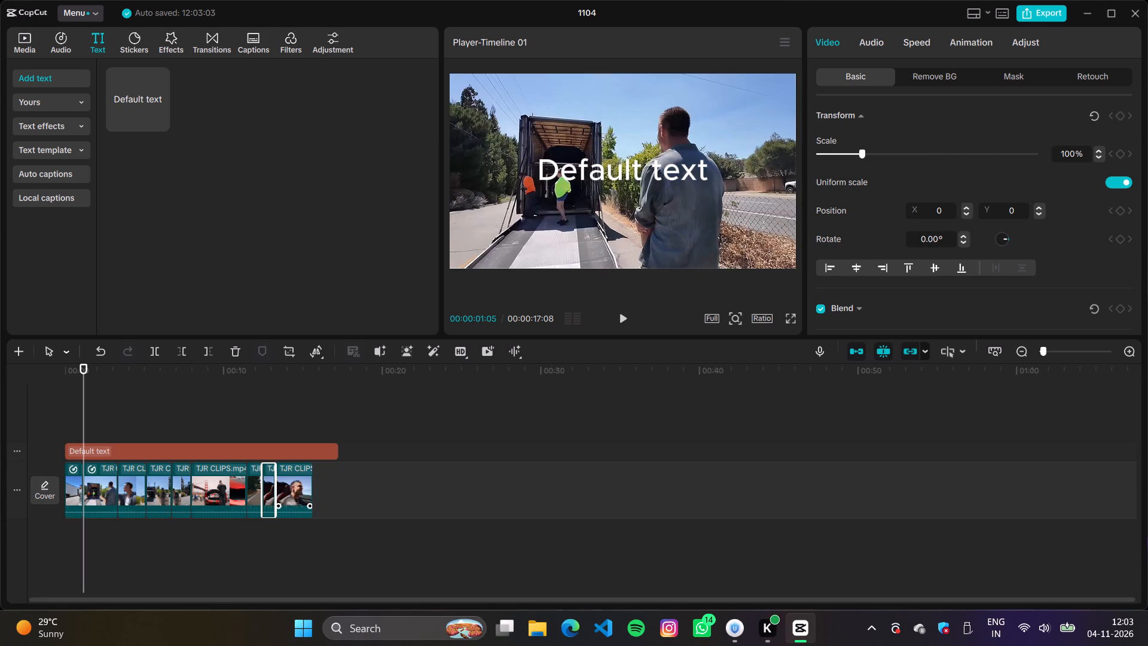
pyautogui.click(291, 493)
pyautogui.click(309, 493)
pyautogui.moveTo(312, 492); pyautogui.dragTo(301, 492)
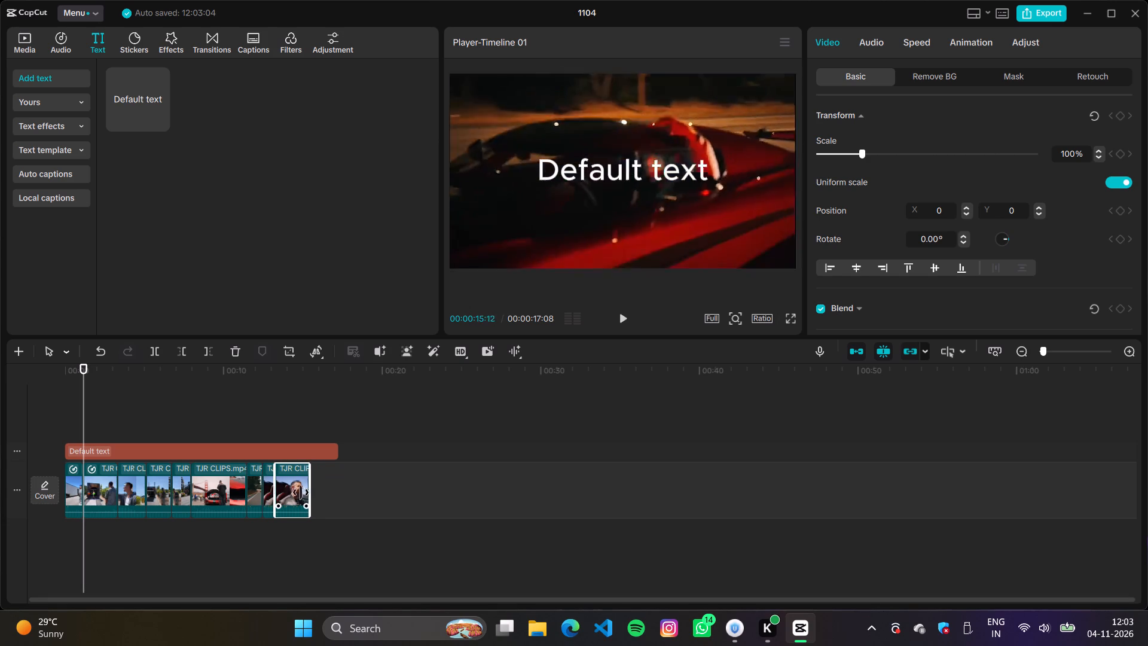
pyautogui.moveTo(301, 492); pyautogui.dragTo(297, 490)
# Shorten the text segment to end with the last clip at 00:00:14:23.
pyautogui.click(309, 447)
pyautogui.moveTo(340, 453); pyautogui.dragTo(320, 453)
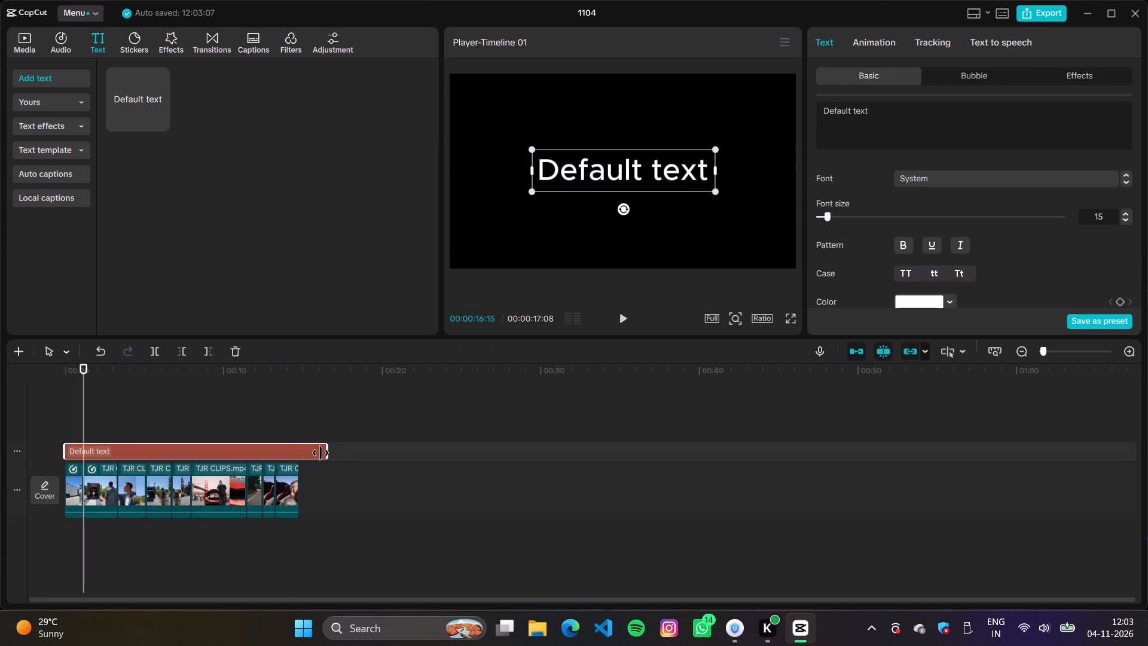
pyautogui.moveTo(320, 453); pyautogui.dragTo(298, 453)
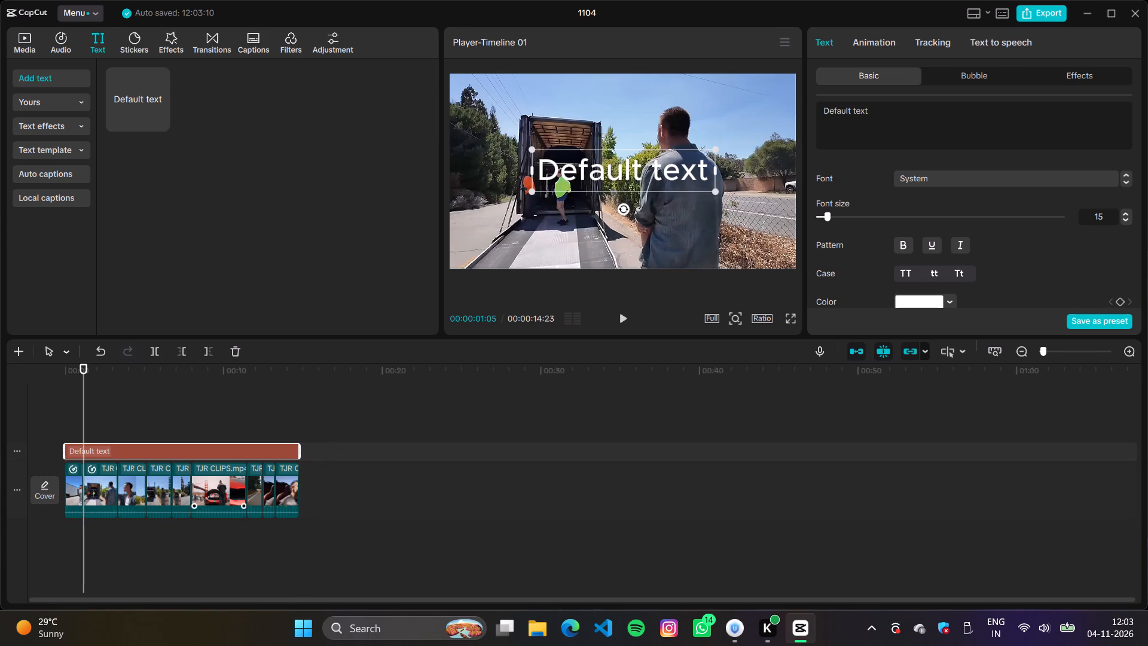
# Trim the ends of the third, fourth, fifth and sixth clips so that the video sequence finishes at about 00:00:11:09.
pyautogui.click(130, 480)
pyautogui.moveTo(146, 486); pyautogui.dragTo(143, 486)
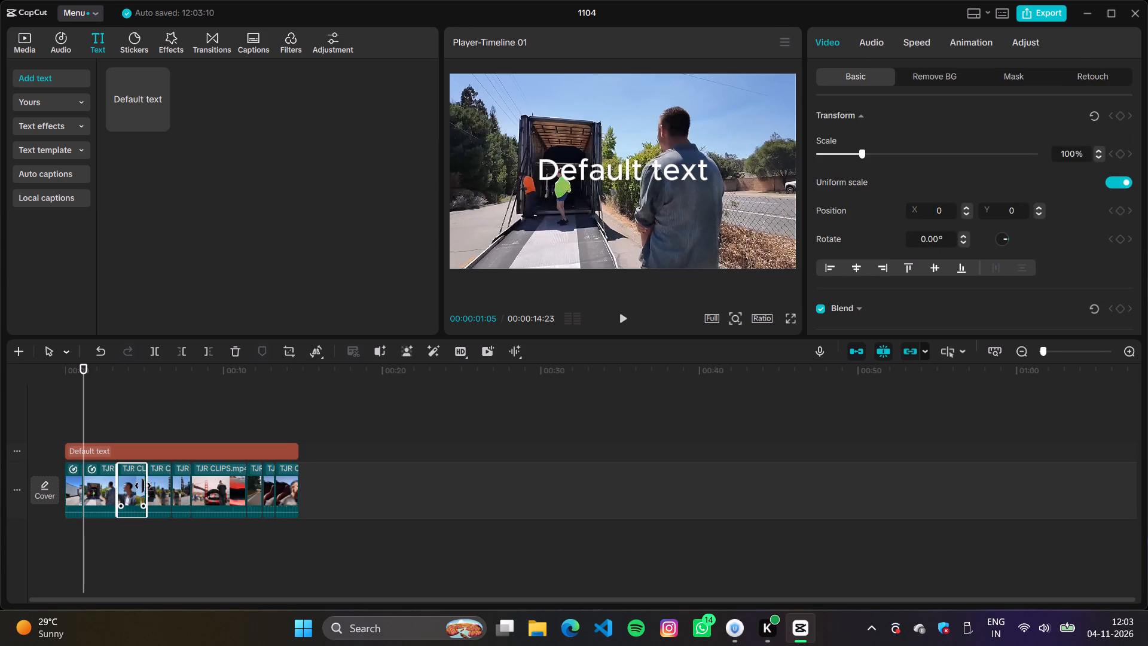
pyautogui.moveTo(143, 486); pyautogui.dragTo(130, 486)
pyautogui.click(143, 487)
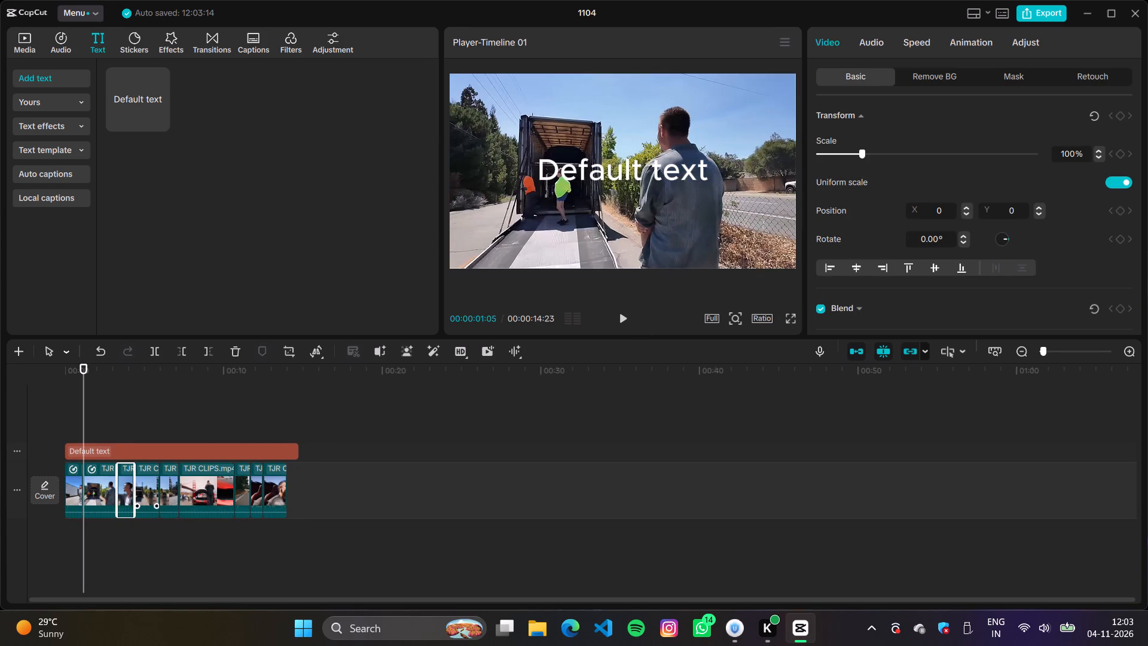
pyautogui.moveTo(157, 492); pyautogui.dragTo(145, 492)
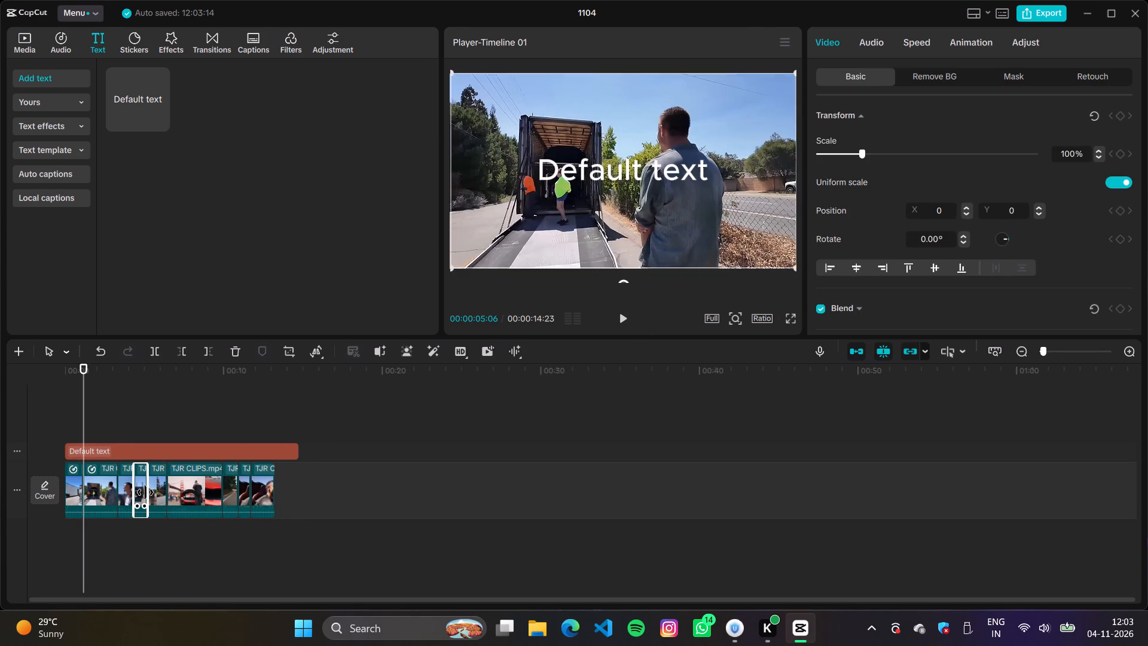
pyautogui.click(158, 492)
pyautogui.moveTo(169, 492); pyautogui.dragTo(158, 492)
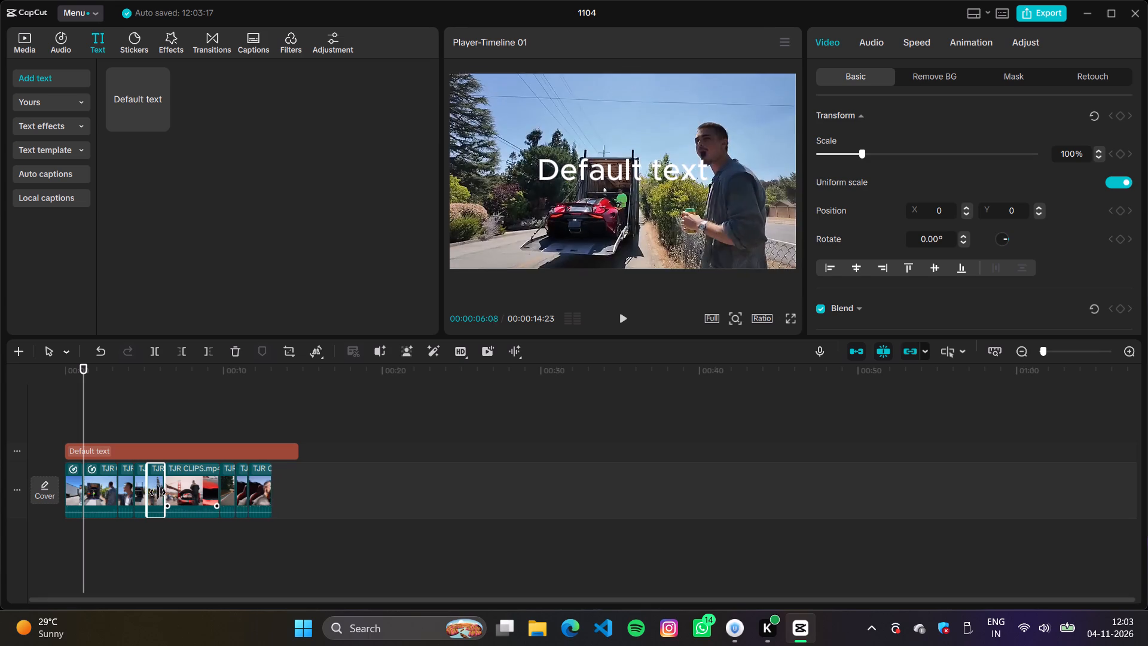
pyautogui.moveTo(158, 492); pyautogui.dragTo(158, 493)
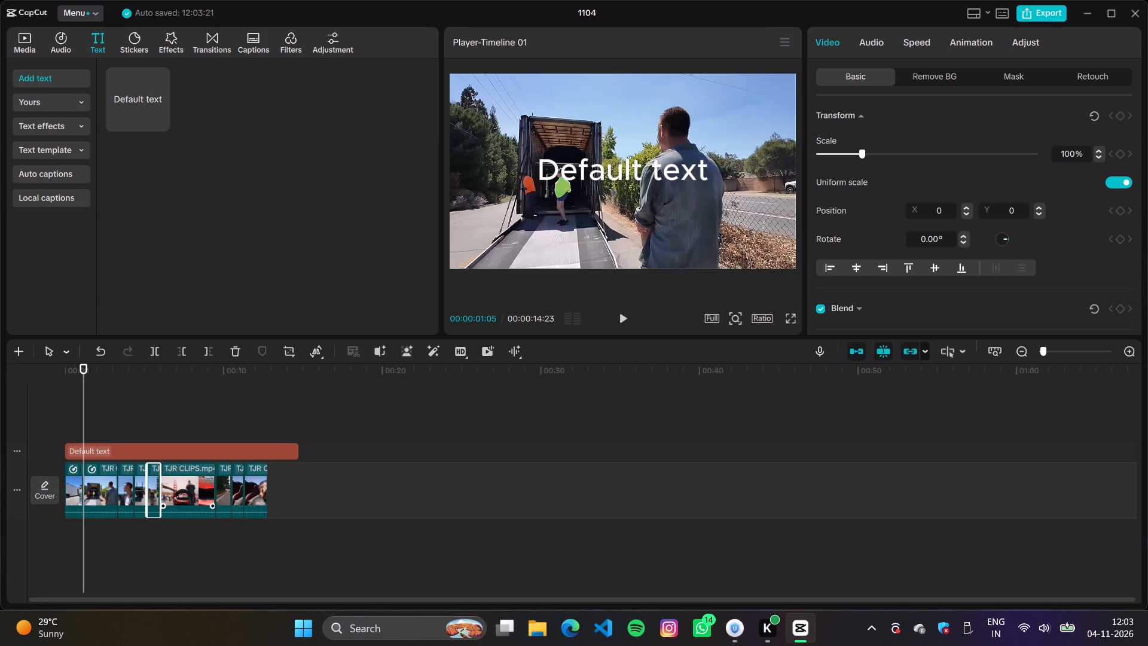
pyautogui.click(181, 493)
pyautogui.moveTo(213, 495); pyautogui.dragTo(191, 495)
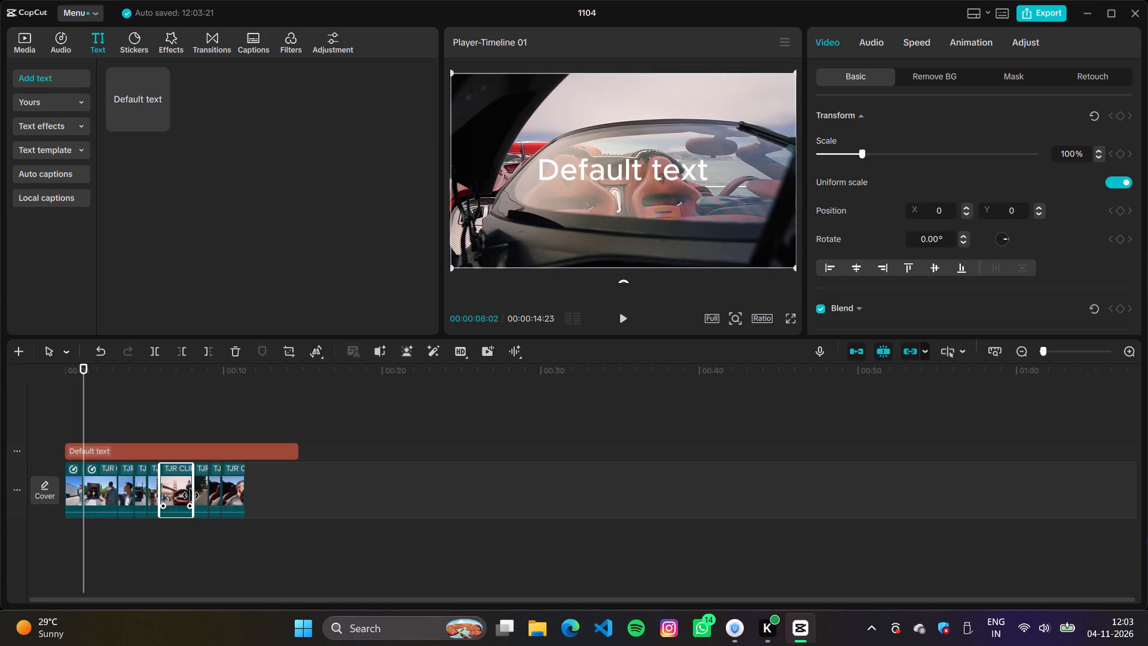
pyautogui.moveTo(191, 495); pyautogui.dragTo(190, 495)
# Shorten the text segment to end with the last clip at 00:00:11:09.
pyautogui.click(294, 446)
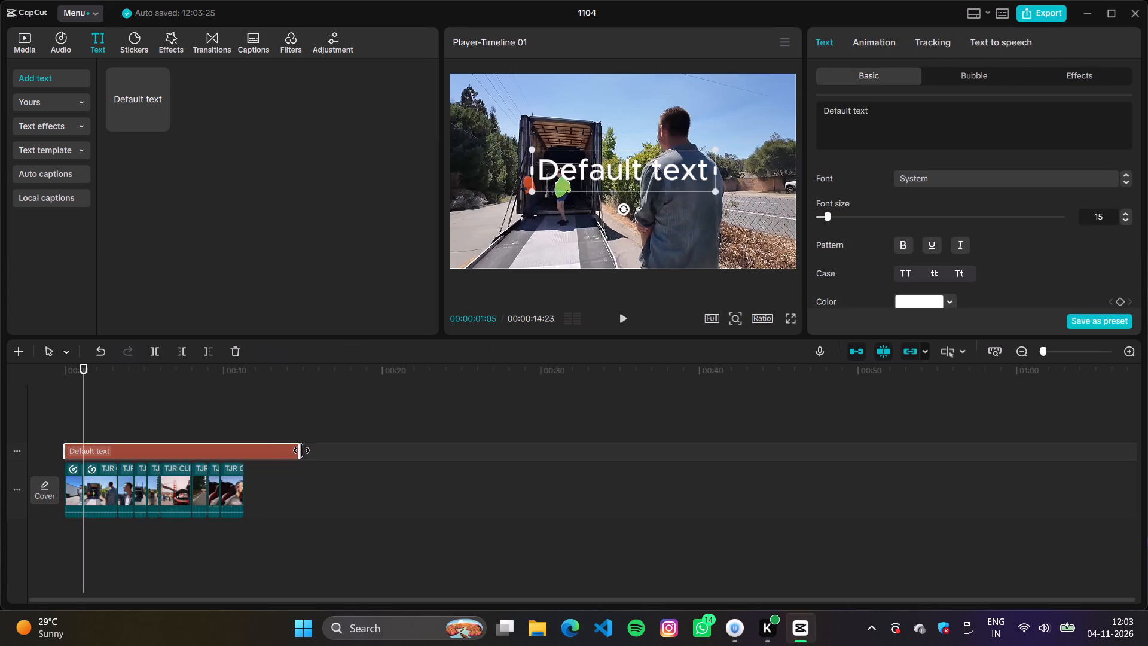
pyautogui.moveTo(303, 450); pyautogui.dragTo(286, 451)
pyautogui.click(296, 450)
pyautogui.moveTo(296, 450); pyautogui.dragTo(286, 450)
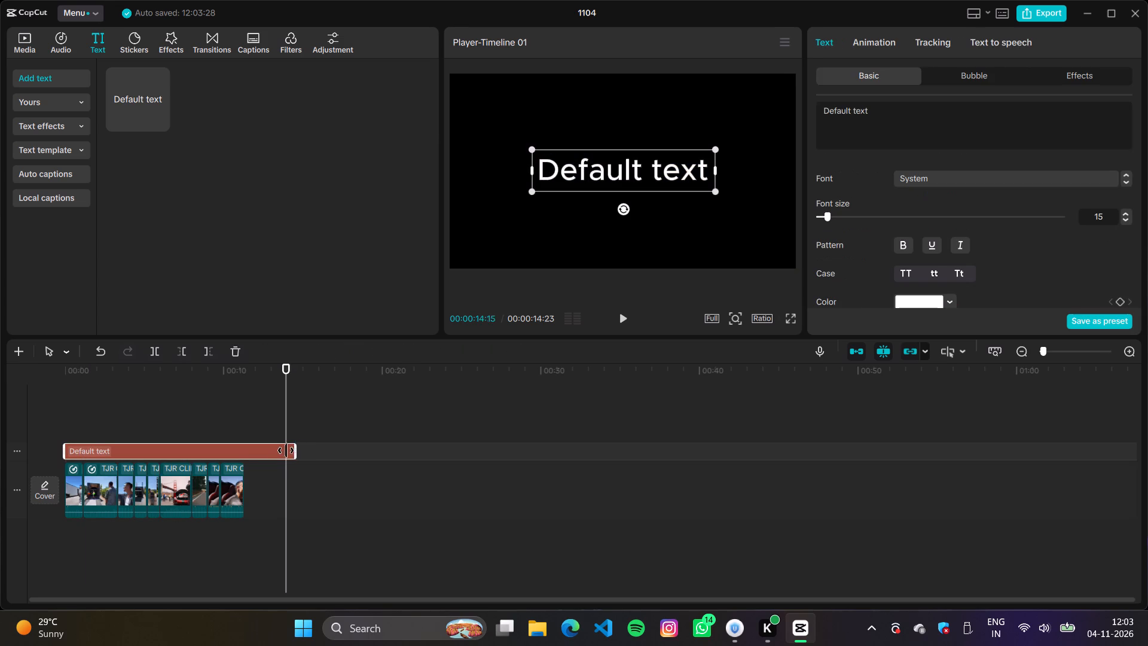
pyautogui.moveTo(286, 450); pyautogui.dragTo(243, 450)
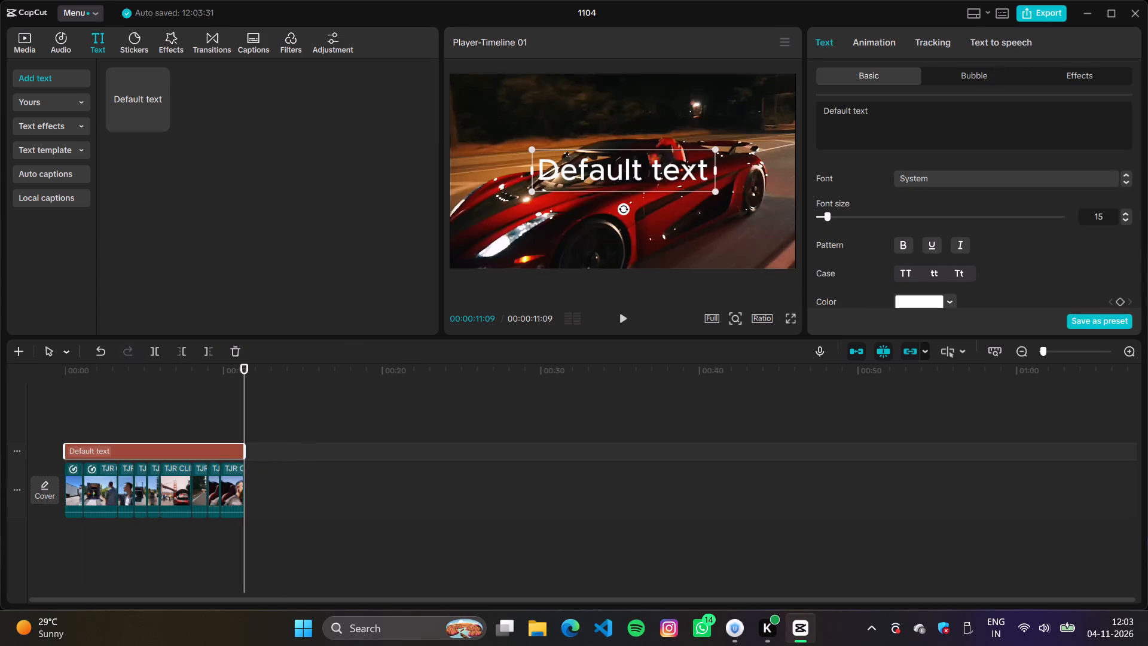
# Replace the default text with "GET WEALTHY AND DISAPPEAR ASAP".
pyautogui.click(889, 109)
pyautogui.press('BackSpace')
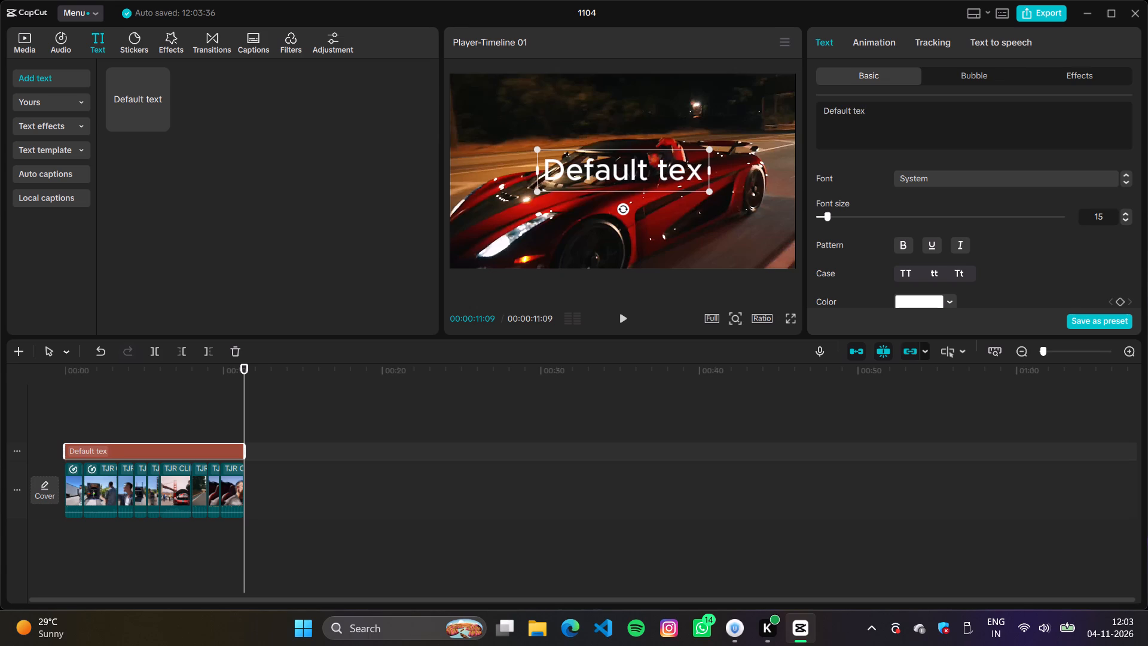
pyautogui.write('GT WE')
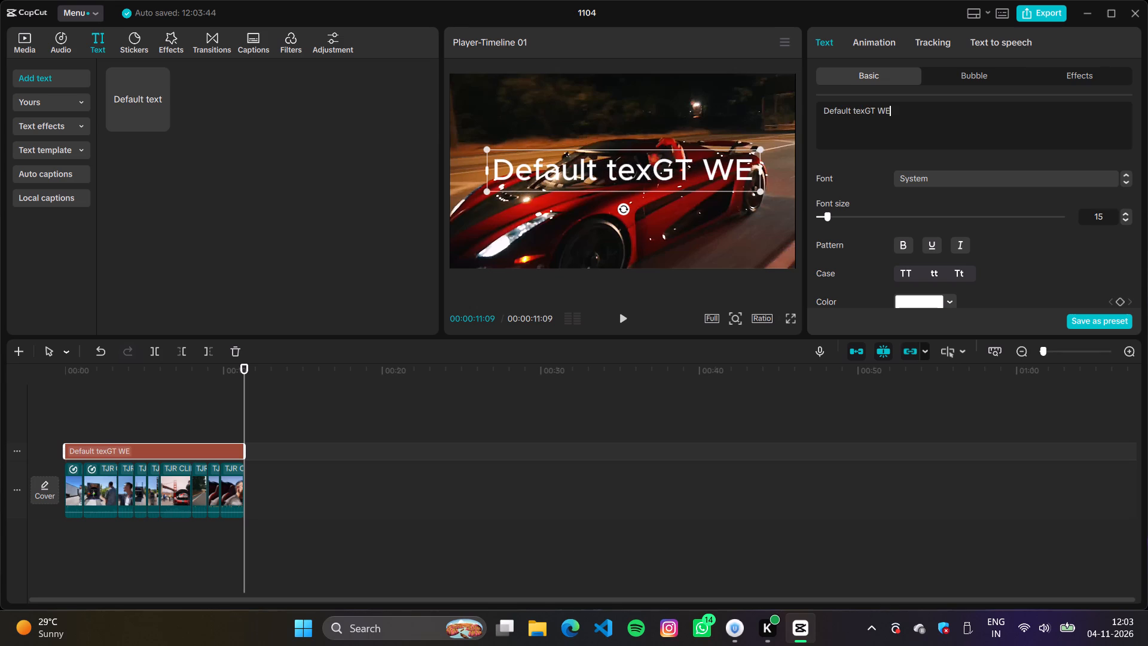
pyautogui.press('BackSpace')
pyautogui.press('BackSpace')
pyautogui.press('BackSpace')
pyautogui.press('BackSpace')
pyautogui.press('BackSpace')
pyautogui.press('BackSpace')
pyautogui.press('BackSpace')
pyautogui.press('BackSpace')
pyautogui.press('BackSpace')
pyautogui.press('BackSpace')
pyautogui.press('BackSpace')
pyautogui.press('BackSpace')
pyautogui.press('BackSpace')
pyautogui.press('BackSpace')
pyautogui.press('BackSpace')
pyautogui.press('BackSpace')
pyautogui.press('BackSpace')
pyautogui.press('BackSpace')
pyautogui.press('BackSpace')
pyautogui.press('BackSpace')
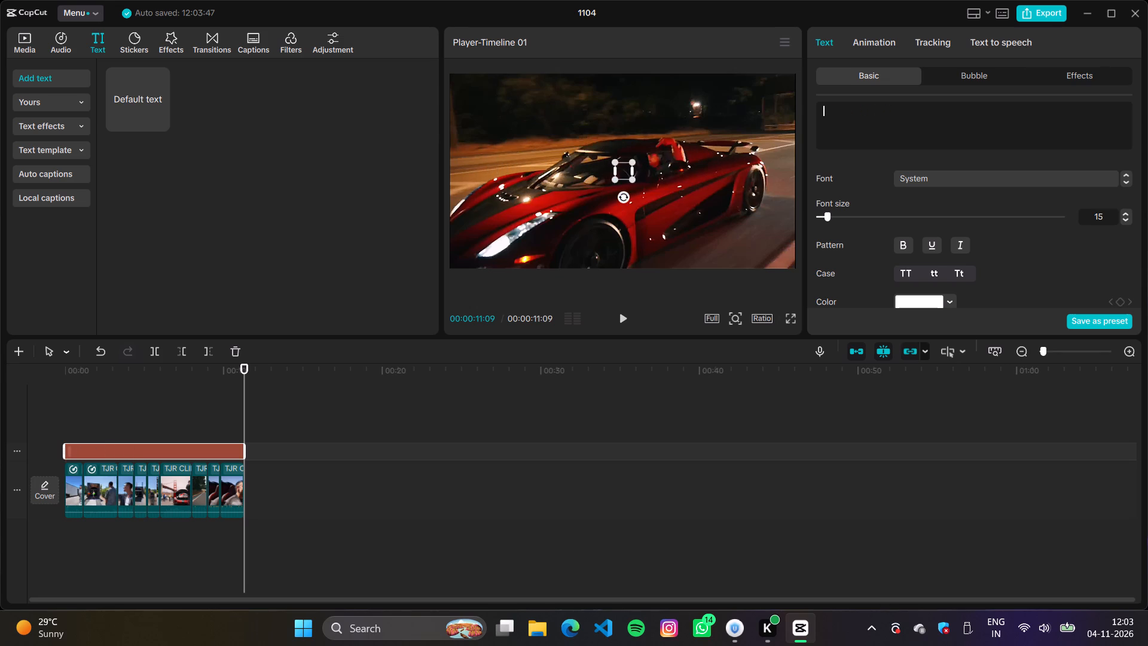
pyautogui.write('GET WEA')
pyautogui.write('LTHY AND')
pyautogui.press('space')
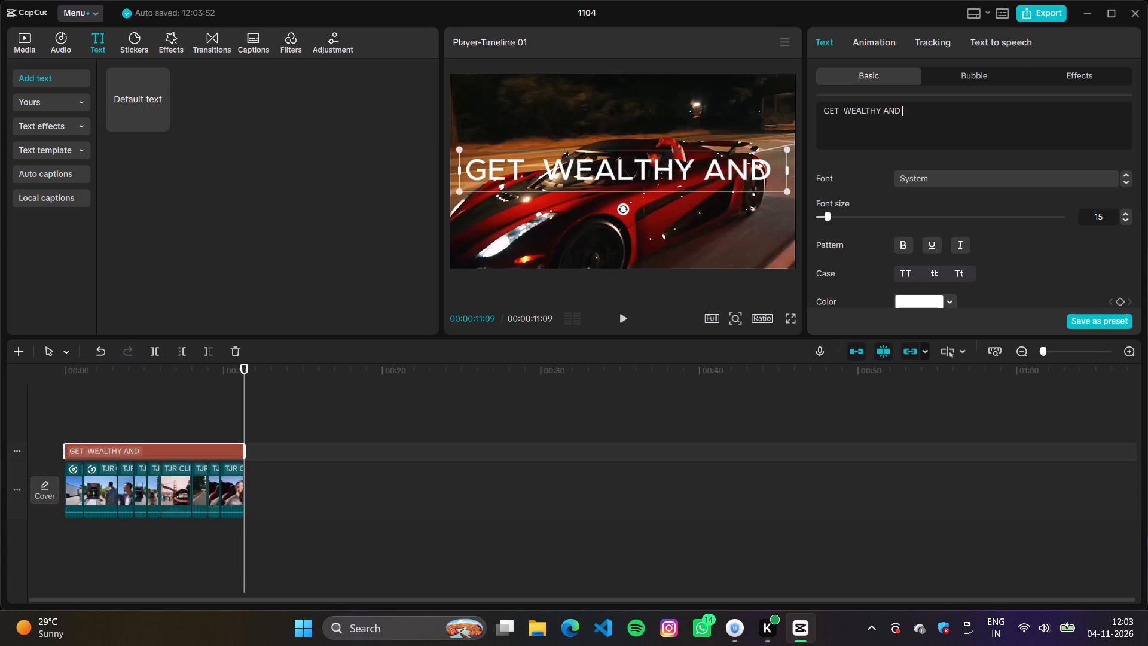
pyautogui.write('DI')
pyautogui.write('SS')
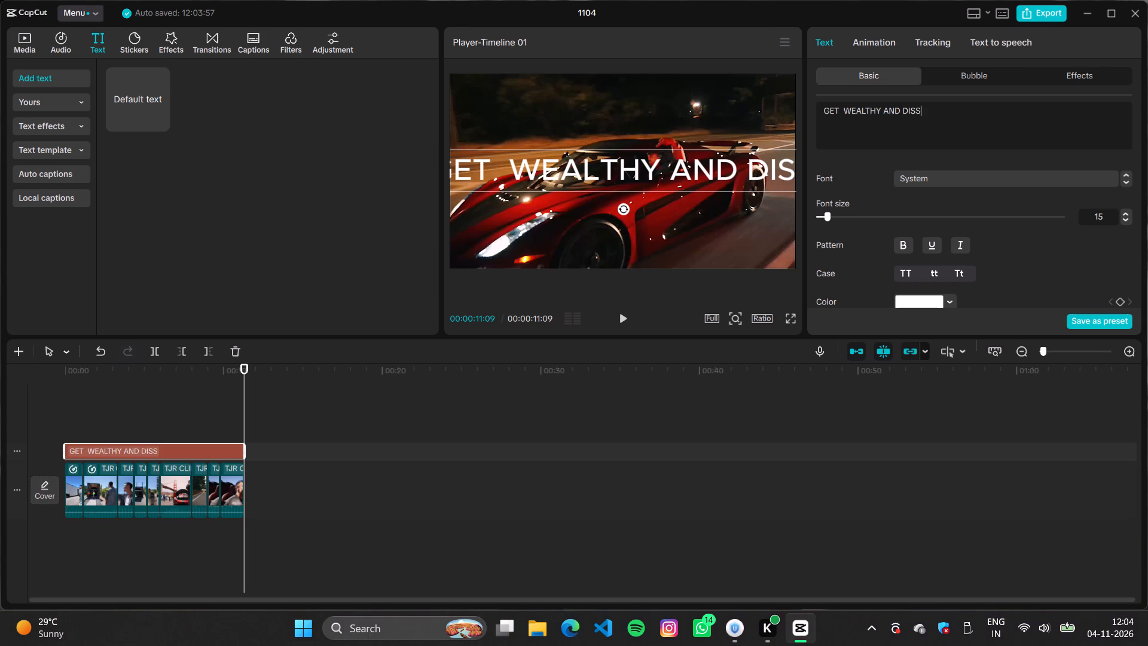
pyautogui.press('BackSpace')
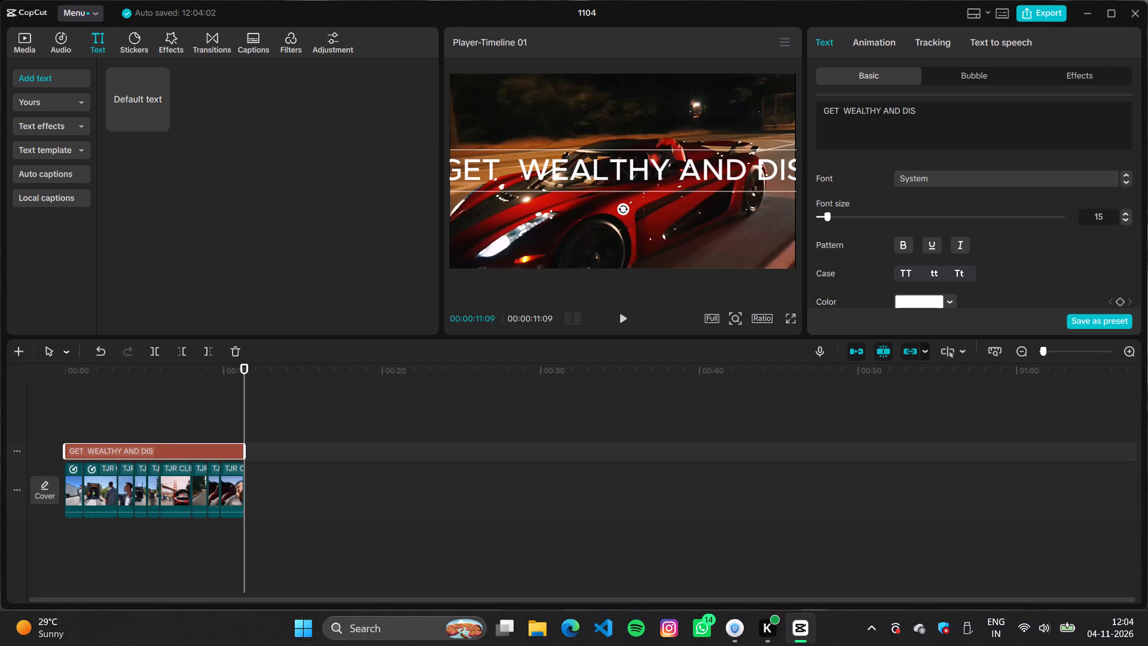
pyautogui.write('APPER')
pyautogui.press('BackSpace')
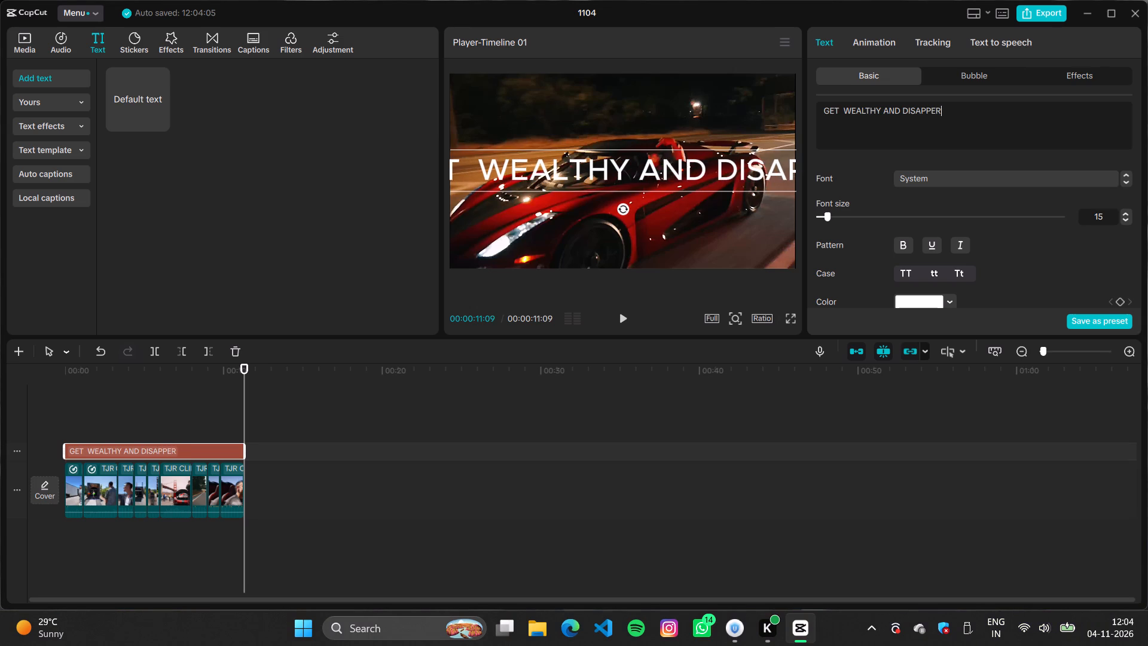
pyautogui.write('AR')
pyautogui.press('space')
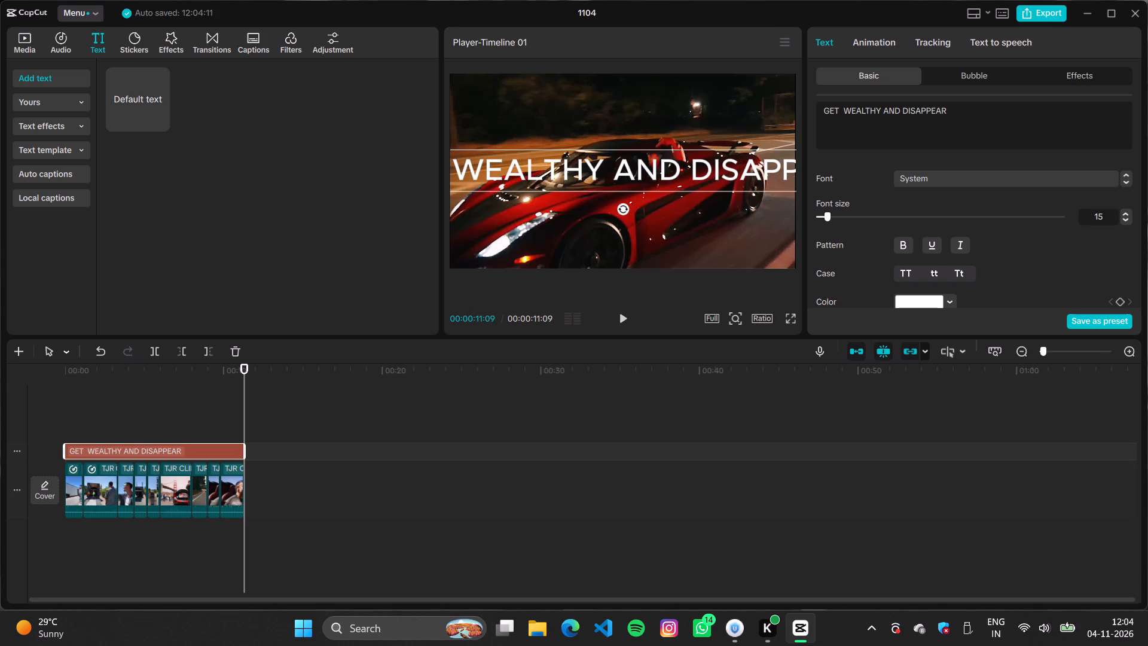
pyautogui.write('ASAP')
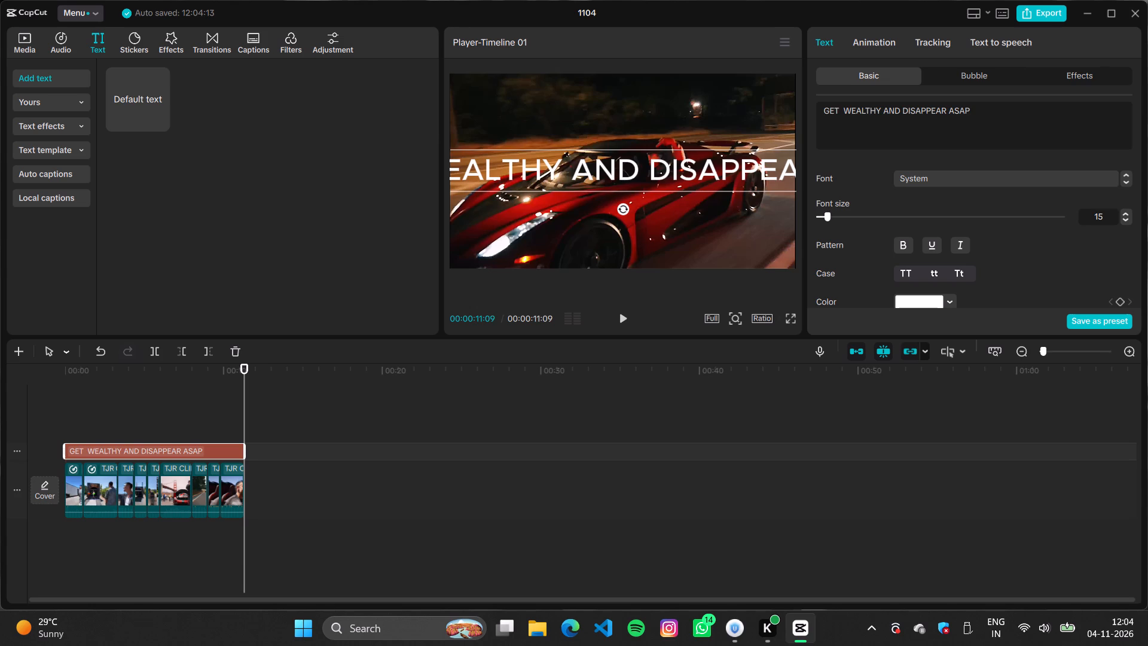
# Reduce the caption's font size to 7 and scale the text box down slightly within the frame.
pyautogui.click(820, 220)
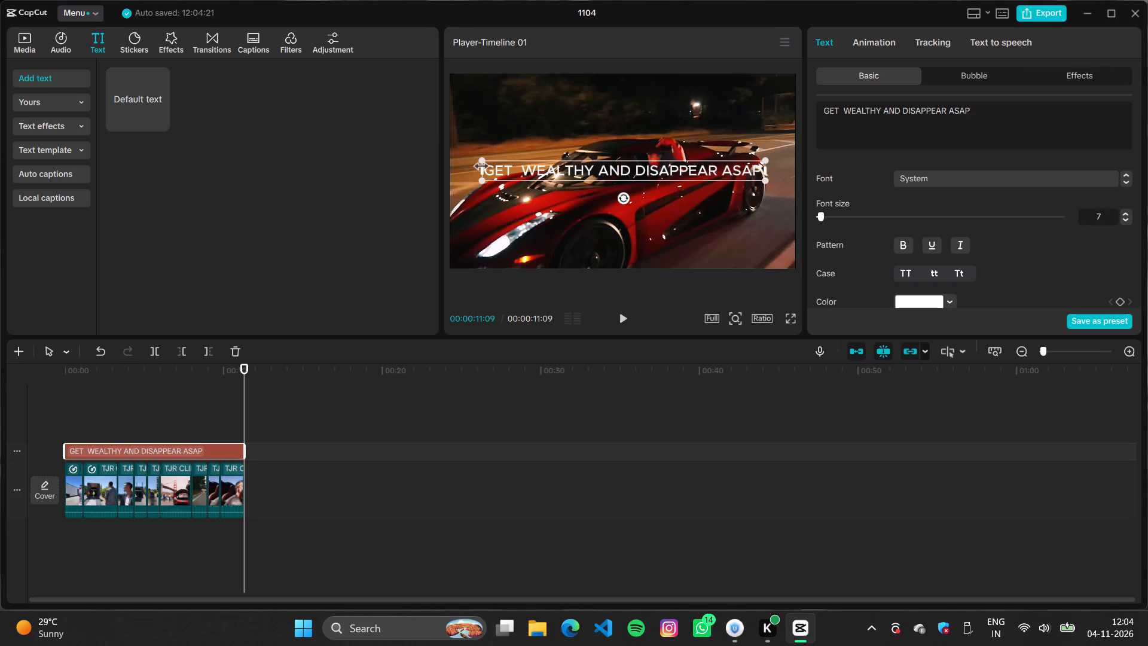
pyautogui.moveTo(477, 161); pyautogui.dragTo(494, 164)
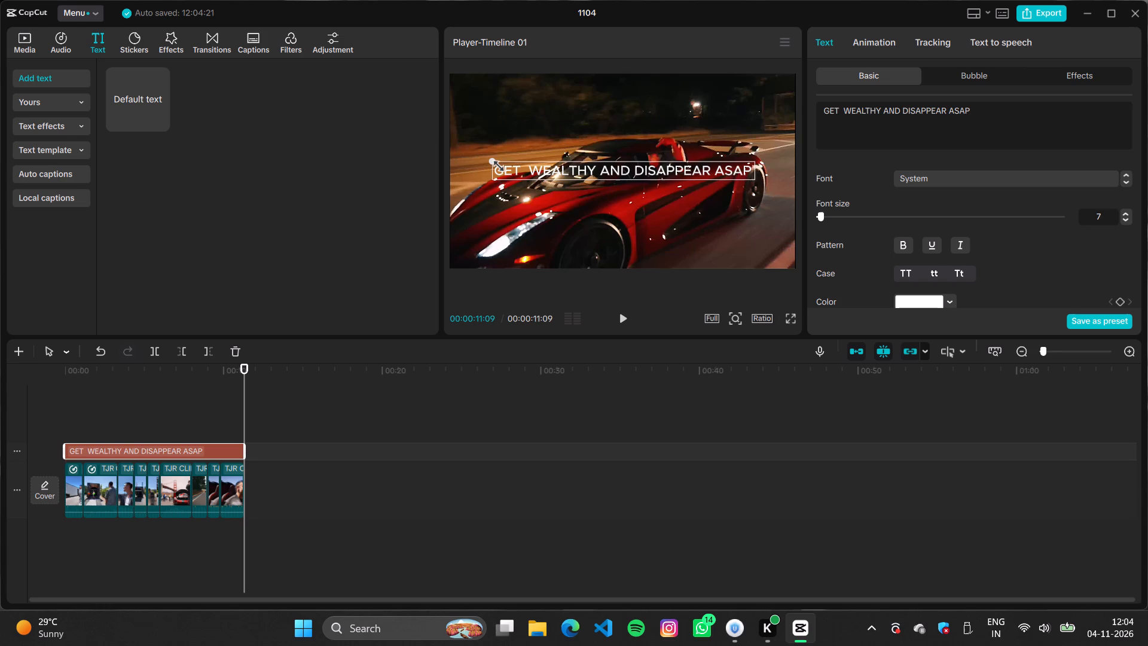
pyautogui.moveTo(494, 164); pyautogui.dragTo(496, 164)
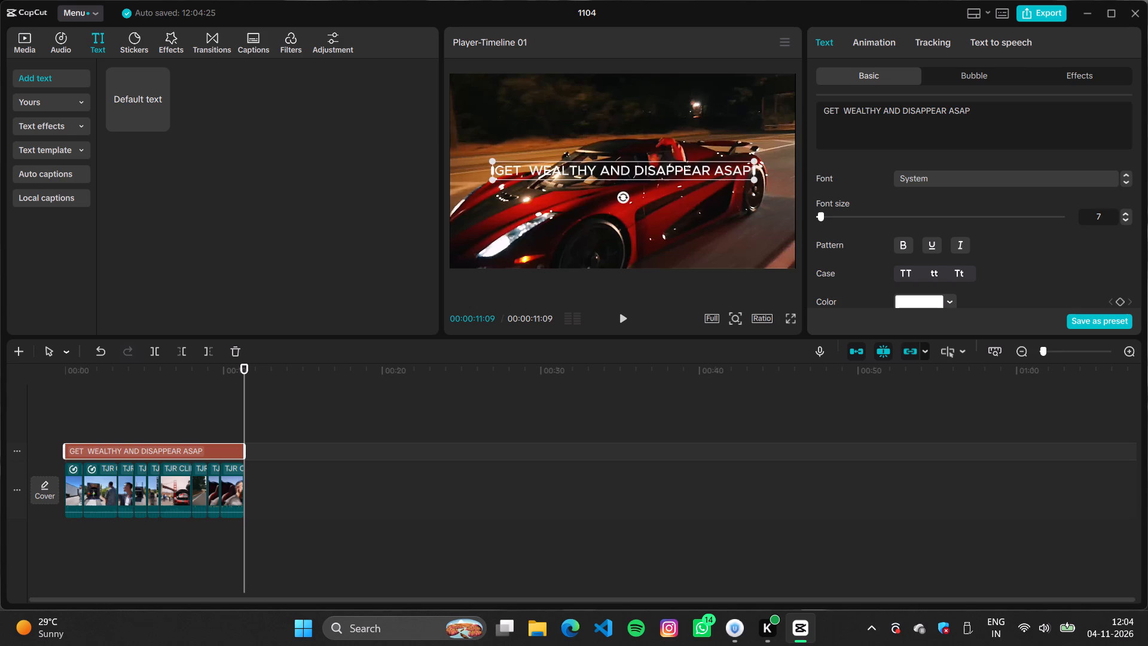
# Append "..." to the caption and convert all of its text to lowercase.
pyautogui.click(969, 100)
pyautogui.click(973, 112)
pyautogui.write('...')
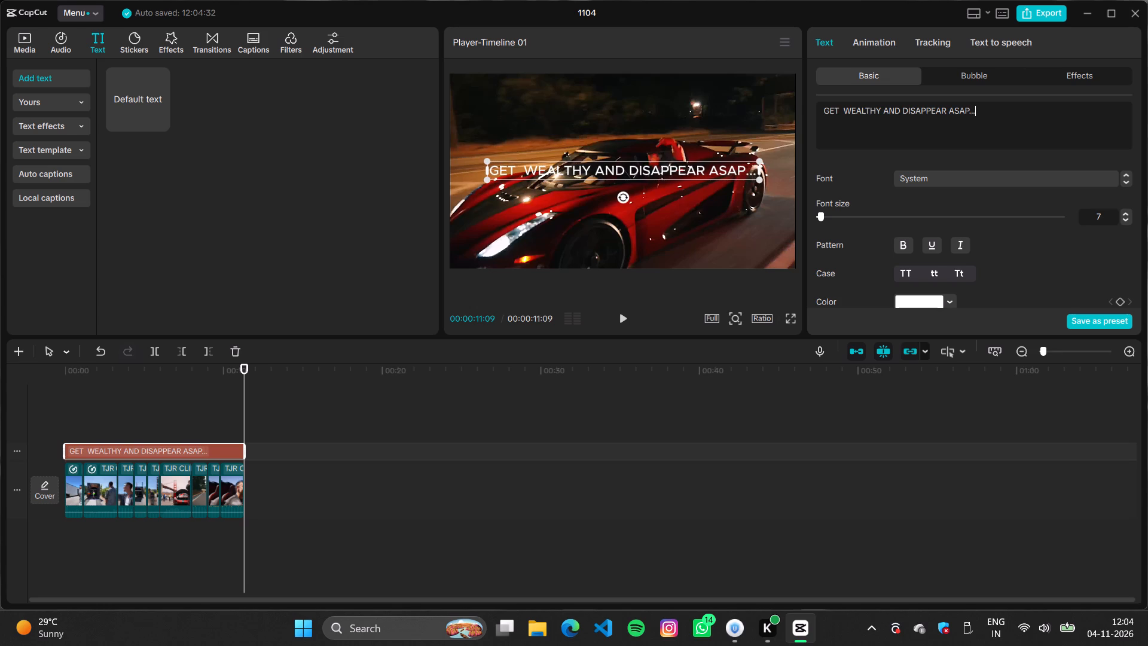
pyautogui.click(928, 278)
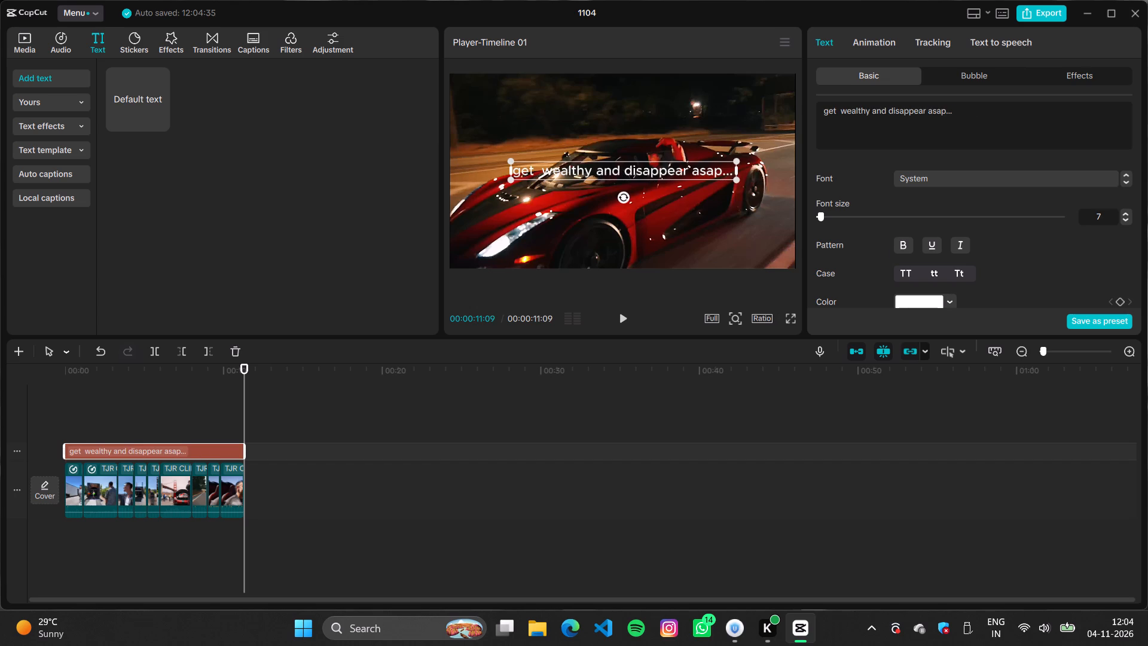
# Delete the third clip from the video sequence.
pyautogui.click(94, 484)
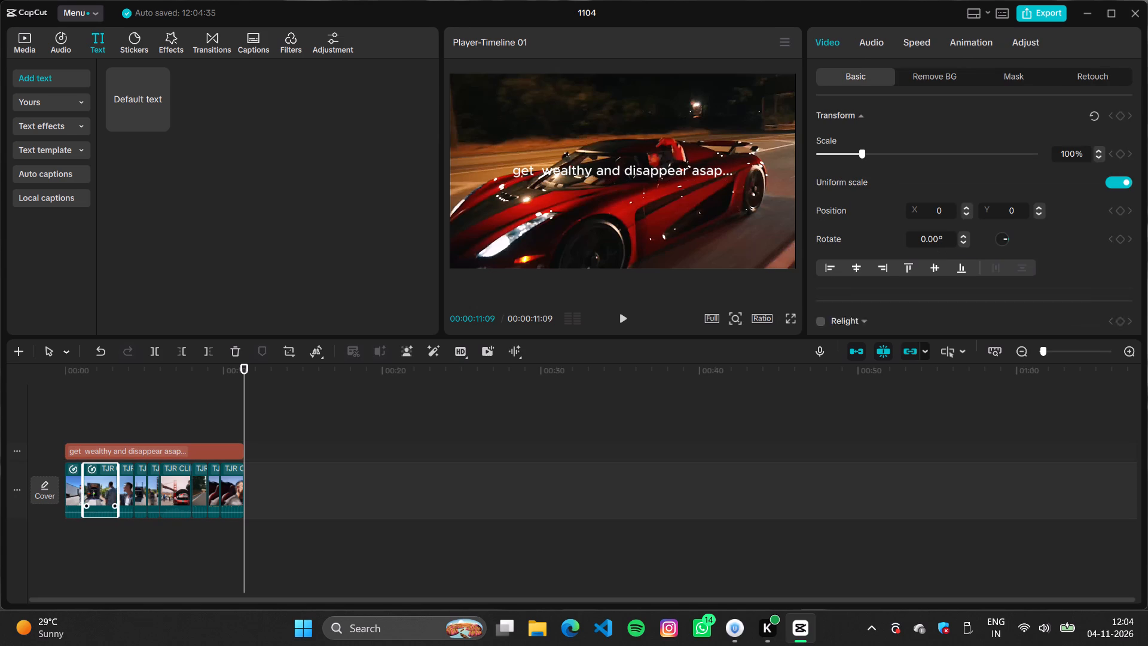
pyautogui.click(129, 491)
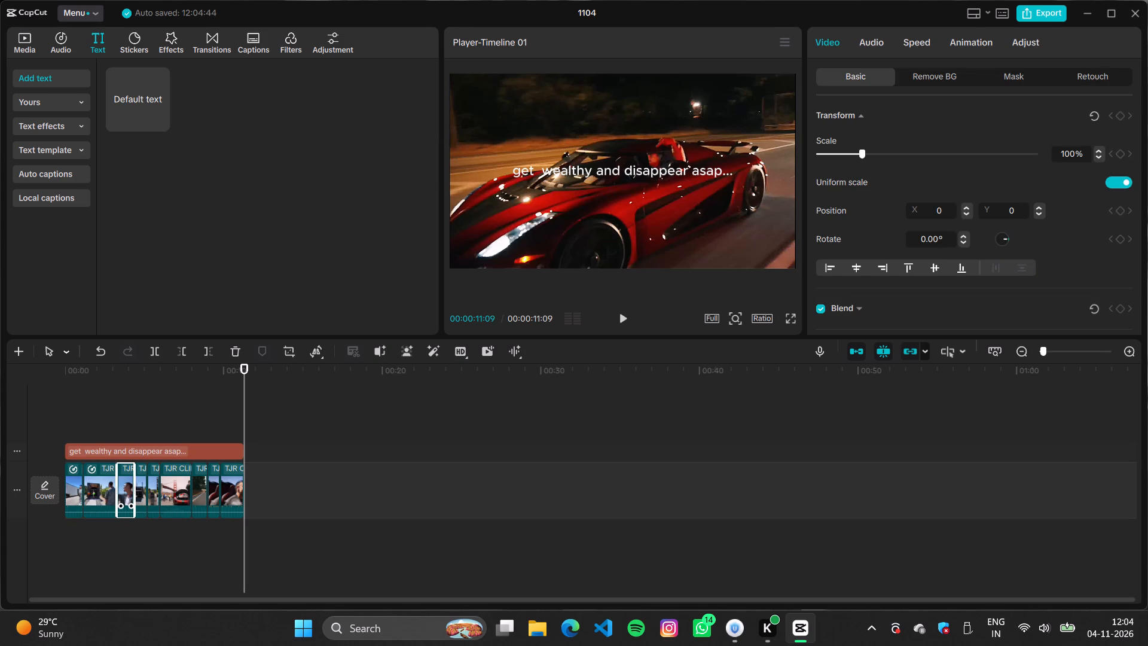
pyautogui.press('BackSpace')
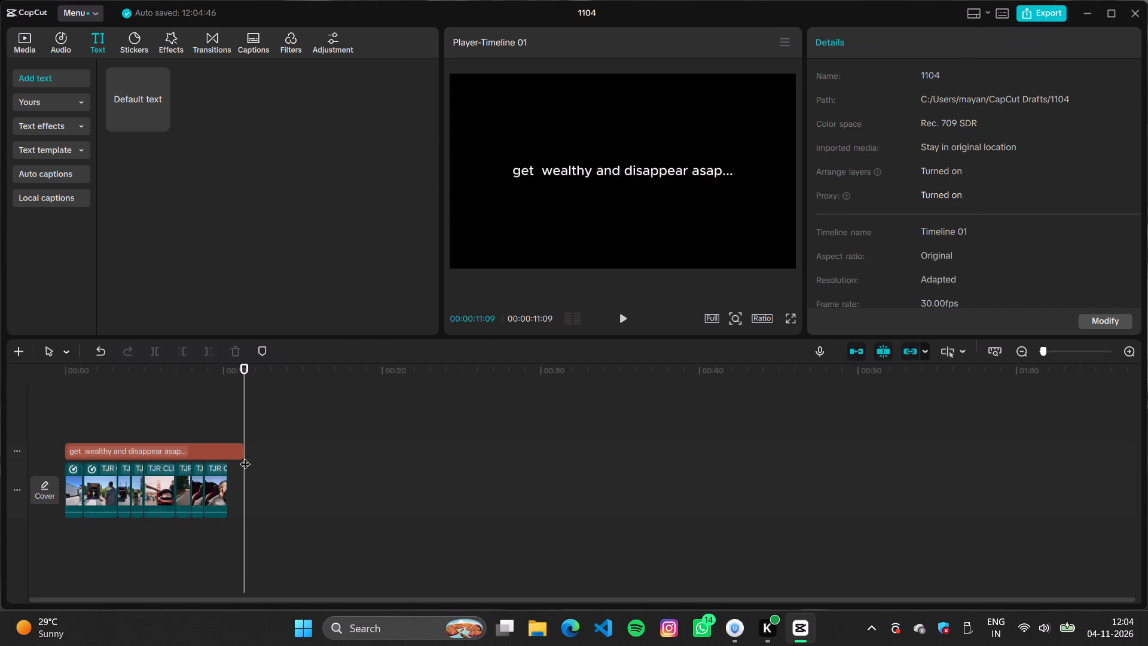
# Shorten the text segment to end with the last clip at 00:00:10:08.
pyautogui.click(243, 446)
pyautogui.moveTo(243, 446); pyautogui.dragTo(216, 446)
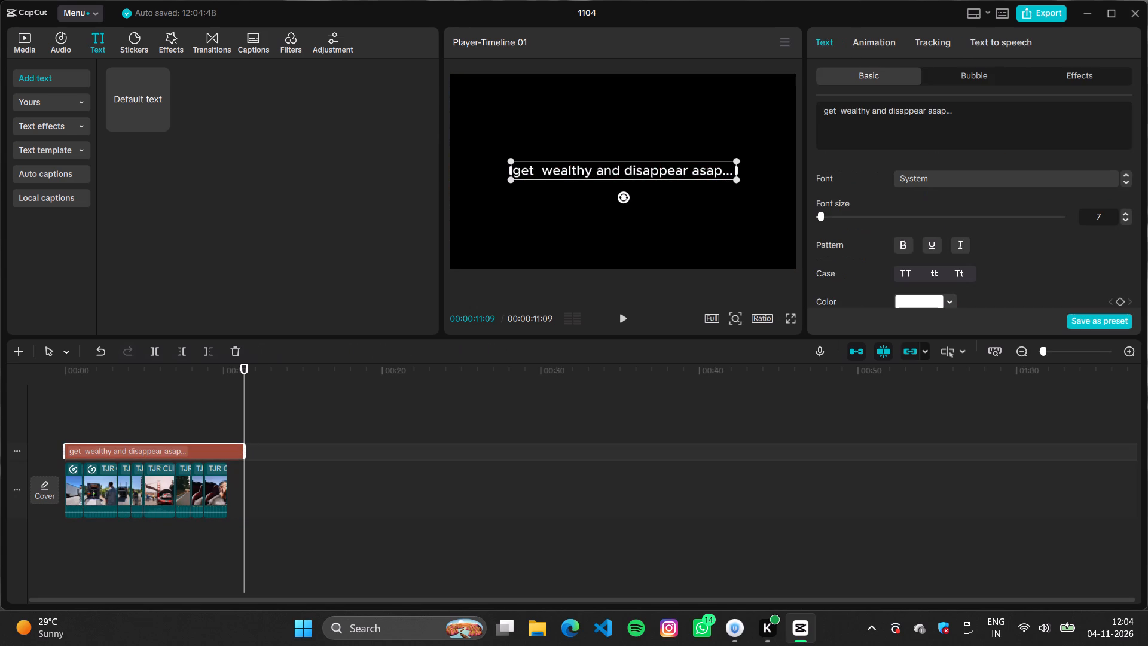
pyautogui.moveTo(216, 446); pyautogui.dragTo(215, 446)
pyautogui.moveTo(248, 450); pyautogui.dragTo(225, 450)
# Play back the sequence and trim the fifth clip, the Golden Gate Bridge shot, so the video finishes at about 00:00:09:21.
pyautogui.click(69, 405)
pyautogui.press('space')
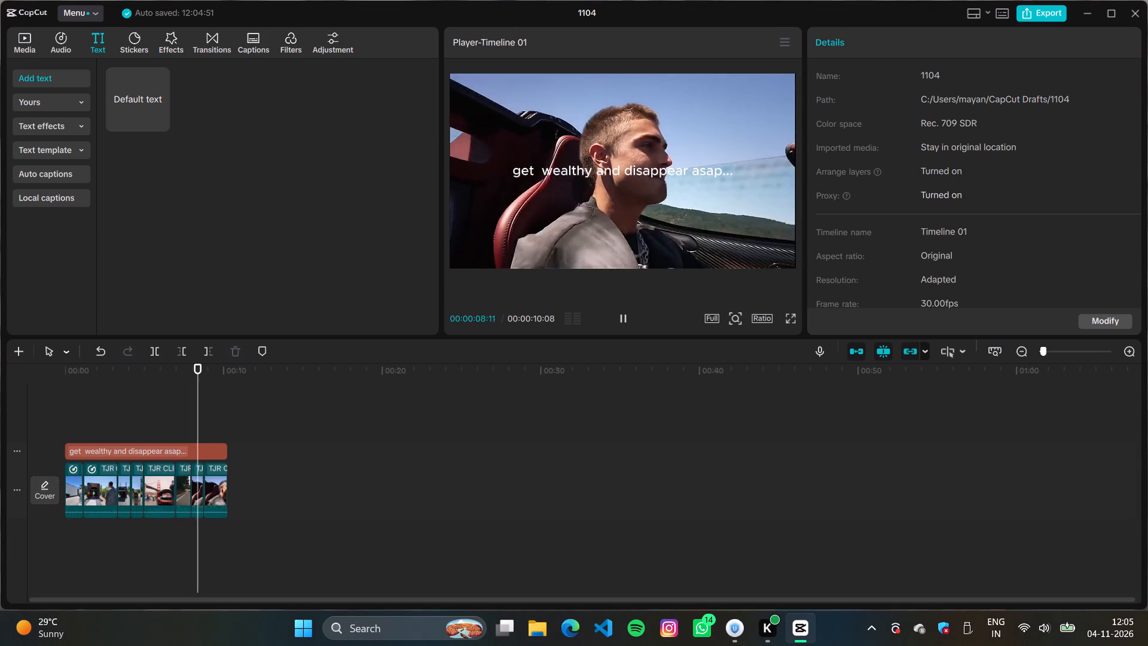
pyautogui.click(185, 482)
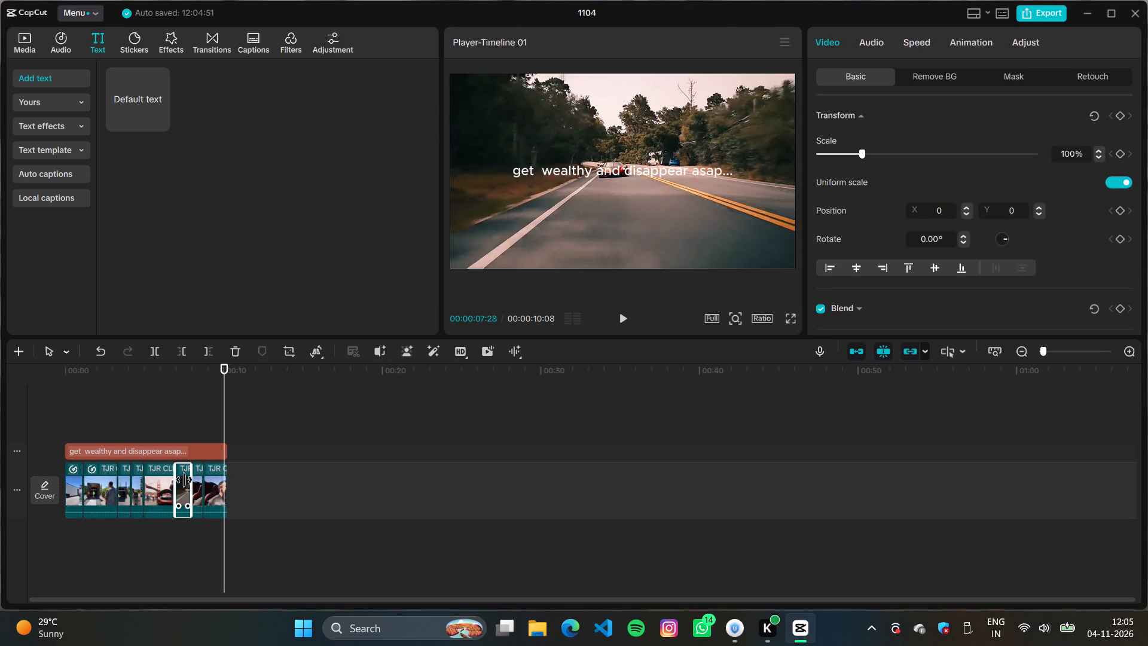
pyautogui.click(146, 481)
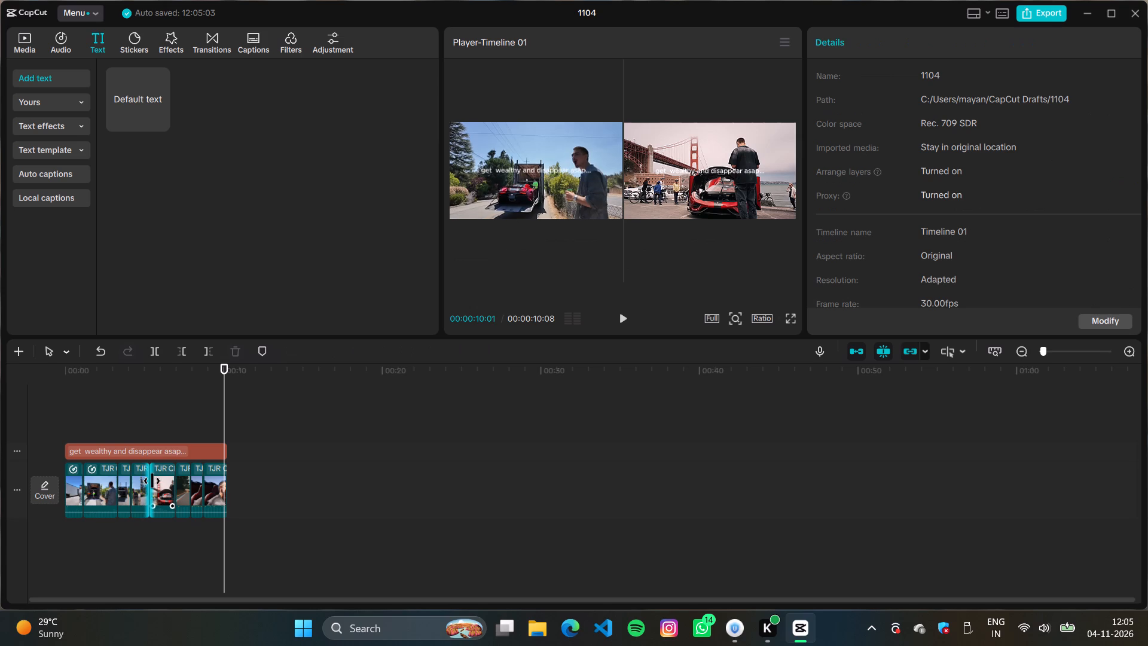
pyautogui.moveTo(170, 492); pyautogui.dragTo(163, 489)
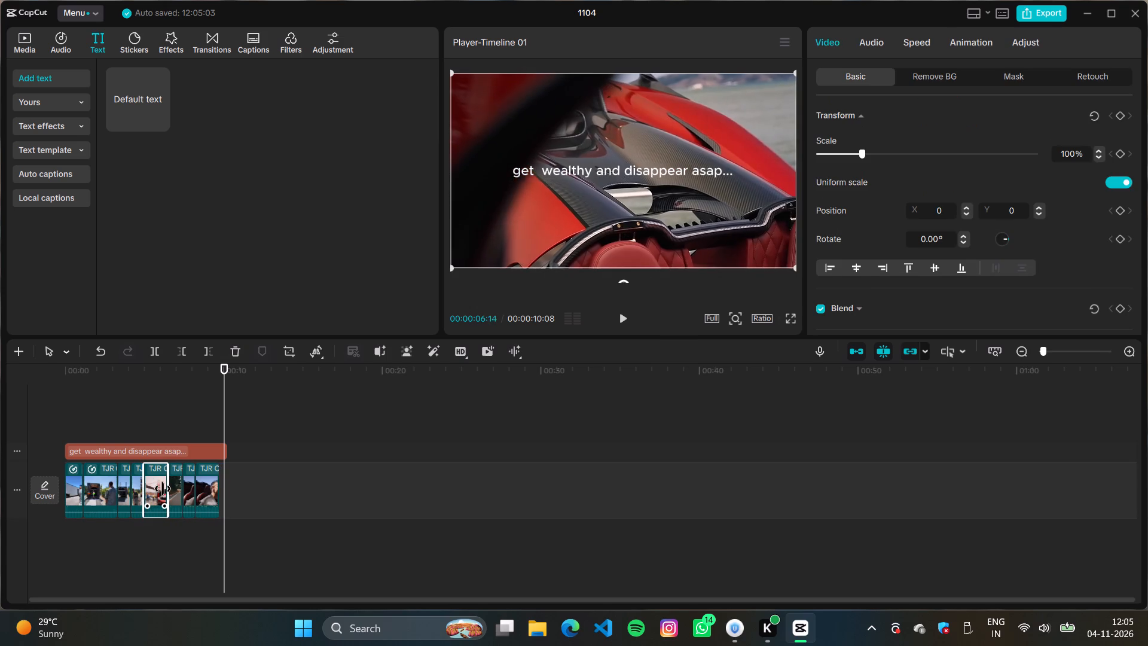
pyautogui.moveTo(163, 489); pyautogui.dragTo(162, 489)
# Shorten the text segment to end with the last clip at 00:00:09:21.
pyautogui.click(222, 449)
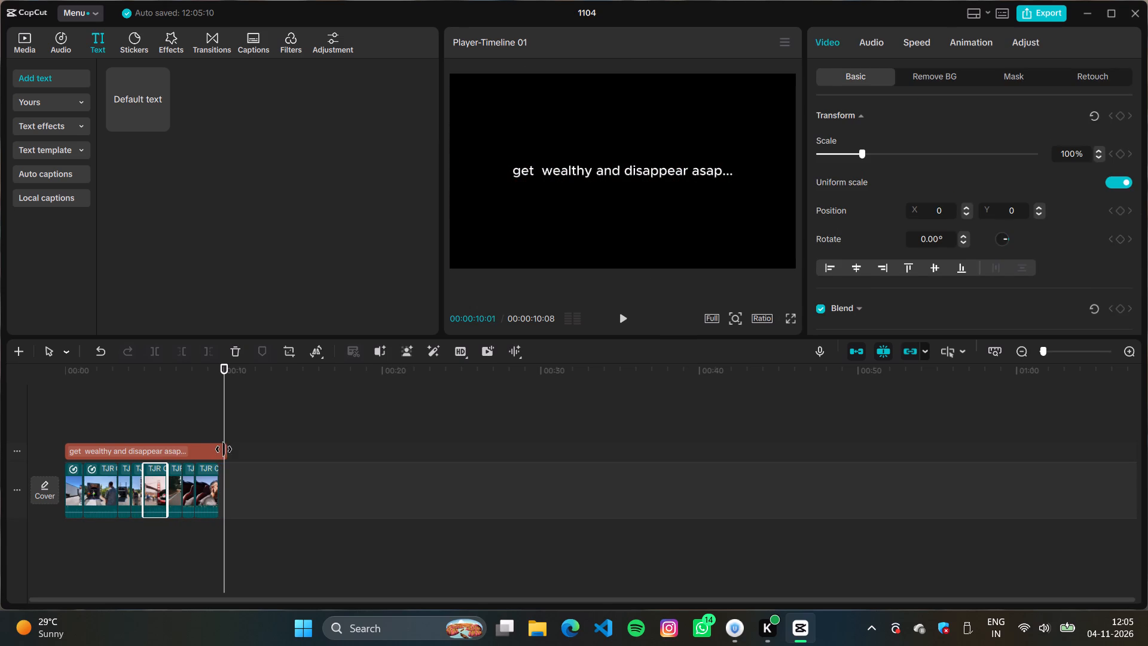
pyautogui.moveTo(227, 449); pyautogui.dragTo(215, 450)
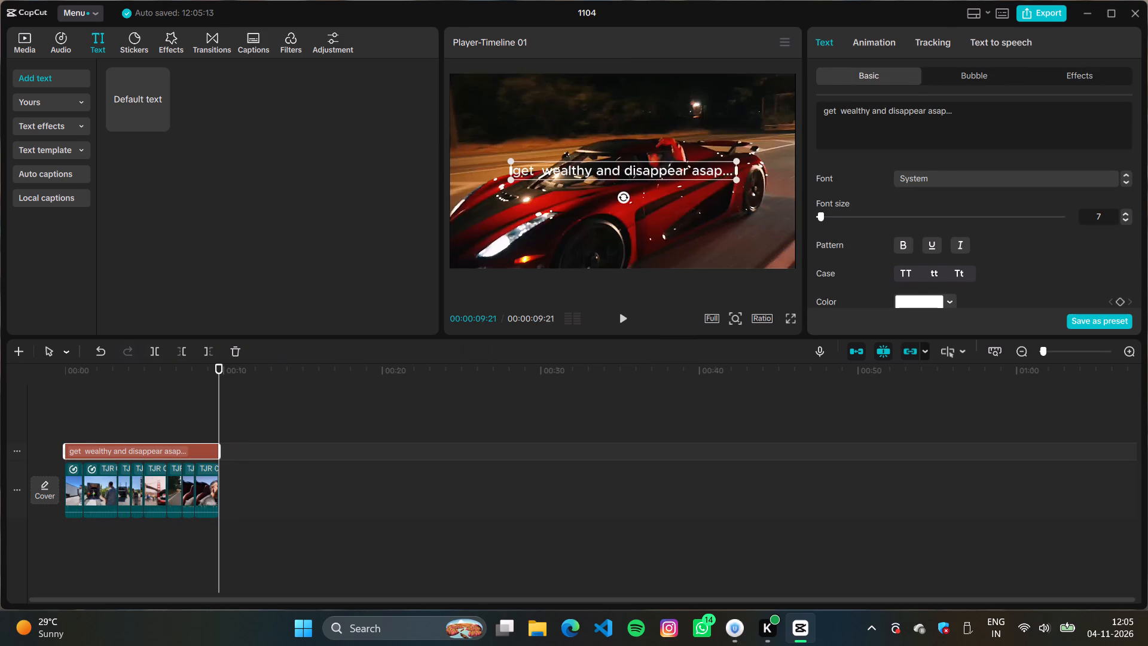
# Add the Rio Nights filter above the caption and extend its start back to the beginning of the timeline.
pyautogui.click(175, 404)
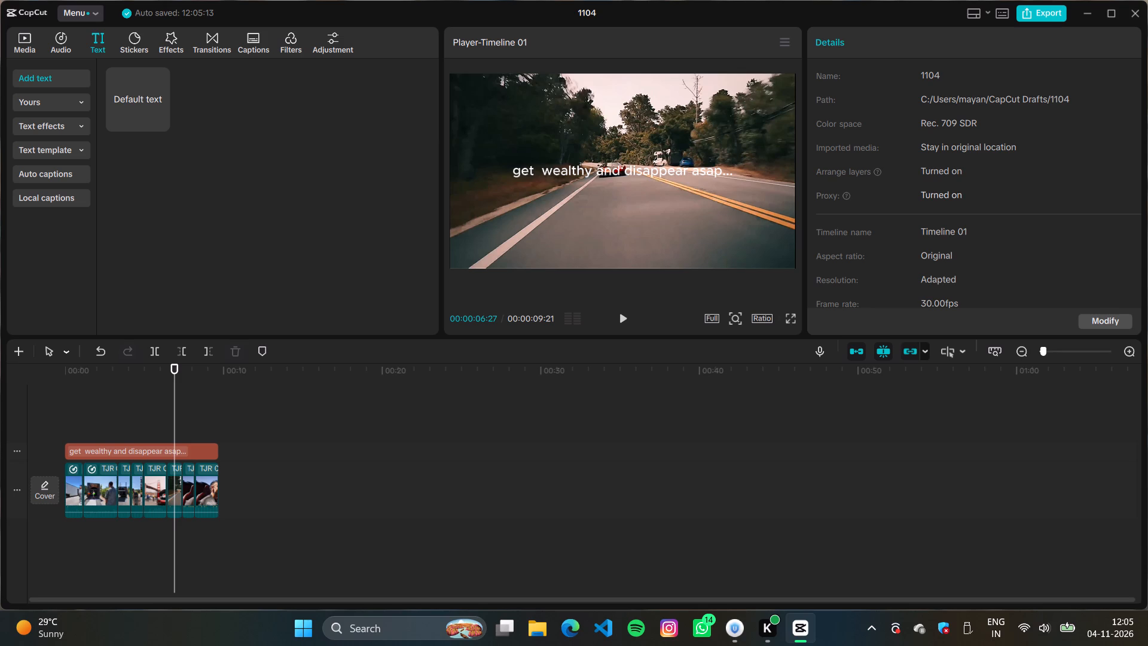
pyautogui.moveTo(253, 513); pyautogui.dragTo(76, 489)
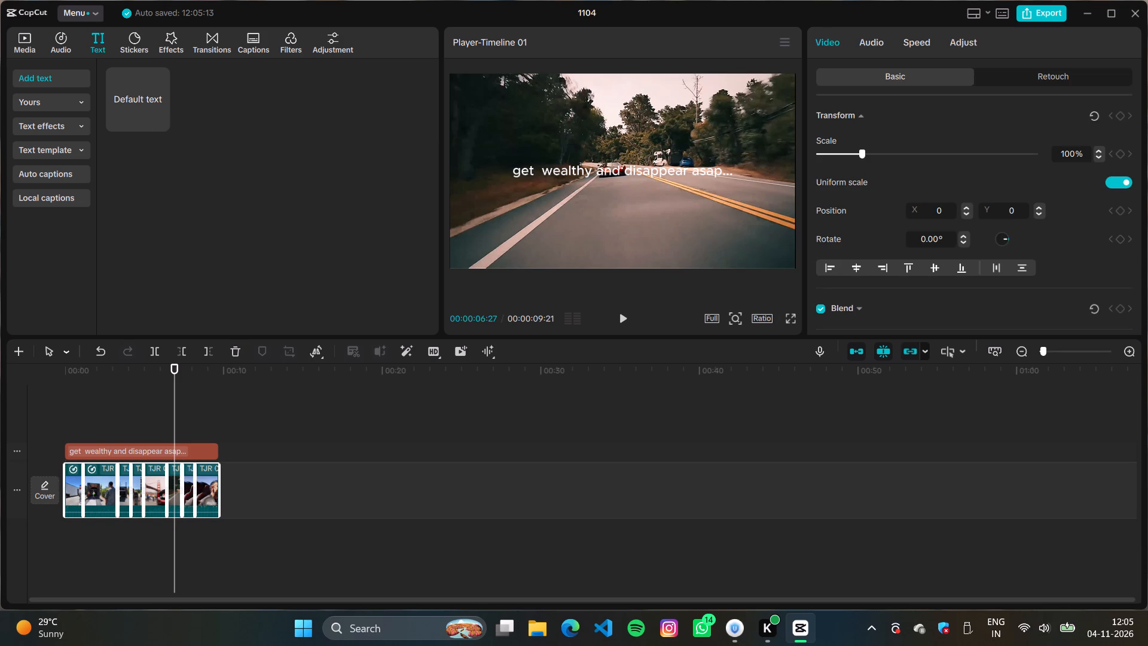
pyautogui.click(304, 44)
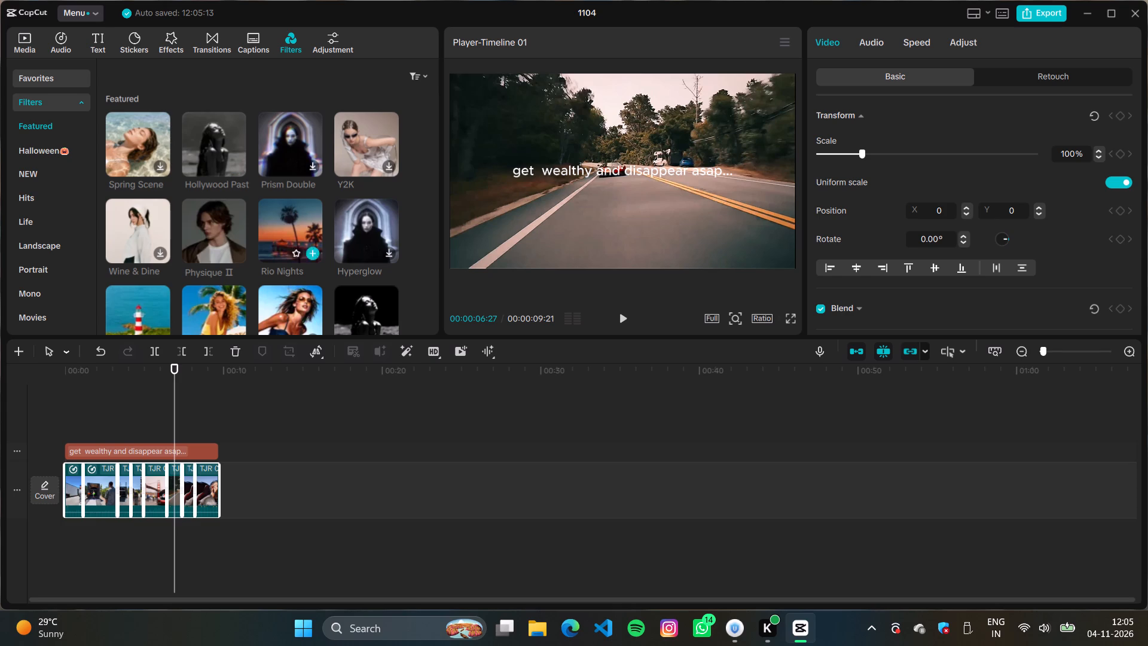
pyautogui.click(309, 254)
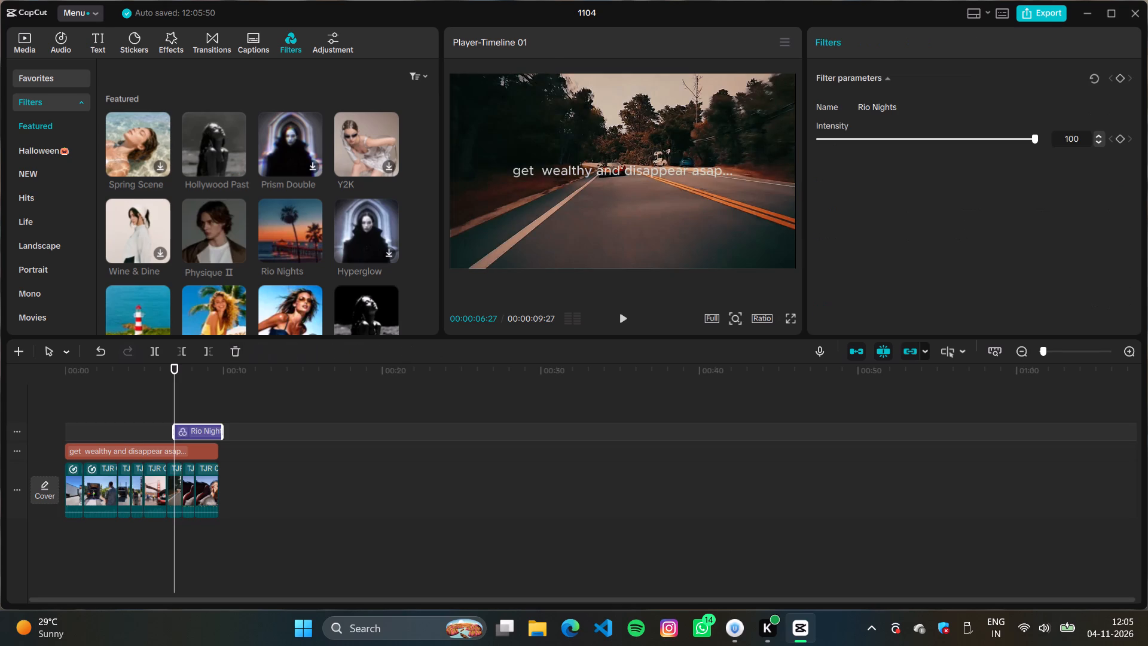
pyautogui.moveTo(174, 428); pyautogui.dragTo(71, 425)
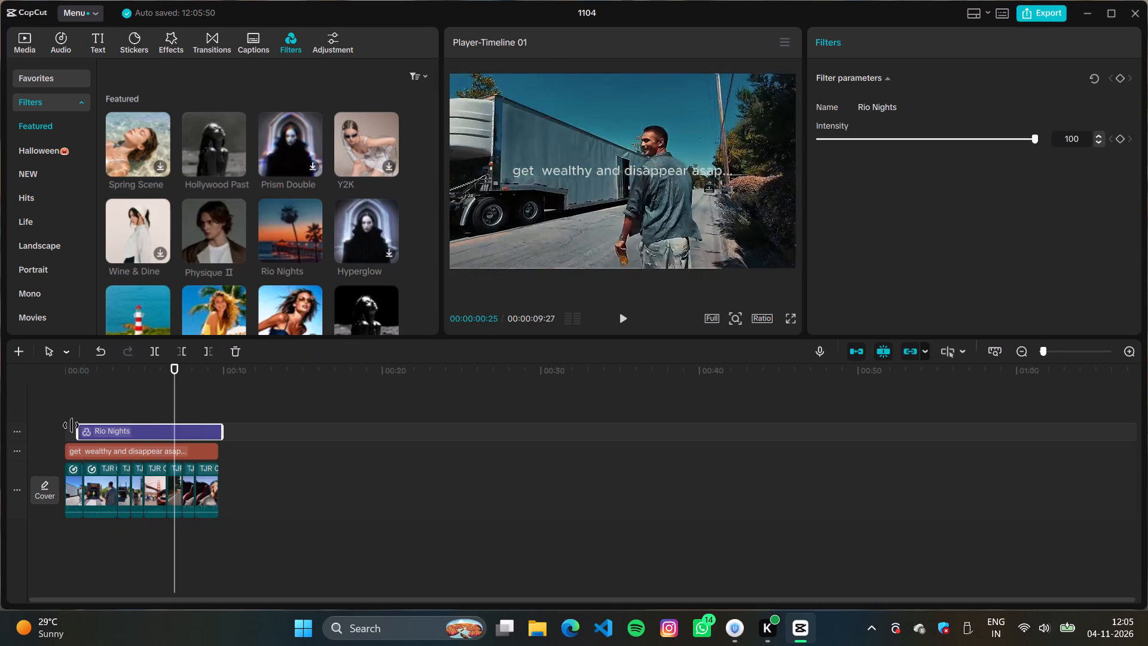
pyautogui.moveTo(71, 425); pyautogui.dragTo(59, 425)
# Preview the filtered video and shorten the Rio Nights segment to end with the last clip at 00:00:09:21.
pyautogui.click(73, 412)
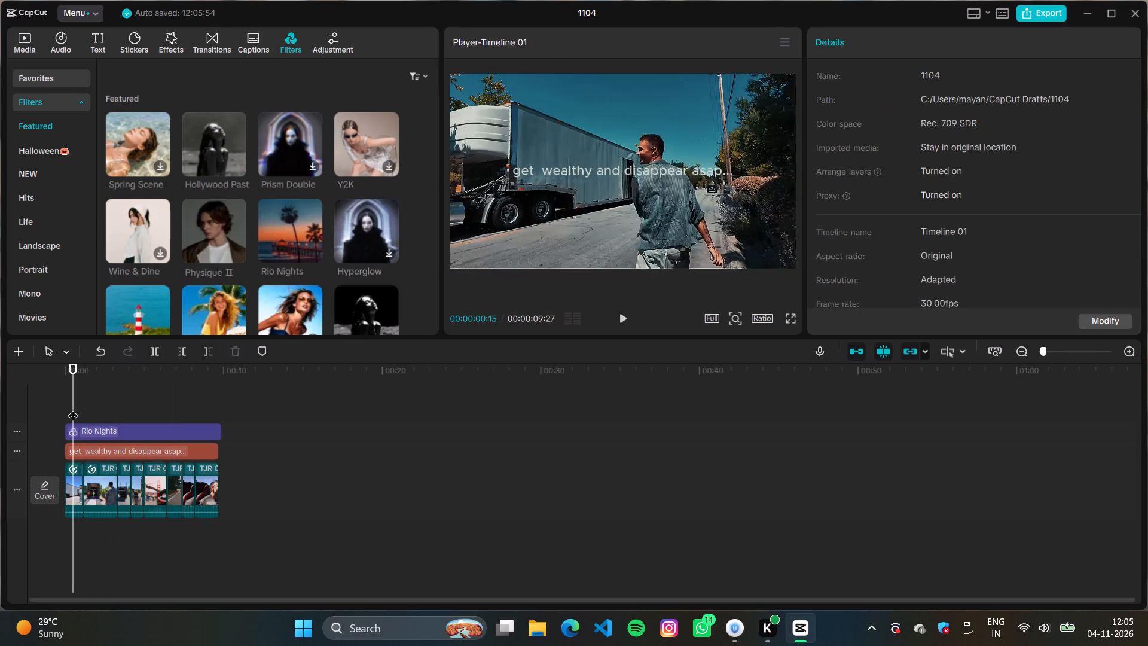
pyautogui.press('space')
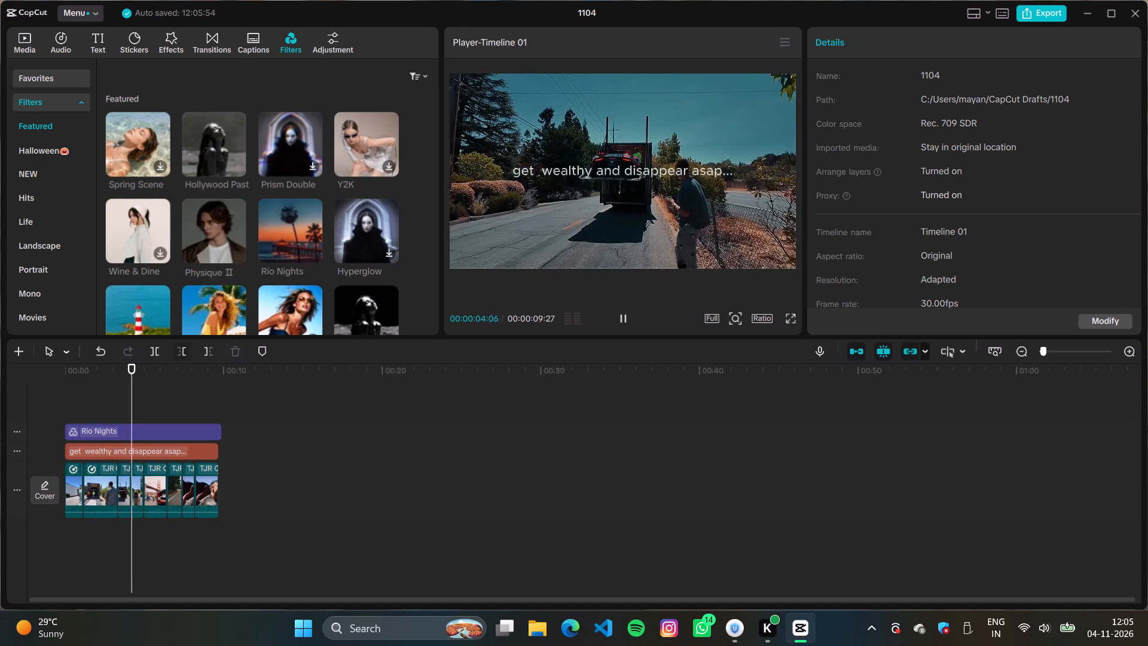
pyautogui.click(290, 229)
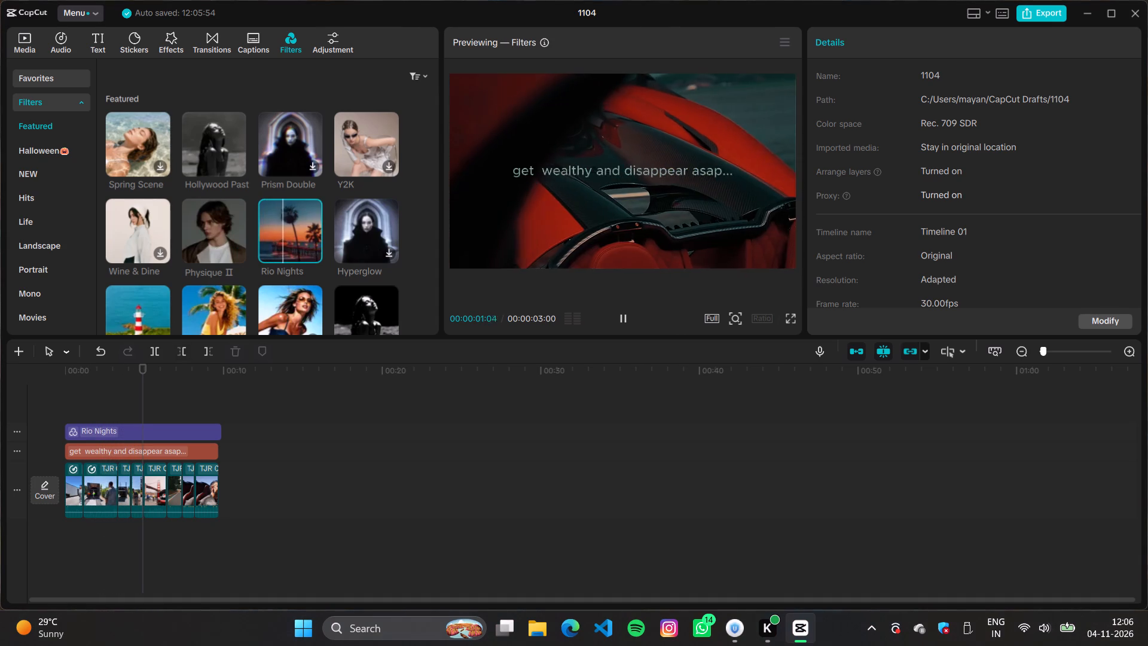
pyautogui.click(145, 431)
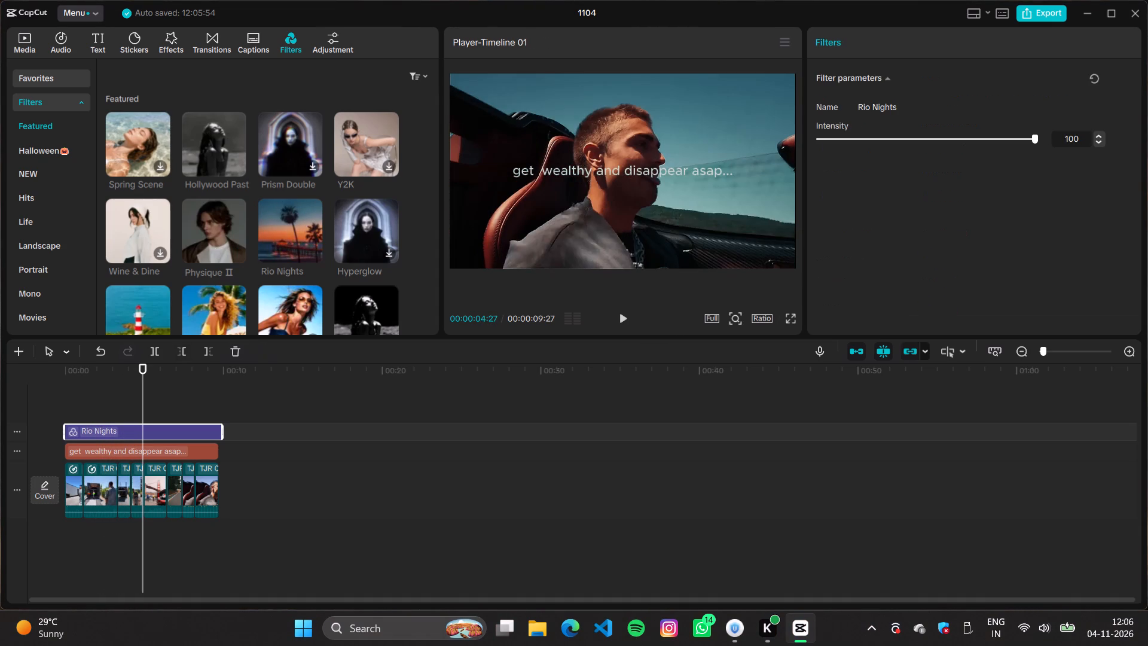
pyautogui.click(222, 429)
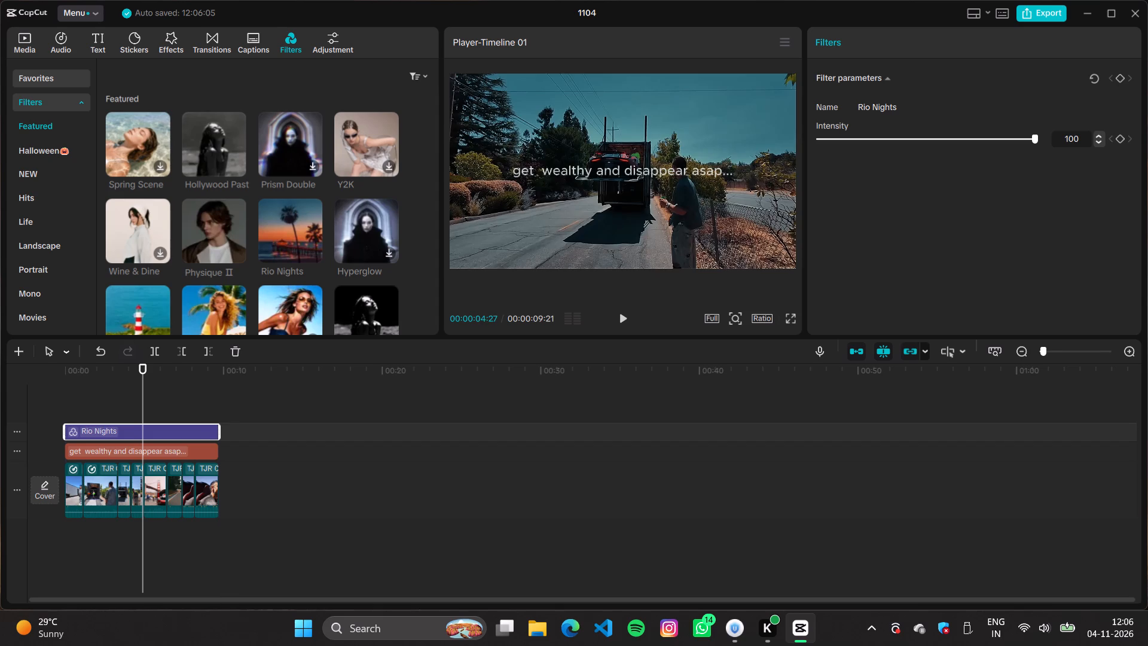
# Set the Rio Nights filter's intensity to 62 and play back the result.
pyautogui.click(894, 140)
pyautogui.click(920, 140)
pyautogui.click(945, 140)
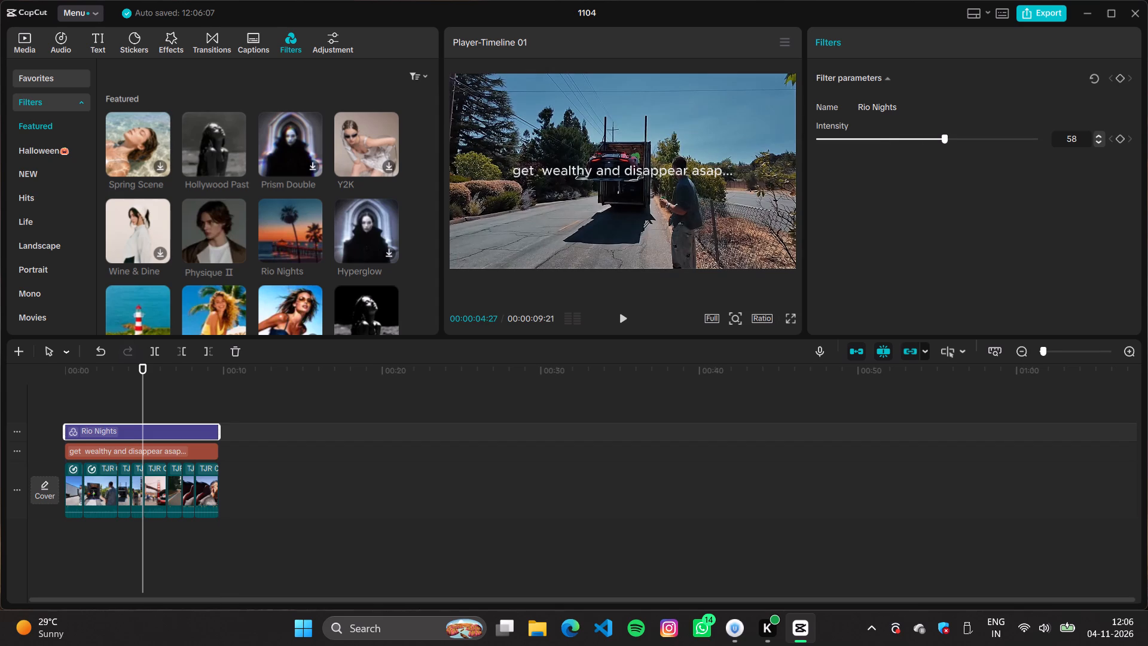
pyautogui.click(954, 142)
pyautogui.press('space')
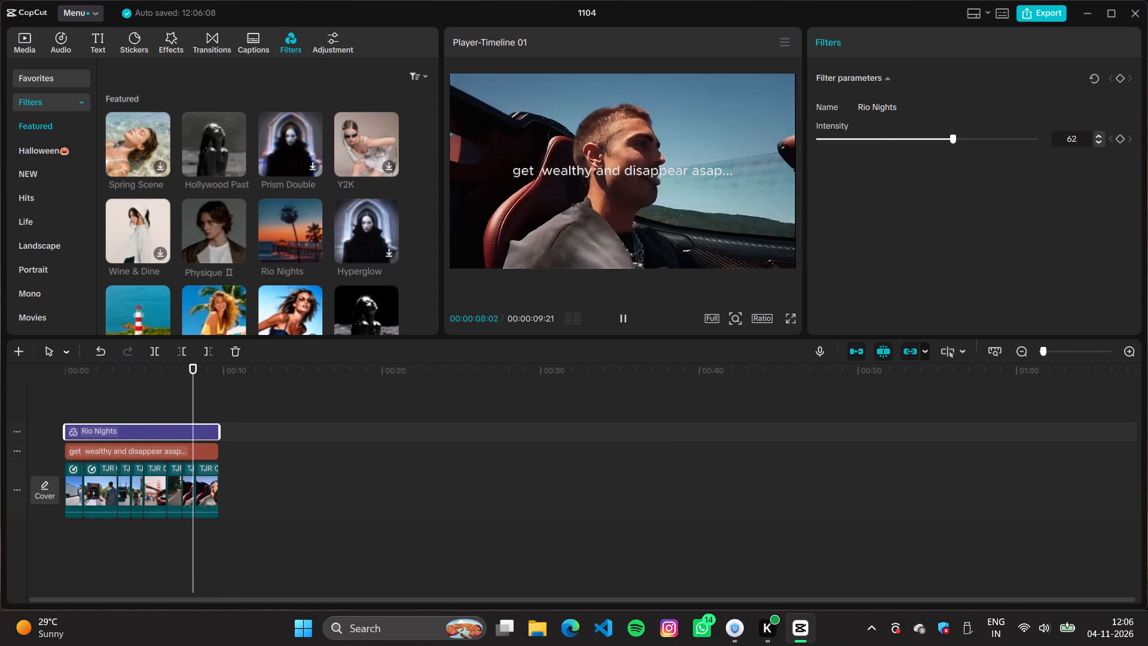
pyautogui.press('space')
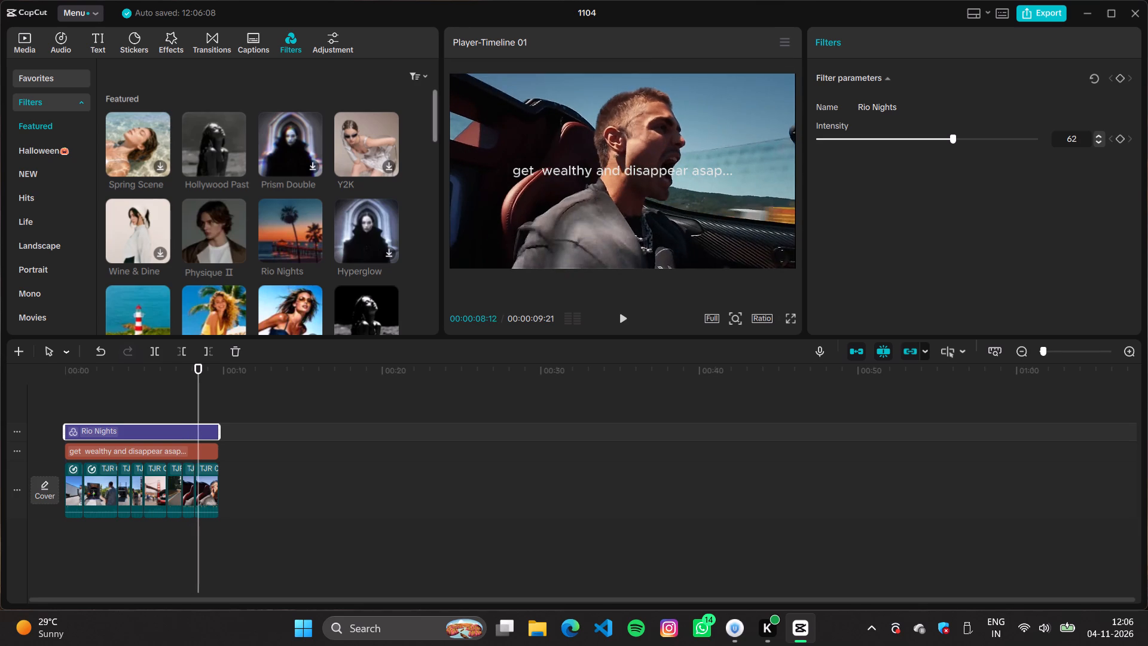
# Scale the caption down a little more within the frame and check its size in the full-screen preview.
pyautogui.click(658, 164)
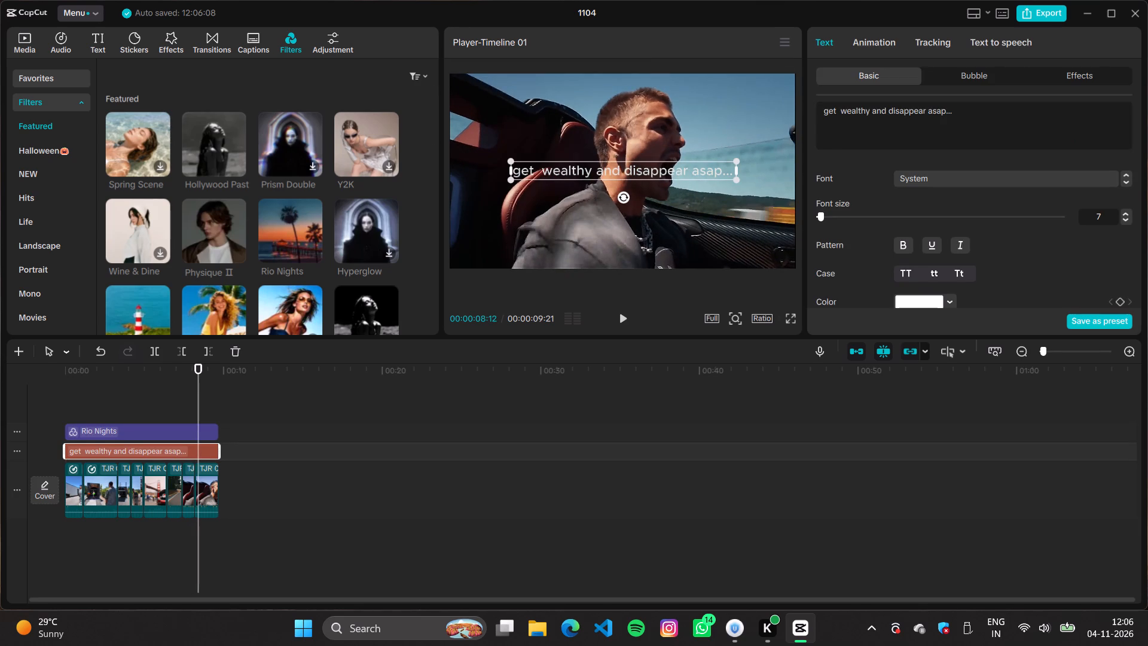
pyautogui.moveTo(508, 159); pyautogui.dragTo(526, 159)
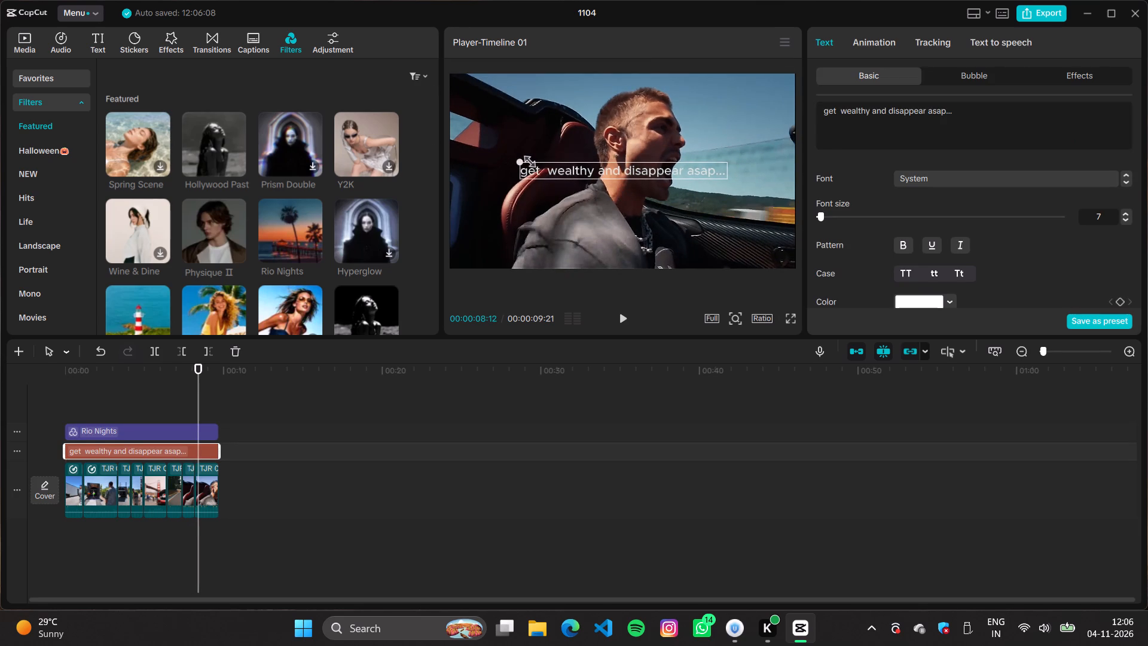
pyautogui.moveTo(526, 159); pyautogui.dragTo(533, 160)
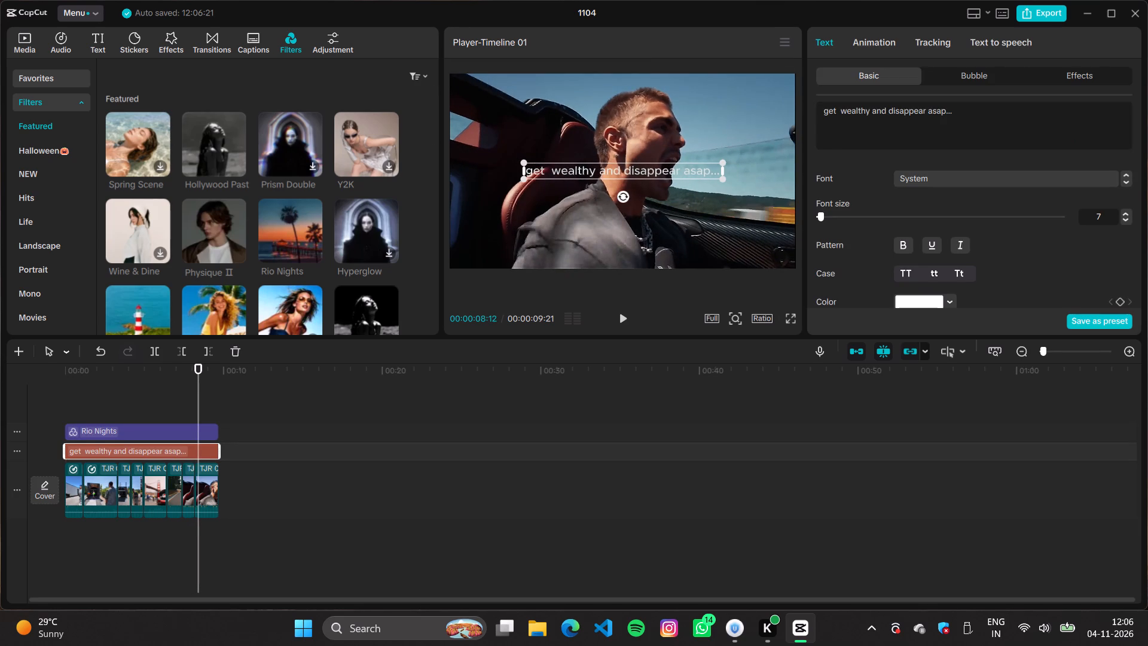
pyautogui.click(792, 321)
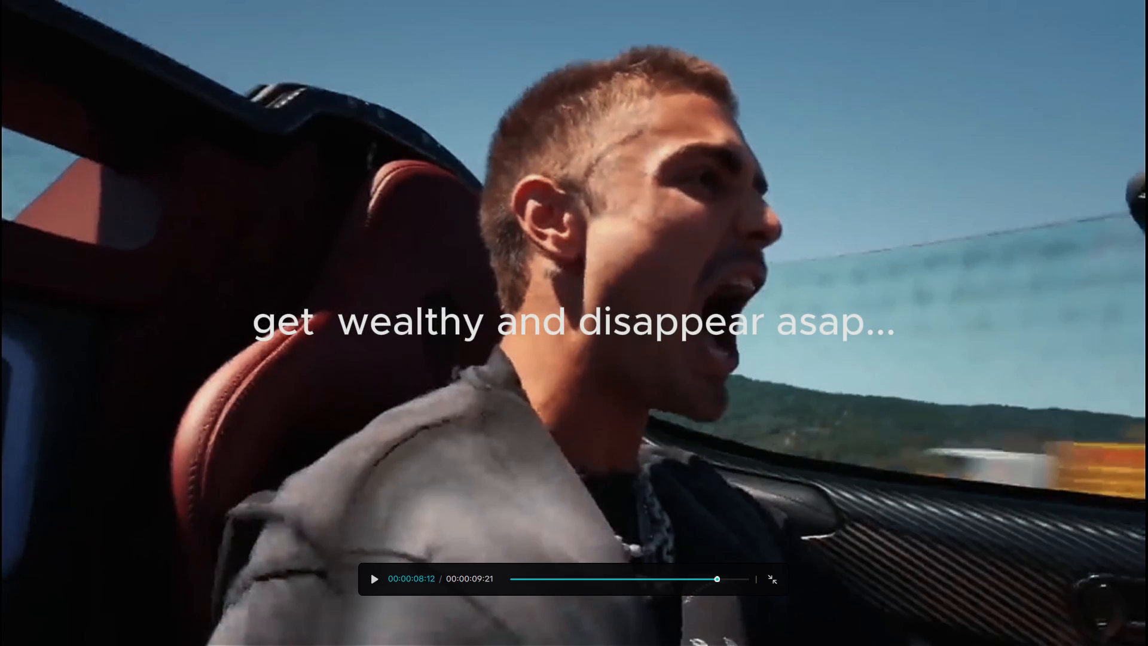
pyautogui.click(773, 580)
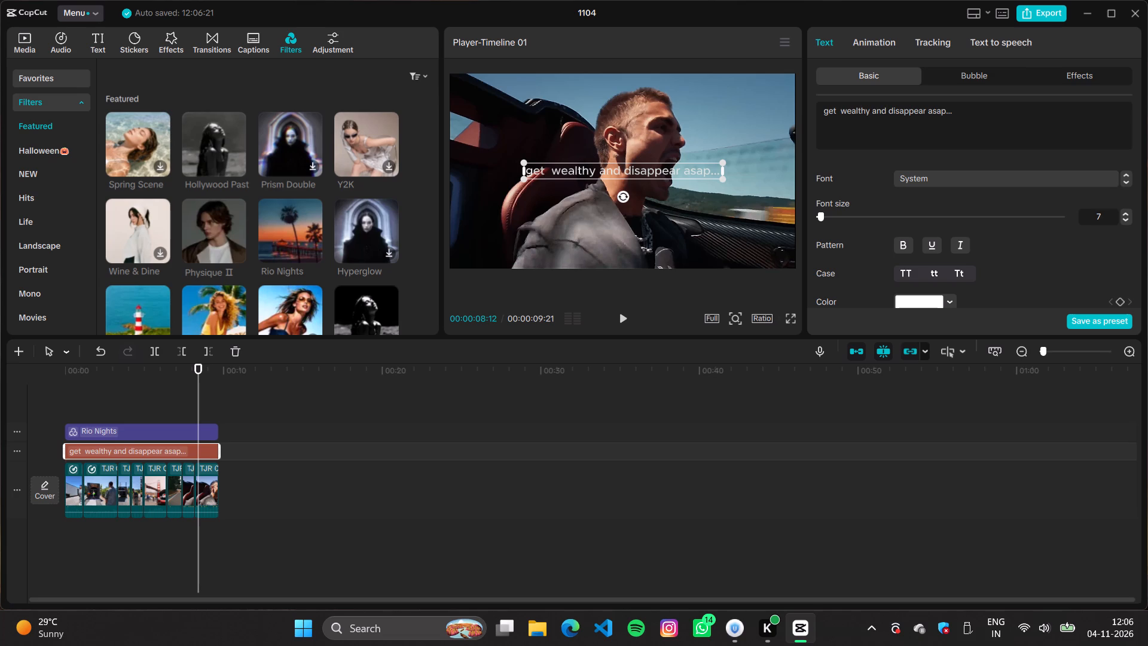
# Add the bold sans-serif 太字 preset font to the favorites, apply it to the caption and play back the result.
pyautogui.click(217, 400)
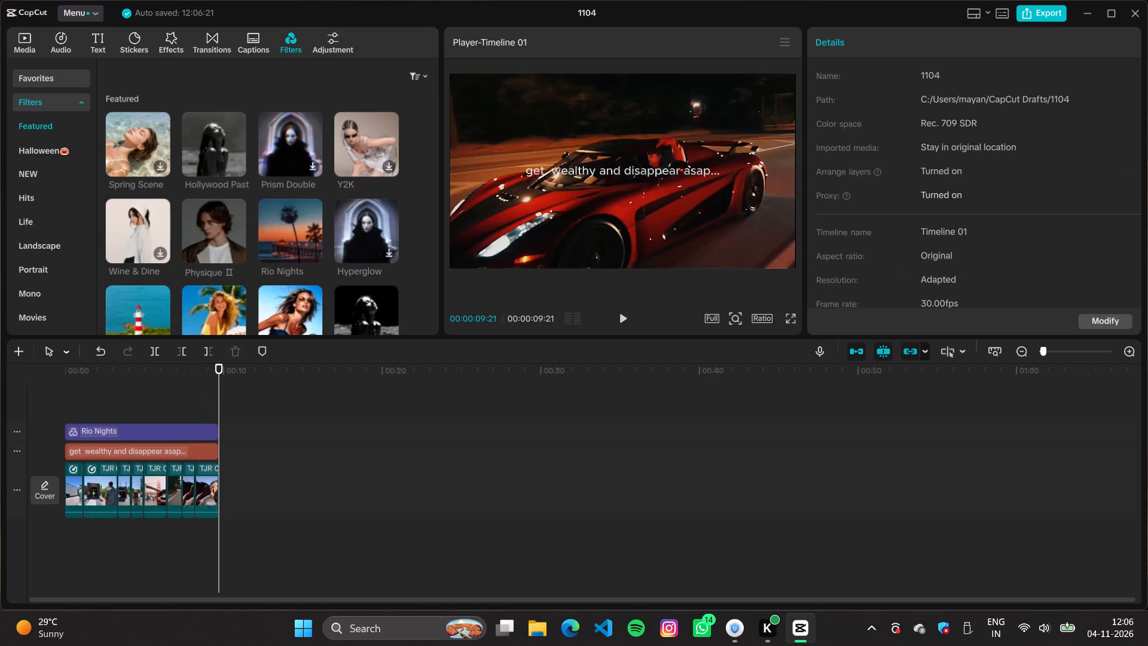
pyautogui.click(184, 388)
pyautogui.click(130, 397)
pyautogui.click(91, 400)
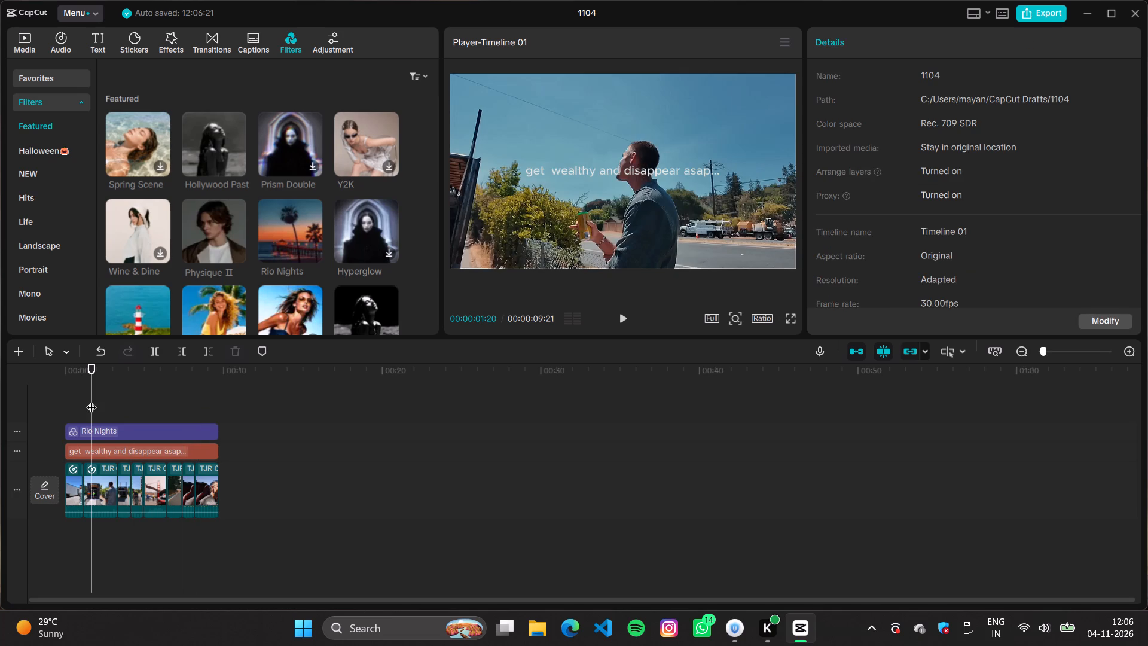
pyautogui.click(171, 452)
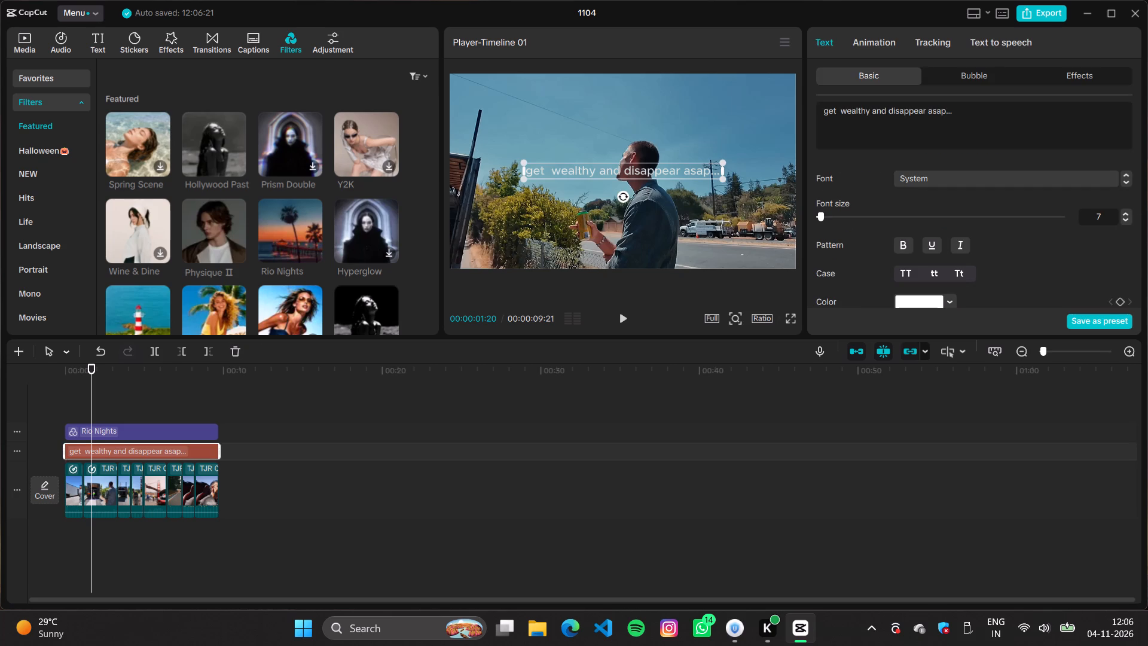
pyautogui.click(1006, 182)
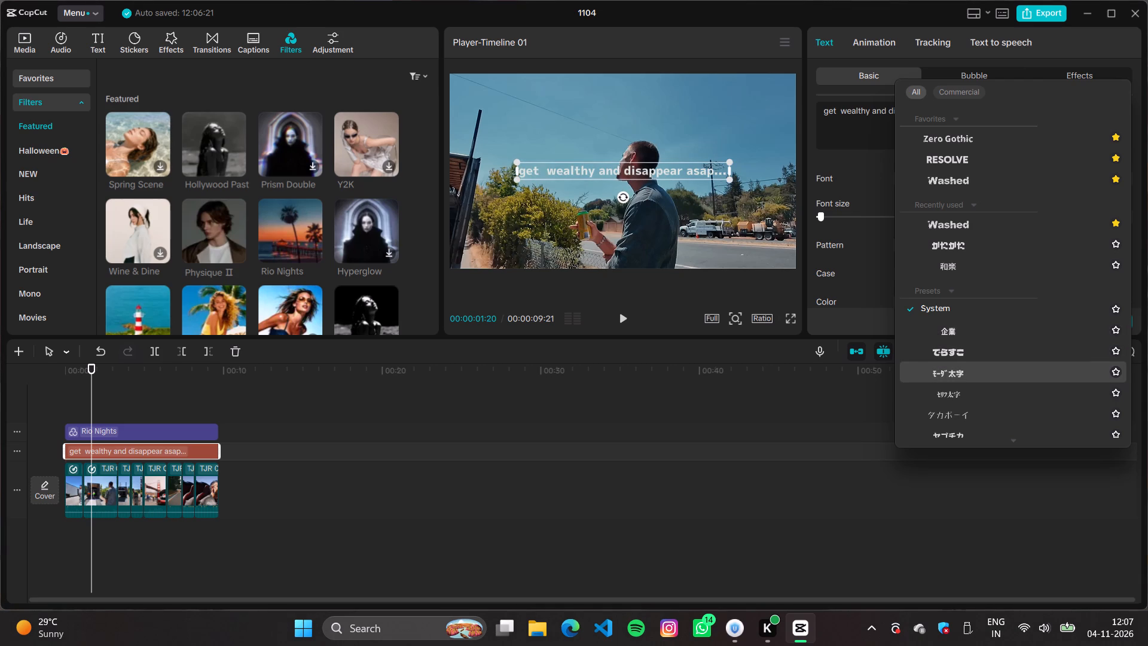
pyautogui.click(1117, 372)
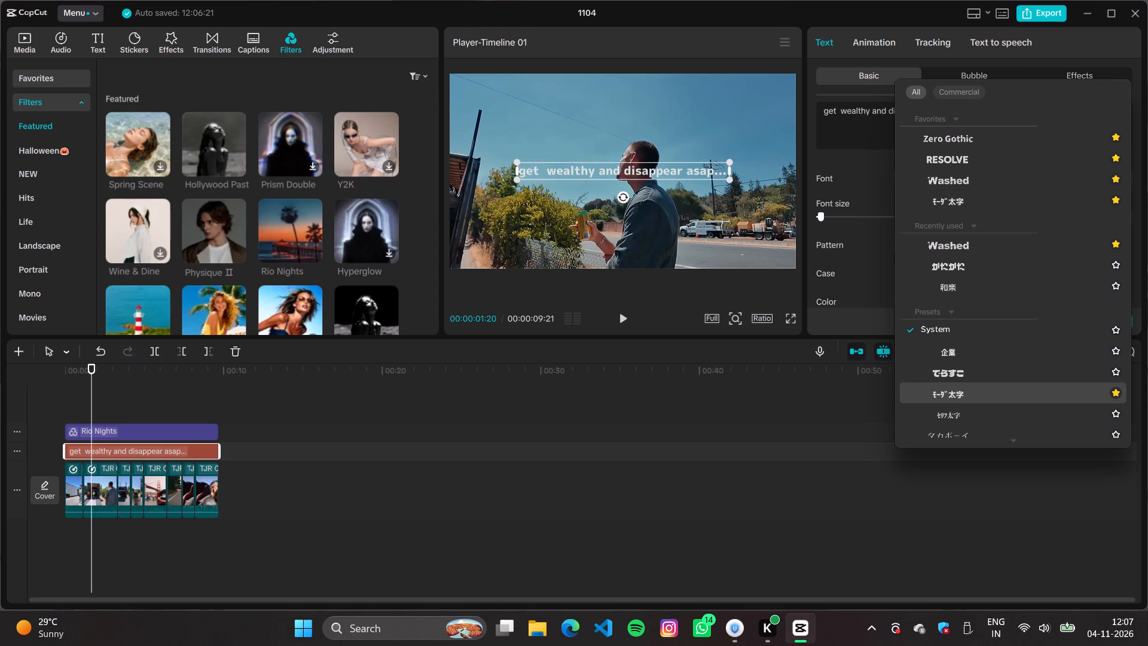
pyautogui.click(1095, 389)
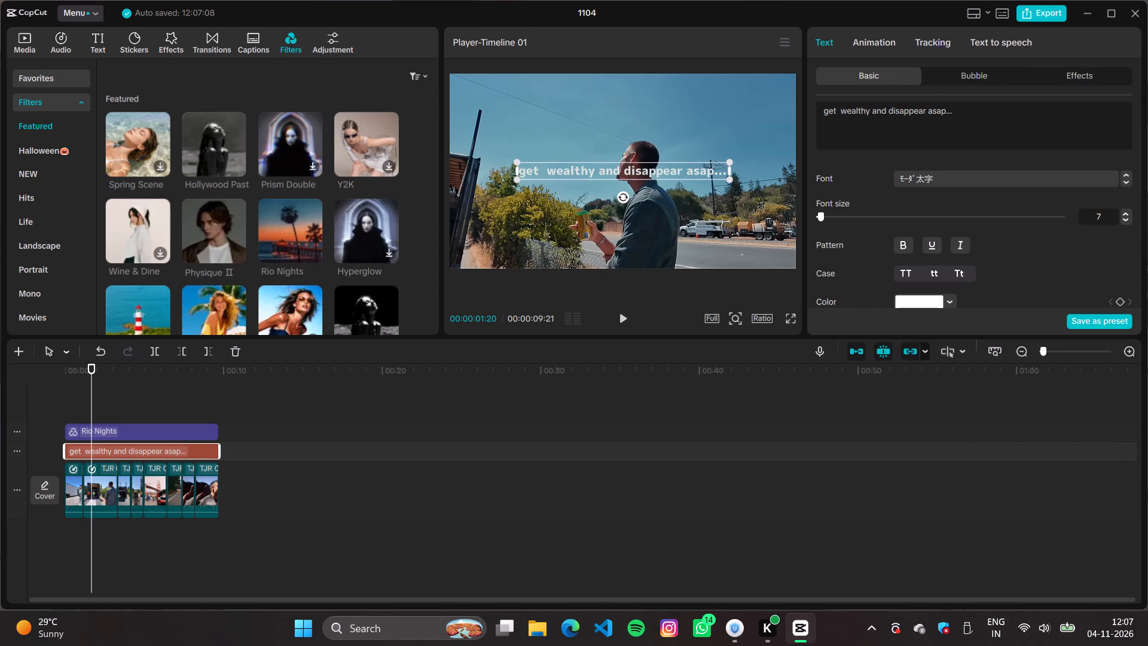
pyautogui.press('space')
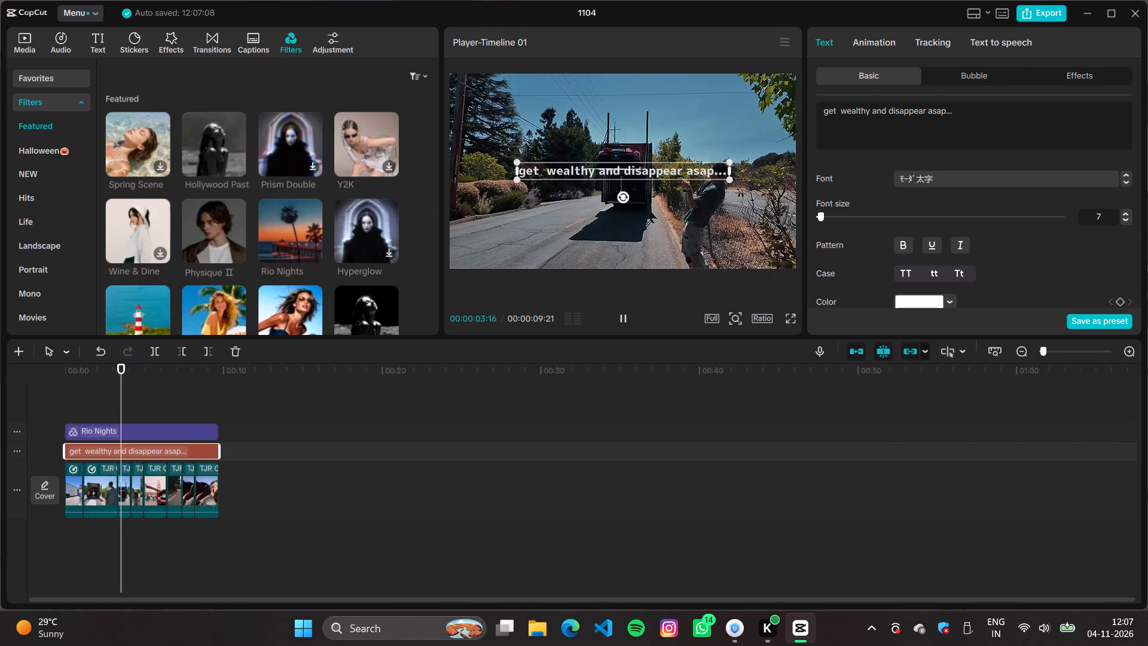
# Scale the caption down to about half the frame's width and check its size in the full-screen preview.
pyautogui.moveTo(519, 162); pyautogui.dragTo(529, 166)
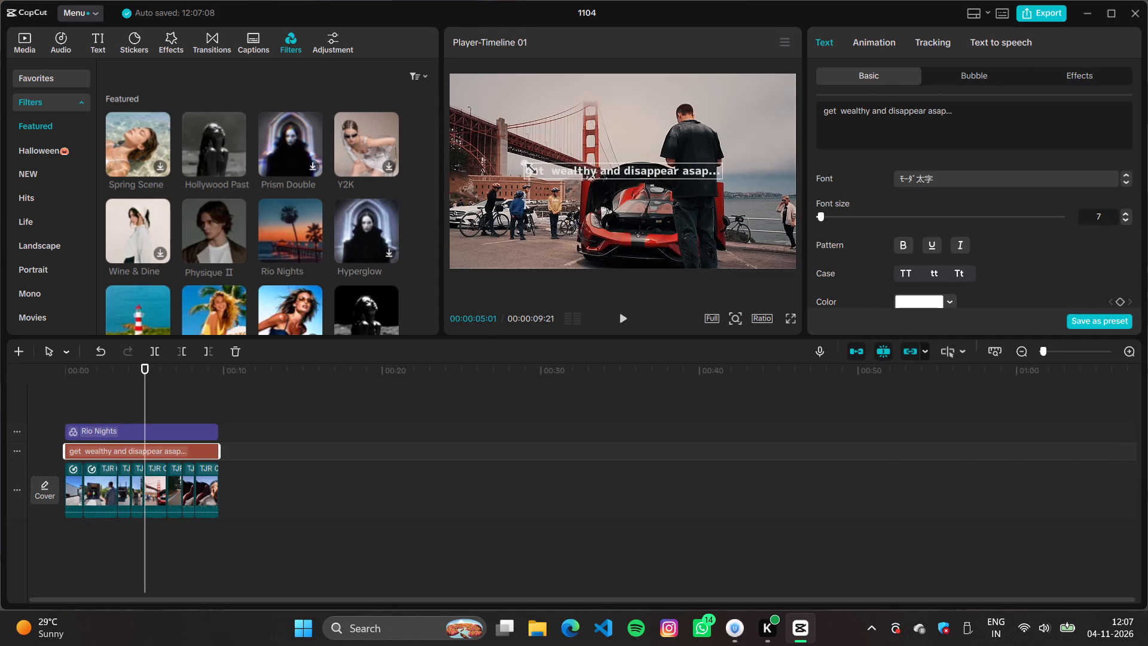
pyautogui.moveTo(529, 166); pyautogui.dragTo(546, 169)
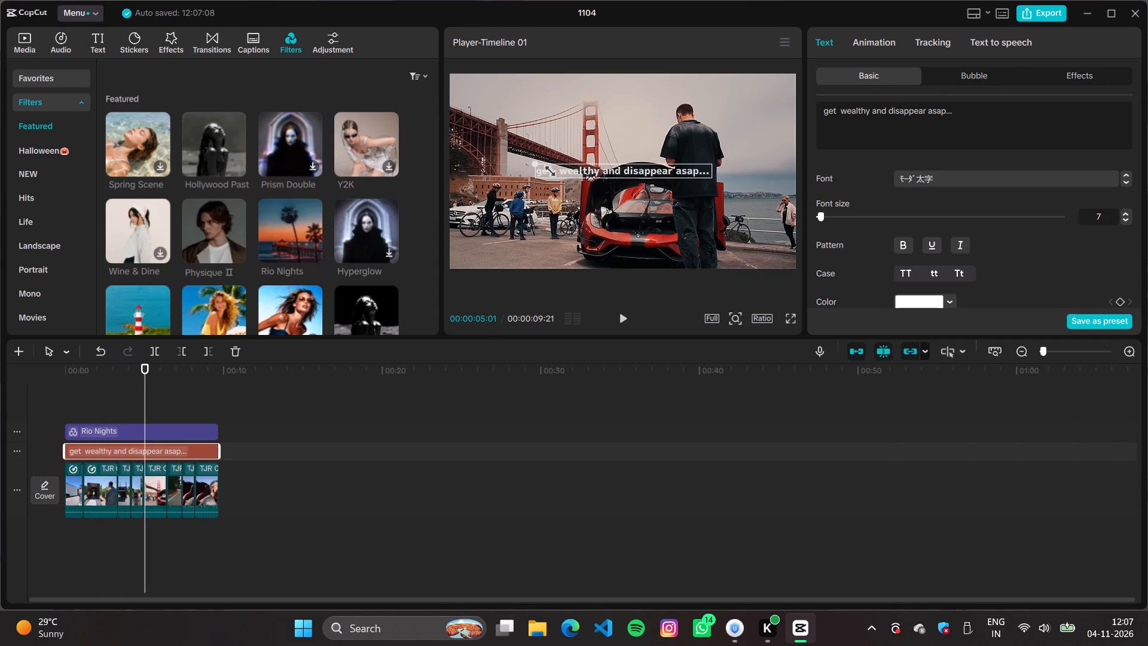
pyautogui.moveTo(546, 169); pyautogui.dragTo(545, 169)
pyautogui.click(790, 318)
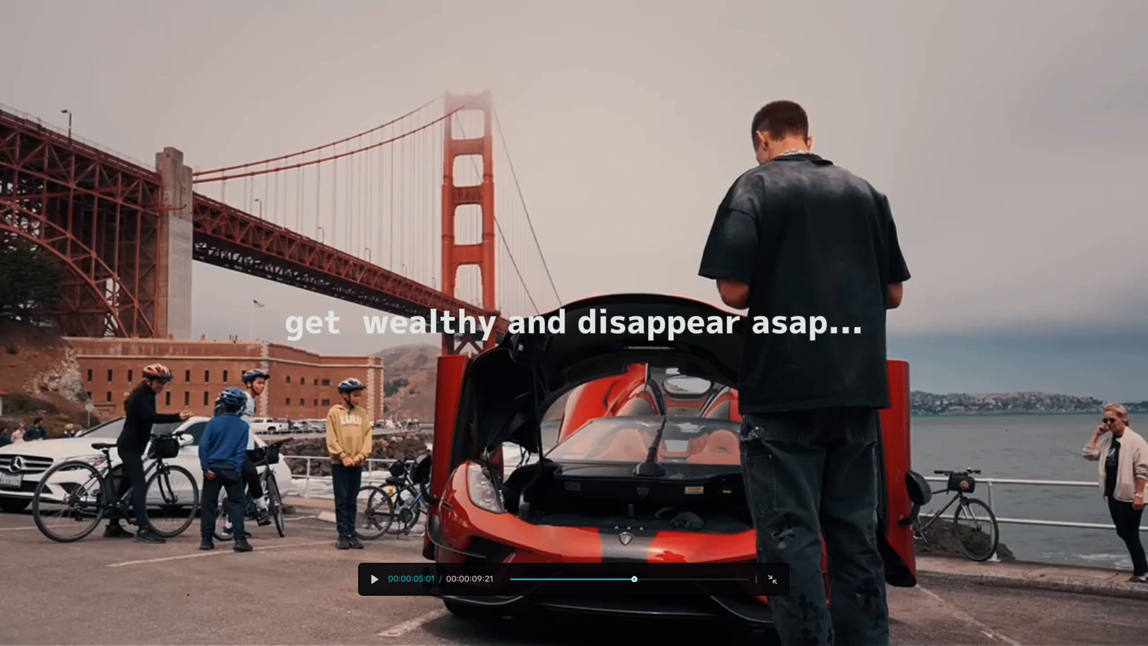
pyautogui.click(771, 584)
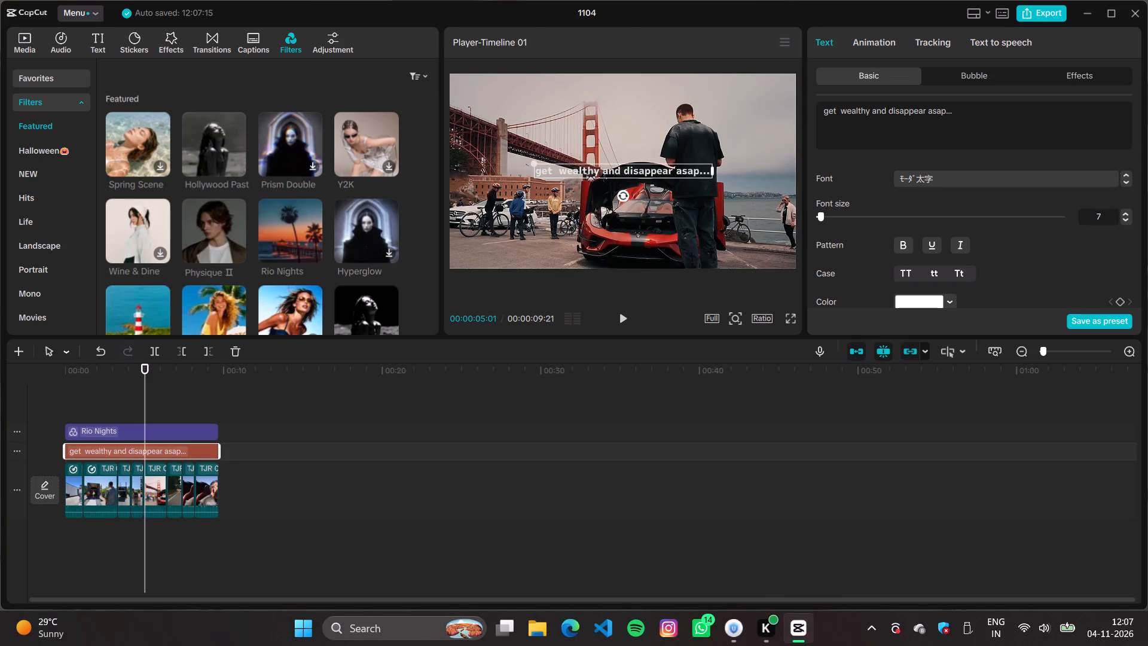
# Change the caption's font to the serif 太字 preset and add that font to the favorites.
pyautogui.click(959, 178)
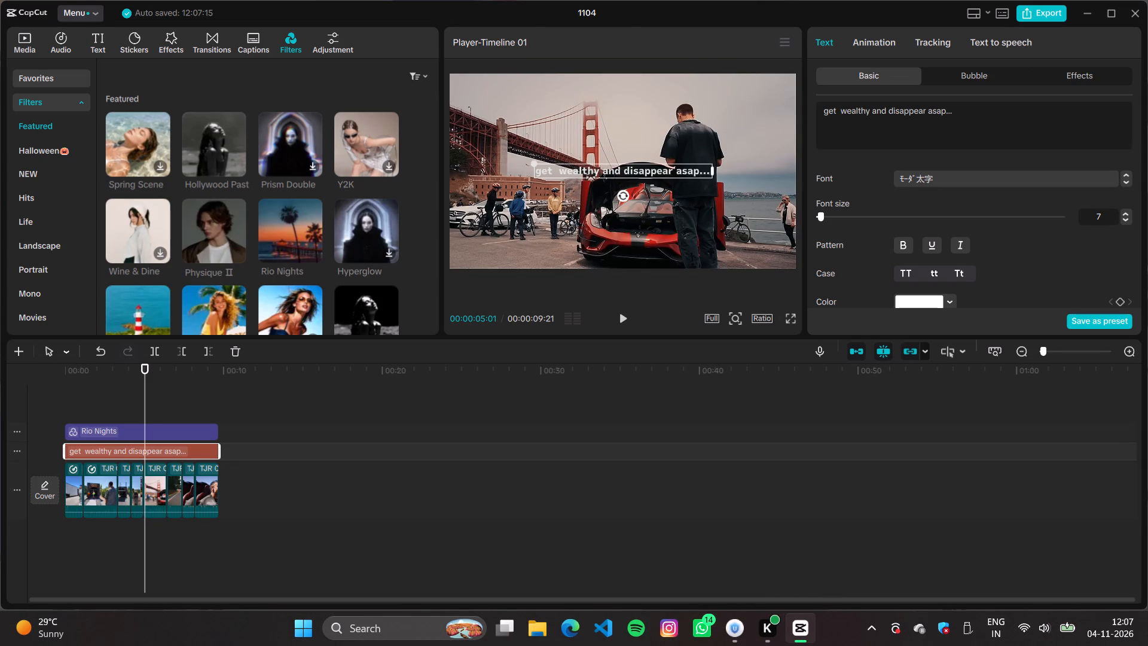
pyautogui.scroll(-2, 984, 385)
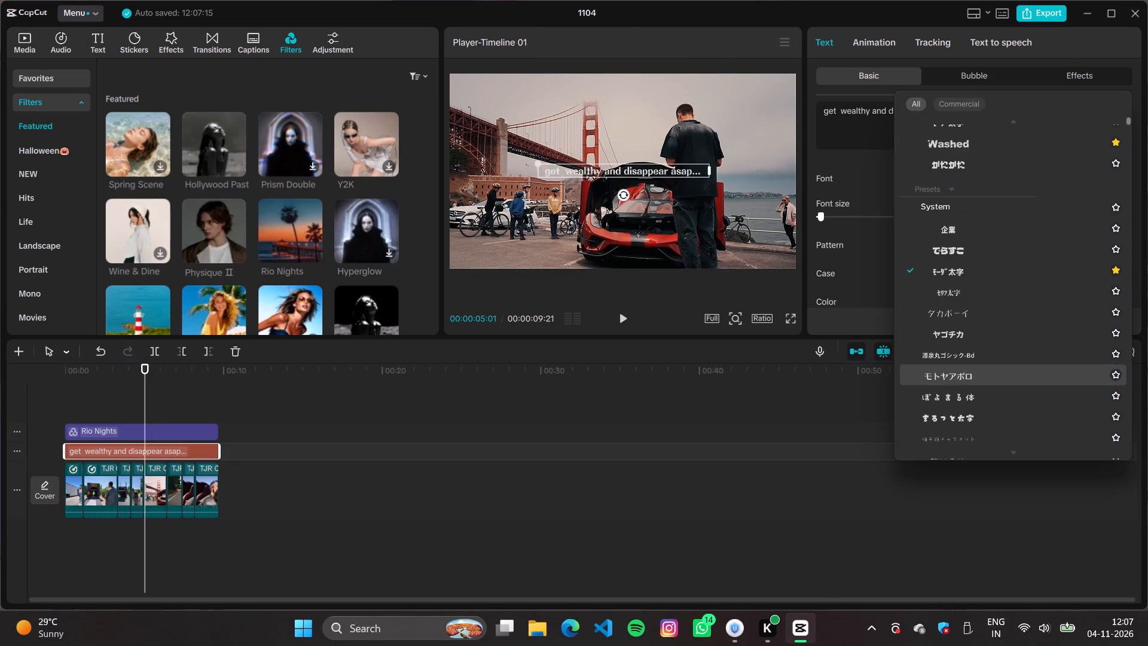
pyautogui.click(955, 288)
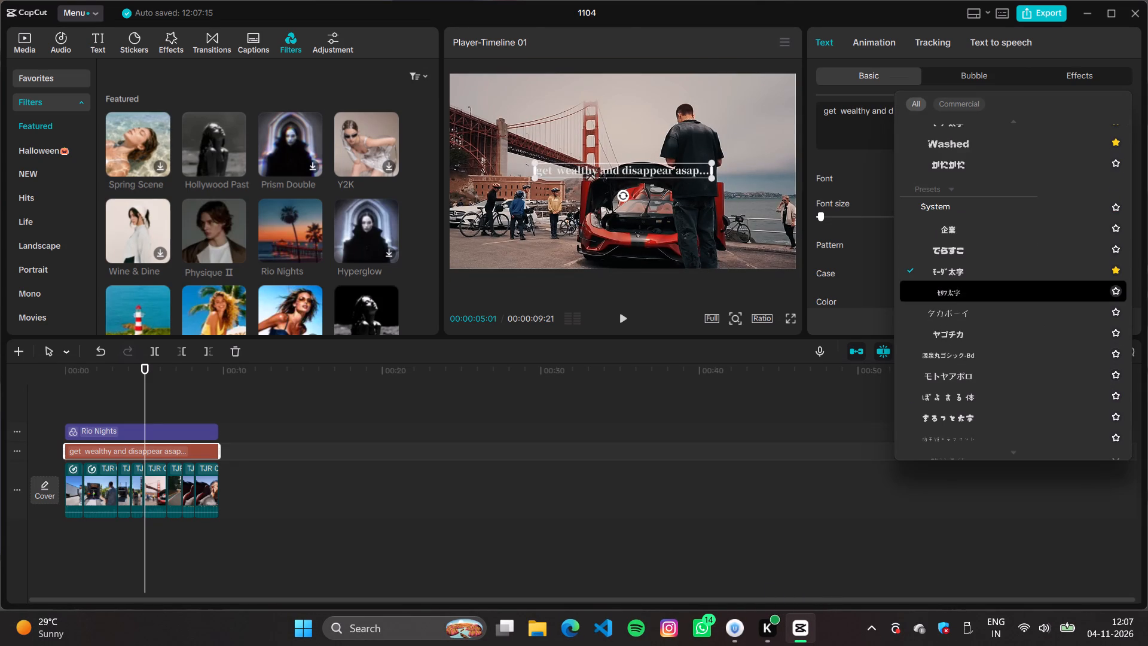
pyautogui.click(994, 175)
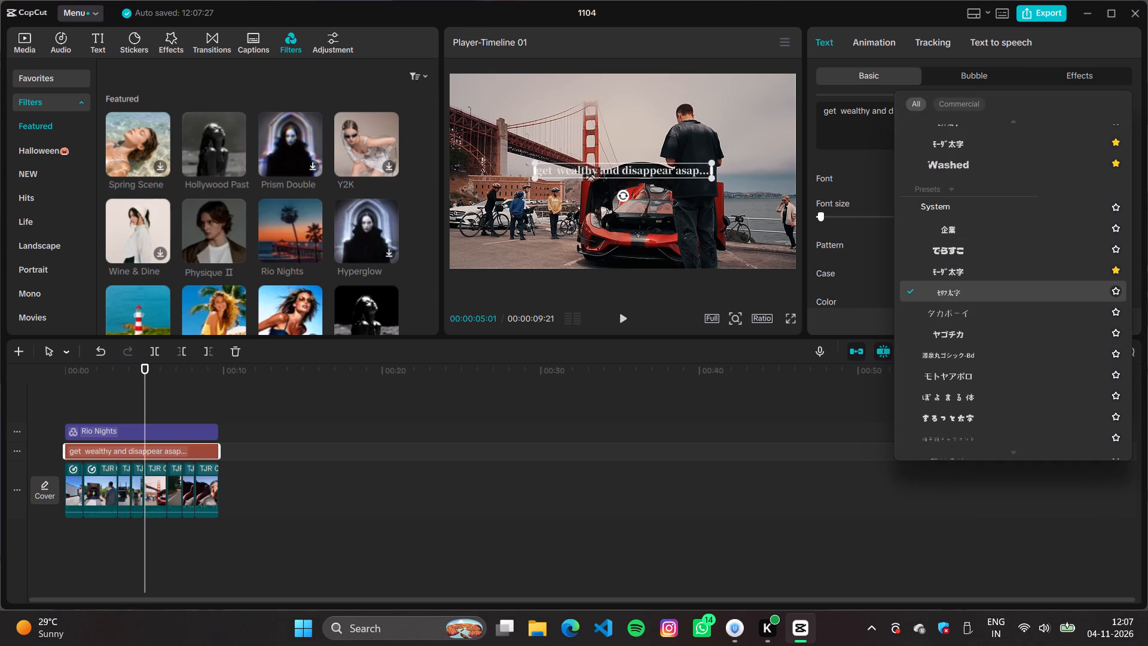
pyautogui.click(1116, 291)
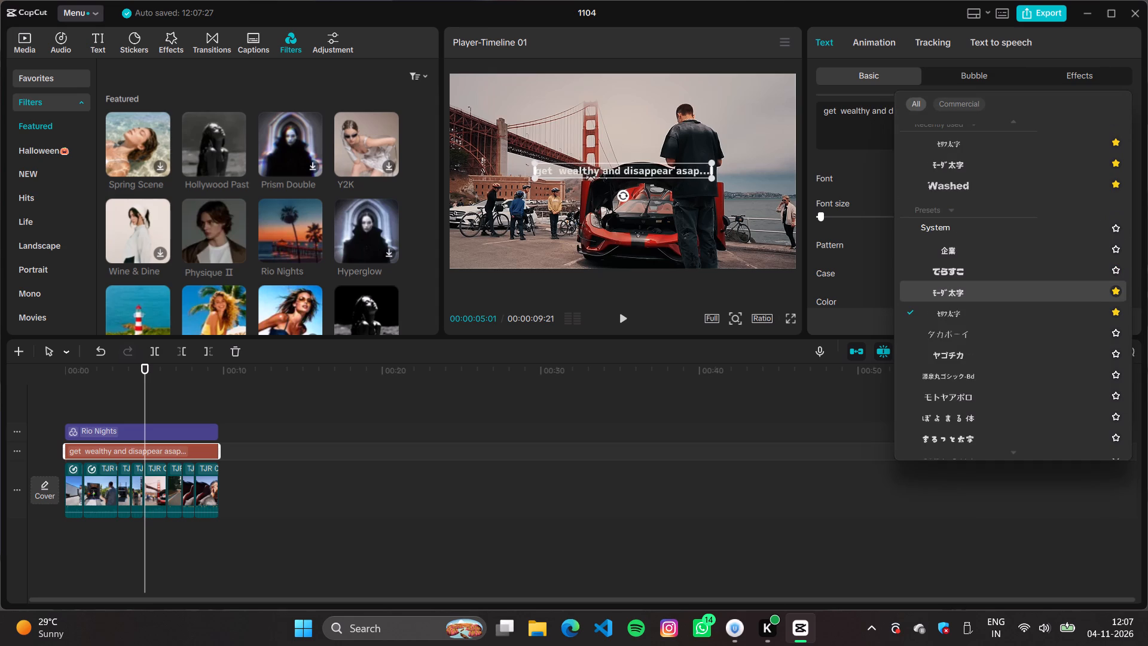
# Keep the serif 太字 preset as the caption's font and check the caption in the full-screen preview.
pyautogui.click(1032, 312)
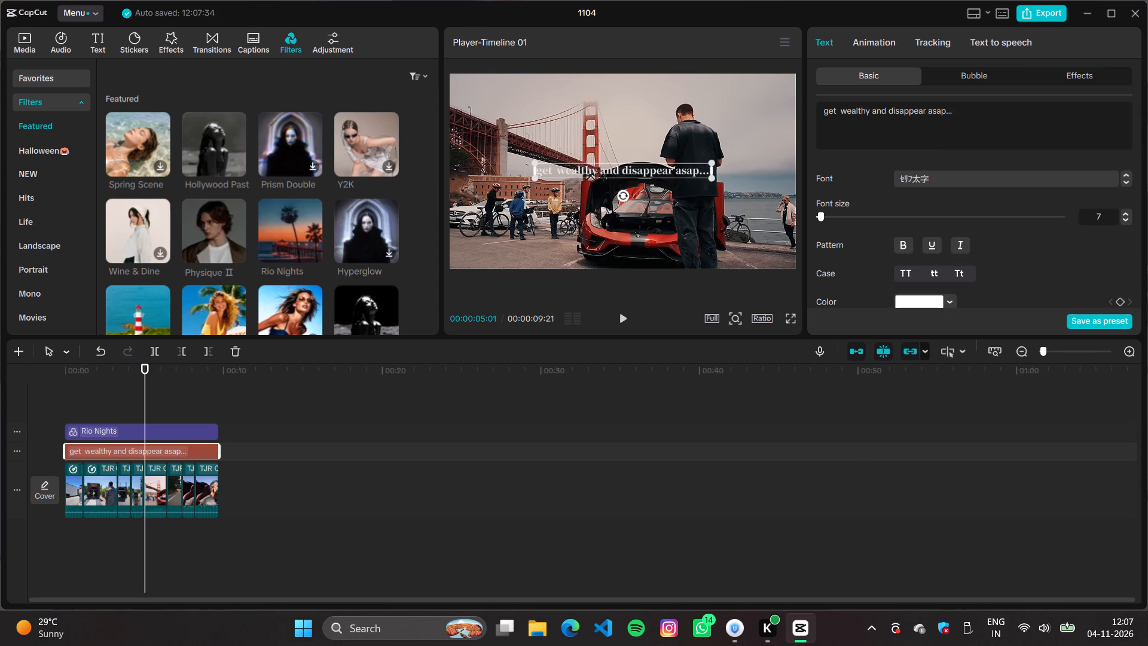
pyautogui.click(798, 321)
pyautogui.click(789, 321)
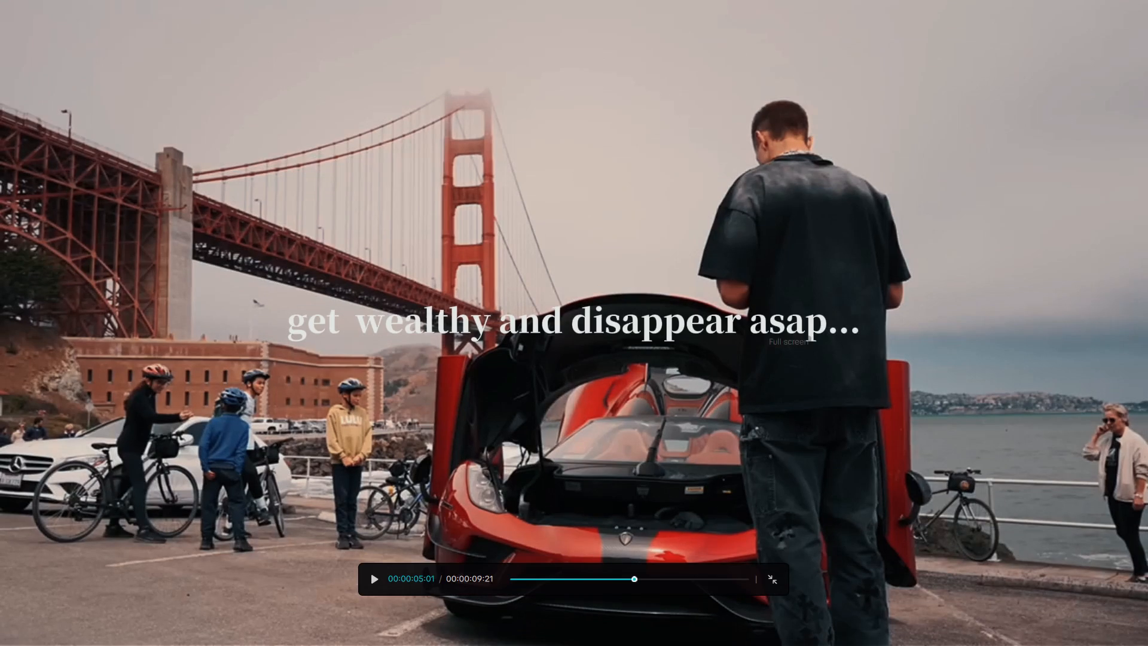
pyautogui.click(768, 573)
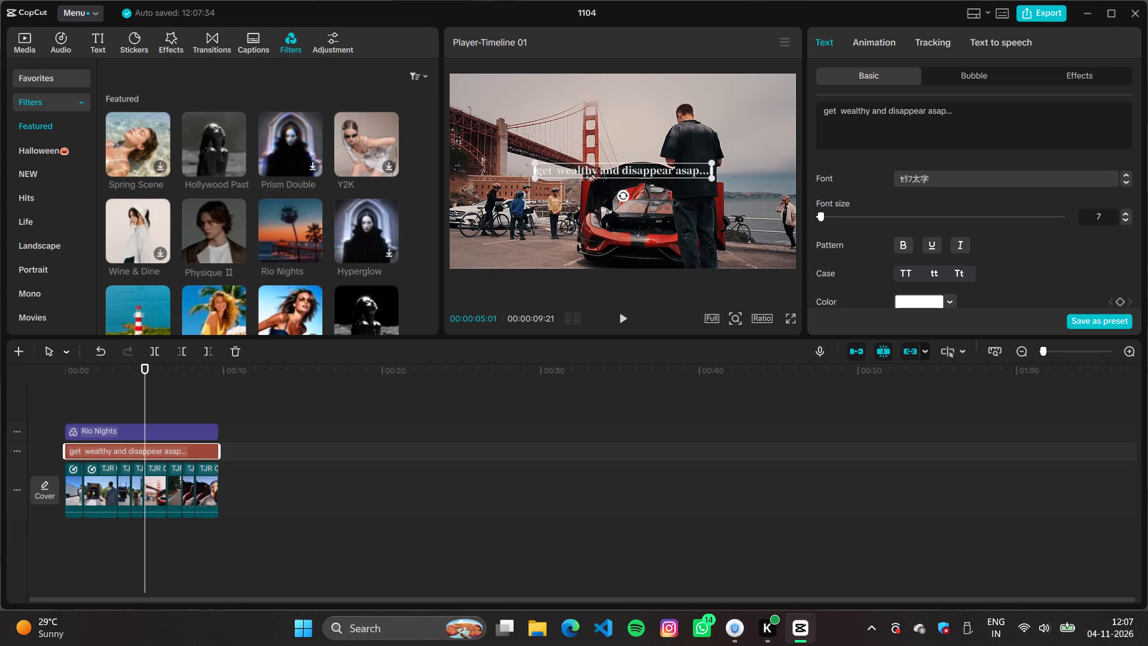
# Look through the caption's basic text settings, from color and preset styles to scale, position, opacity, stroke, background and glow.
pyautogui.scroll(-5, 962, 234)
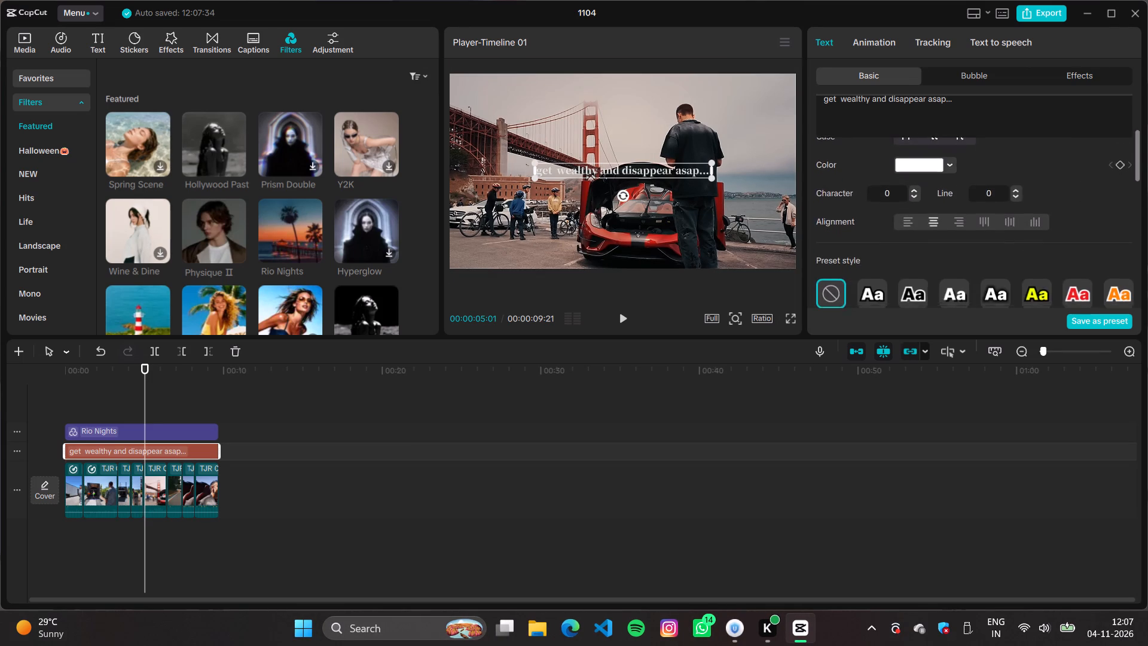
pyautogui.scroll(-8, 962, 234)
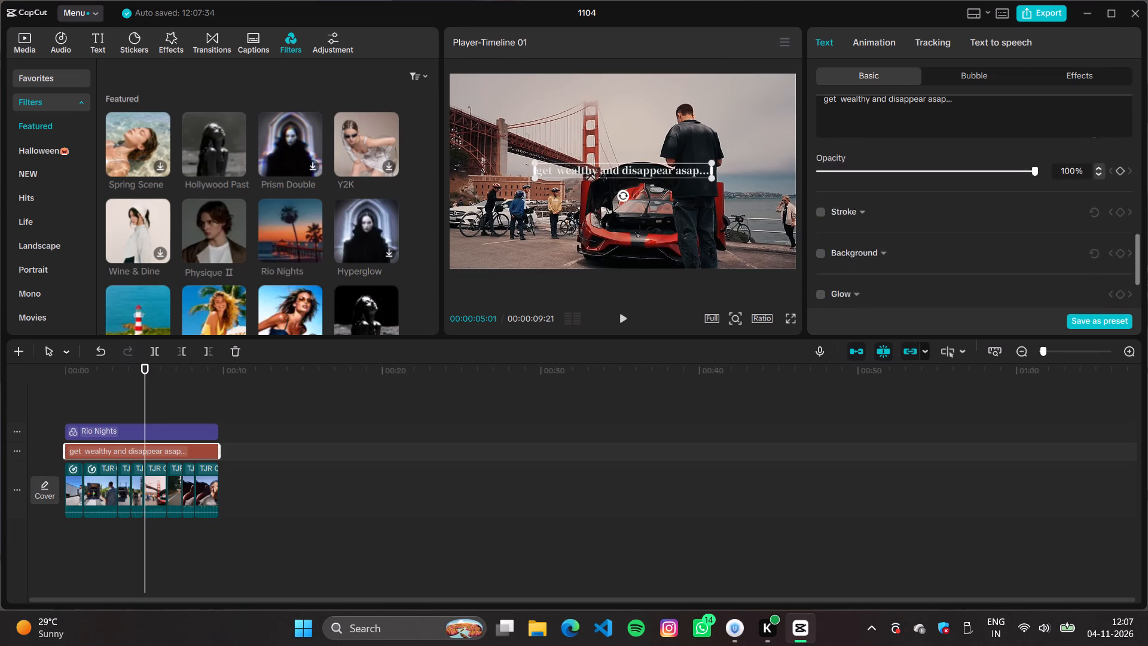
pyautogui.scroll(-6, 962, 234)
pyautogui.scroll(10, 962, 234)
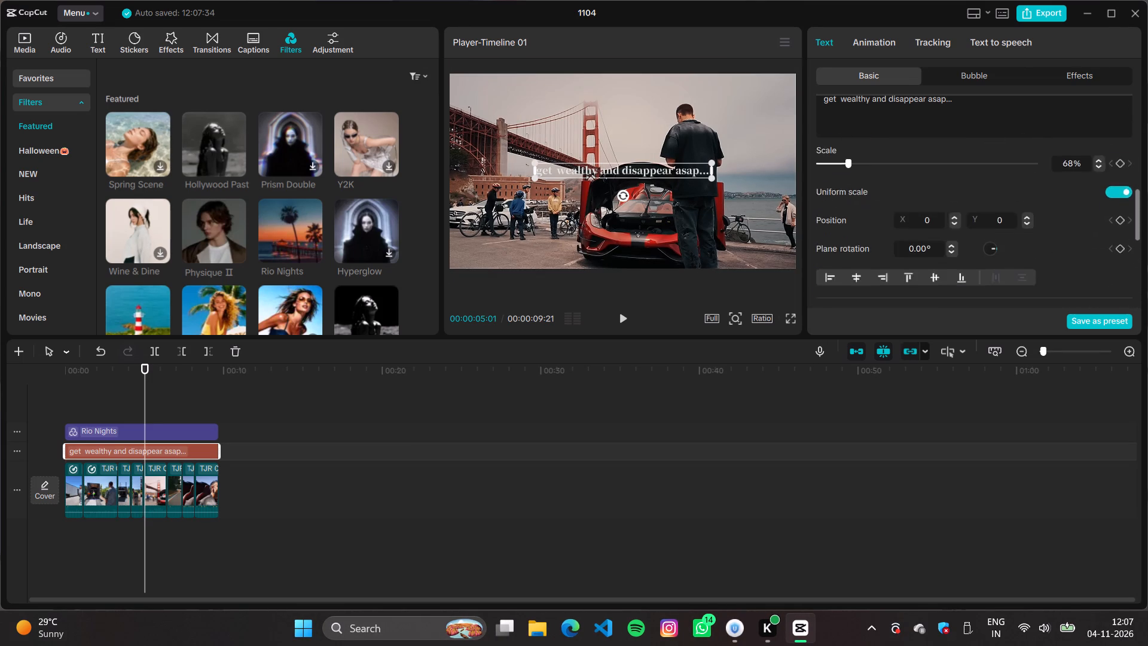
pyautogui.scroll(16, 962, 234)
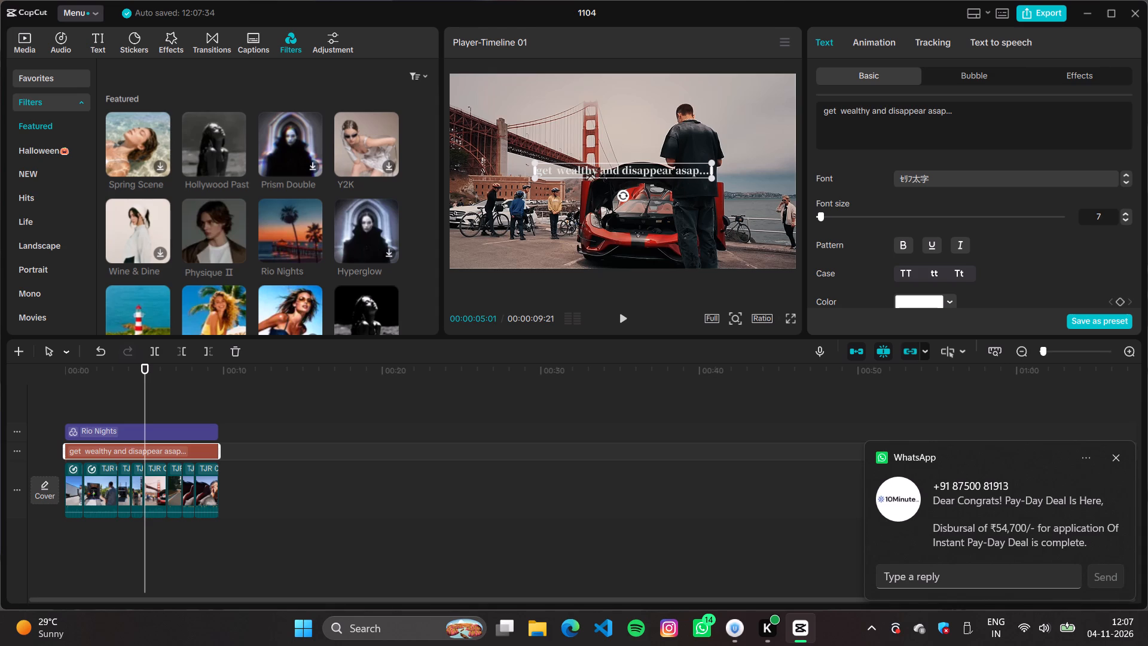
# Dismiss the WhatsApp notification.
pyautogui.click(1118, 458)
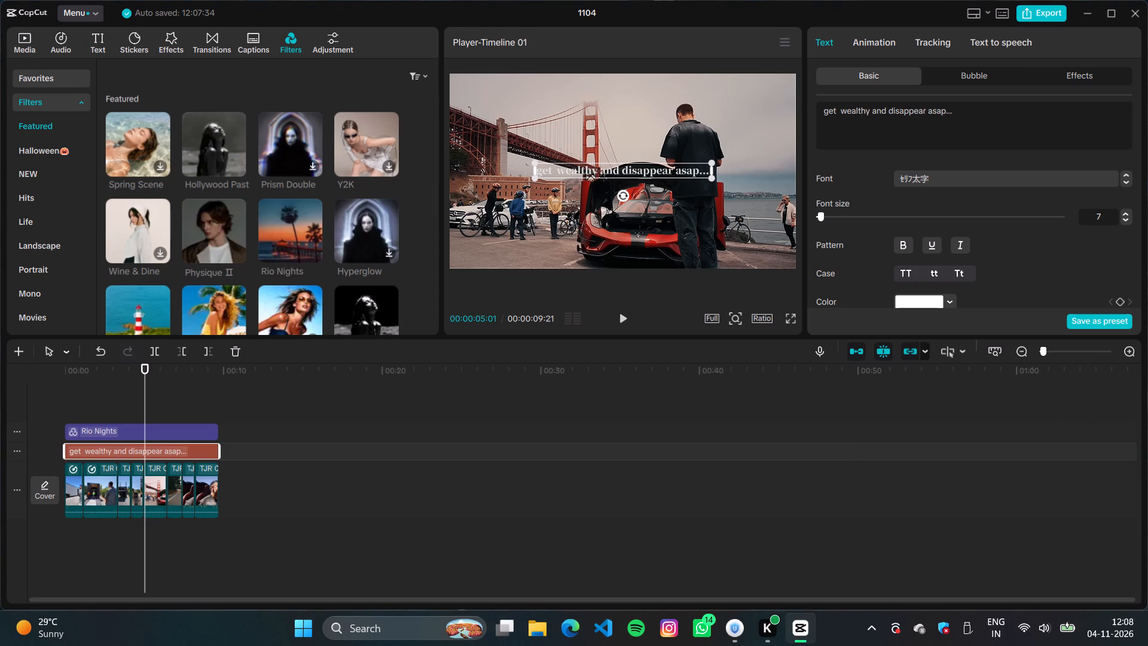
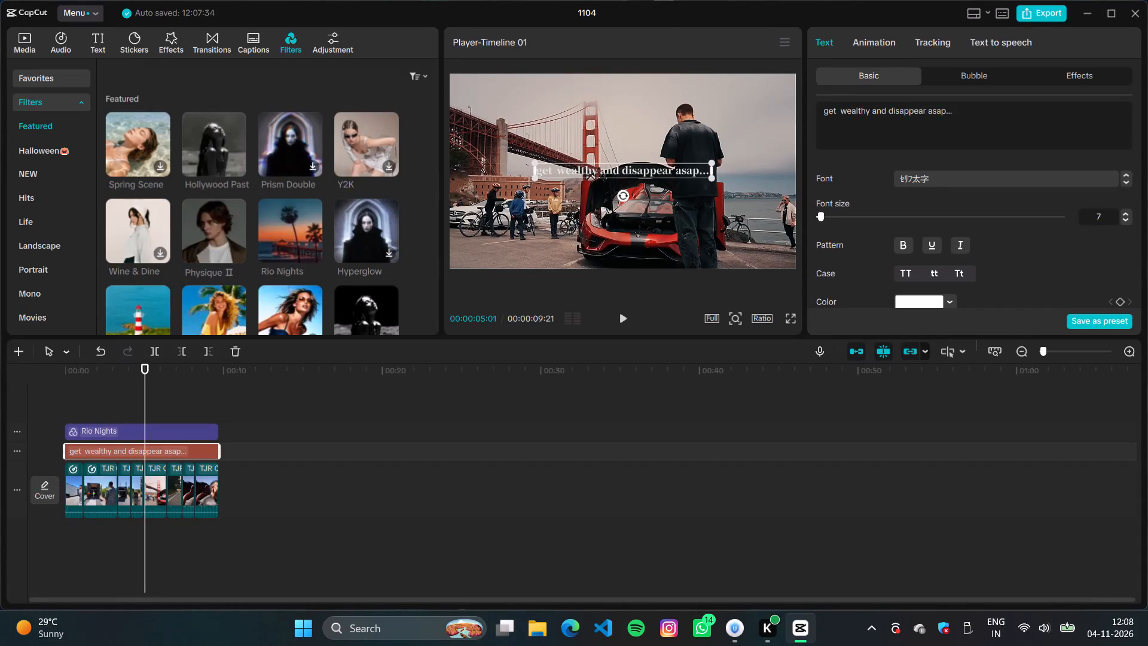
# Switch from the video editor to WhatsApp.
pyautogui.click(697, 629)
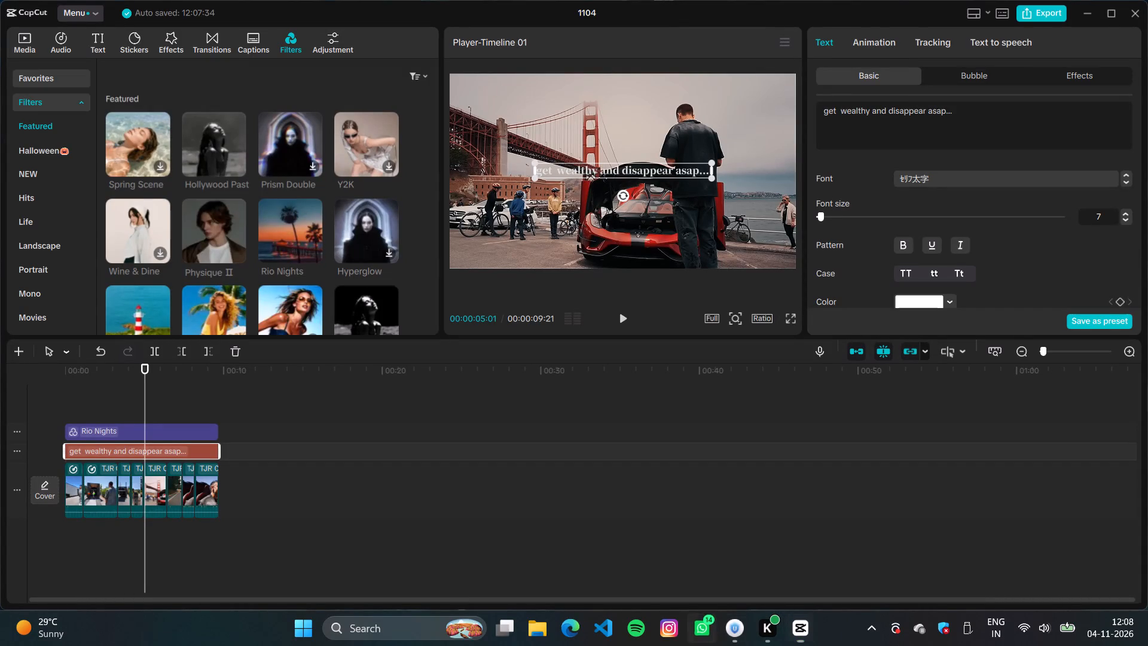
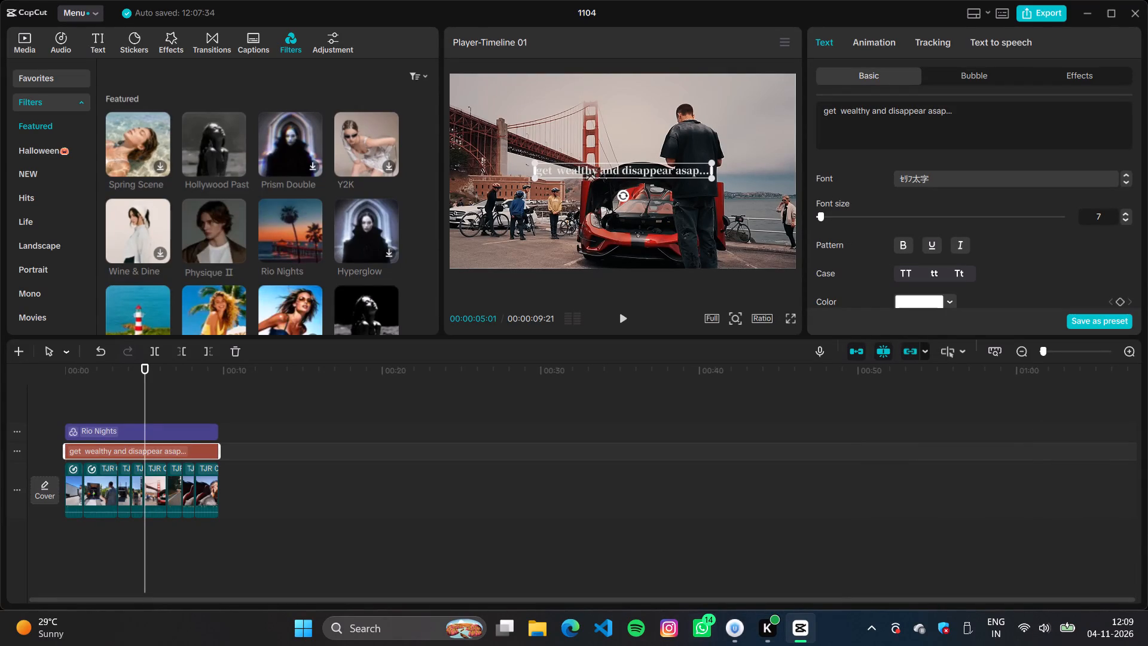
# Bring the WhatsApp Video 2026-11-04 at 12.08.45 from the Downloads folder into the timeline above the Rio Nights filter, starting at 00:00.
pyautogui.click(541, 629)
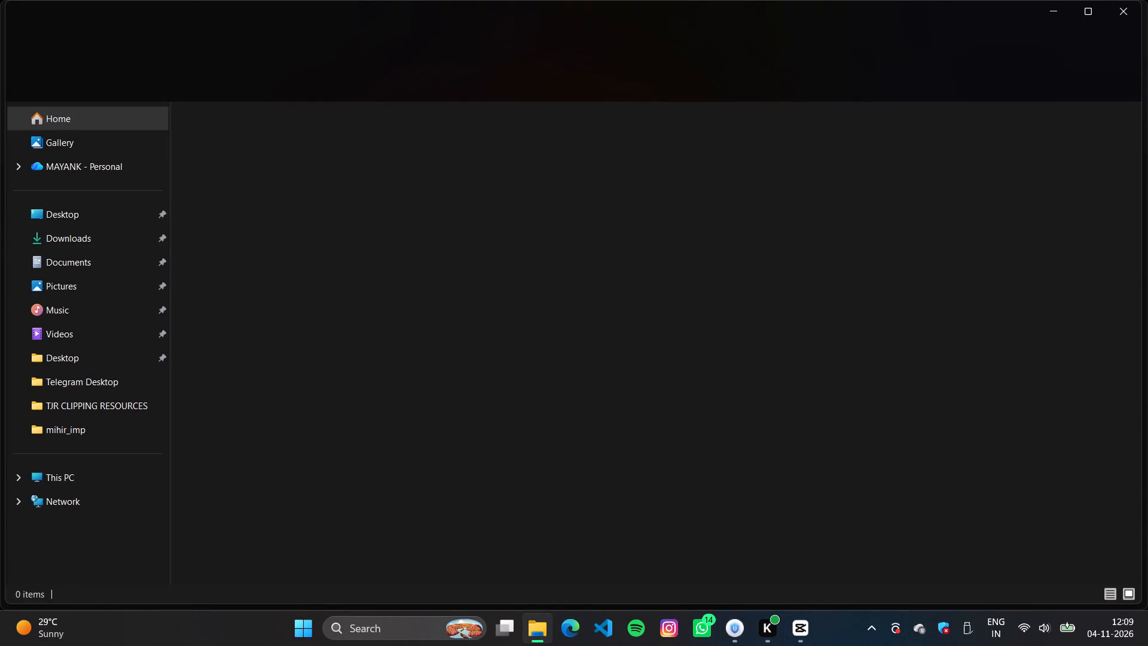
pyautogui.click(46, 233)
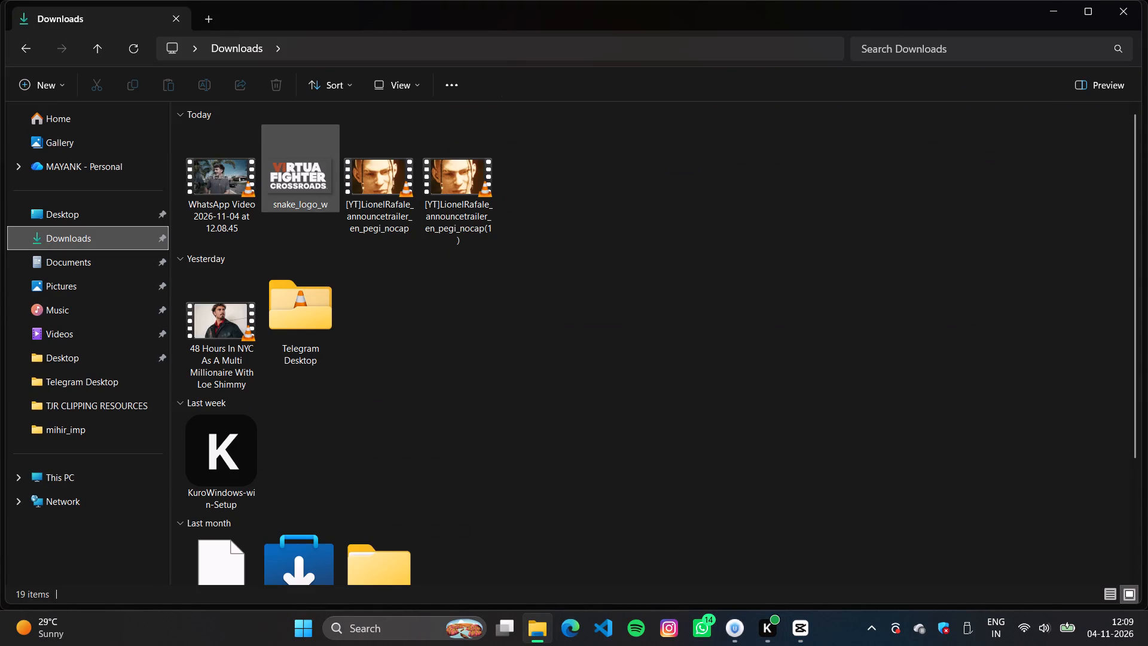
pyautogui.click(219, 178)
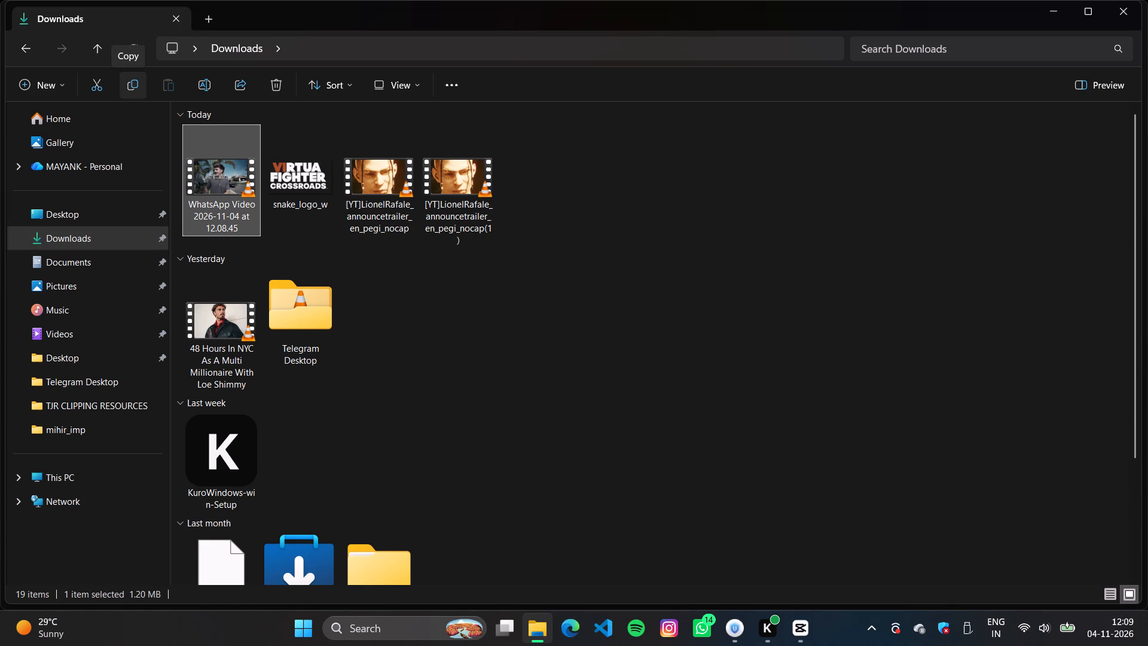
pyautogui.moveTo(215, 163); pyautogui.dragTo(716, 645)
pyautogui.moveTo(716, 645); pyautogui.dragTo(193, 578)
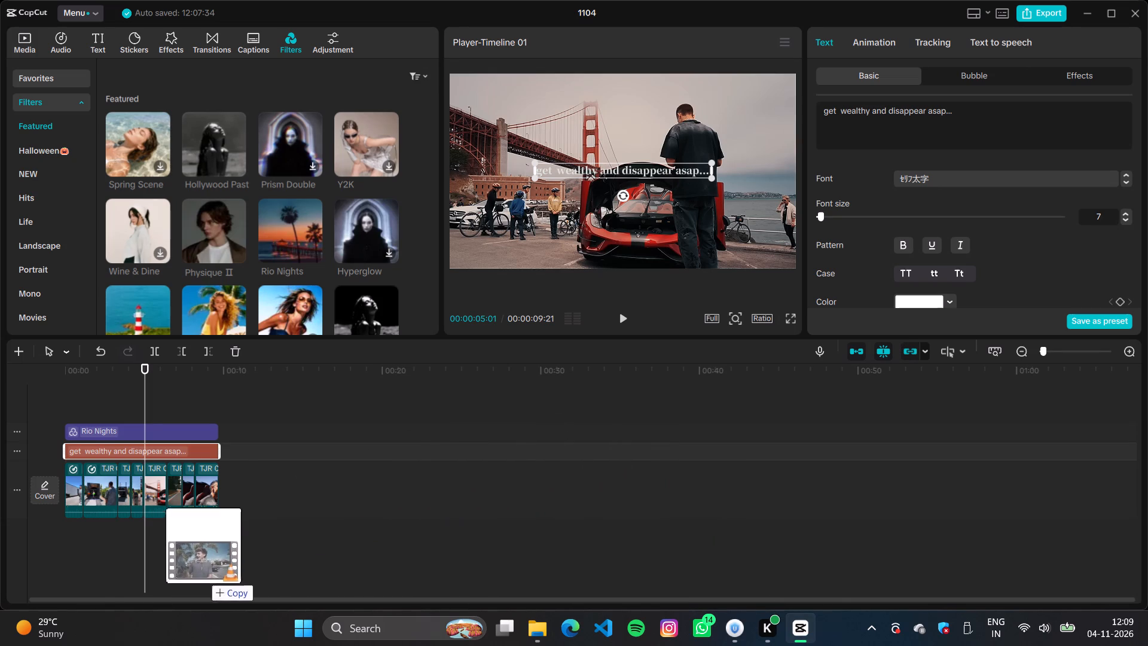
pyautogui.moveTo(193, 578); pyautogui.dragTo(123, 568)
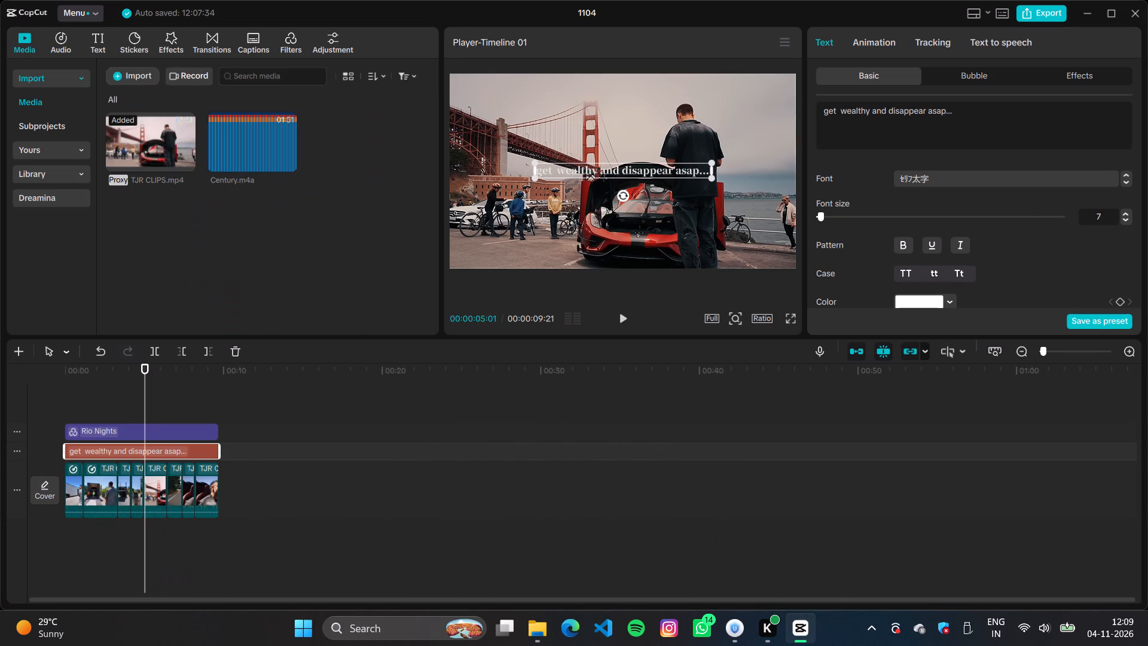
pyautogui.moveTo(174, 437); pyautogui.dragTo(110, 440)
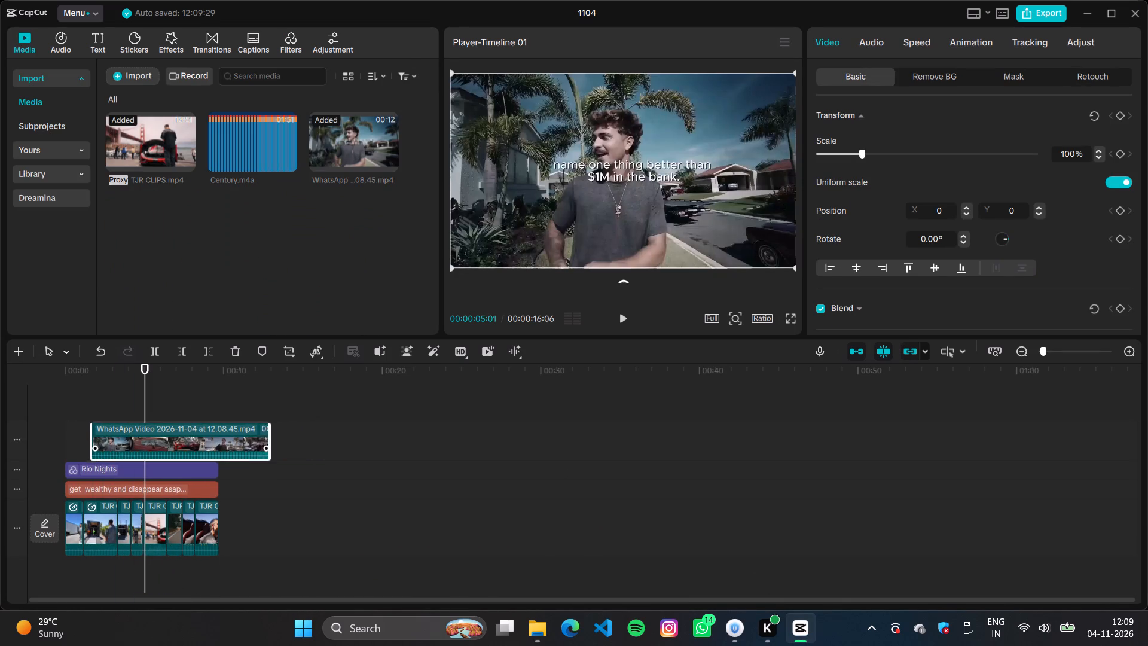
pyautogui.moveTo(110, 440); pyautogui.dragTo(96, 440)
# Extract the audio from the WhatsApp video clip and delete its picture clip, keeping only the audio track.
pyautogui.rightClick(127, 433)
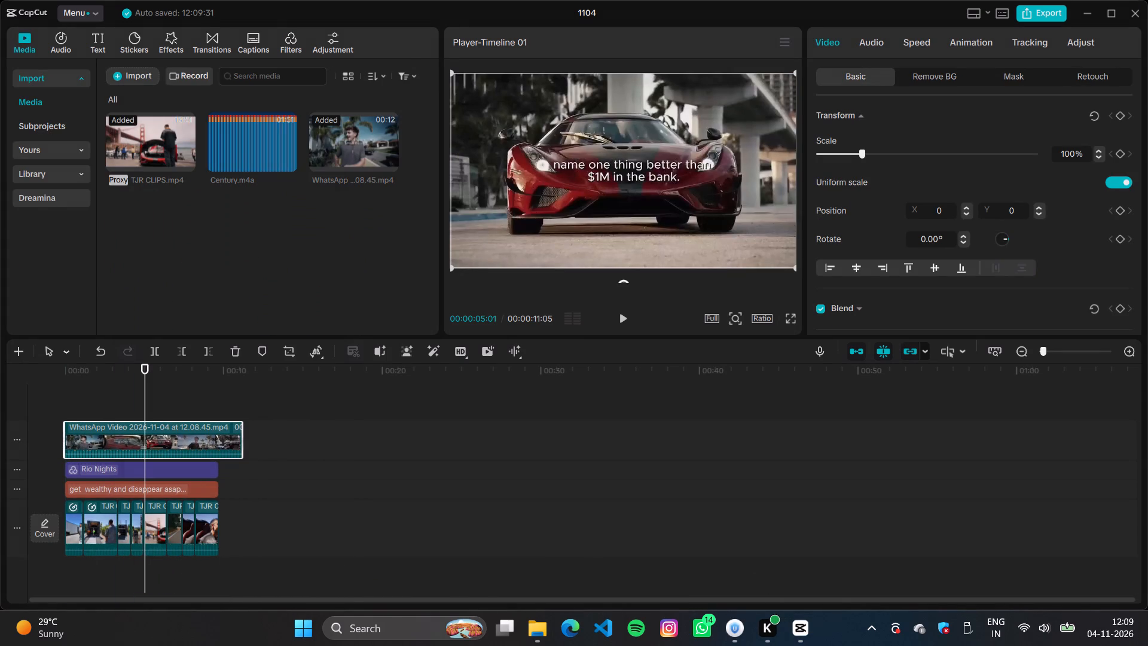
pyautogui.click(159, 270)
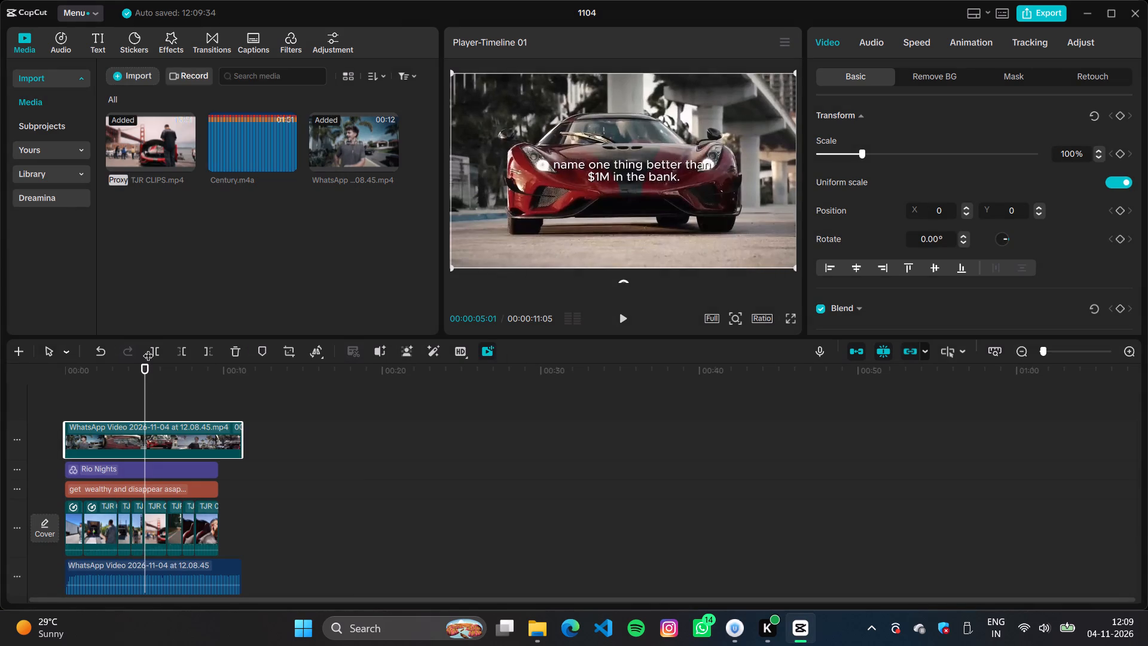
pyautogui.click(173, 440)
pyautogui.press('BackSpace')
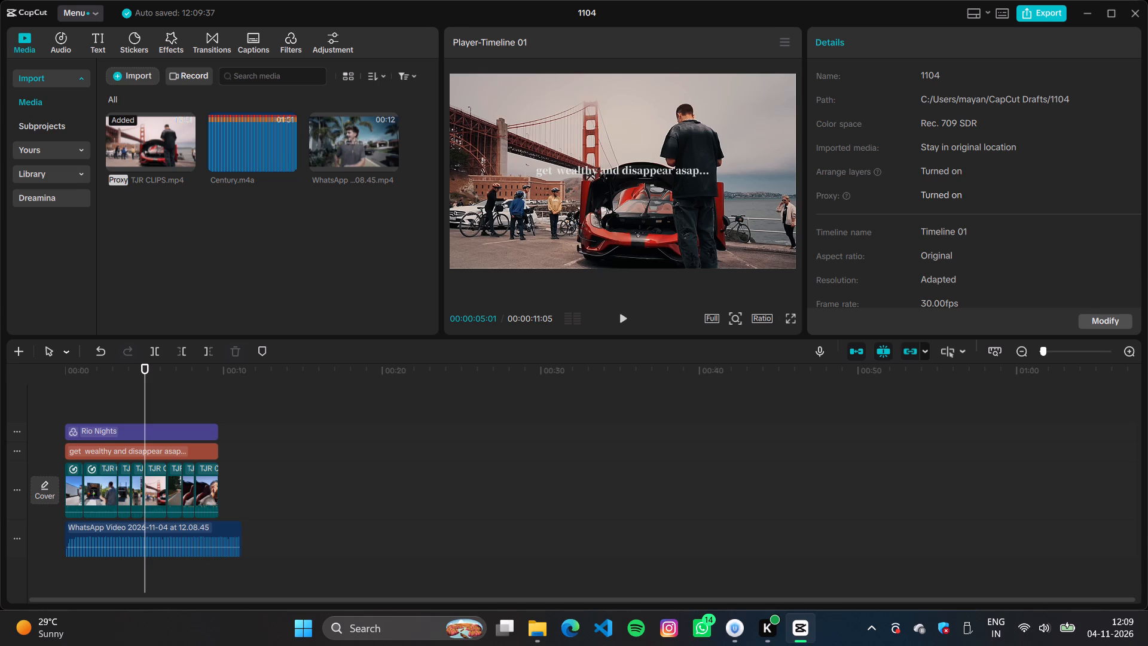
# Trim the end of the extracted audio clip to match the end of the TJR clips.
pyautogui.moveTo(240, 527); pyautogui.dragTo(239, 526)
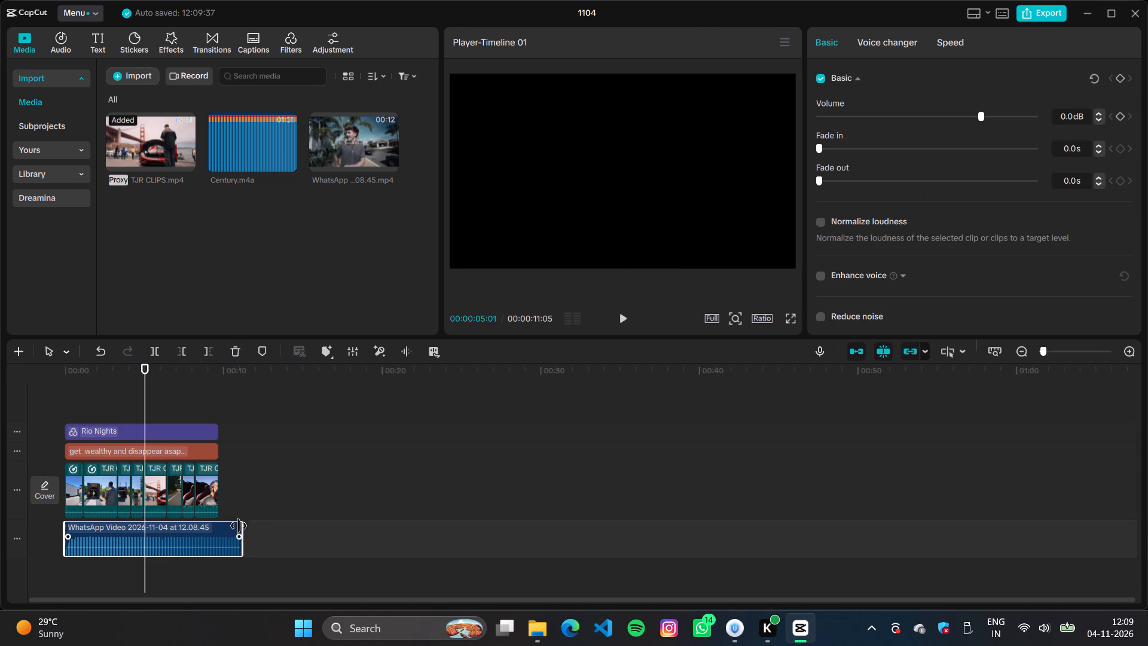
pyautogui.moveTo(239, 526); pyautogui.dragTo(213, 529)
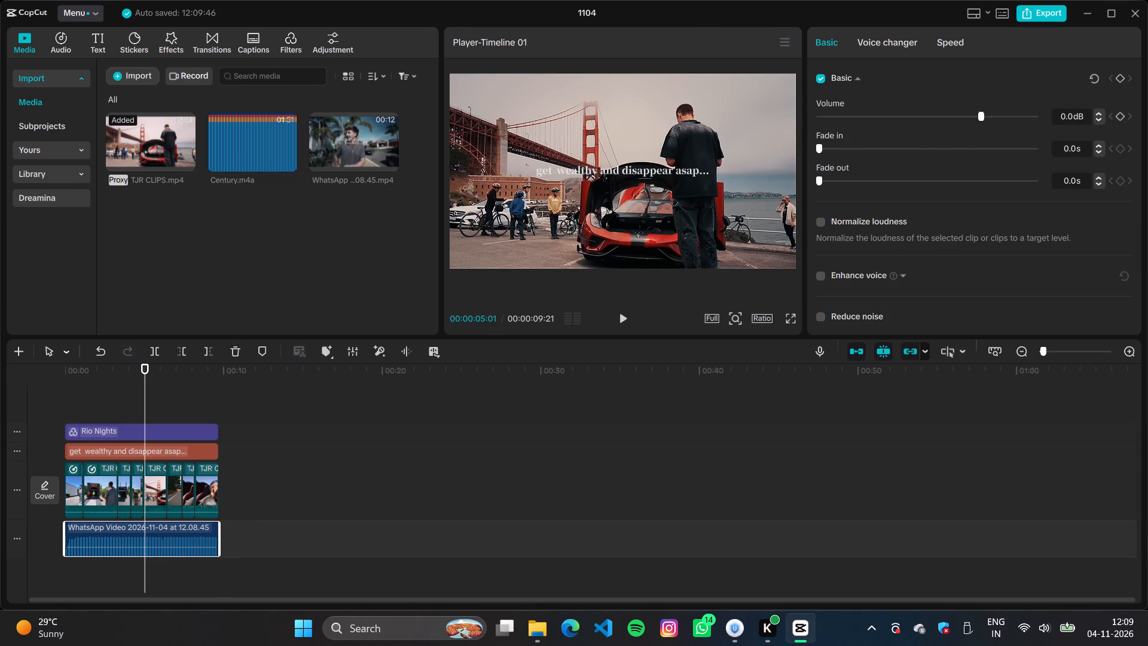
# Play back the edit from near the beginning to check it with the extracted audio.
pyautogui.click(99, 403)
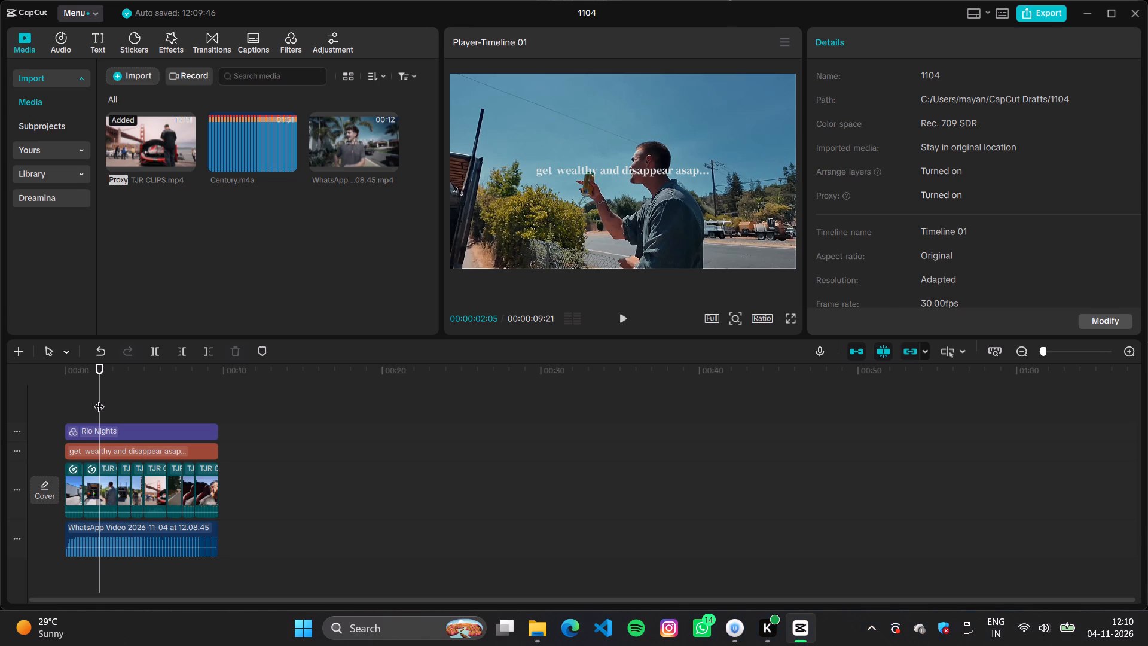
pyautogui.click(78, 407)
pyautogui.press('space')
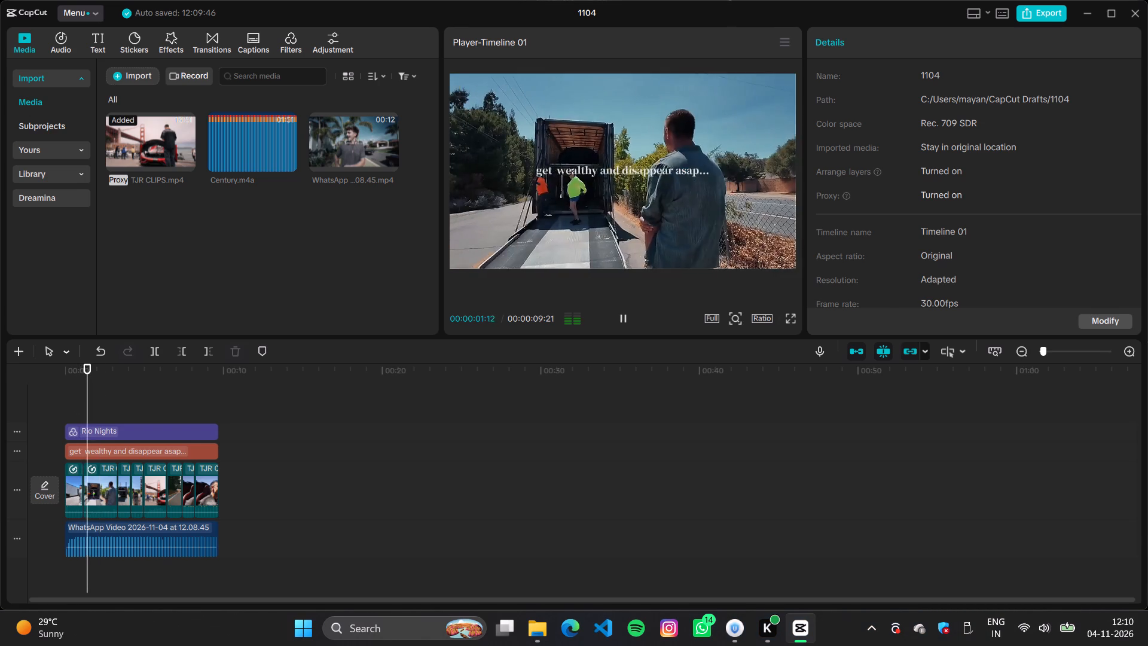
# Play back the whole sequence with the caption and filter, from several points near the start through to the end.
pyautogui.click(95, 397)
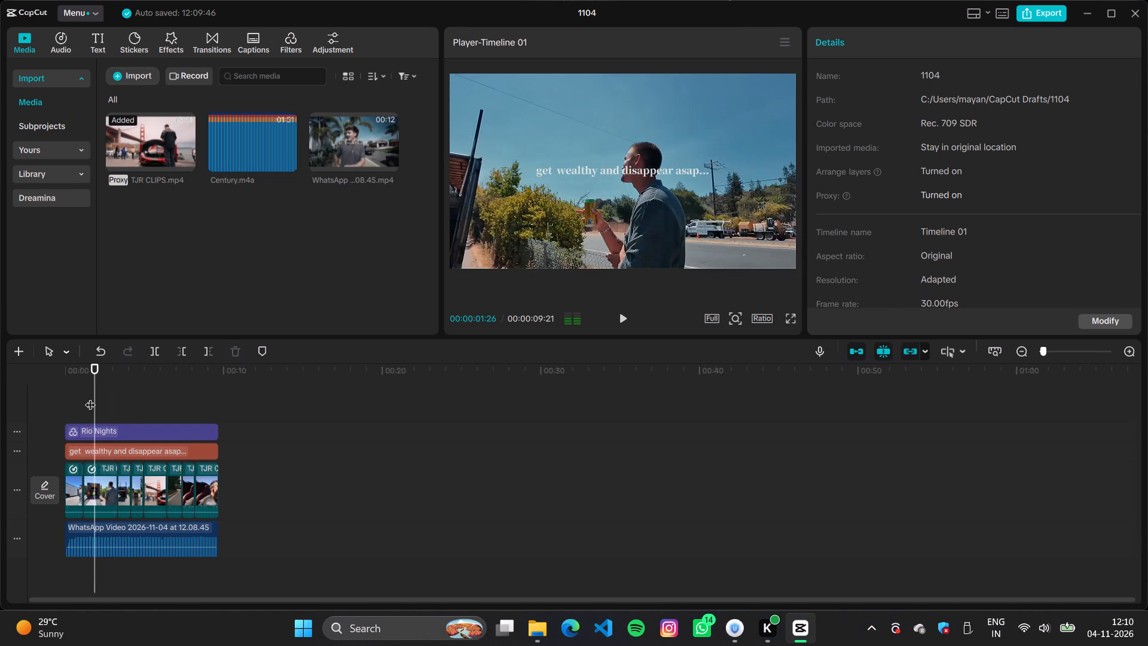
pyautogui.click(77, 391)
pyautogui.press('space')
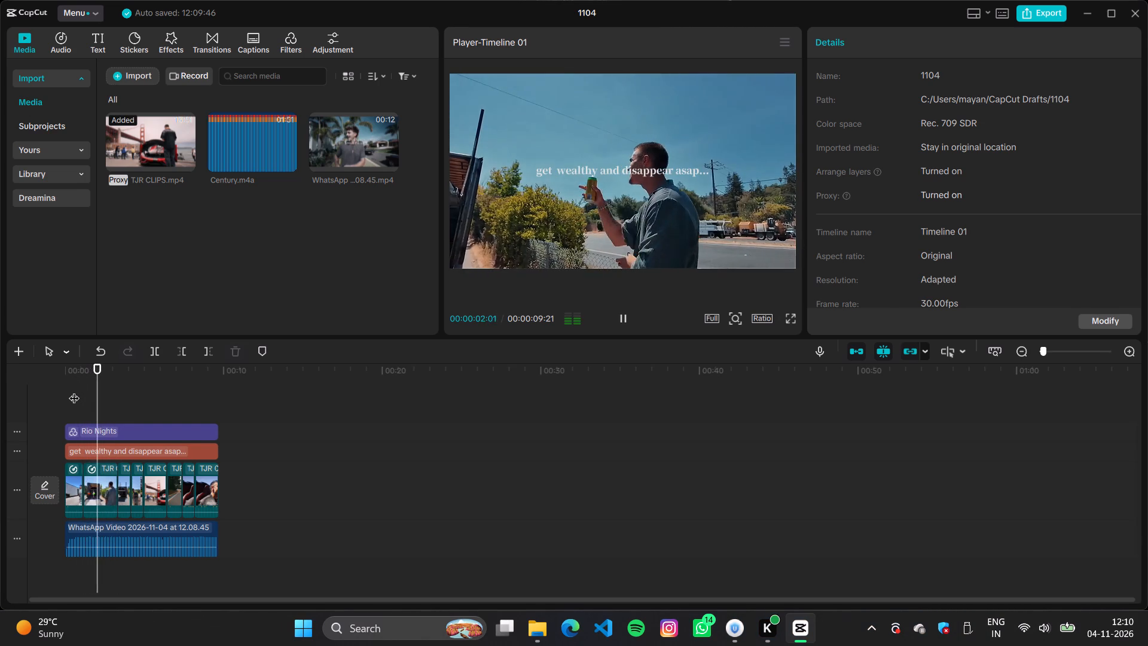
pyautogui.press('space')
pyautogui.click(105, 482)
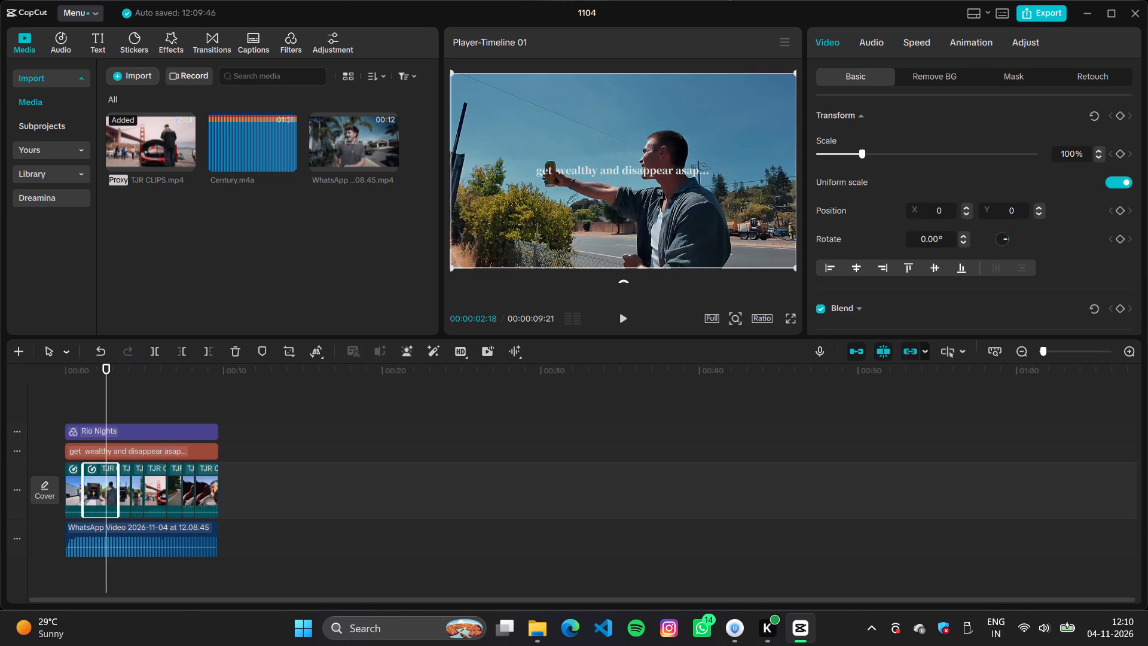
pyautogui.click(63, 389)
pyautogui.press('space')
pyautogui.click(67, 394)
pyautogui.press('space')
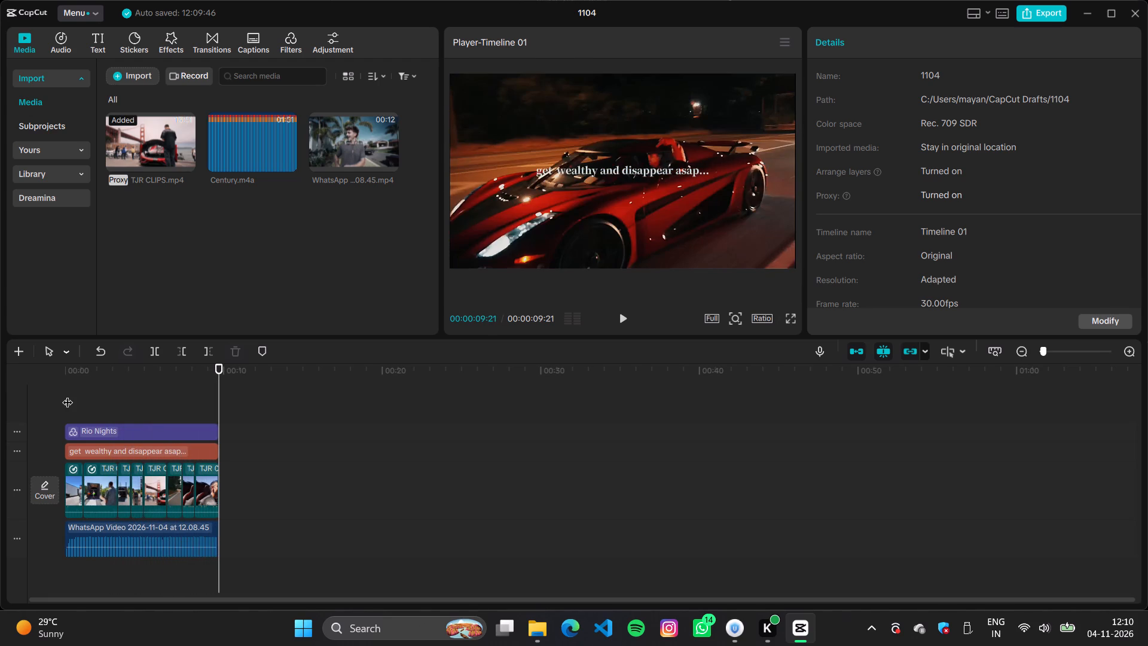
# Extend the last TJR CLIPS clip to about 11 seconds and lengthen the Rio Nights filter and the caption to match.
pyautogui.moveTo(218, 485); pyautogui.dragTo(237, 486)
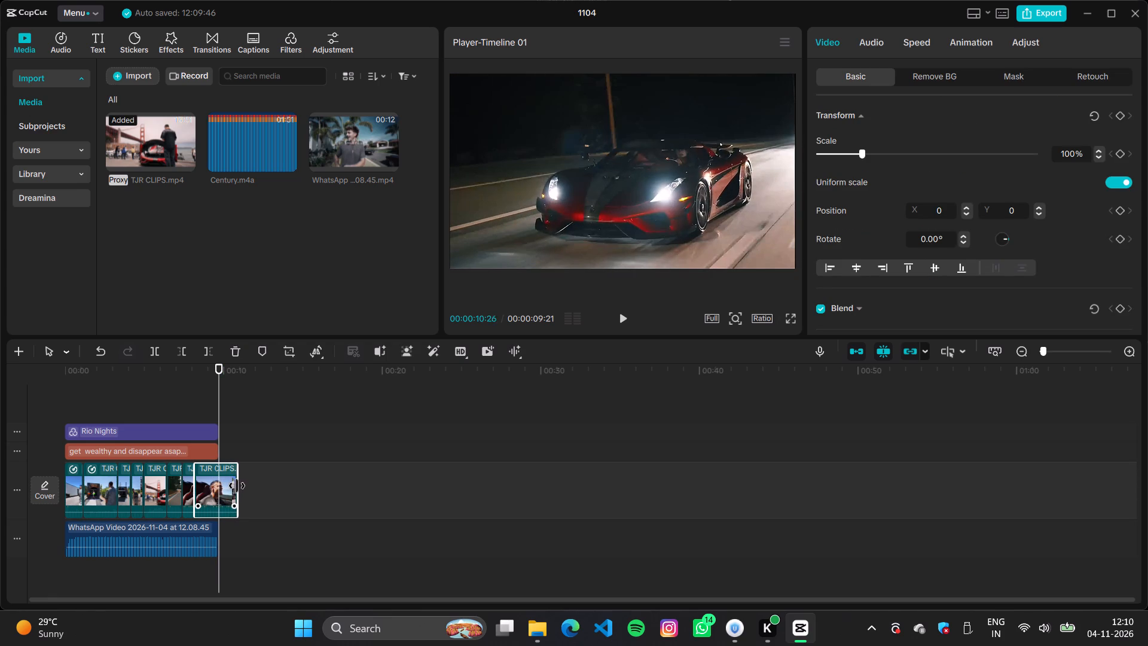
pyautogui.moveTo(237, 486); pyautogui.dragTo(239, 485)
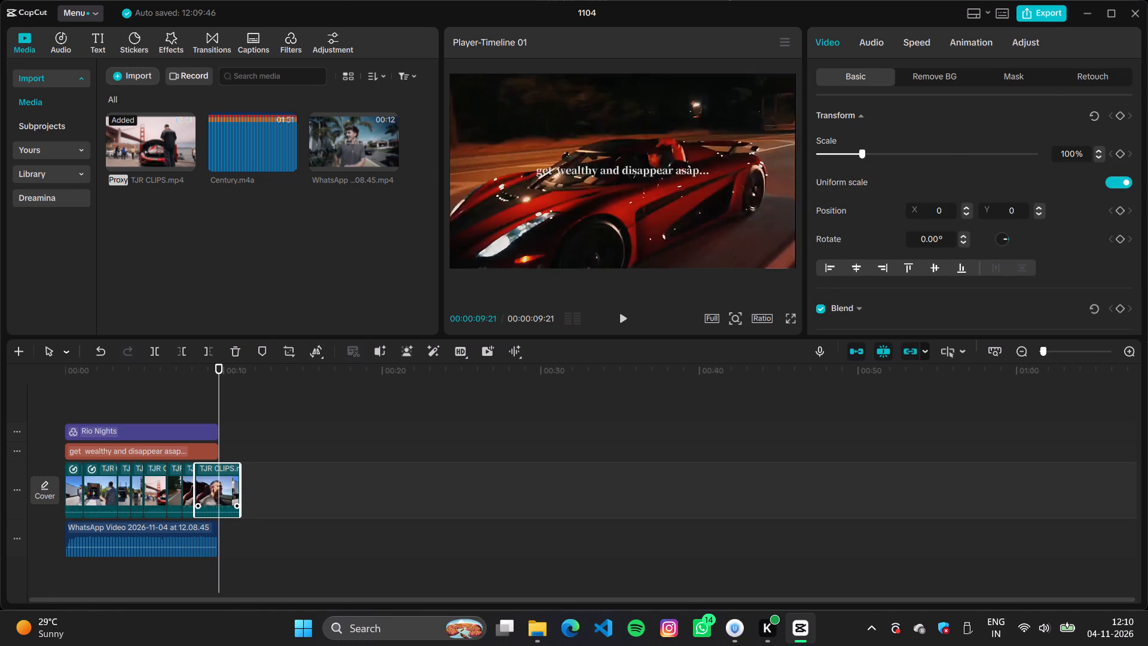
pyautogui.click(209, 432)
pyautogui.moveTo(218, 434); pyautogui.dragTo(236, 441)
pyautogui.click(216, 449)
pyautogui.moveTo(220, 450); pyautogui.dragTo(239, 455)
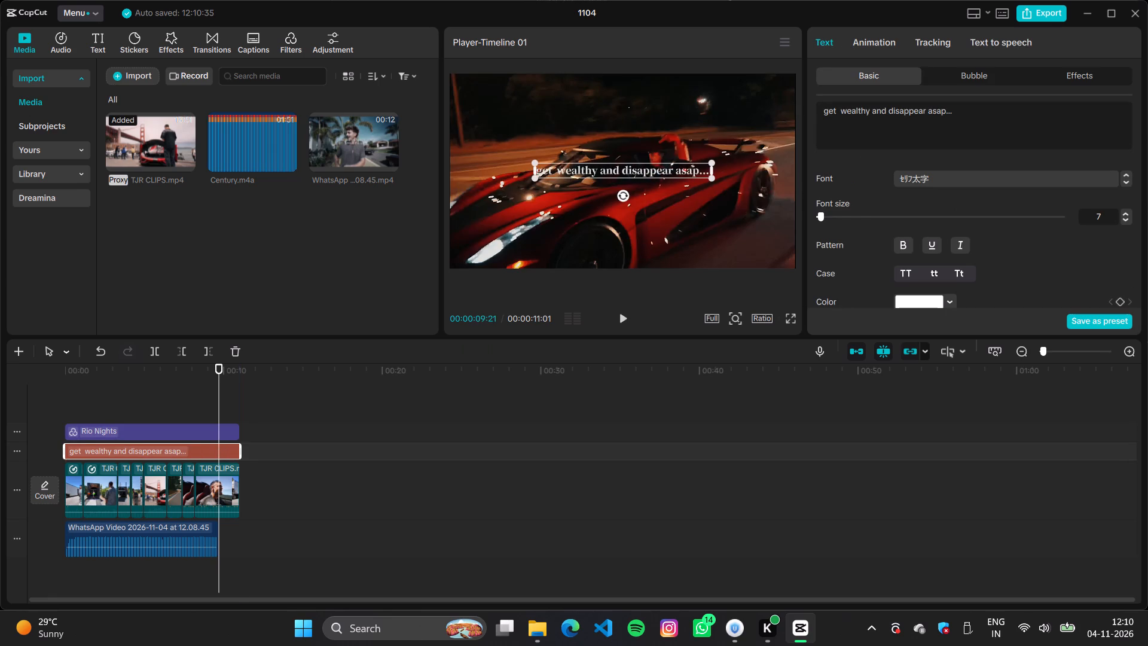
# Extend the WhatsApp audio clip to end at about 11:05, keeping it aligned with the start of the sequence.
pyautogui.click(208, 548)
pyautogui.moveTo(221, 532); pyautogui.dragTo(245, 530)
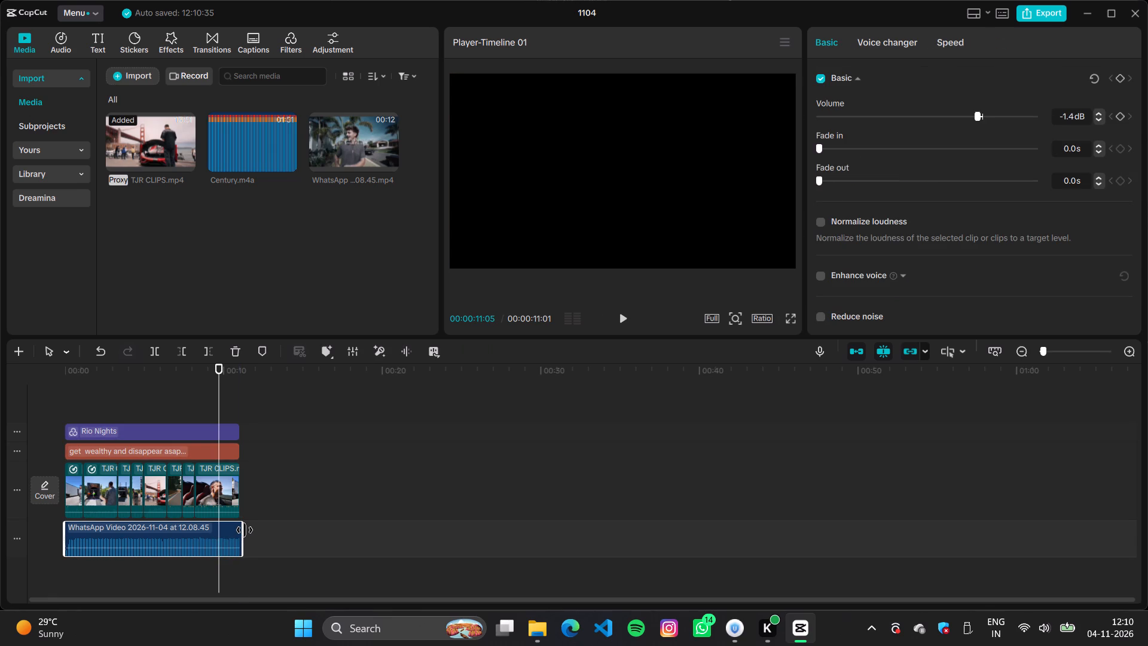
pyautogui.moveTo(245, 530); pyautogui.dragTo(242, 529)
pyautogui.click(117, 395)
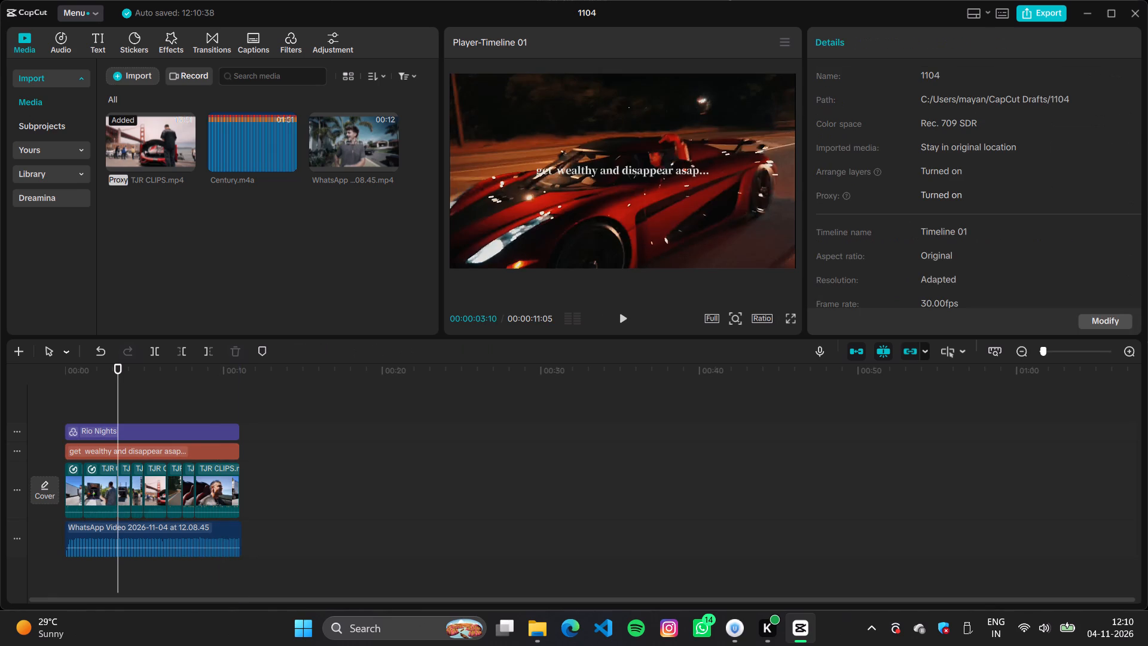
pyautogui.click(150, 531)
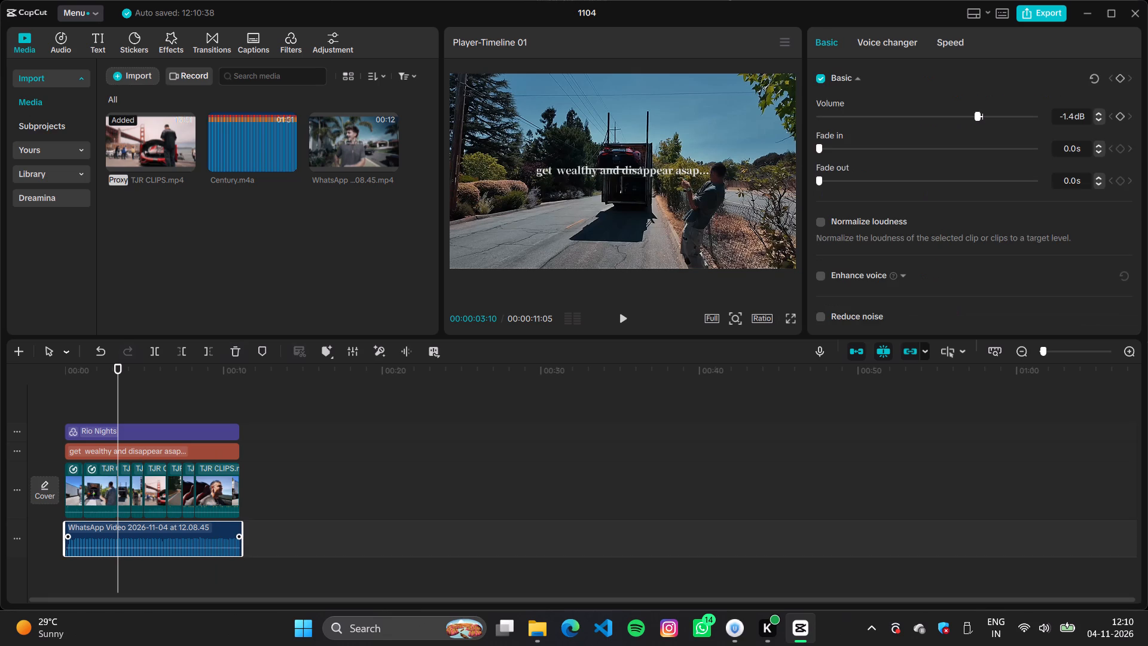
pyautogui.moveTo(150, 531); pyautogui.dragTo(154, 500)
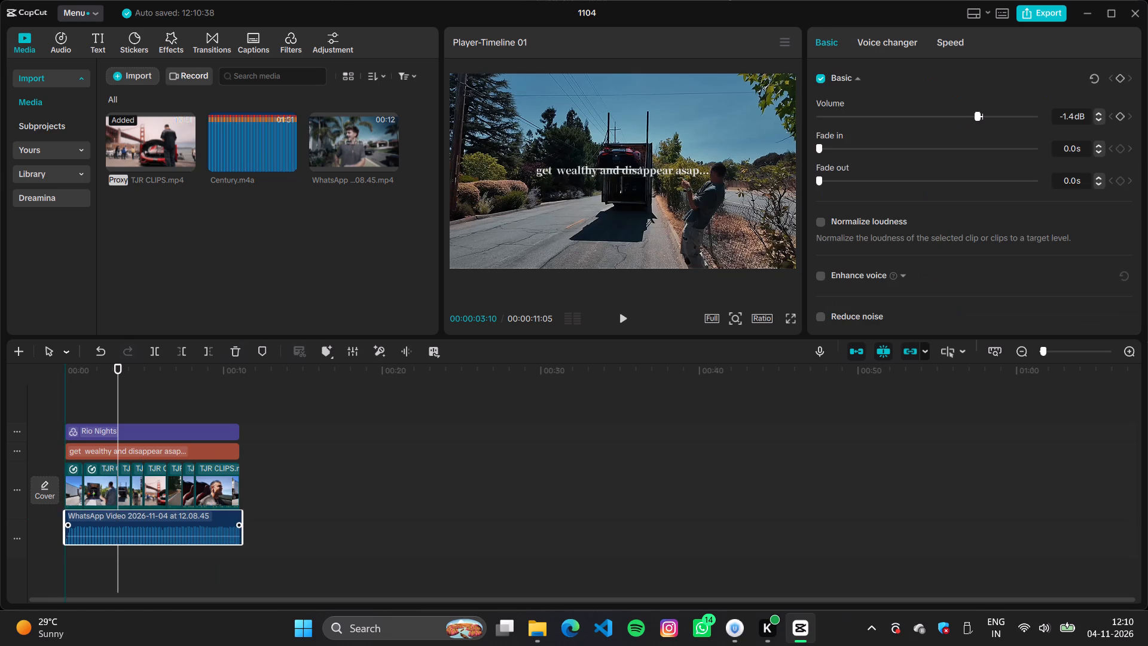
pyautogui.moveTo(154, 500); pyautogui.dragTo(138, 543)
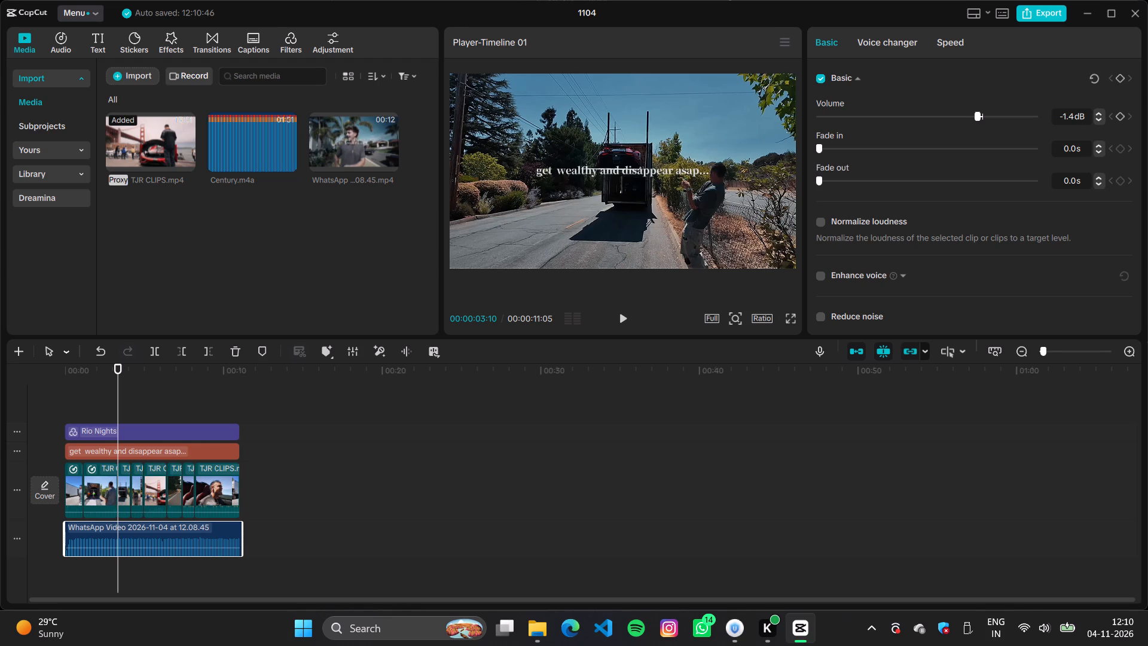
# Export the video as 1104 in 4K mp4 at 30fps and dismiss the sharing options.
pyautogui.click(1030, 14)
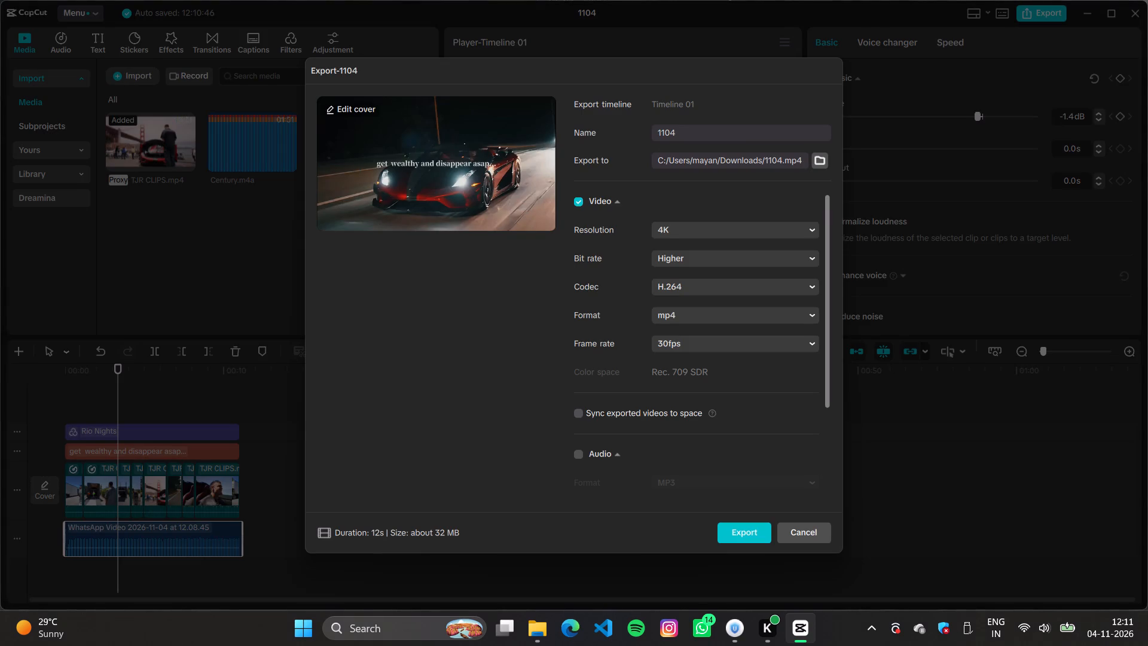
pyautogui.click(741, 528)
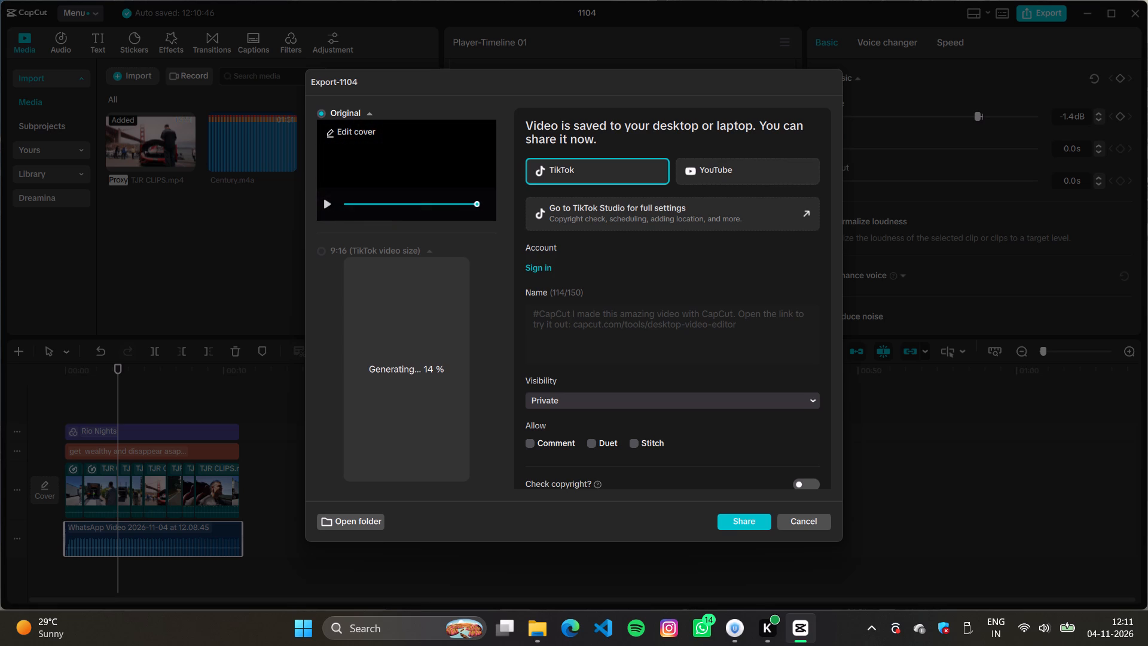
pyautogui.click(799, 525)
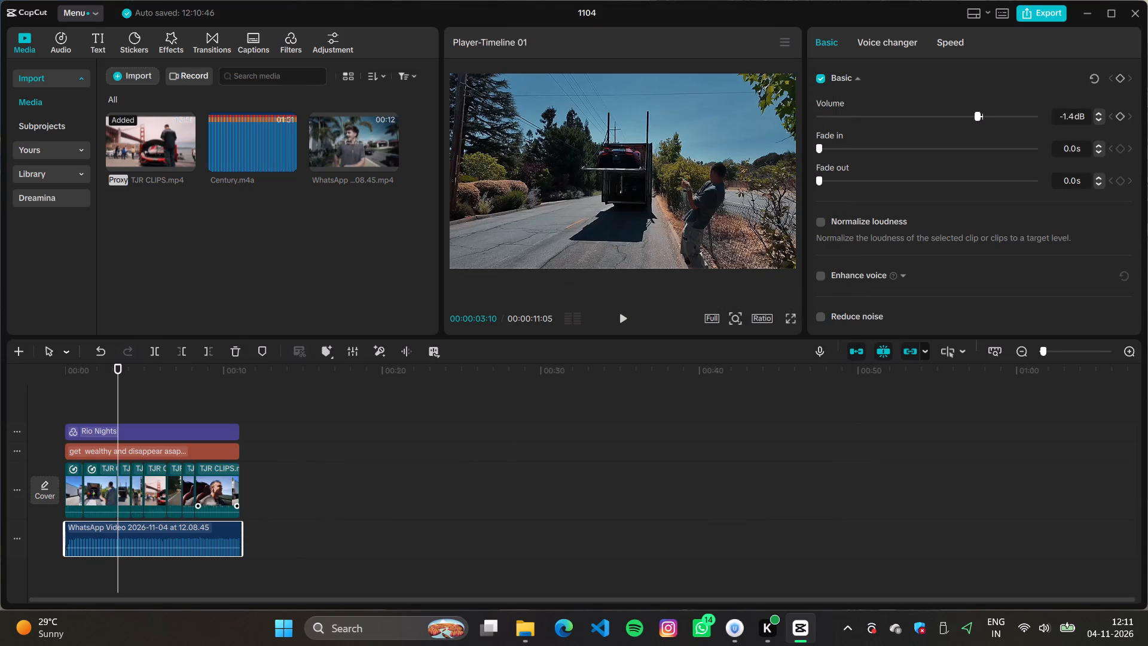
# Reorder the footage: move the second clip to second-to-last place and the long final clip right after the bridge clip.
pyautogui.click(152, 486)
pyautogui.click(154, 486)
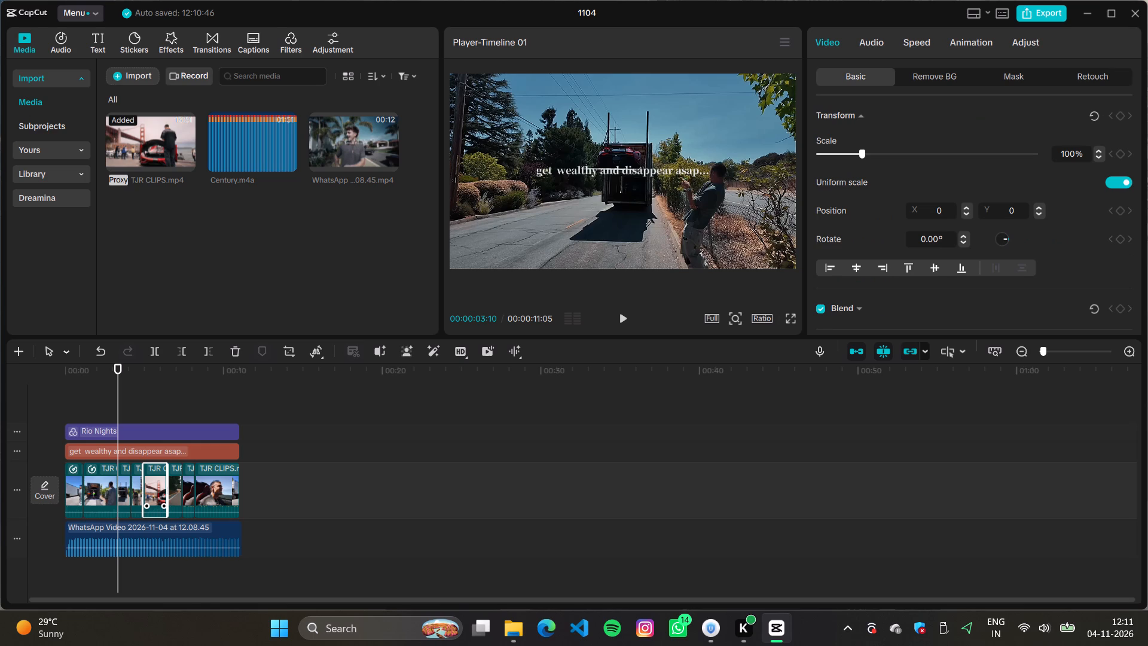
pyautogui.click(154, 486)
pyautogui.click(102, 487)
pyautogui.moveTo(102, 486); pyautogui.dragTo(107, 477)
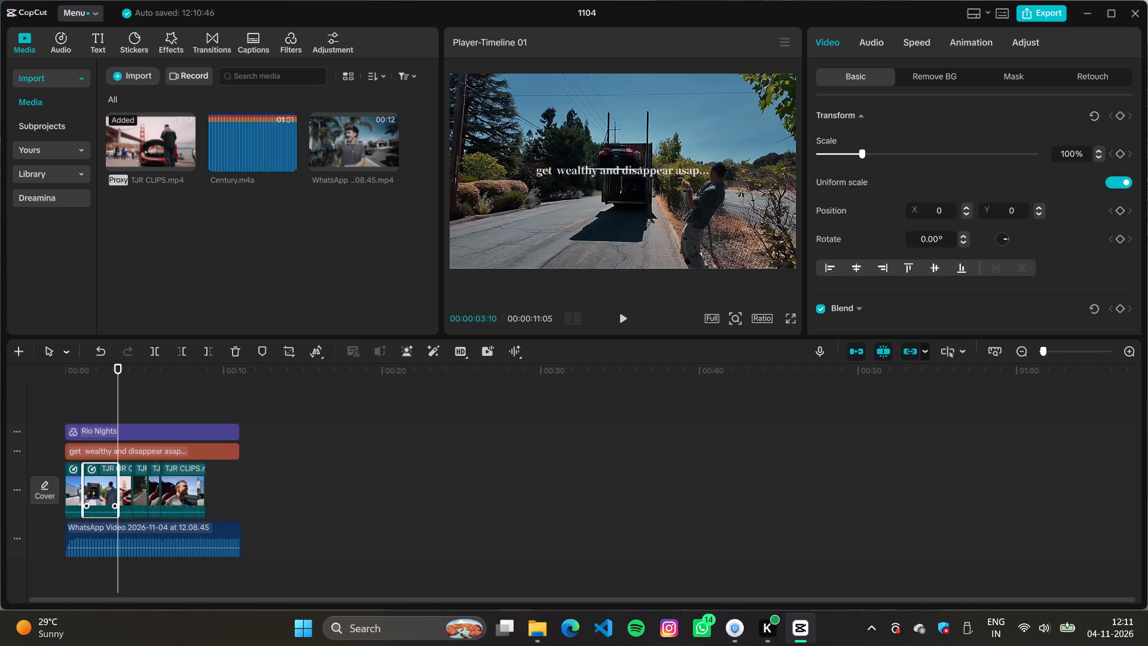
pyautogui.moveTo(107, 477); pyautogui.dragTo(142, 483)
pyautogui.moveTo(207, 483); pyautogui.dragTo(207, 483)
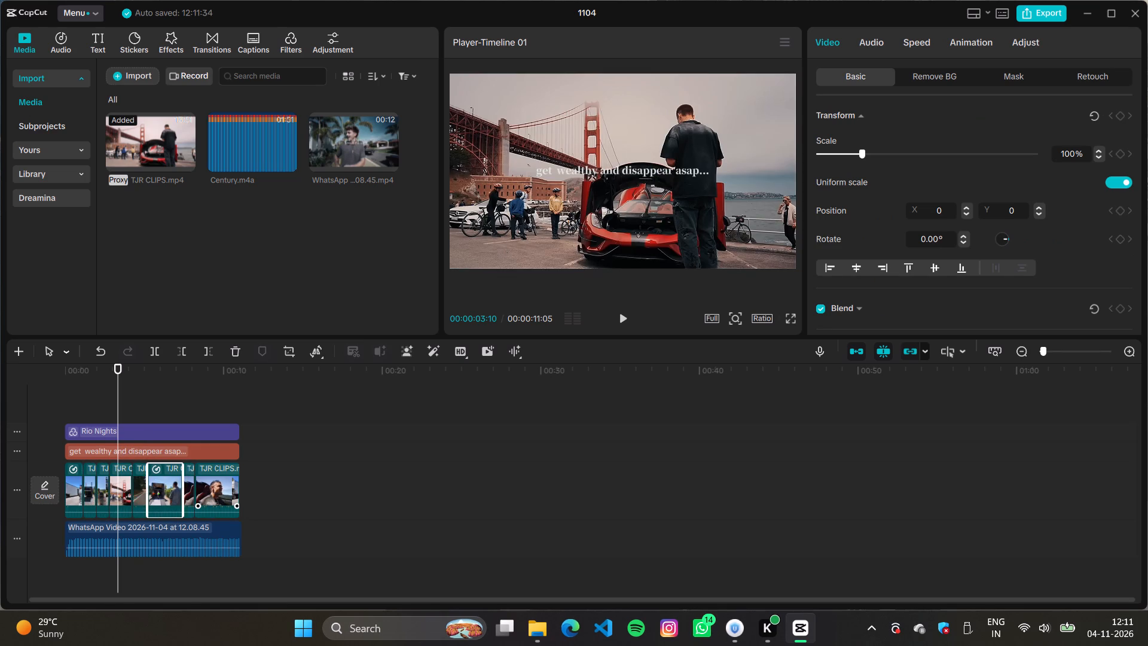
pyautogui.moveTo(207, 483); pyautogui.dragTo(134, 483)
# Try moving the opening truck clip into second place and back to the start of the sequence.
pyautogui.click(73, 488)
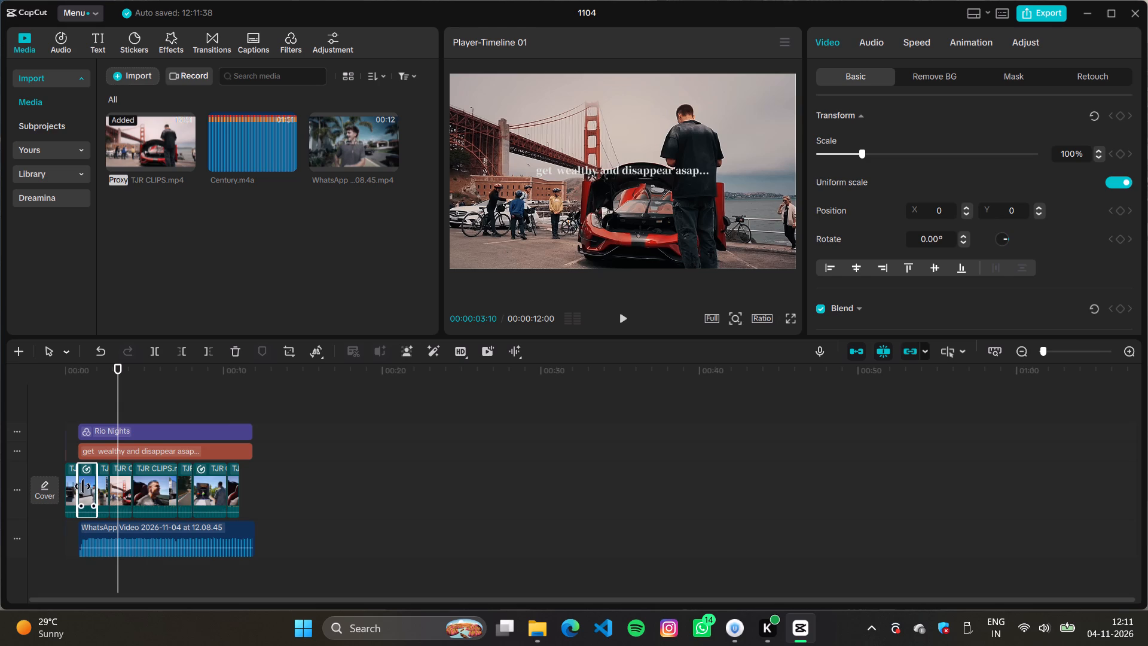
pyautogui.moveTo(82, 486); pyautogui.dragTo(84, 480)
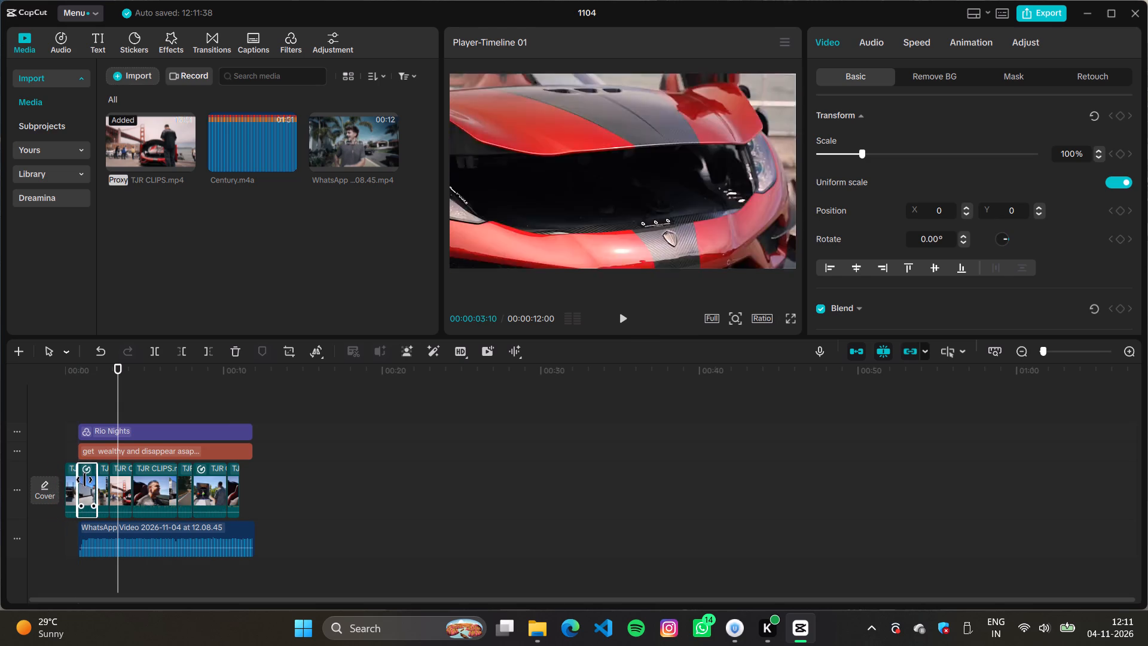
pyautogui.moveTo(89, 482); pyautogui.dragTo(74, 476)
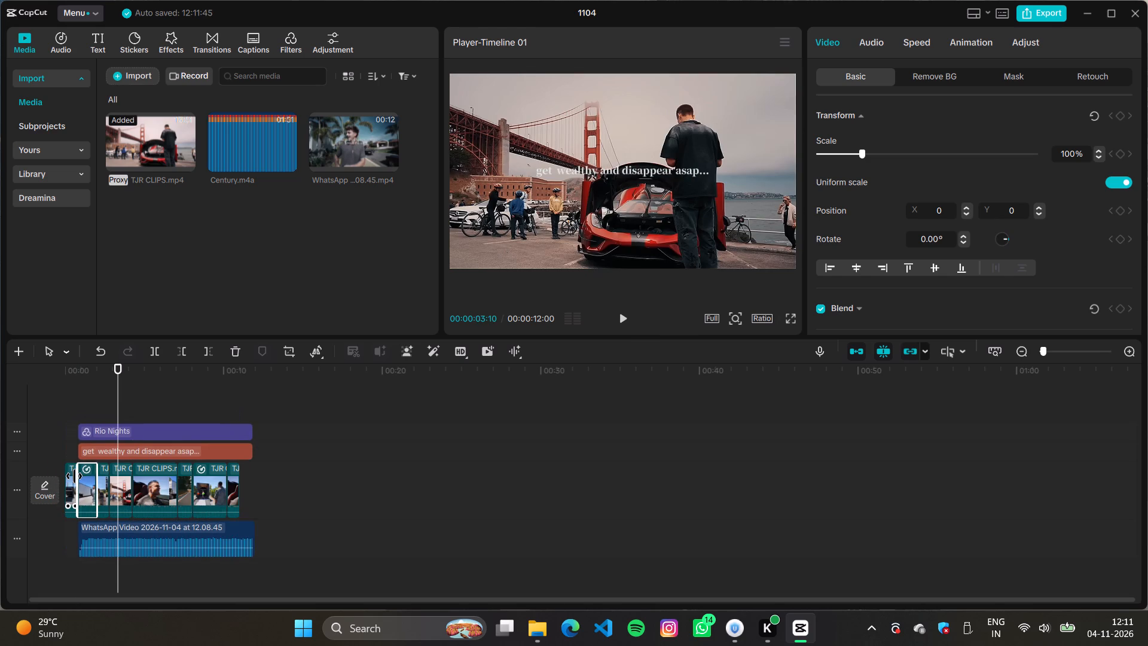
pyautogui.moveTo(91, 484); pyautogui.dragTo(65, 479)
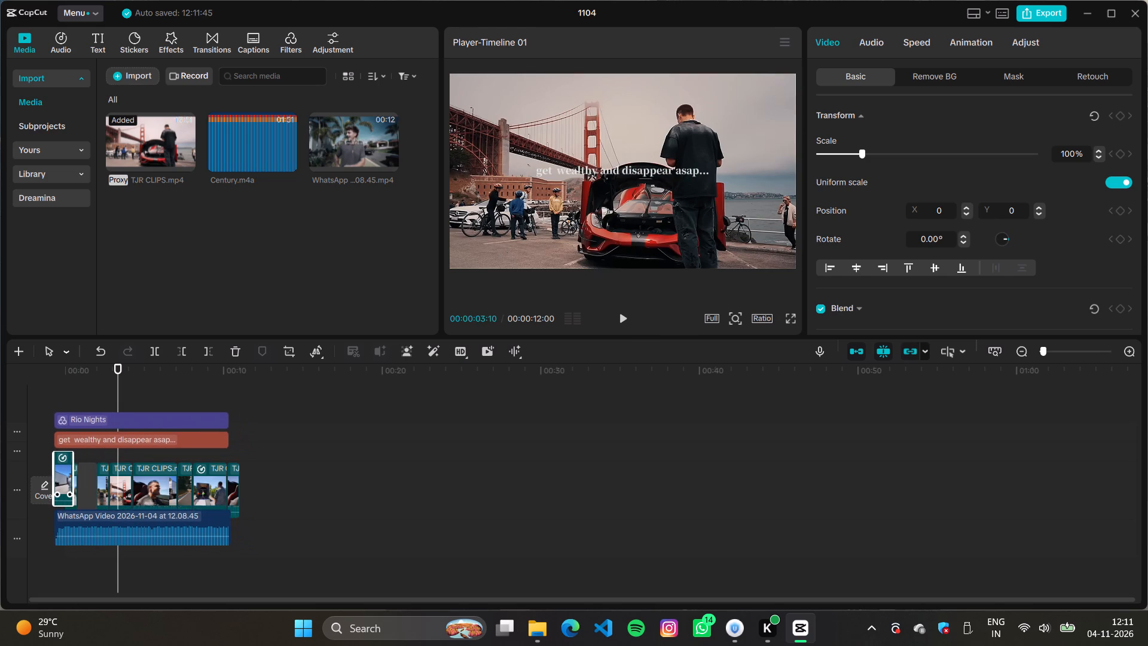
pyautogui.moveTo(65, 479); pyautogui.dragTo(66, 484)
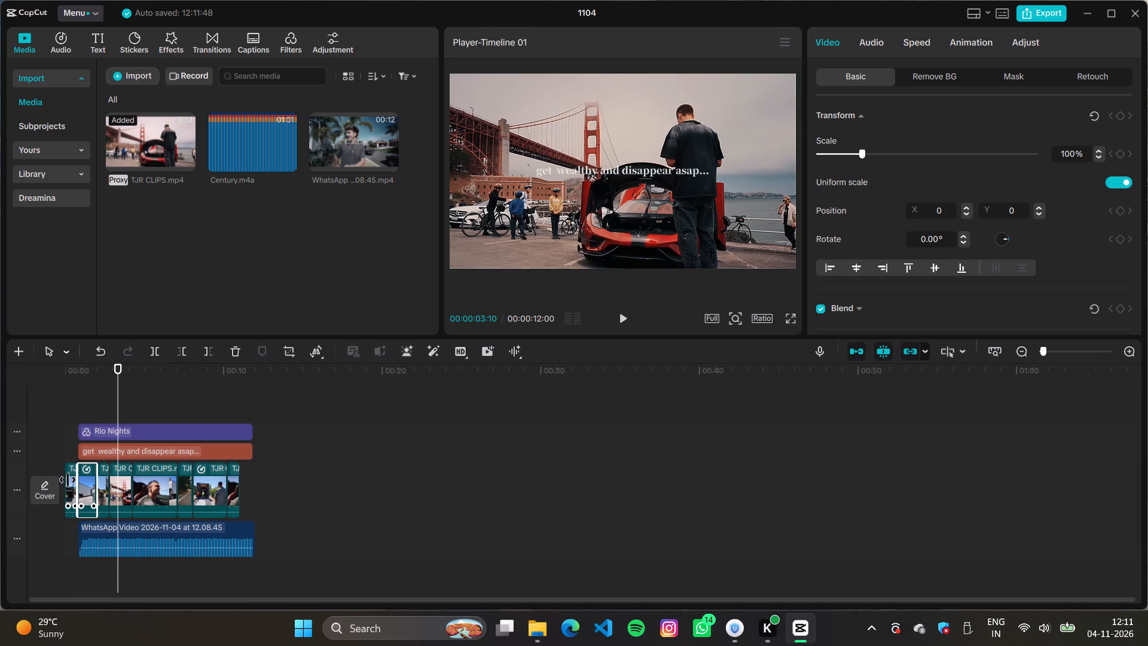
# Move the short road-and-trailer clip from the start of the sequence to just after the bridge clip.
pyautogui.click(68, 480)
pyautogui.moveTo(68, 480); pyautogui.dragTo(70, 471)
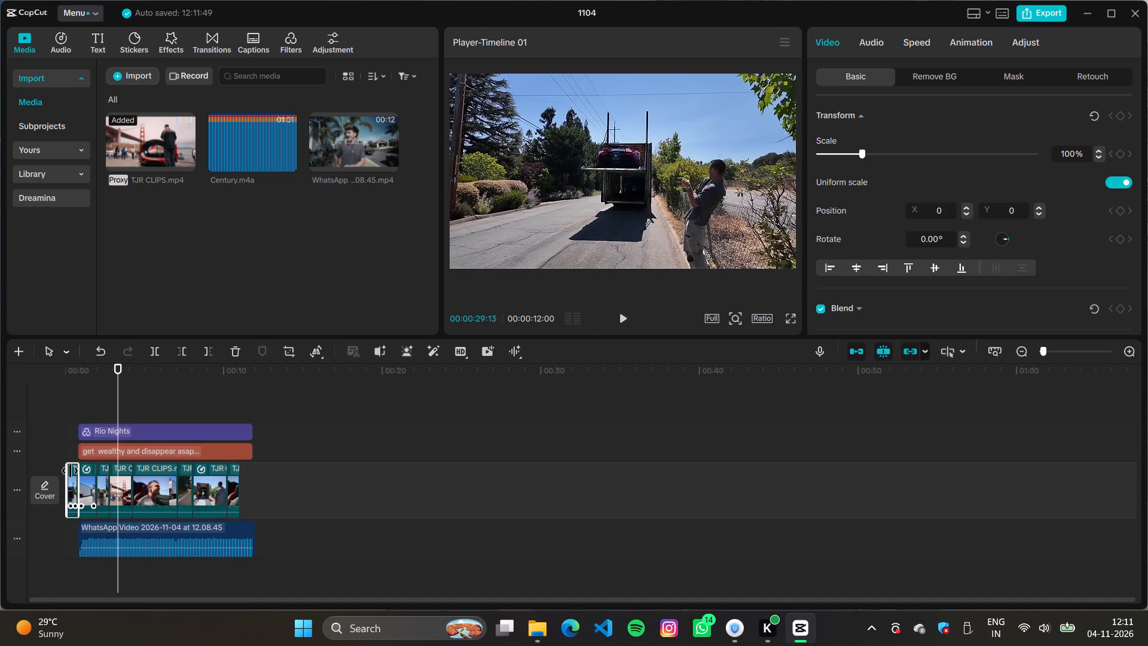
pyautogui.moveTo(70, 471); pyautogui.dragTo(68, 471)
pyautogui.moveTo(71, 483); pyautogui.dragTo(94, 482)
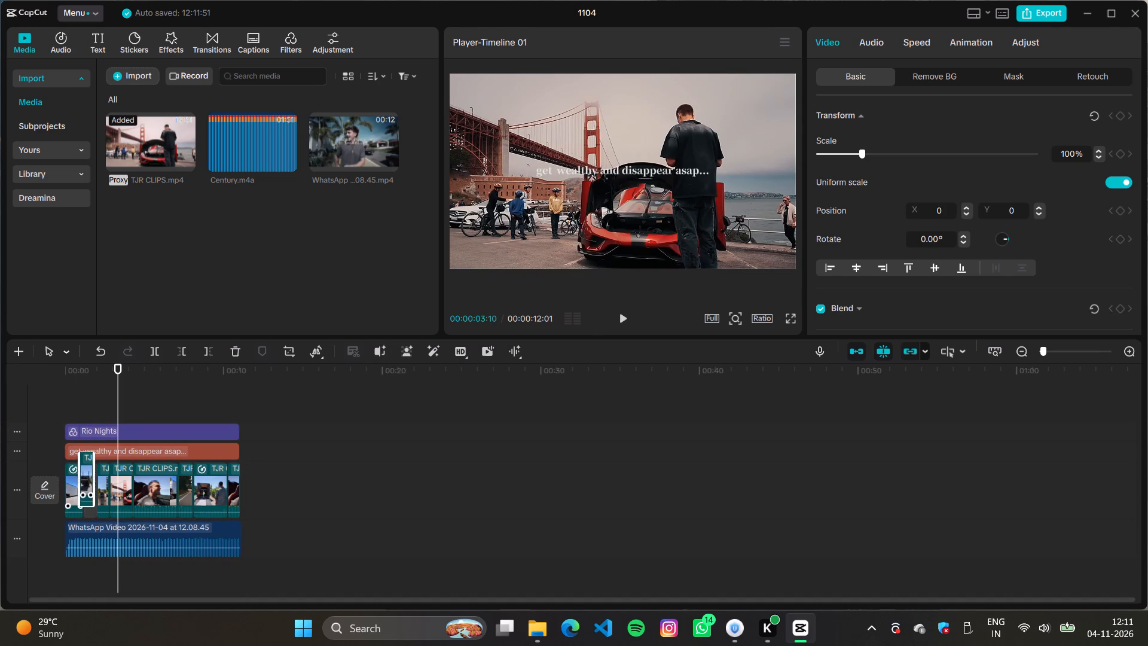
pyautogui.moveTo(94, 482); pyautogui.dragTo(108, 489)
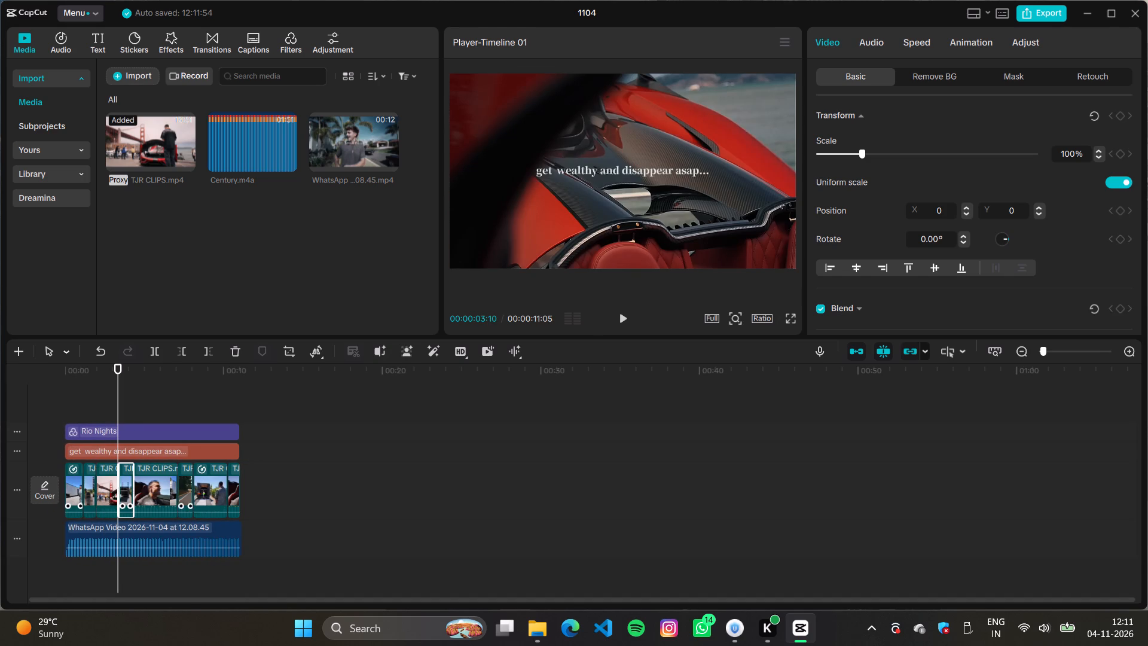
# Play the reordered sequence and extend the start of the opening clip, bringing the timeline to 11:22.
pyautogui.click(68, 408)
pyautogui.press('space')
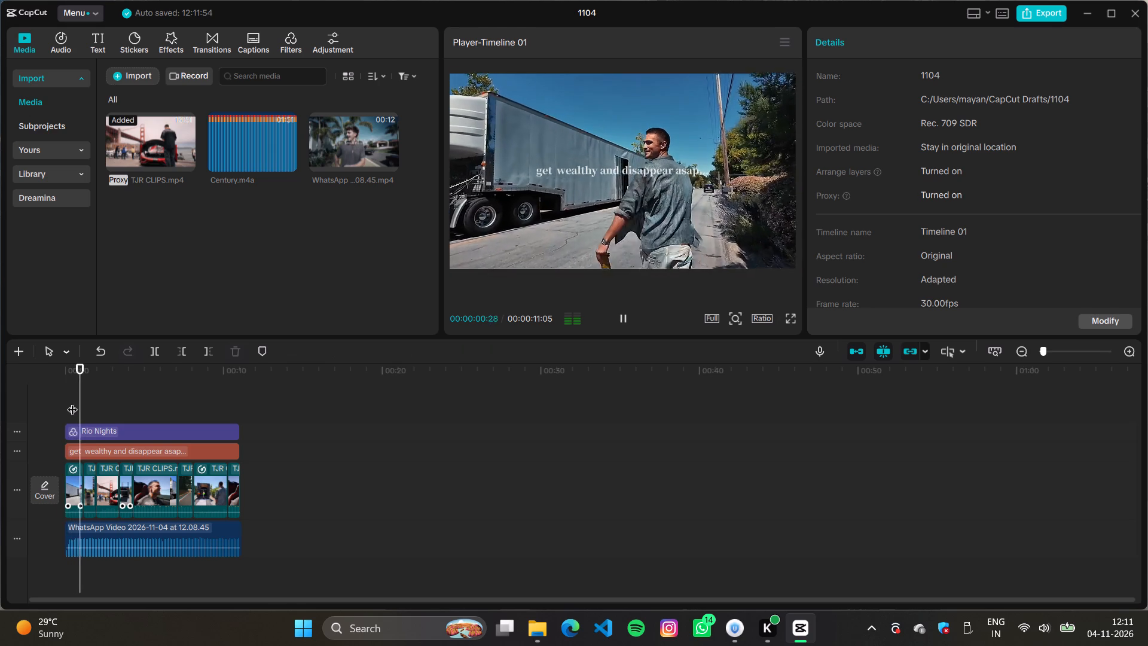
pyautogui.click(73, 486)
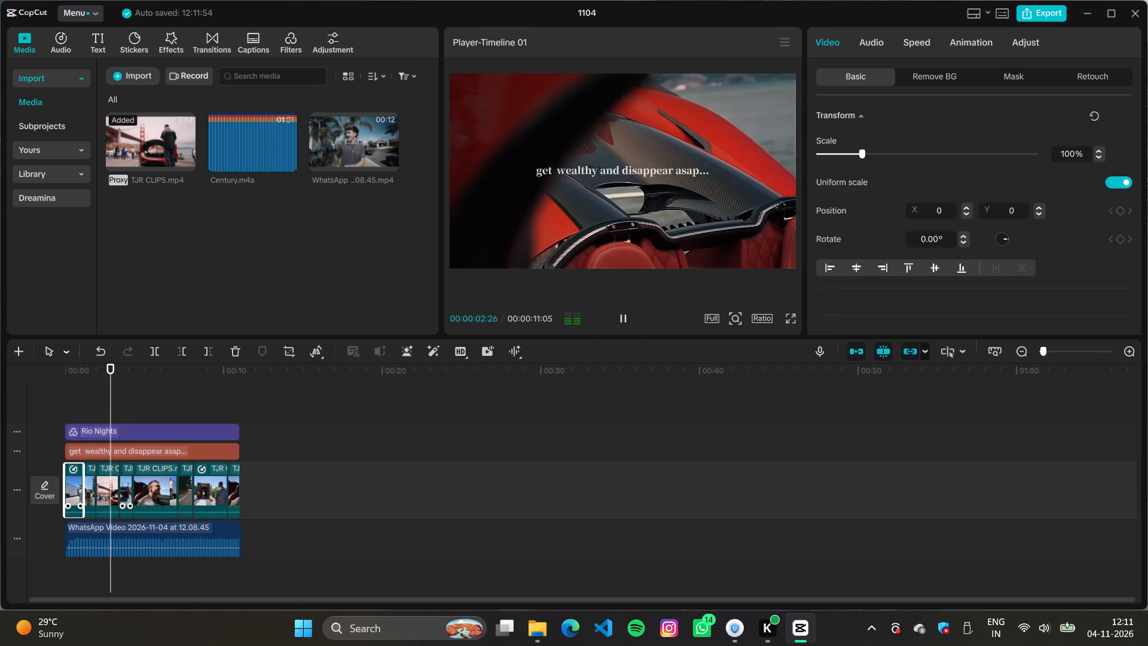
pyautogui.moveTo(65, 480); pyautogui.dragTo(58, 478)
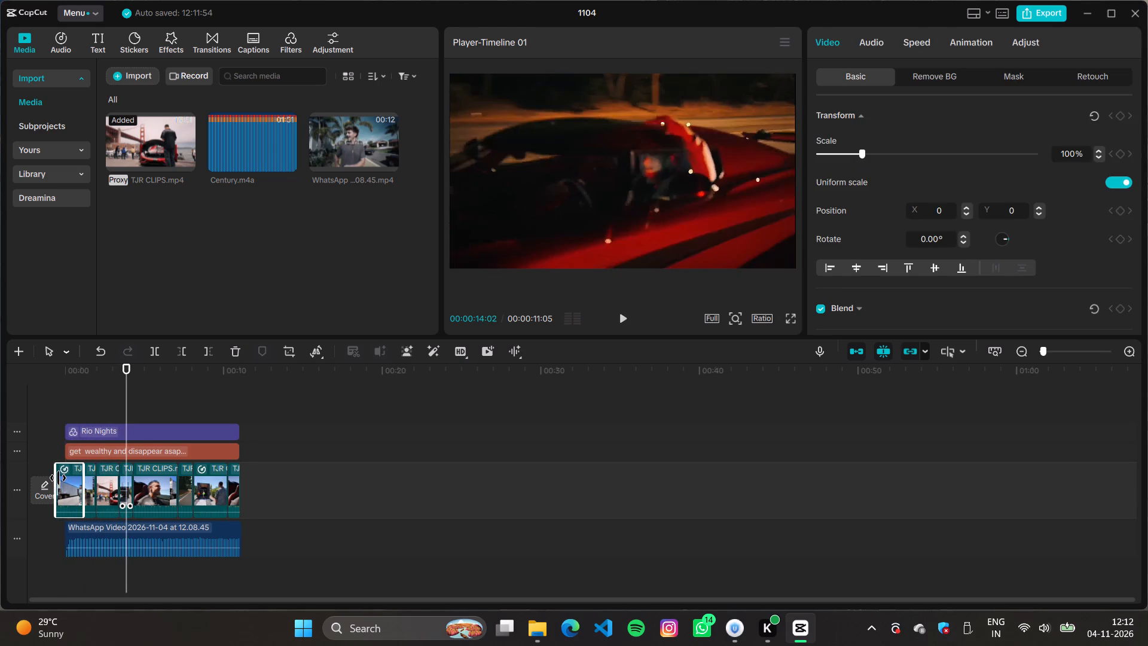
pyautogui.click(63, 398)
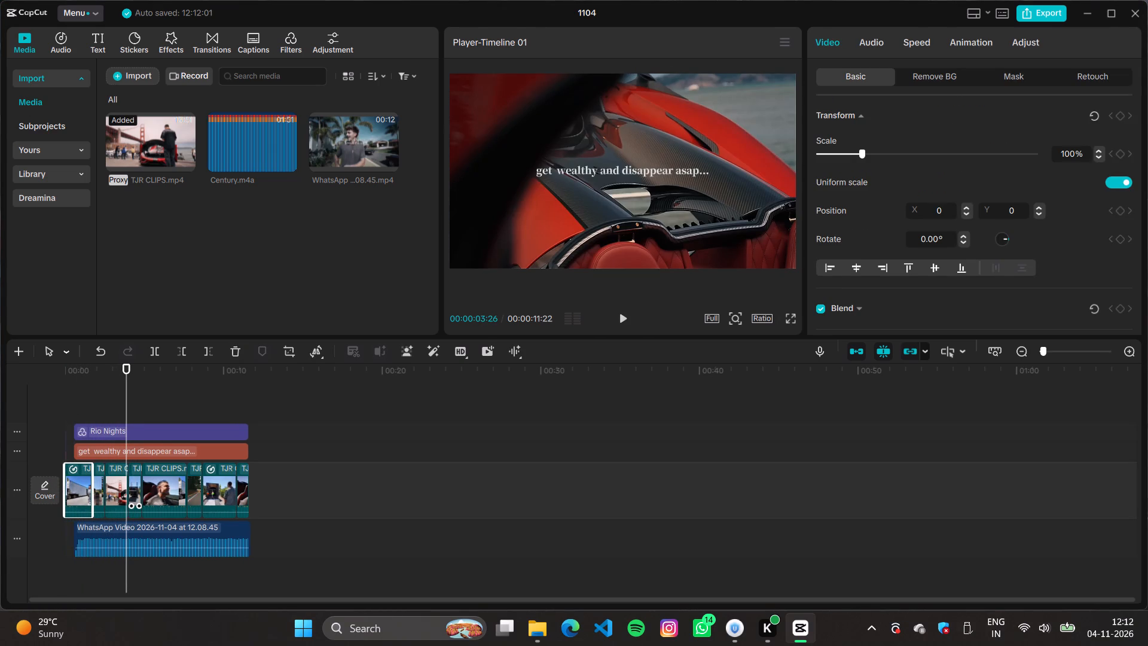
# Review the sequence from the start and trim the opening clip slightly, bringing the timeline to 11:14.
pyautogui.click(66, 403)
pyautogui.press('space')
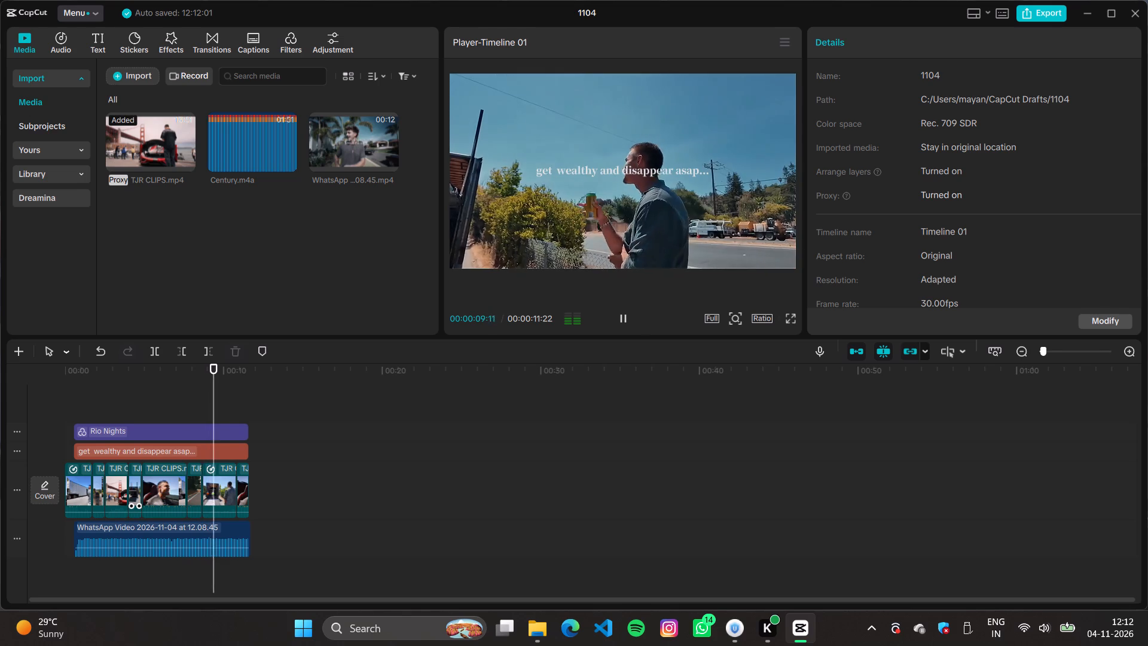
pyautogui.press('space')
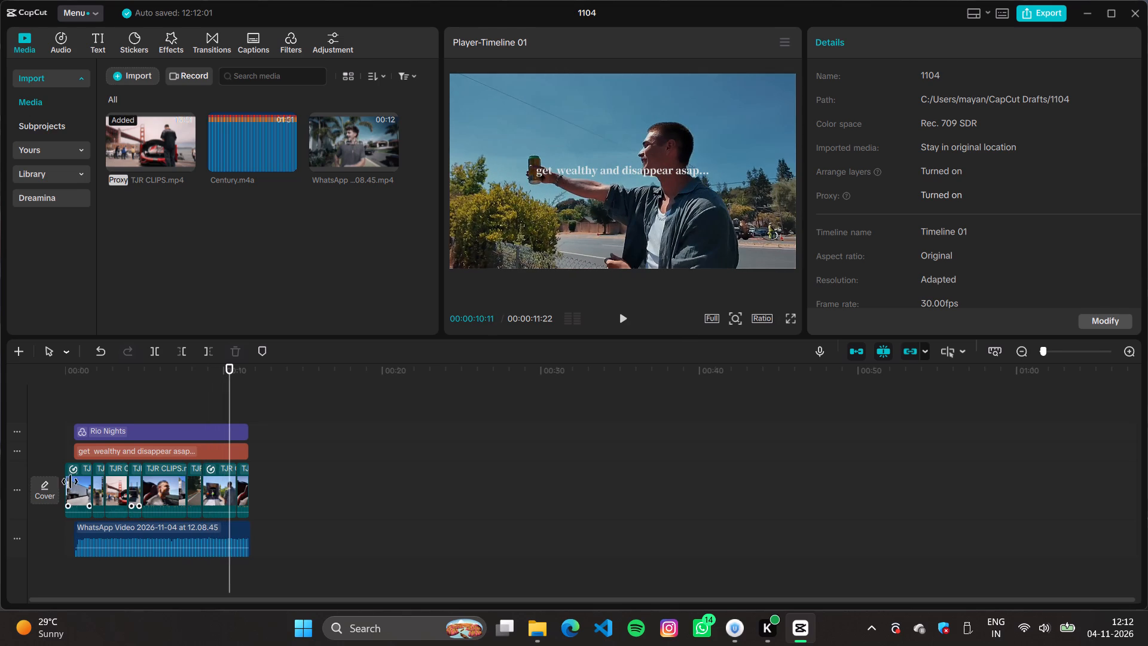
pyautogui.click(67, 482)
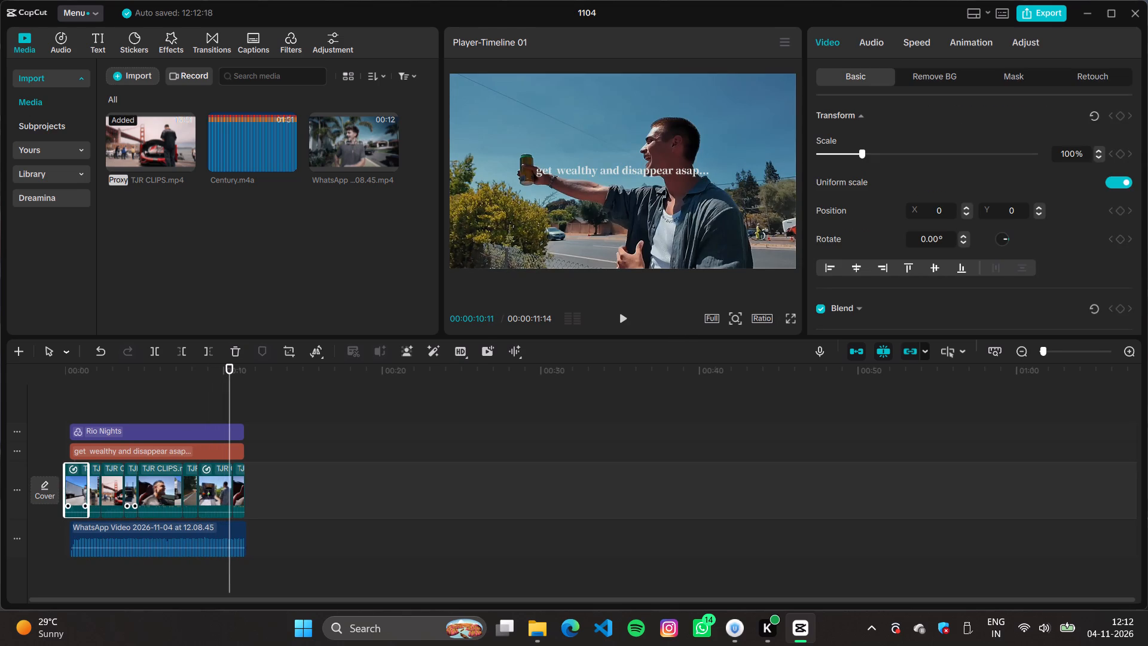
pyautogui.click(77, 487)
# Move the truck-and-man clip from near the end of the sequence to third place, just before the bridge clip.
pyautogui.click(214, 491)
pyautogui.click(214, 491)
pyautogui.moveTo(214, 491); pyautogui.dragTo(213, 491)
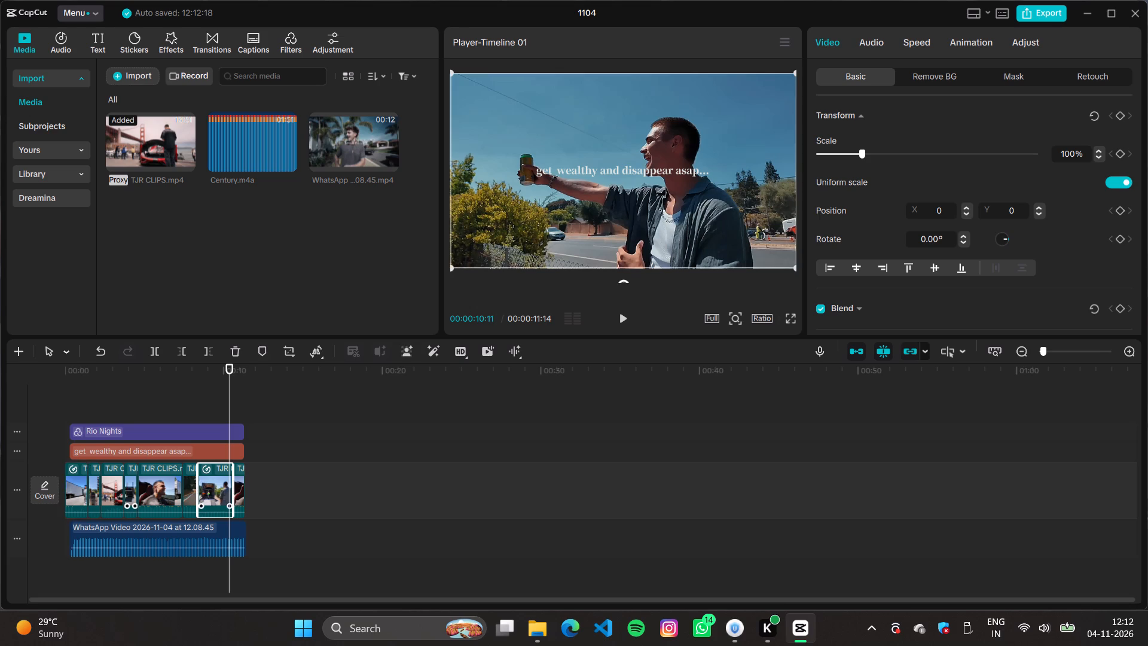
pyautogui.moveTo(213, 491); pyautogui.dragTo(100, 491)
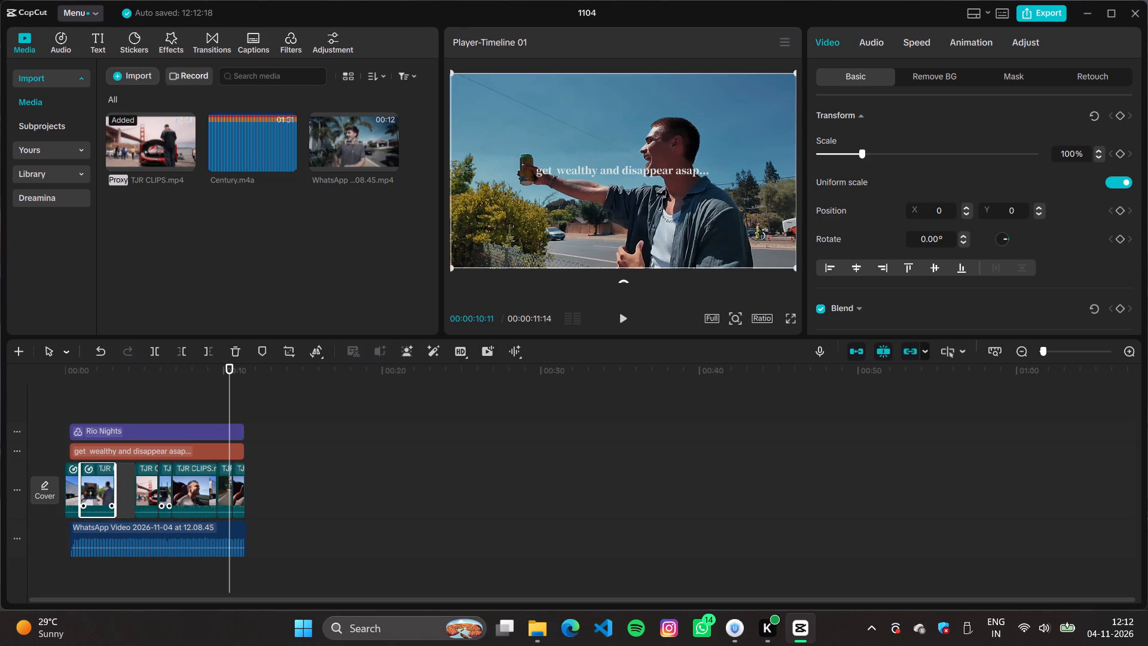
pyautogui.moveTo(100, 491); pyautogui.dragTo(100, 491)
# Shift the Rio Nights filter and the caption together so both begin at the start of the timeline.
pyautogui.click(88, 430)
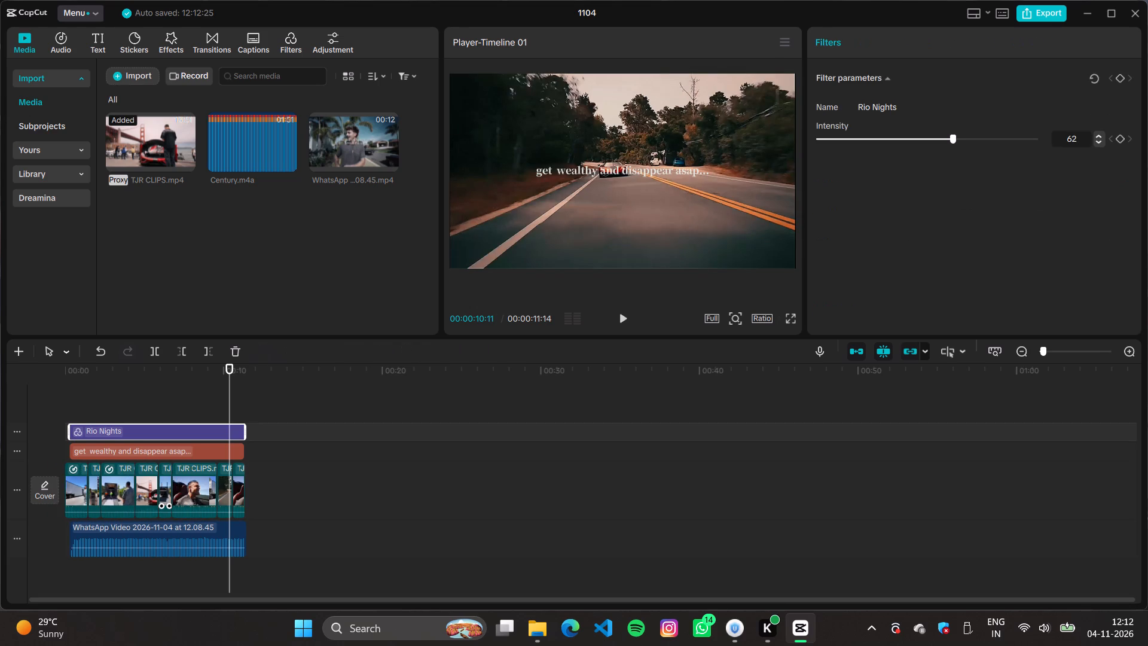
pyautogui.moveTo(262, 451); pyautogui.dragTo(193, 436)
pyautogui.moveTo(193, 436); pyautogui.dragTo(176, 435)
# Trim the end of the last video clip to line up with the end of the filter and caption.
pyautogui.moveTo(253, 495); pyautogui.dragTo(166, 495)
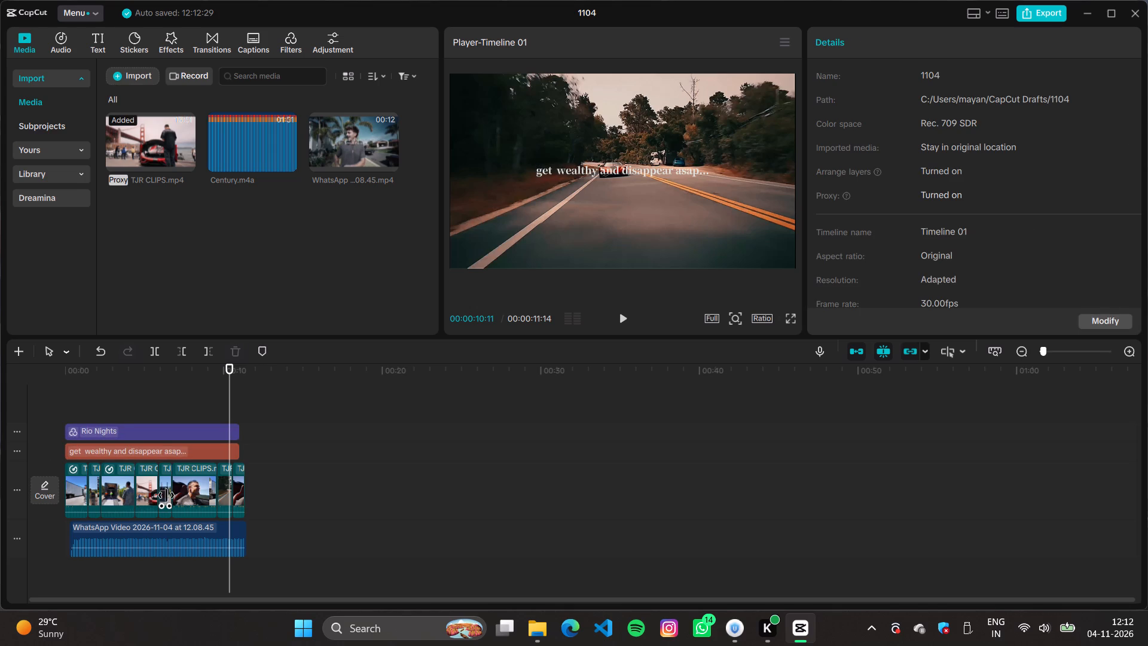
pyautogui.moveTo(166, 495); pyautogui.dragTo(124, 495)
pyautogui.moveTo(268, 493); pyautogui.dragTo(145, 494)
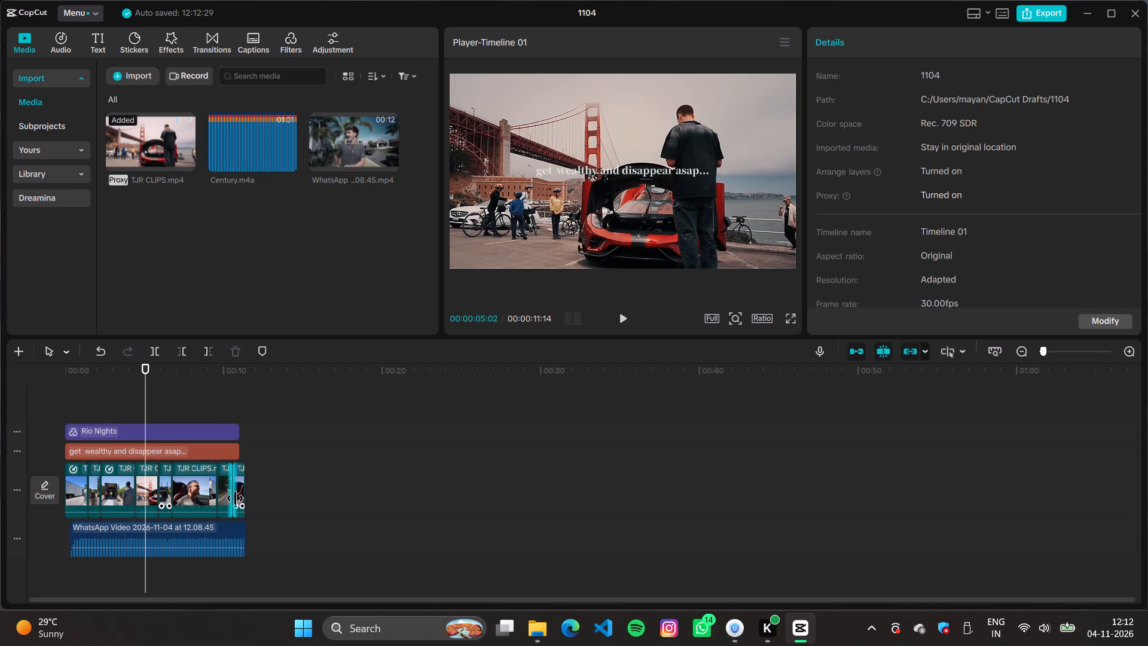
pyautogui.click(244, 496)
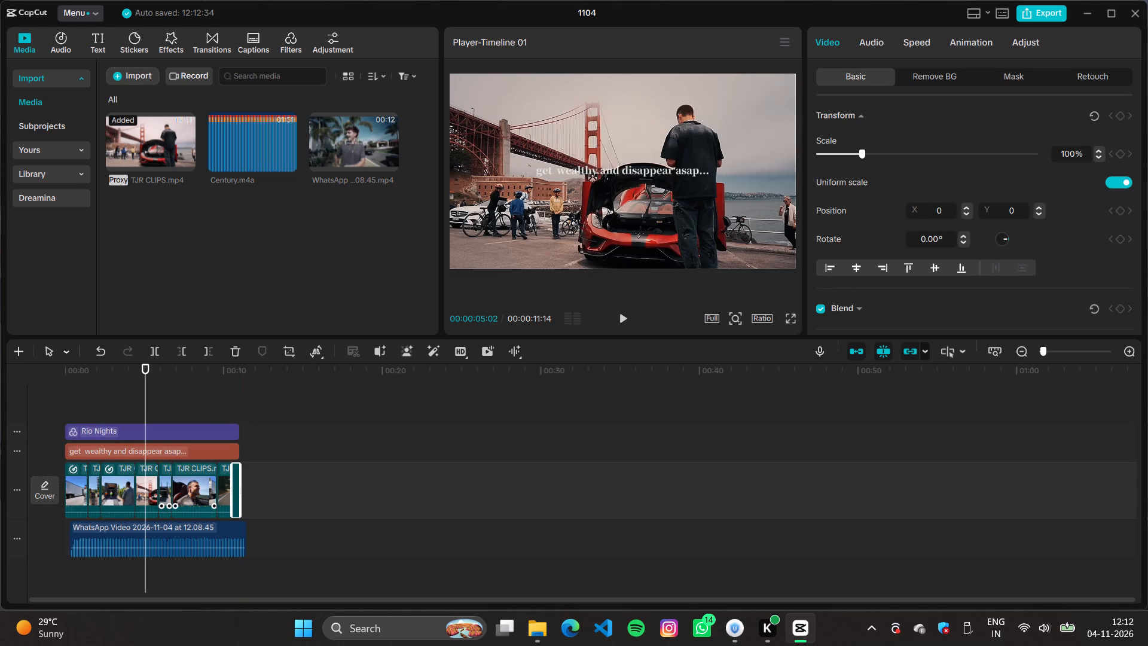
# Move the WhatsApp Video audio so it begins at the start of the timeline.
pyautogui.click(70, 480)
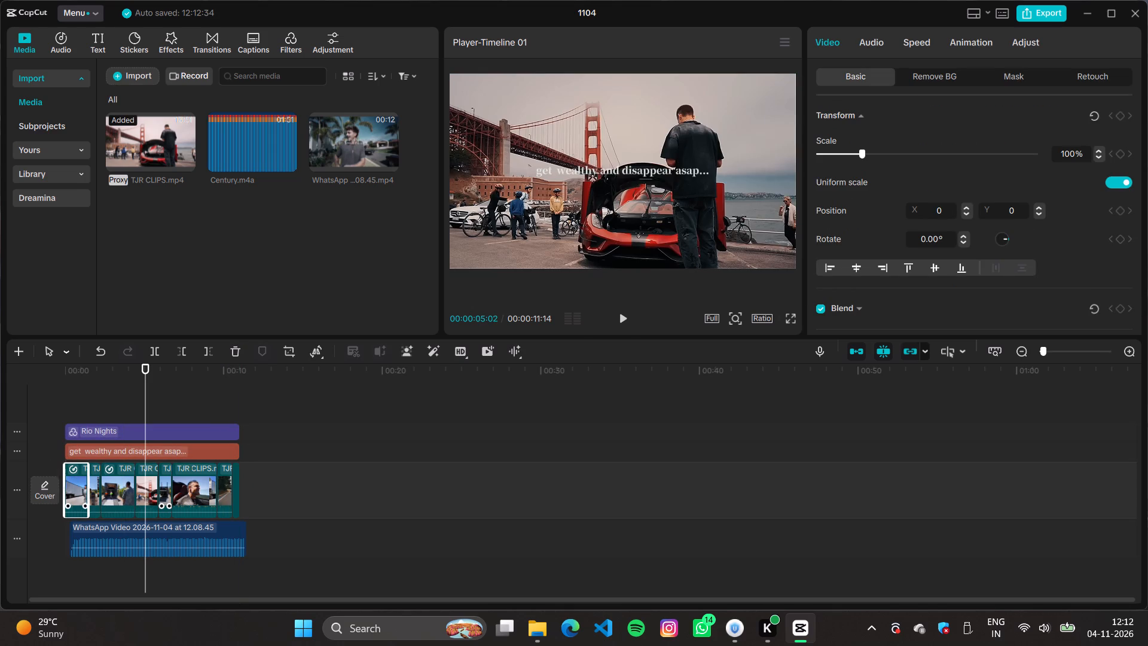
pyautogui.click(103, 549)
pyautogui.moveTo(105, 541); pyautogui.dragTo(96, 540)
# Play the sequence from the start and examine the bridge clip around 4:26 to 5:05.
pyautogui.doubleClick(71, 398)
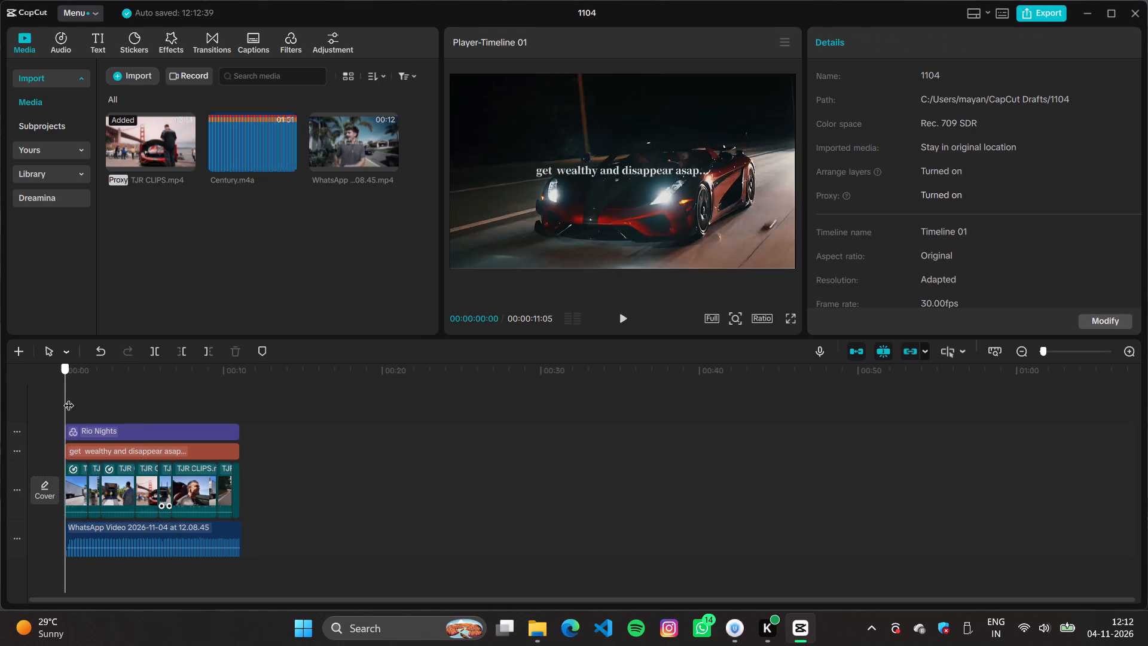
pyautogui.press('space')
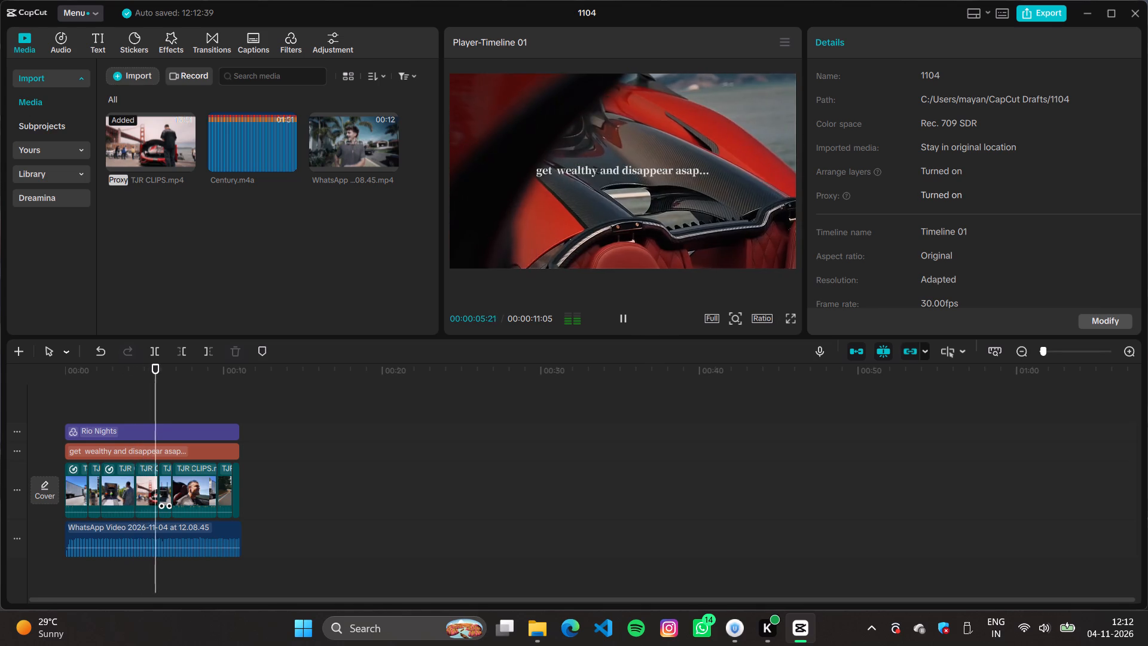
pyautogui.press('space')
pyautogui.click(148, 489)
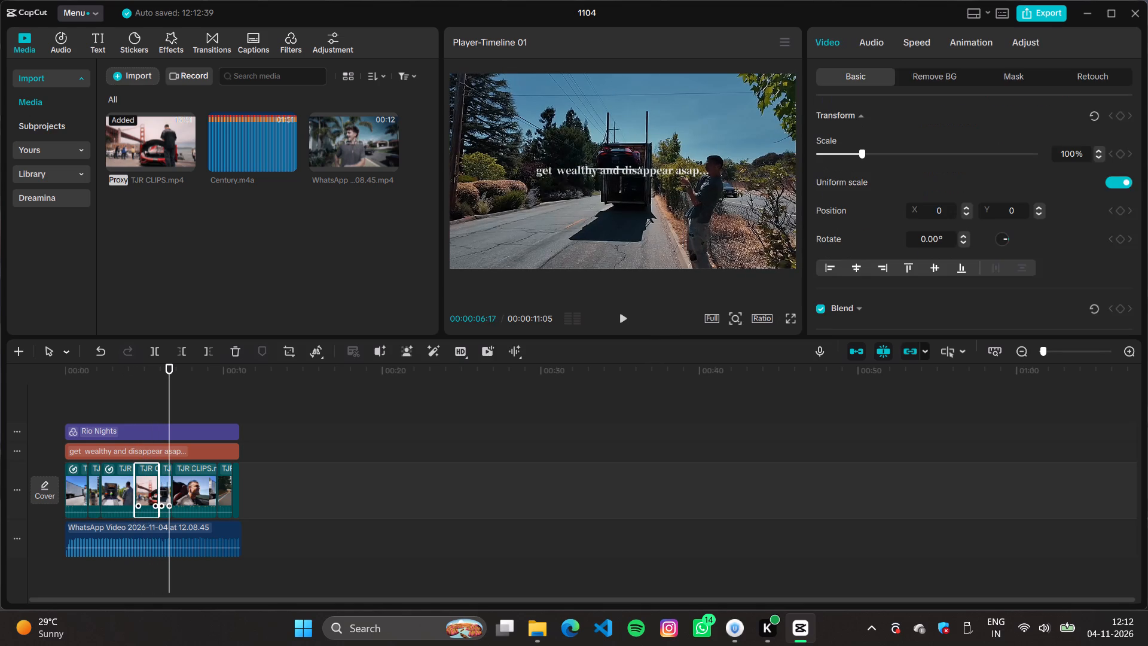
pyautogui.click(133, 400)
pyautogui.click(142, 406)
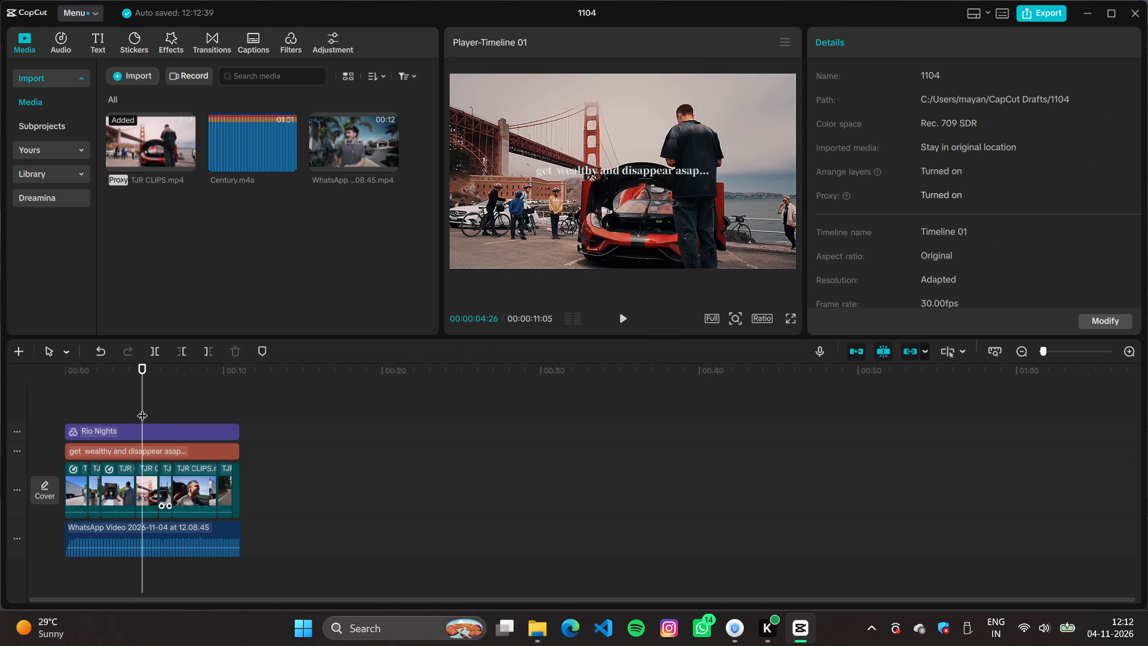
pyautogui.click(147, 397)
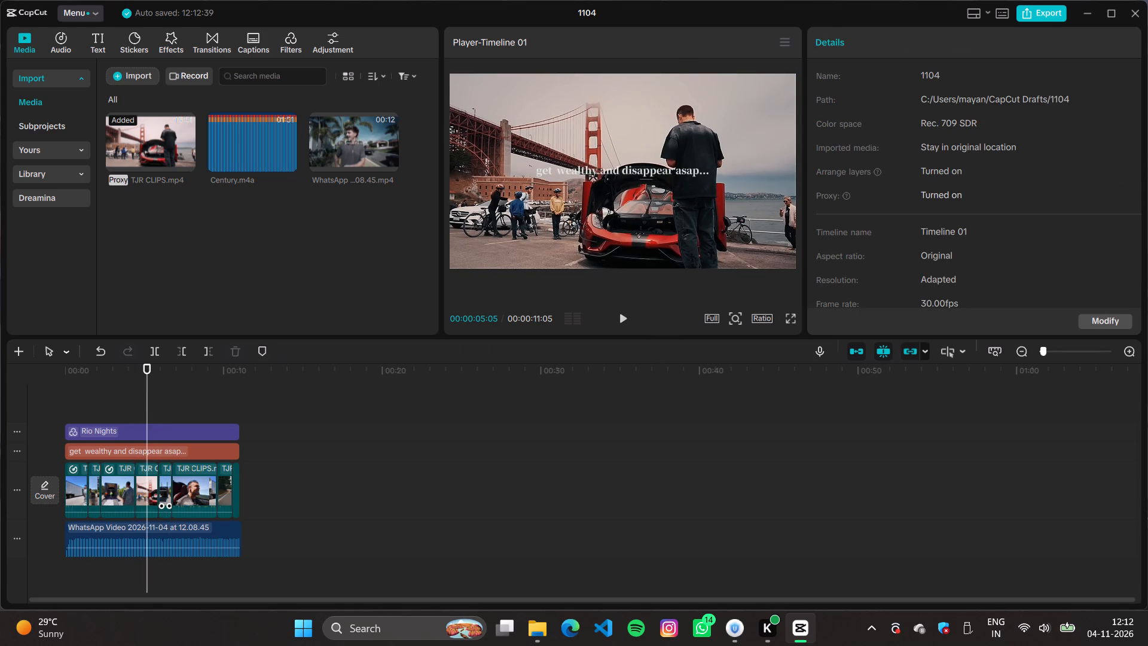
pyautogui.click(146, 479)
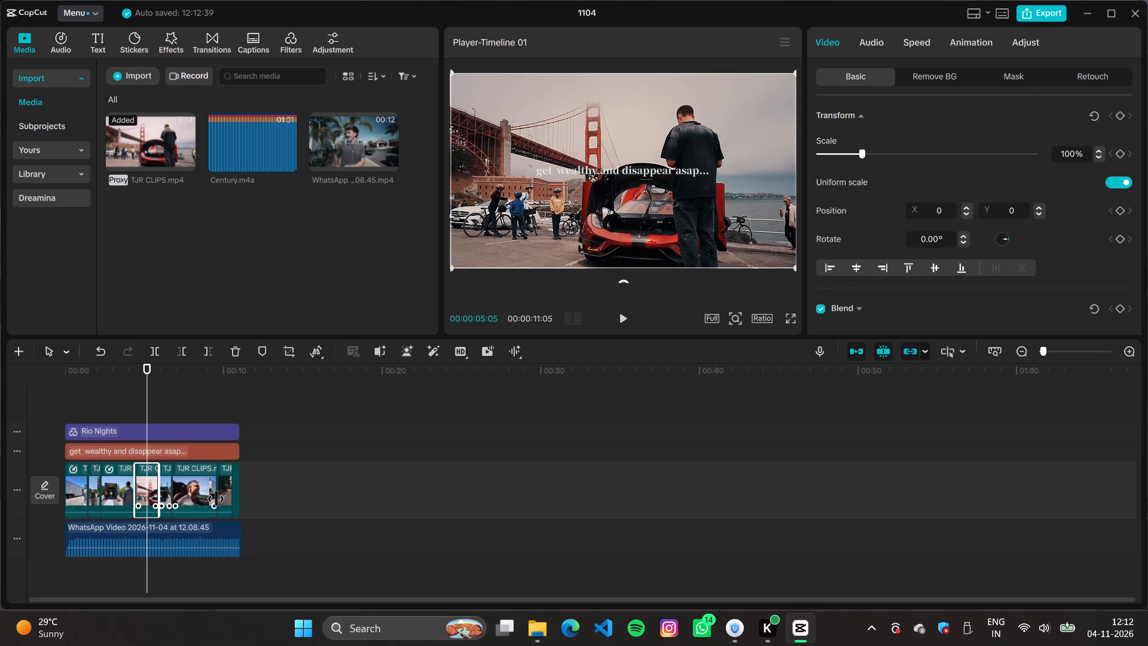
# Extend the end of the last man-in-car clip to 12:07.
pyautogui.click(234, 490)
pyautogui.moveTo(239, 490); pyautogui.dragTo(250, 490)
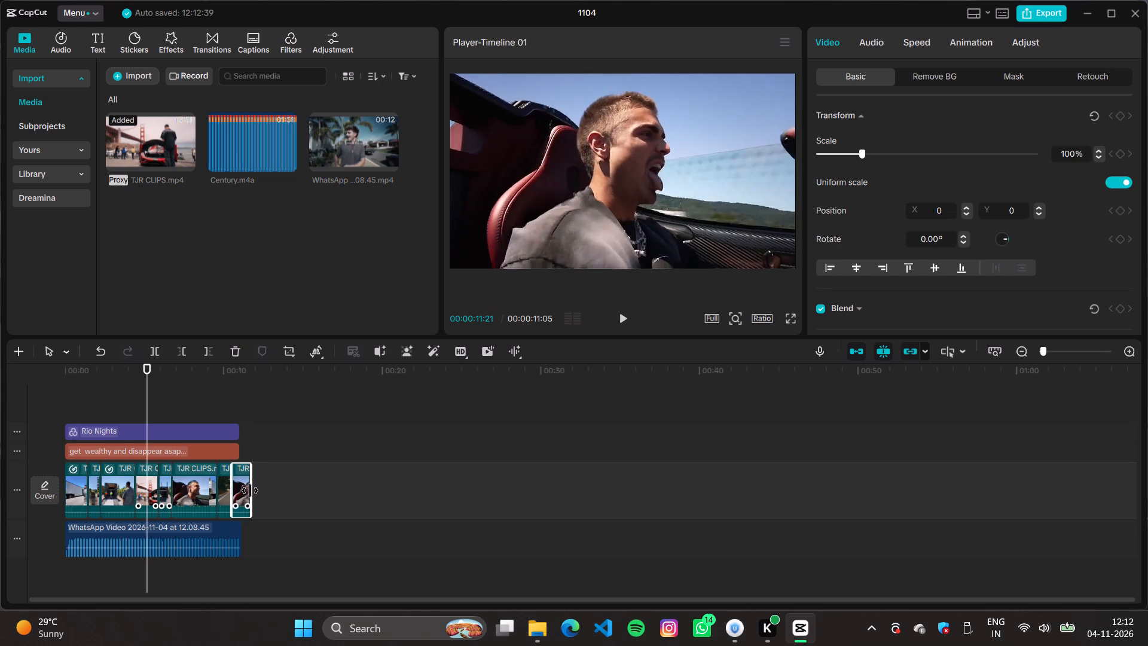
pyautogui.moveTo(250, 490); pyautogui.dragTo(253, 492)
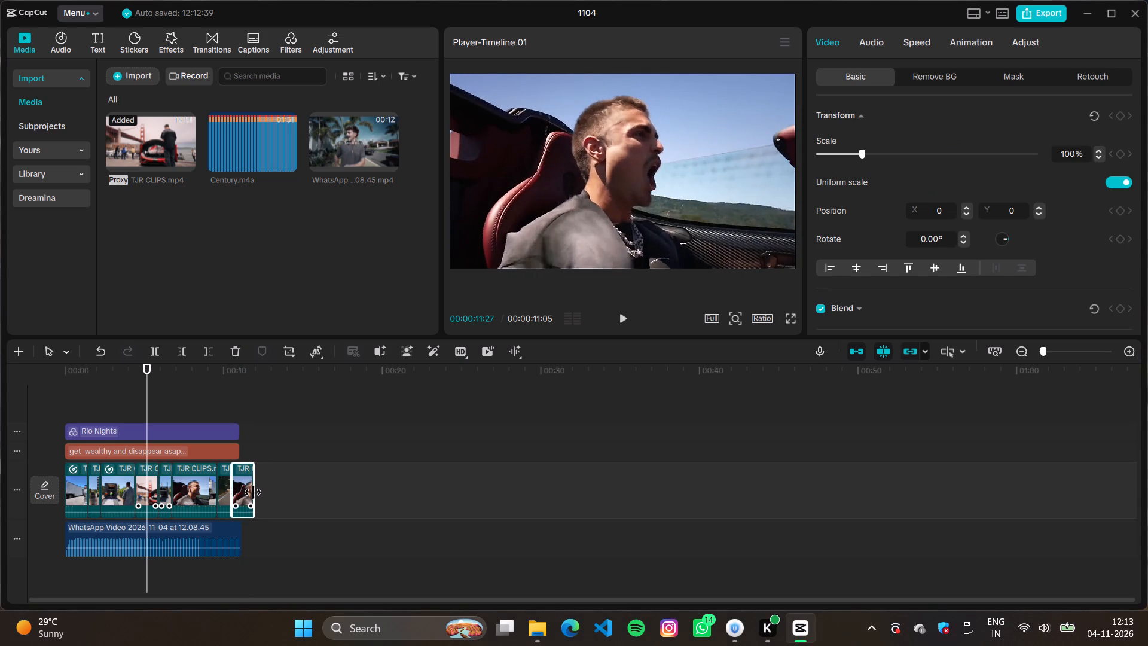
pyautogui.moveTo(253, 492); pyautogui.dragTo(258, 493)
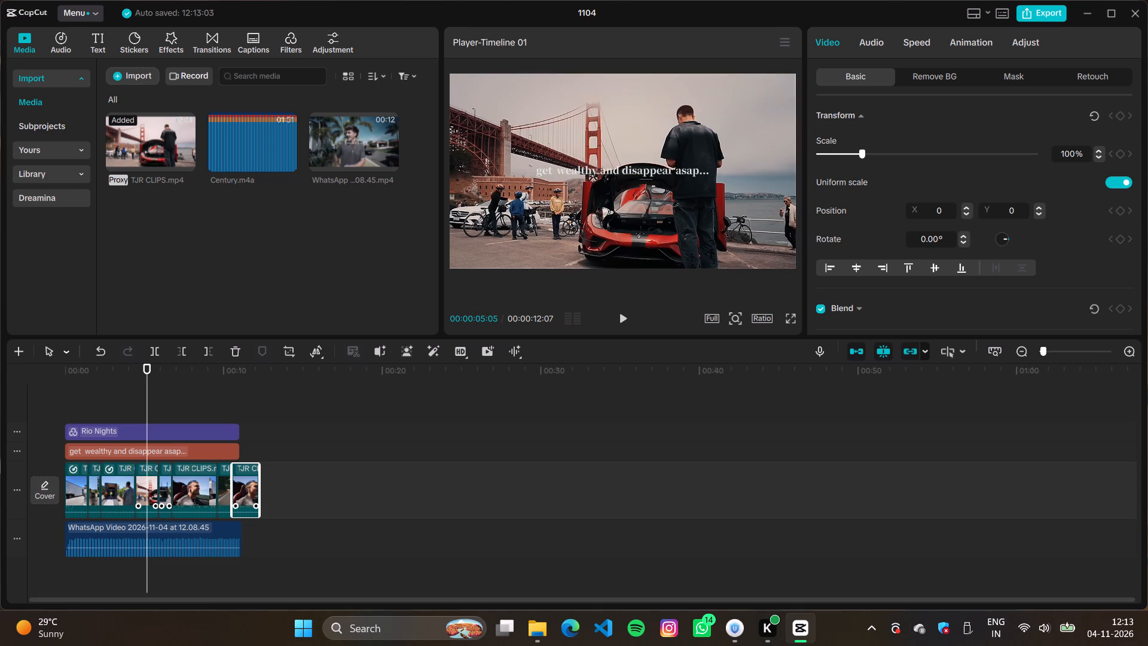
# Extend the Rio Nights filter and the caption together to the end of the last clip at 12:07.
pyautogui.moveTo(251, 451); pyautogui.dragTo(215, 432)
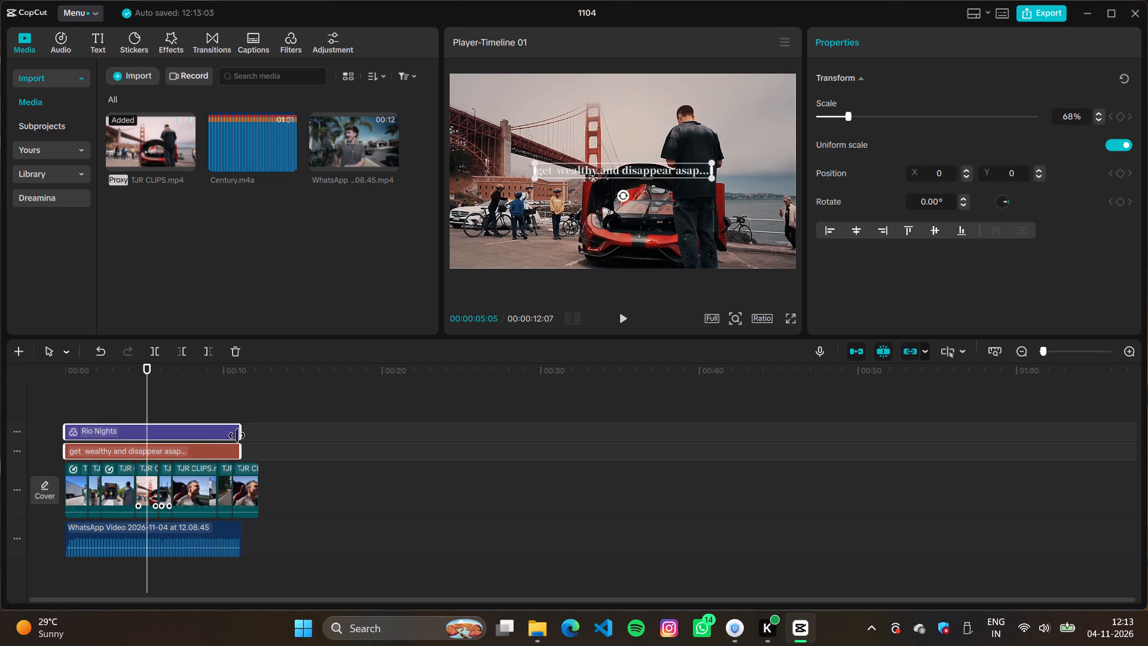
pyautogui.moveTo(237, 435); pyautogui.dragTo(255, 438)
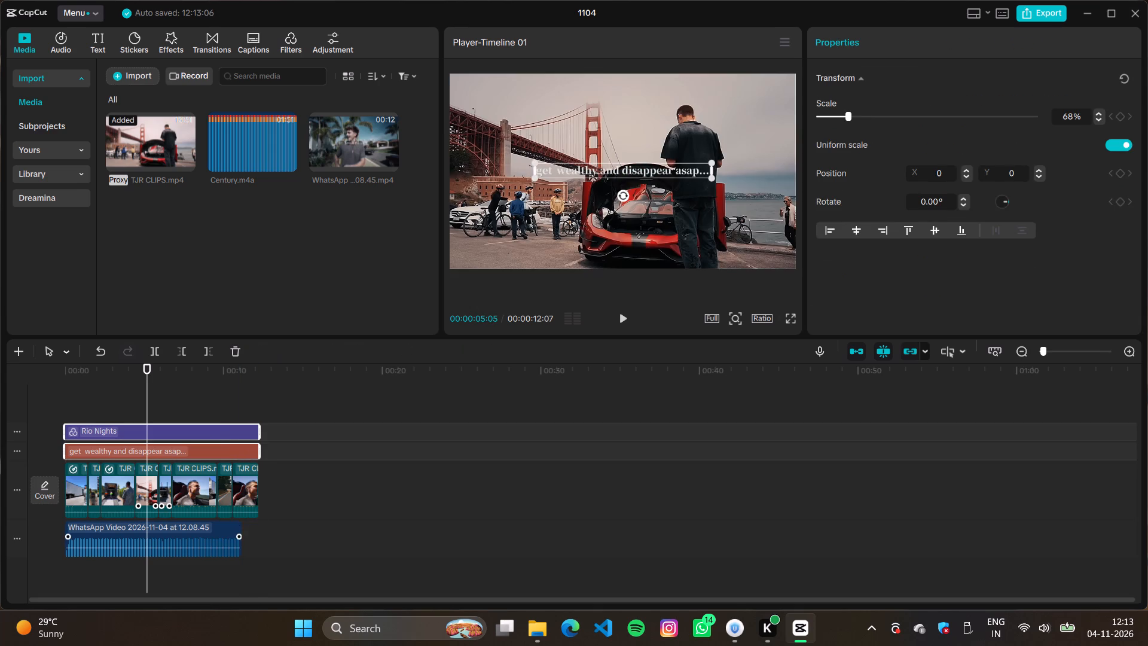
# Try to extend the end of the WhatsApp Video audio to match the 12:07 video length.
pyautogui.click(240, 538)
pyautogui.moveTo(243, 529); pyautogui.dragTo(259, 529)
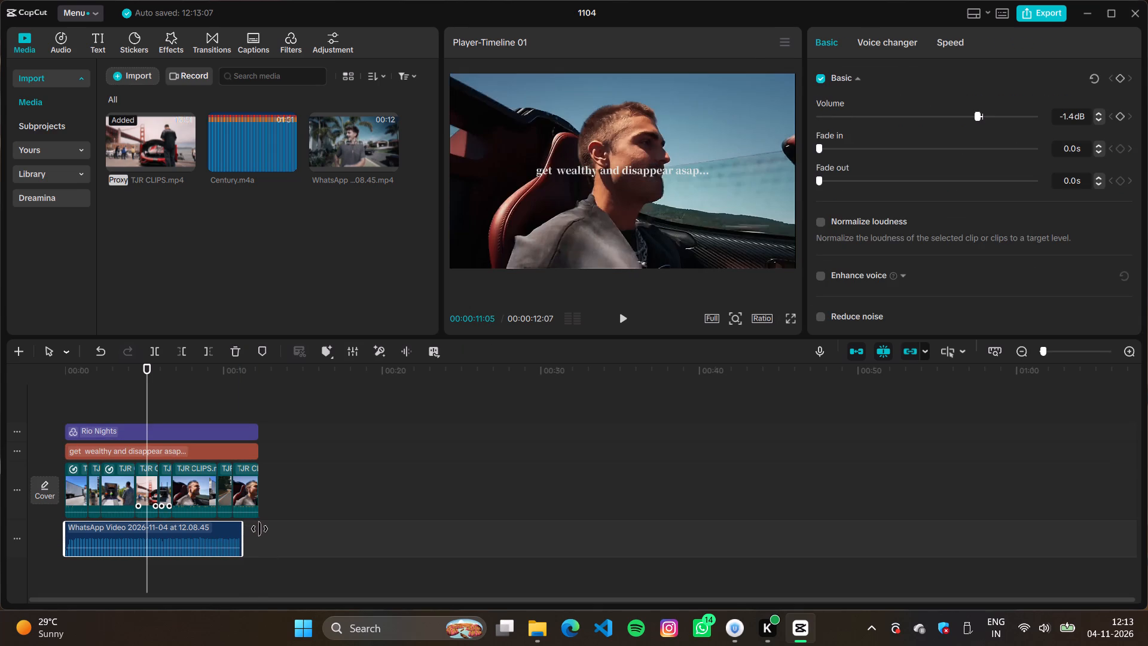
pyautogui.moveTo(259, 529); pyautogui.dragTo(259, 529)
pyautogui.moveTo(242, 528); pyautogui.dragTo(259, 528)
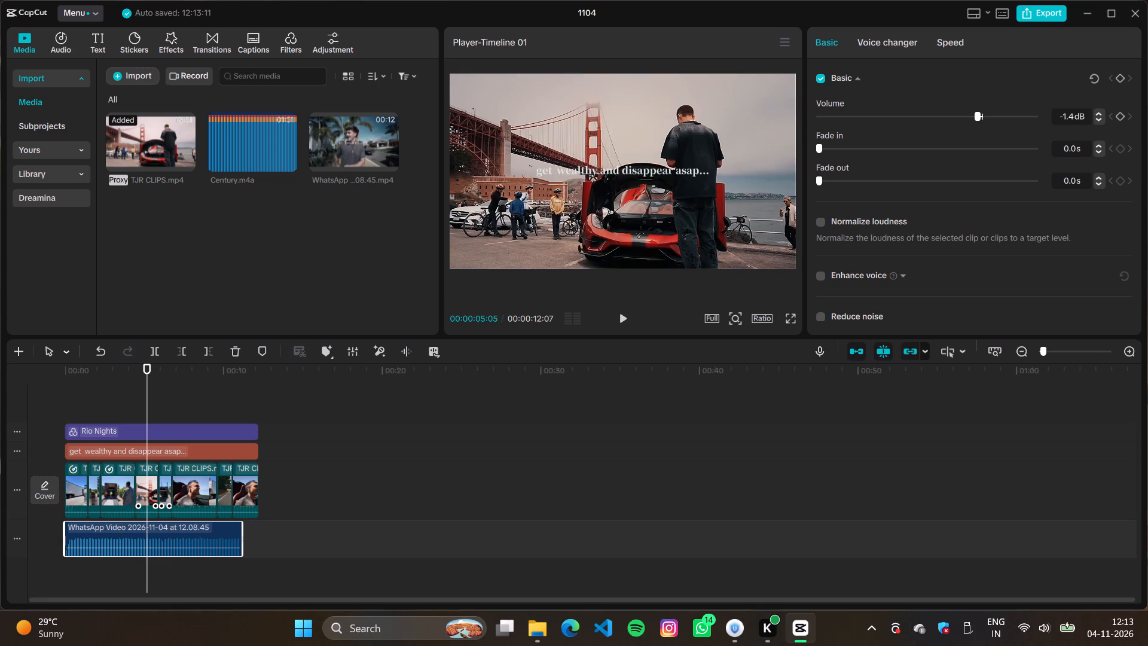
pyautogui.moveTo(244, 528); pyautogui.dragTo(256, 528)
# Trim the end of the last man-in-car clip back to the end of the audio at 11:05.
pyautogui.click(260, 475)
pyautogui.click(254, 474)
pyautogui.moveTo(259, 476); pyautogui.dragTo(257, 476)
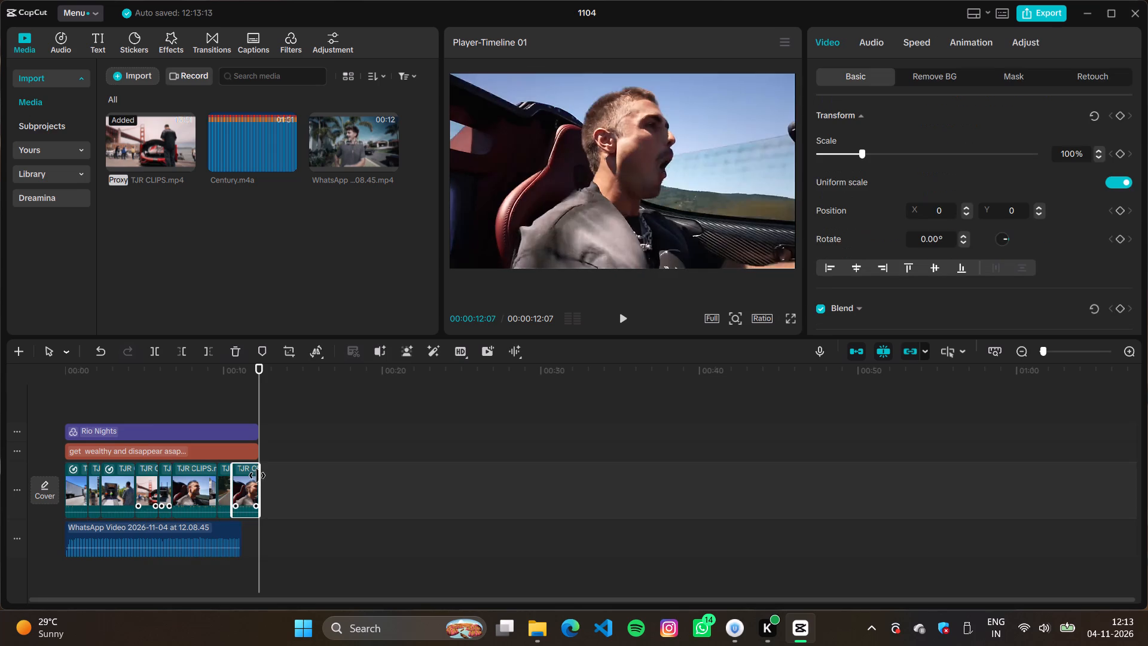
pyautogui.moveTo(257, 476); pyautogui.dragTo(239, 476)
# Shorten the Rio Nights filter and the caption together to end at 11:05.
pyautogui.moveTo(270, 446); pyautogui.dragTo(248, 438)
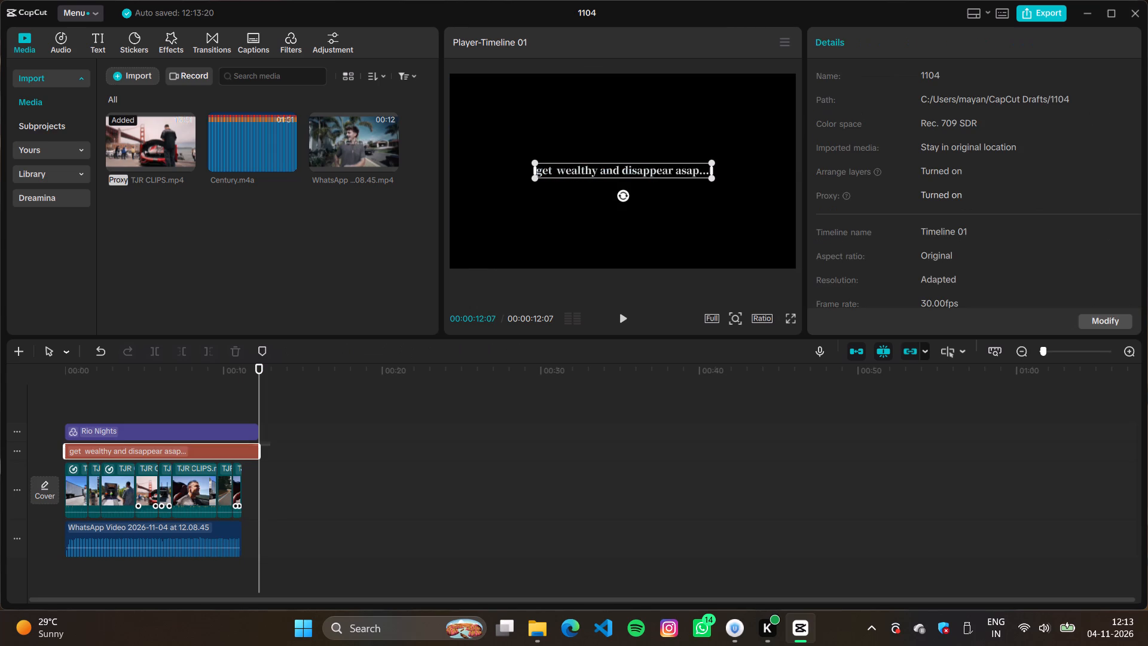
pyautogui.moveTo(248, 438); pyautogui.dragTo(242, 431)
pyautogui.moveTo(262, 434); pyautogui.dragTo(255, 434)
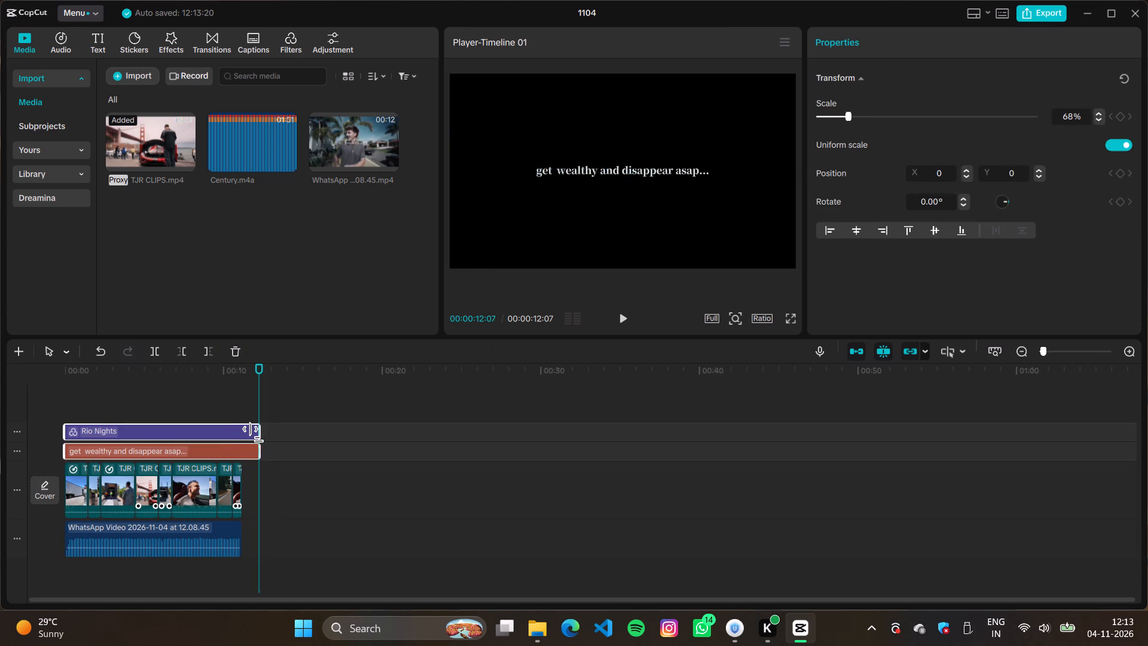
pyautogui.moveTo(255, 434); pyautogui.dragTo(245, 435)
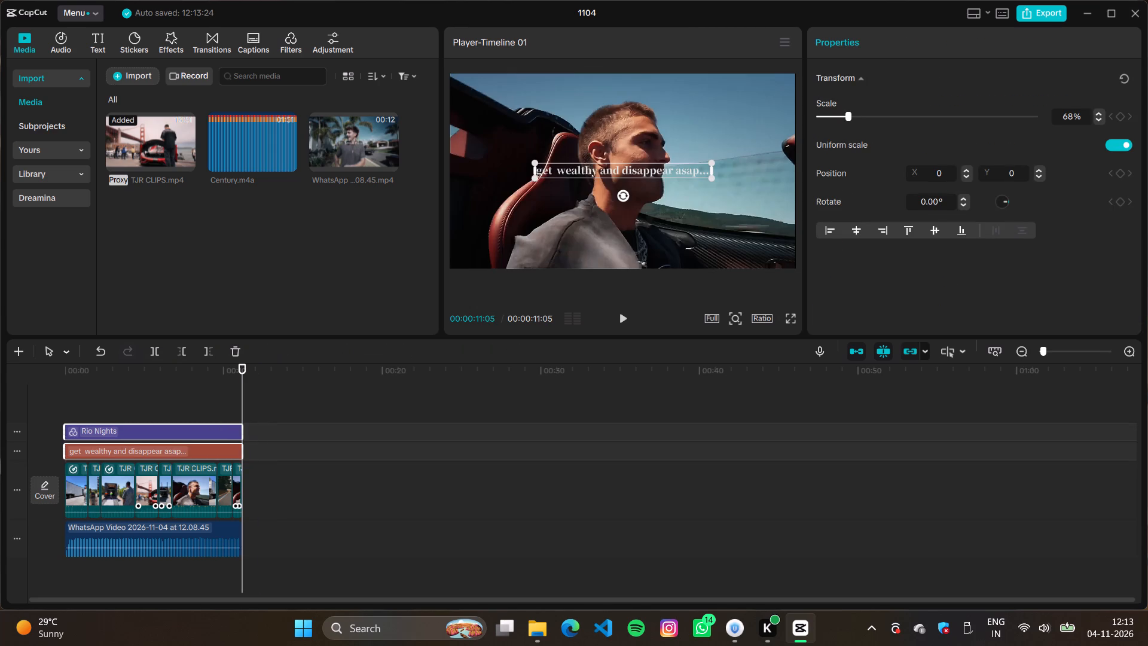
# Add the full TJR CLIPS.mp4 footage after the last clip at 11:05.
pyautogui.click(186, 159)
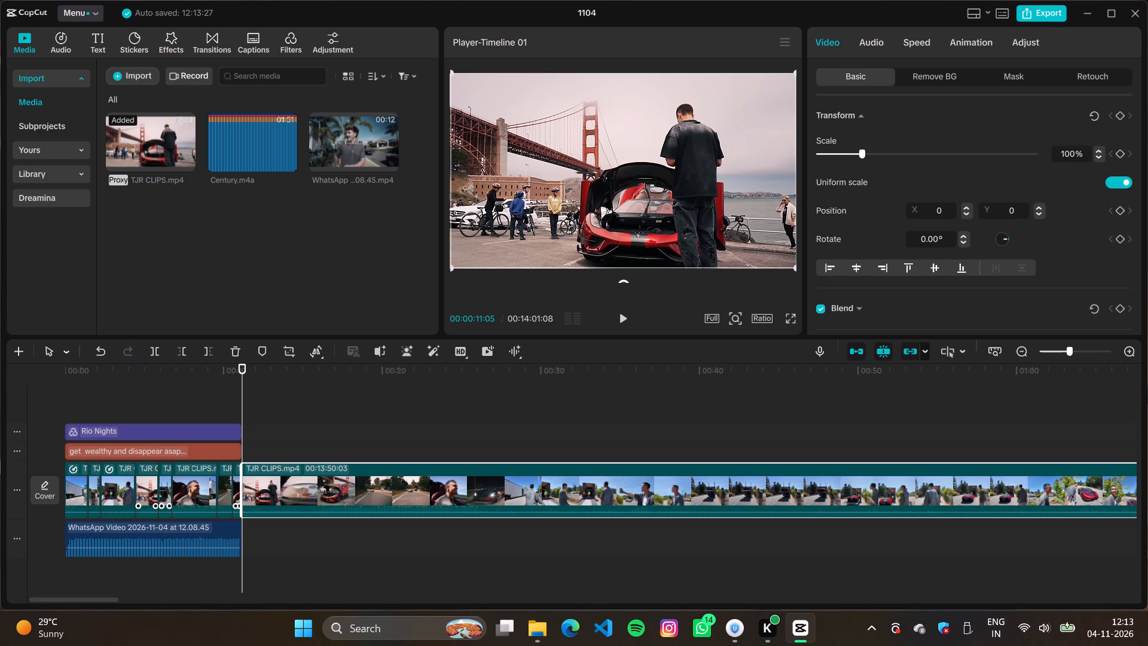
# Locate the start of the road shot in the added TJR CLIPS footage and split it at 18:14.
pyautogui.click(335, 422)
pyautogui.click(416, 408)
pyautogui.click(444, 412)
pyautogui.click(401, 410)
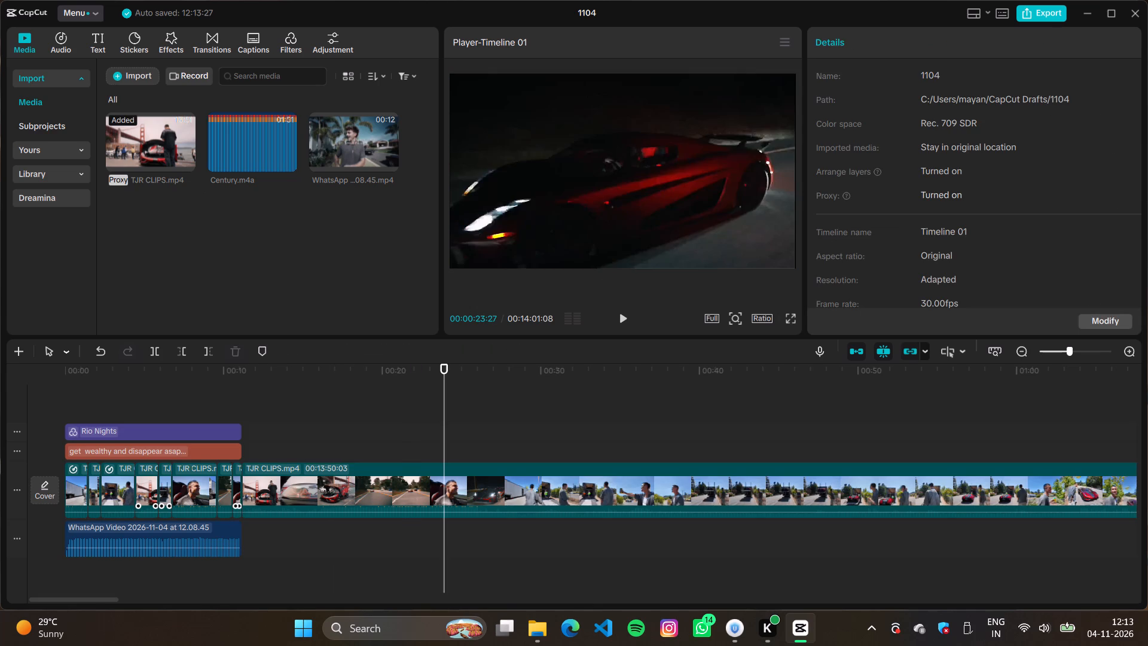
pyautogui.click(392, 411)
pyautogui.click(384, 411)
pyautogui.click(377, 411)
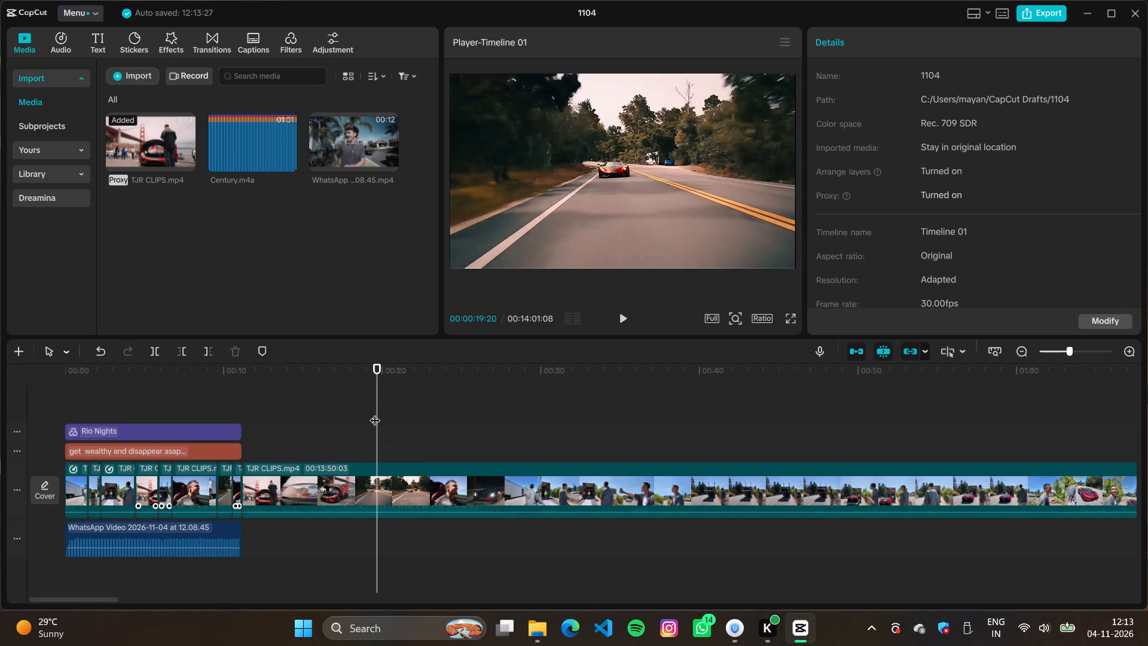
pyautogui.click(373, 415)
pyautogui.click(358, 415)
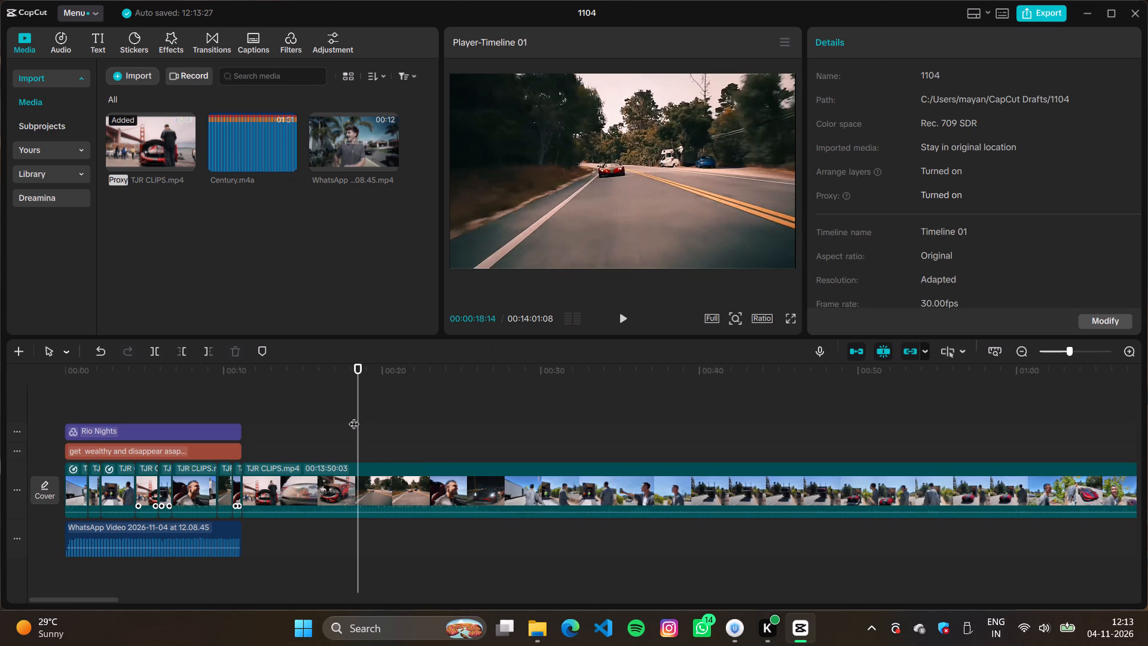
pyautogui.click(390, 495)
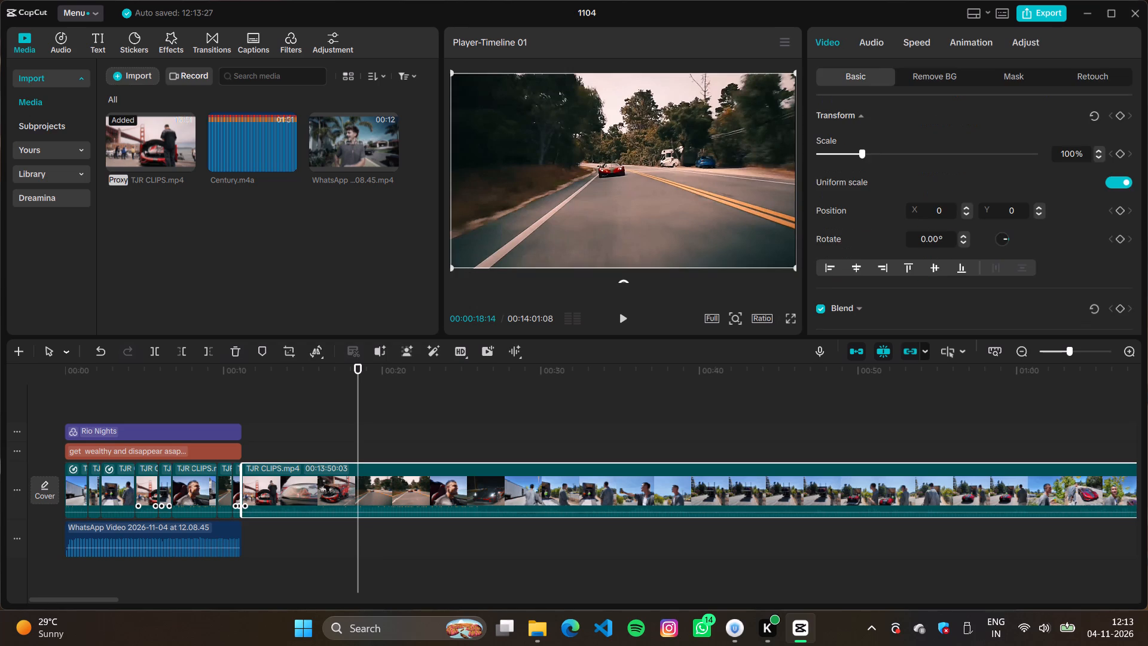
pyautogui.hotkey('ctrl', 'b')
# Split the added footage at 19:25 in the road shot and again at 21:07 in the man-in-car shot.
pyautogui.click(398, 434)
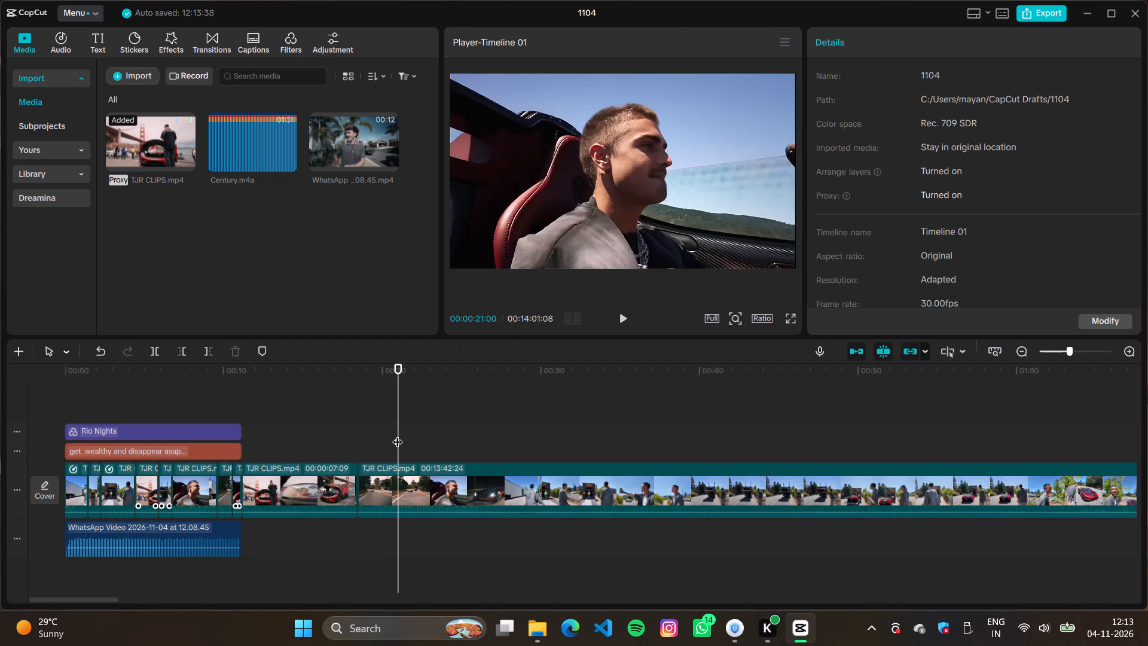
pyautogui.click(387, 426)
pyautogui.click(384, 426)
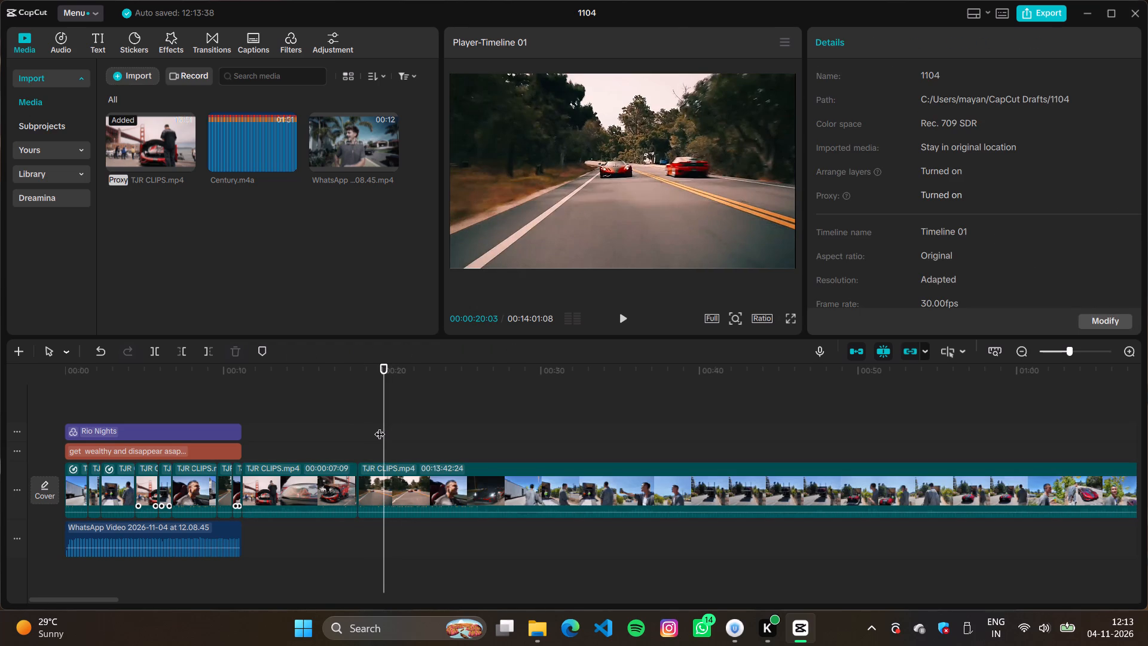
pyautogui.click(380, 426)
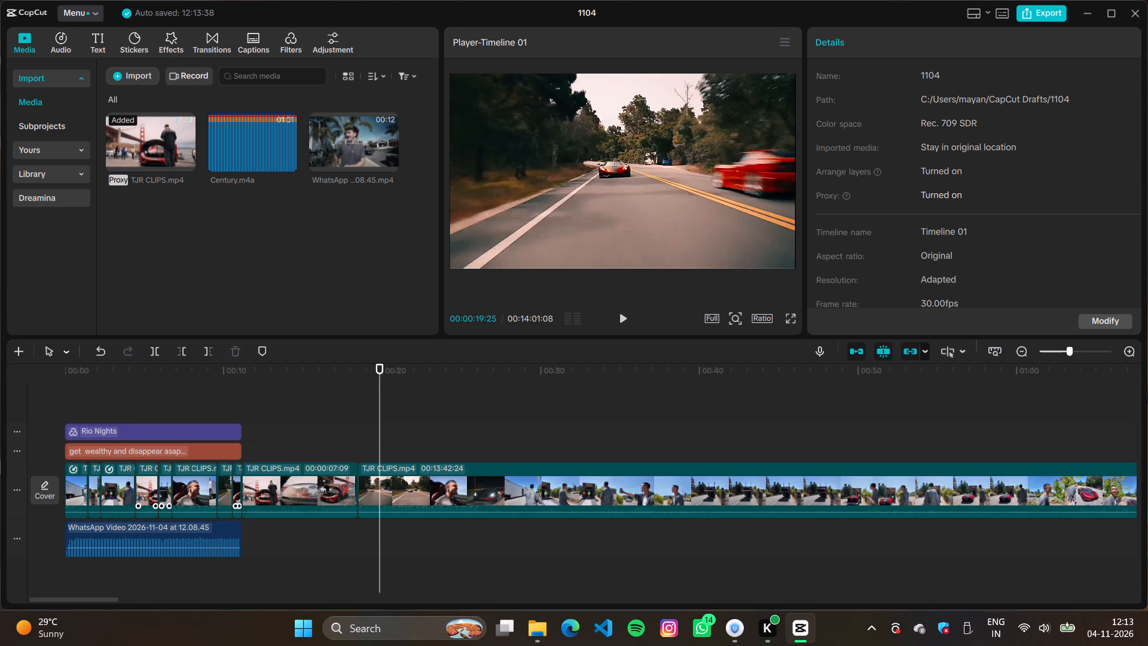
pyautogui.hotkey('ctrl', 'b')
pyautogui.click(402, 432)
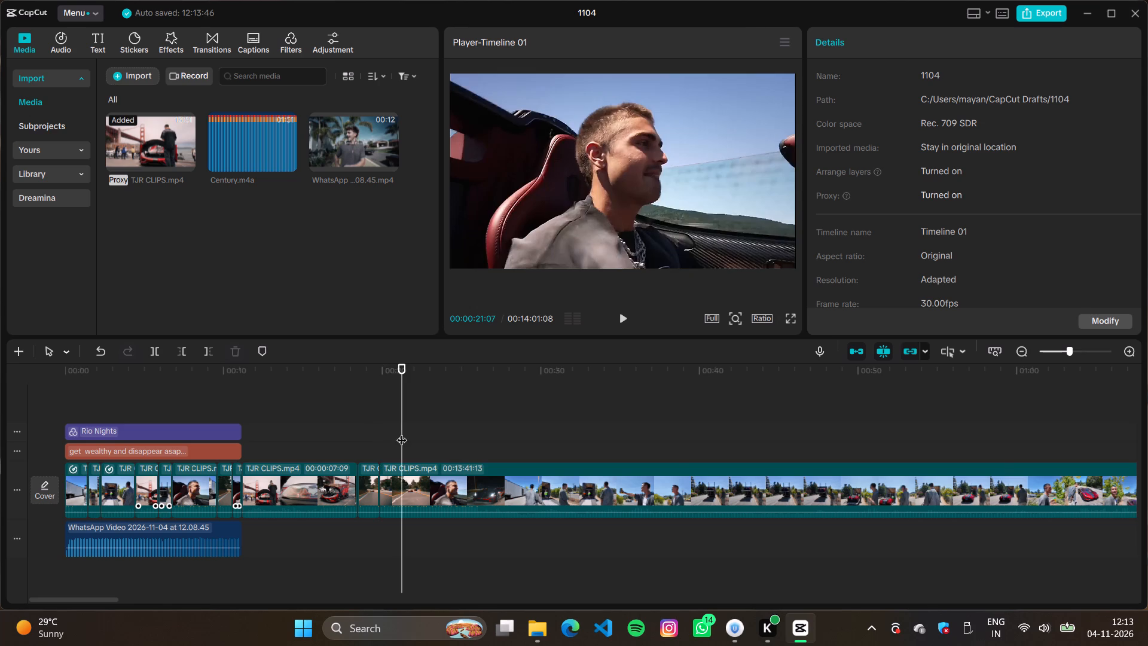
pyautogui.hotkey('ctrl', 'b')
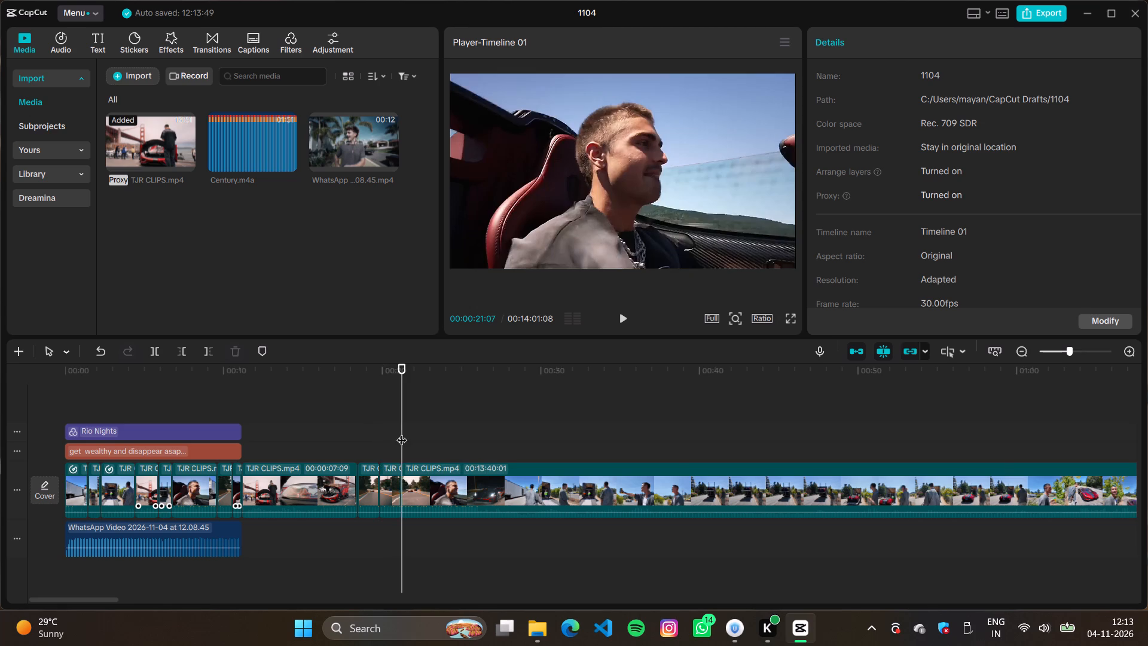
# Shorten the road-shot clip starting at 18:14 so that it ends at about 19:06.
pyautogui.click(423, 431)
pyautogui.click(411, 424)
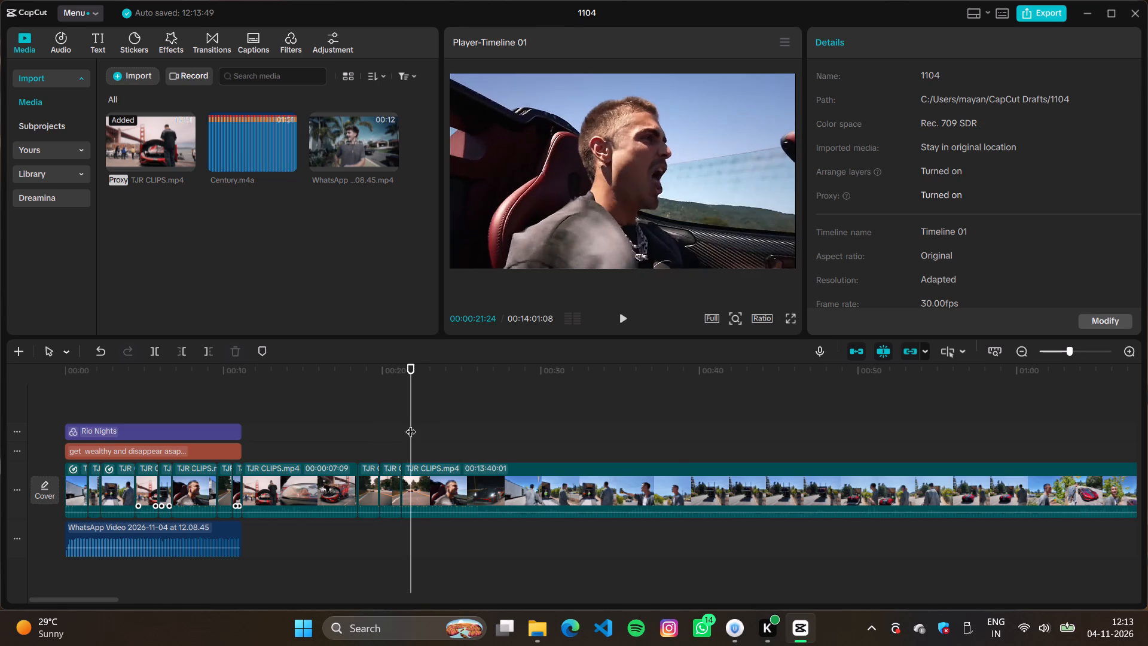
pyautogui.click(404, 425)
pyautogui.click(383, 433)
pyautogui.click(371, 431)
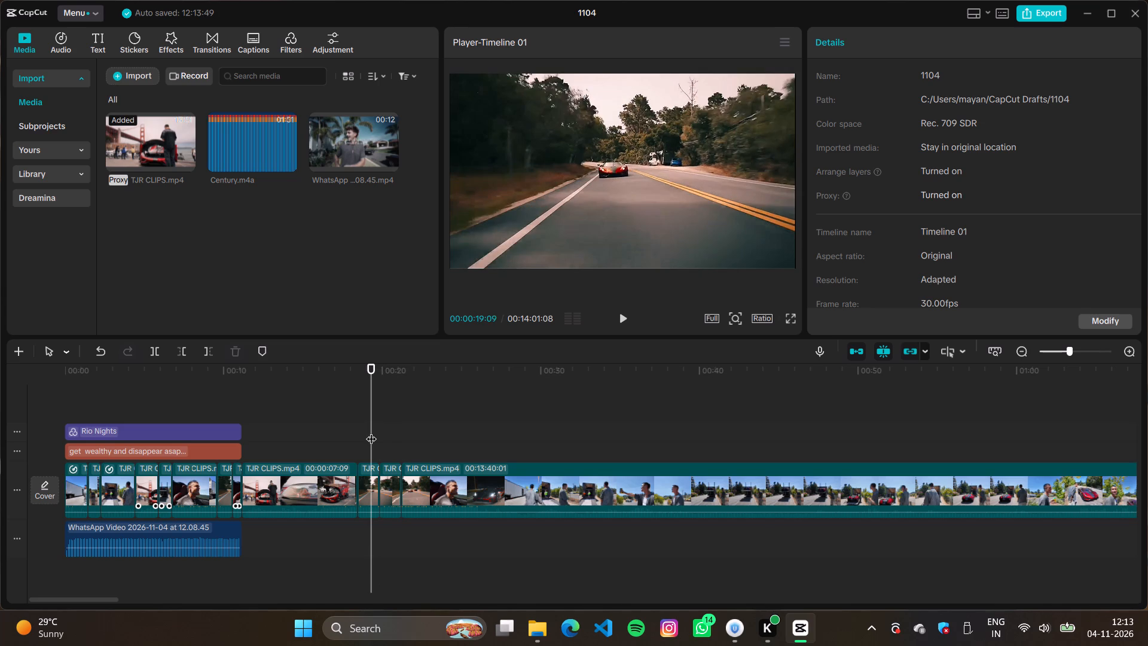
pyautogui.click(371, 431)
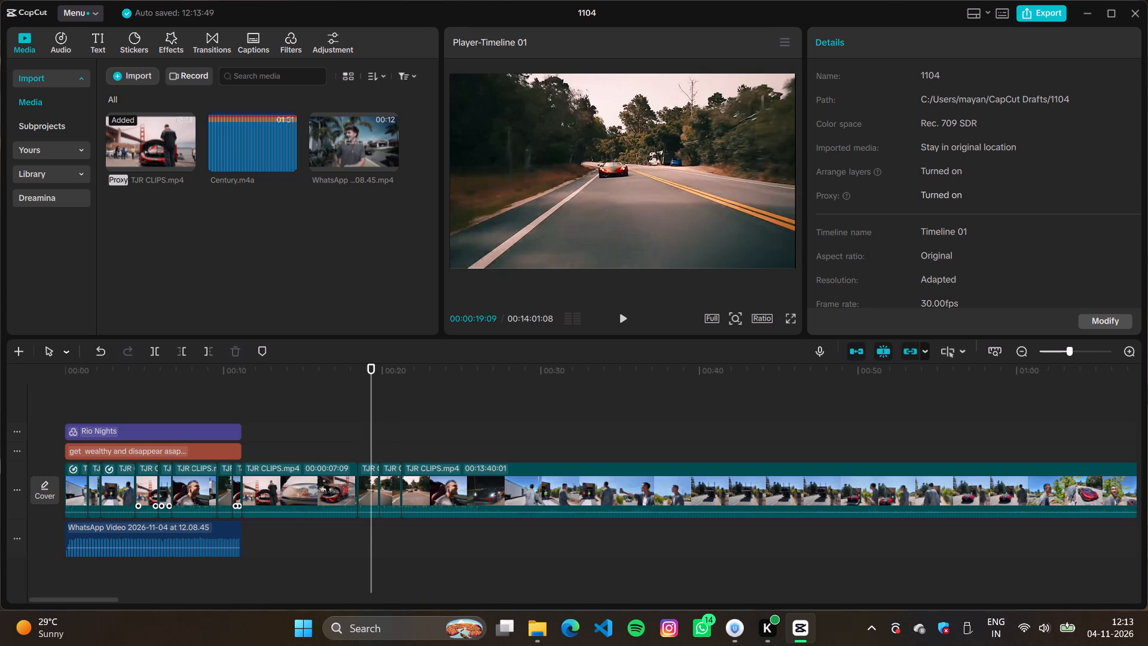
pyautogui.click(362, 436)
pyautogui.click(377, 479)
pyautogui.click(376, 485)
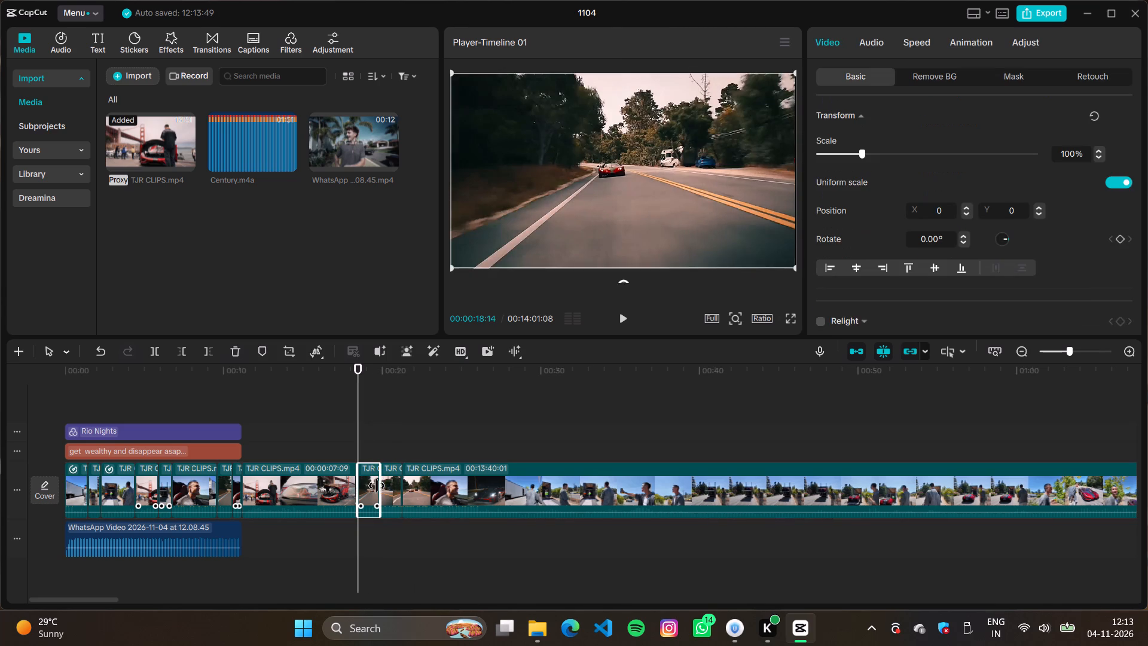
pyautogui.moveTo(377, 486); pyautogui.dragTo(366, 487)
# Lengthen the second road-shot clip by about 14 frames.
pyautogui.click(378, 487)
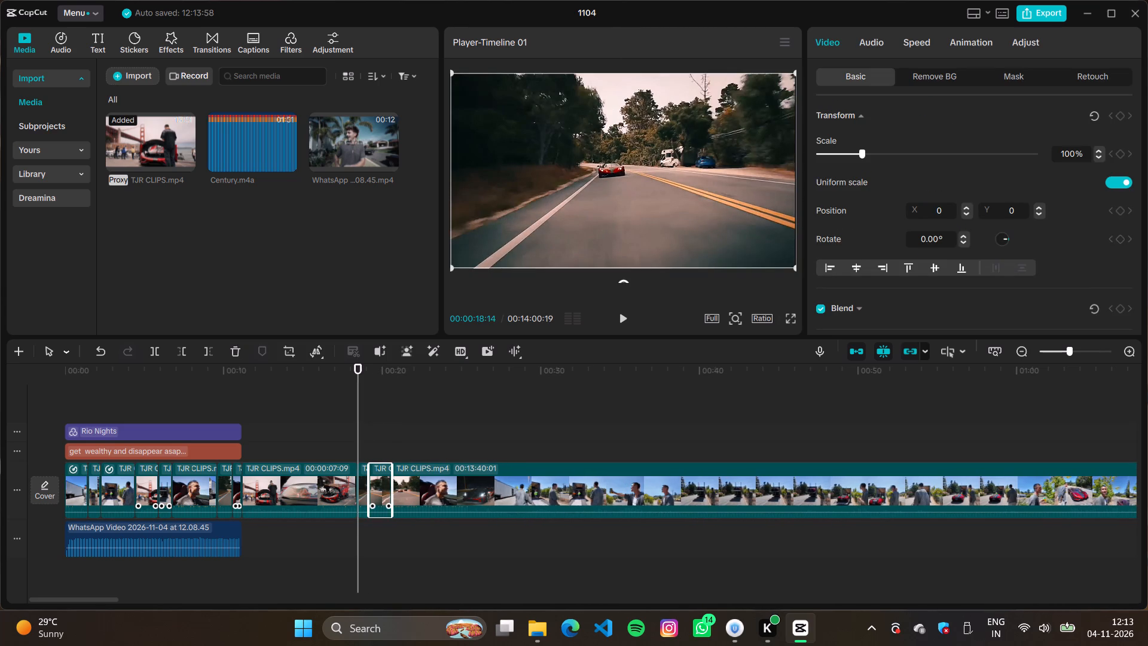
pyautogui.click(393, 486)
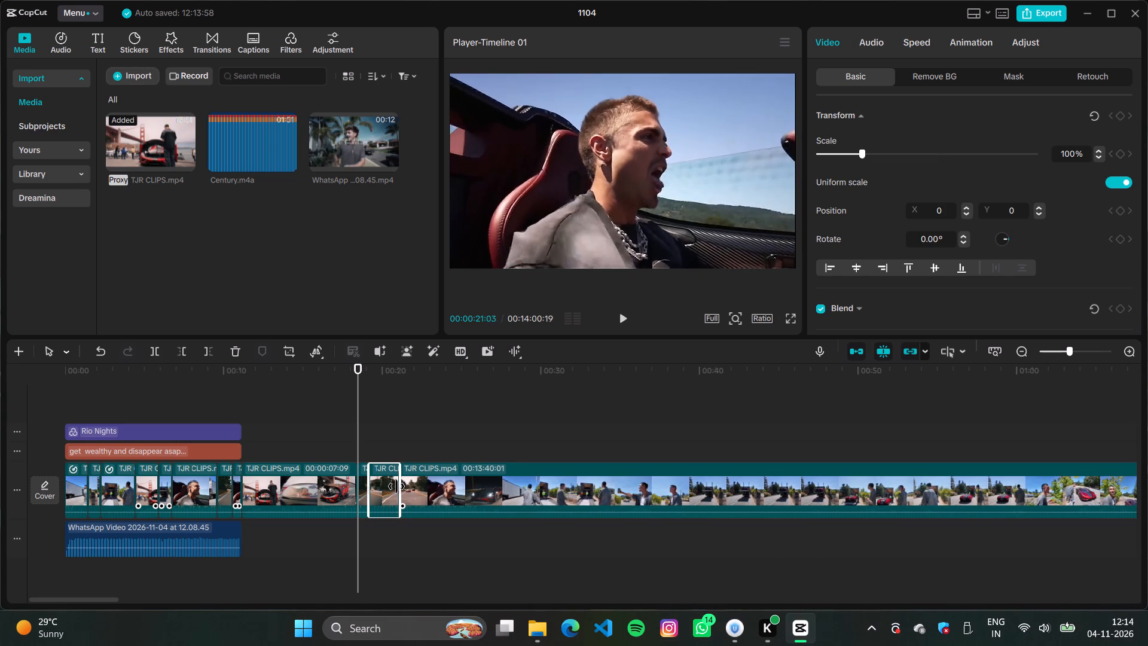
# Play back the road shots around the 18:14 cut to check how they run together.
pyautogui.click(375, 428)
pyautogui.click(361, 434)
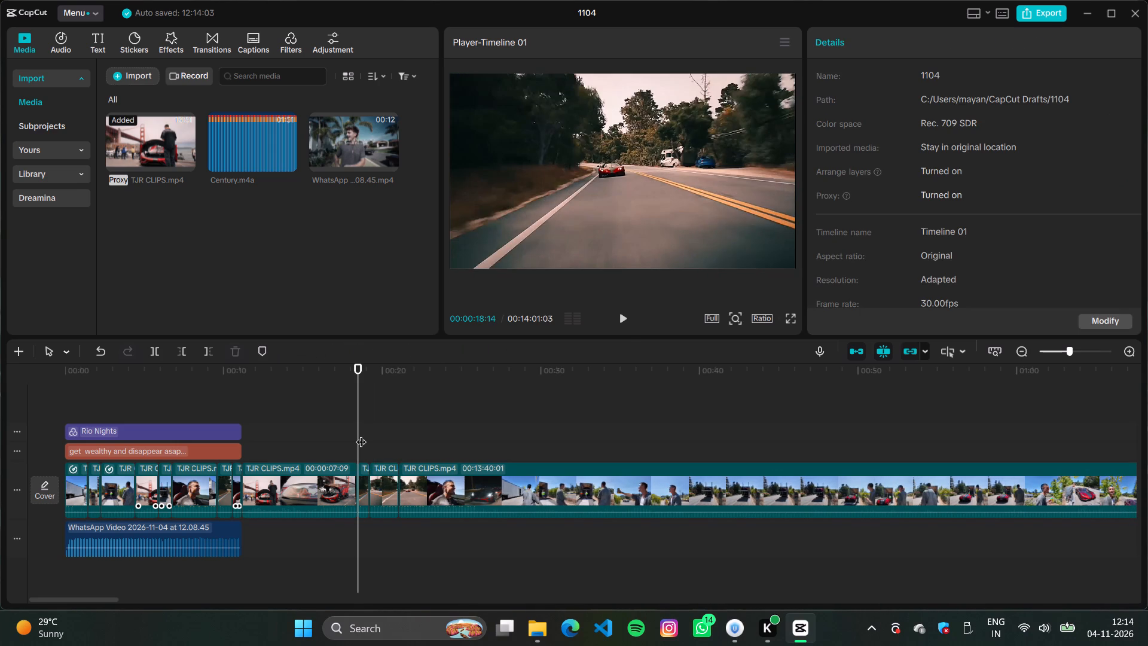
pyautogui.press('space')
pyautogui.press('space')
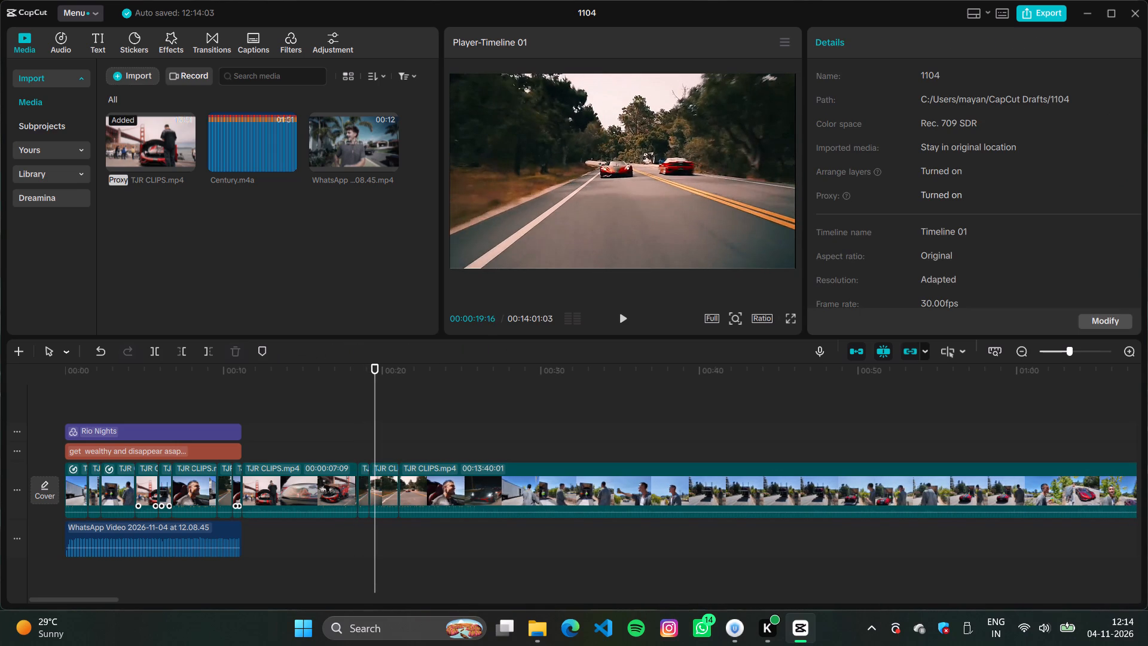
pyautogui.click(359, 437)
pyautogui.press('space')
pyautogui.press('space')
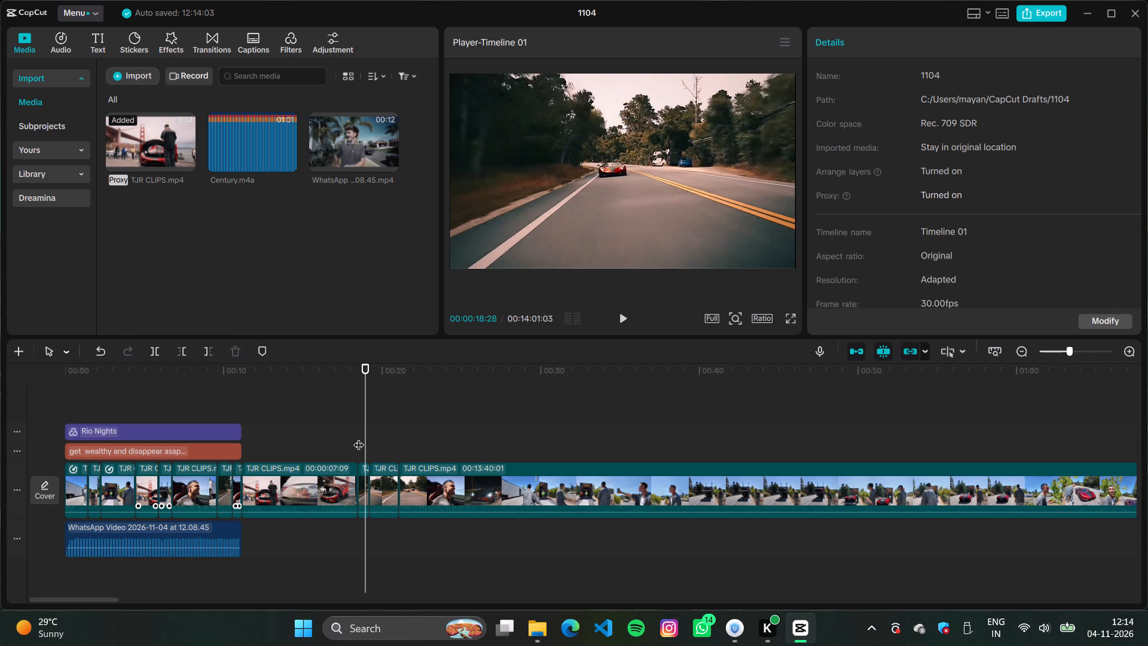
pyautogui.click(364, 428)
pyautogui.click(351, 423)
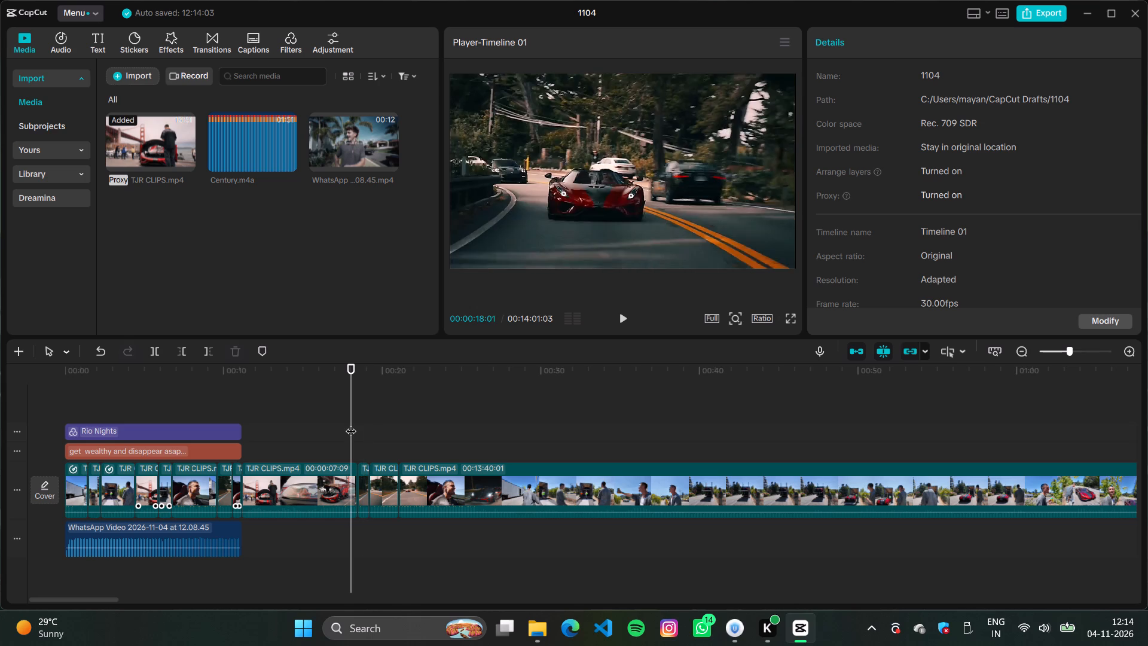
pyautogui.press('space')
pyautogui.press('space')
# Find the red car's road shot before 18:14 and split the footage at 16:26 and 17:20.
pyautogui.click(328, 420)
pyautogui.press('space')
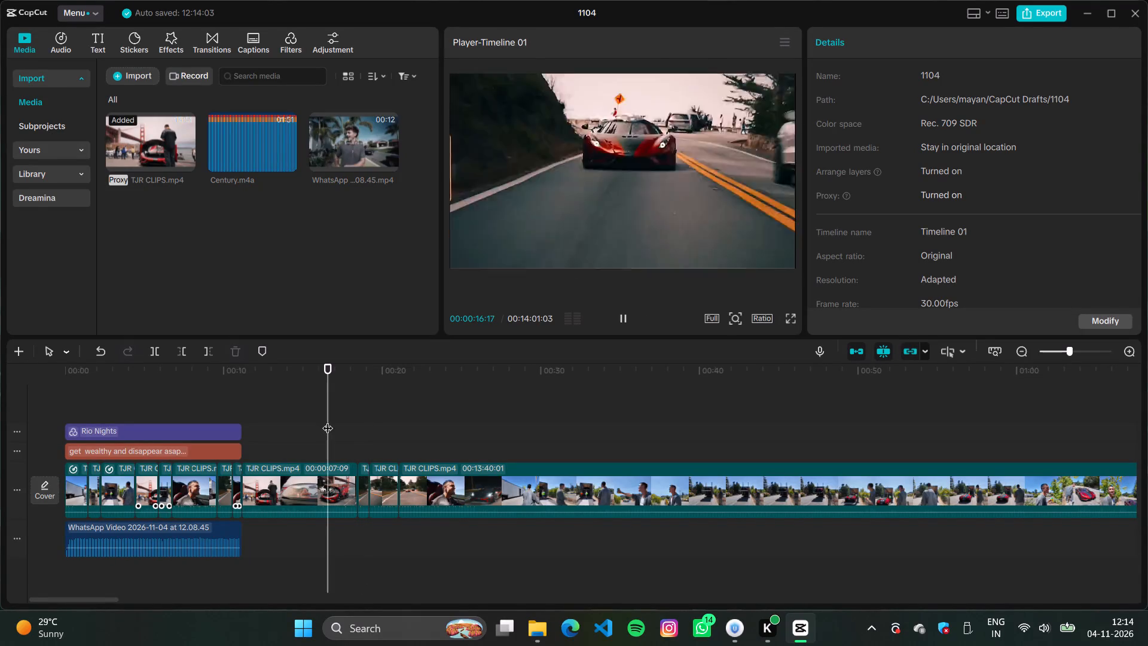
pyautogui.press('space')
pyautogui.click(335, 418)
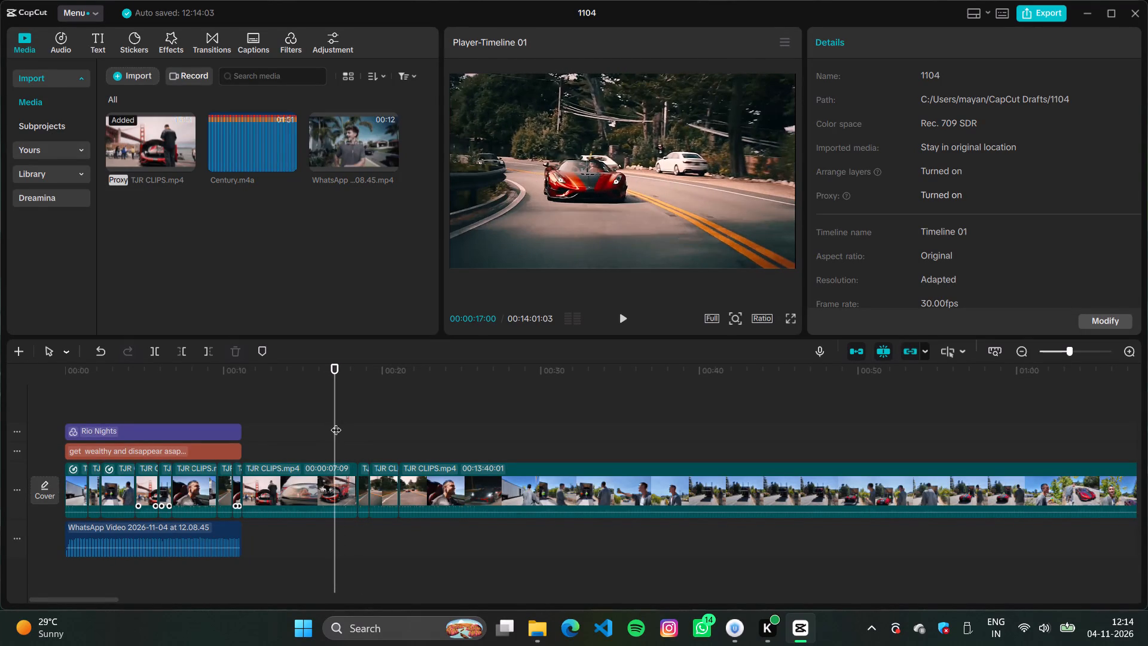
pyautogui.moveTo(330, 418); pyautogui.dragTo(325, 420)
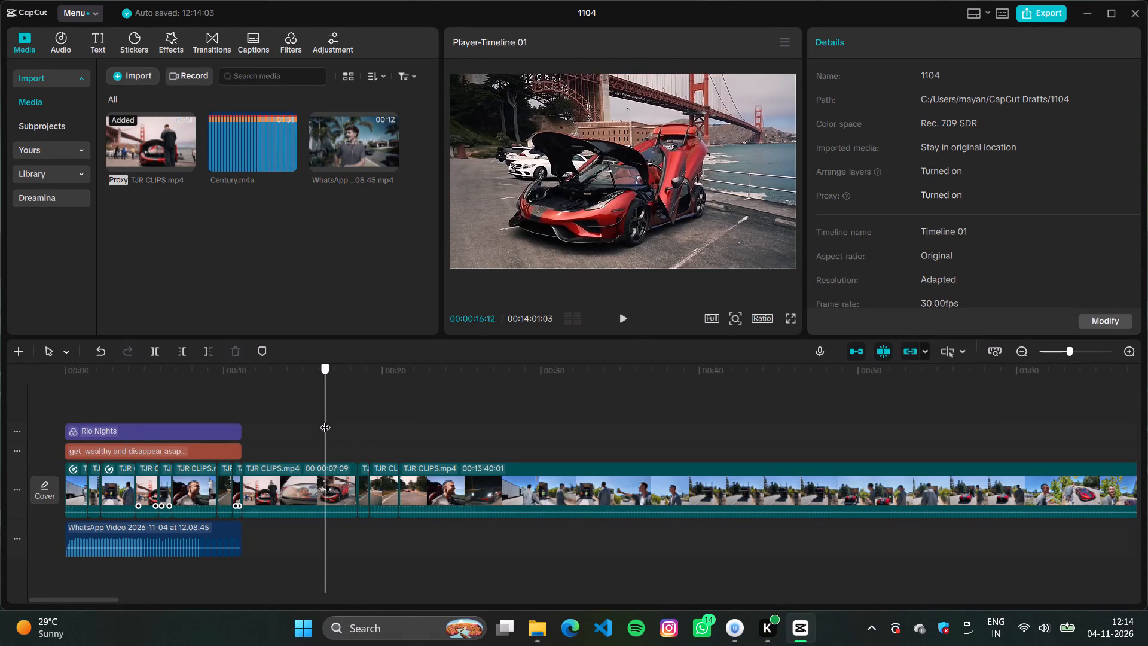
pyautogui.moveTo(325, 420); pyautogui.dragTo(332, 421)
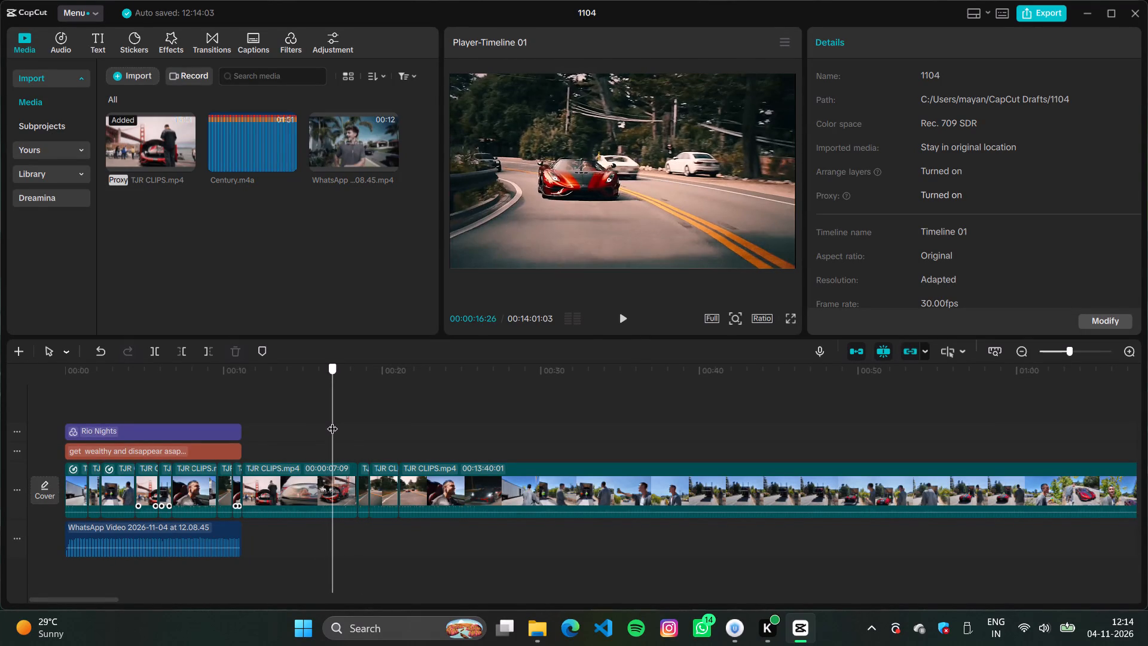
pyautogui.moveTo(332, 421); pyautogui.dragTo(345, 421)
pyautogui.hotkey('ctrl', 'b')
pyautogui.hotkey('ctrl', 'b')
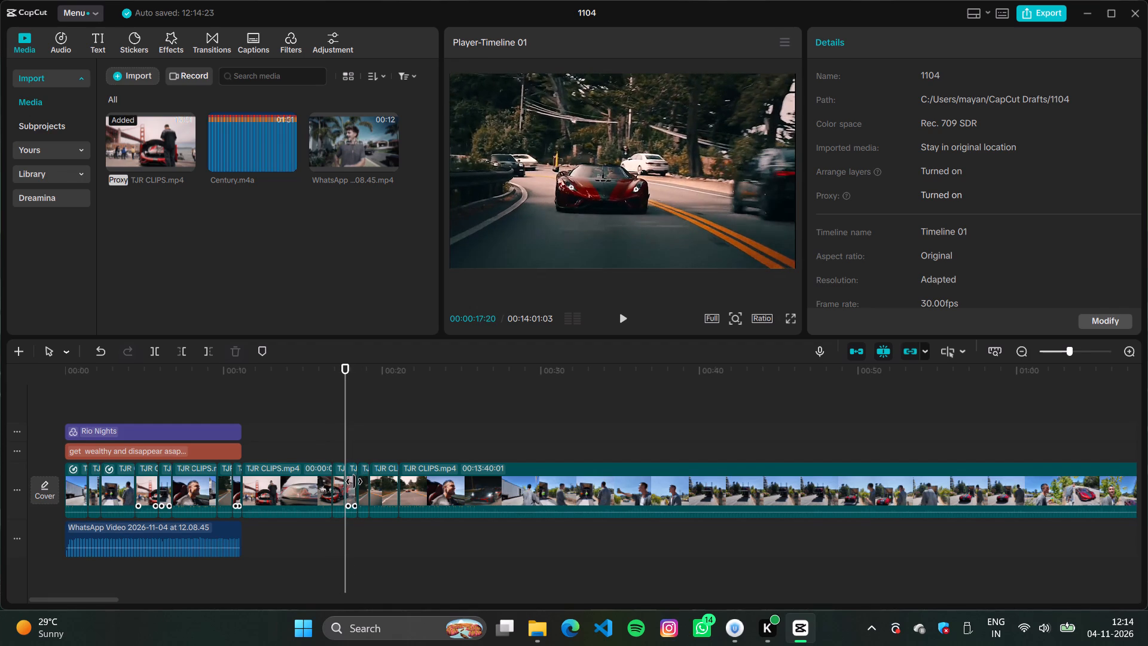
# Delete the second road-shot clip, directly before the long remaining TJR CLIPS footage.
pyautogui.click(352, 482)
pyautogui.click(382, 482)
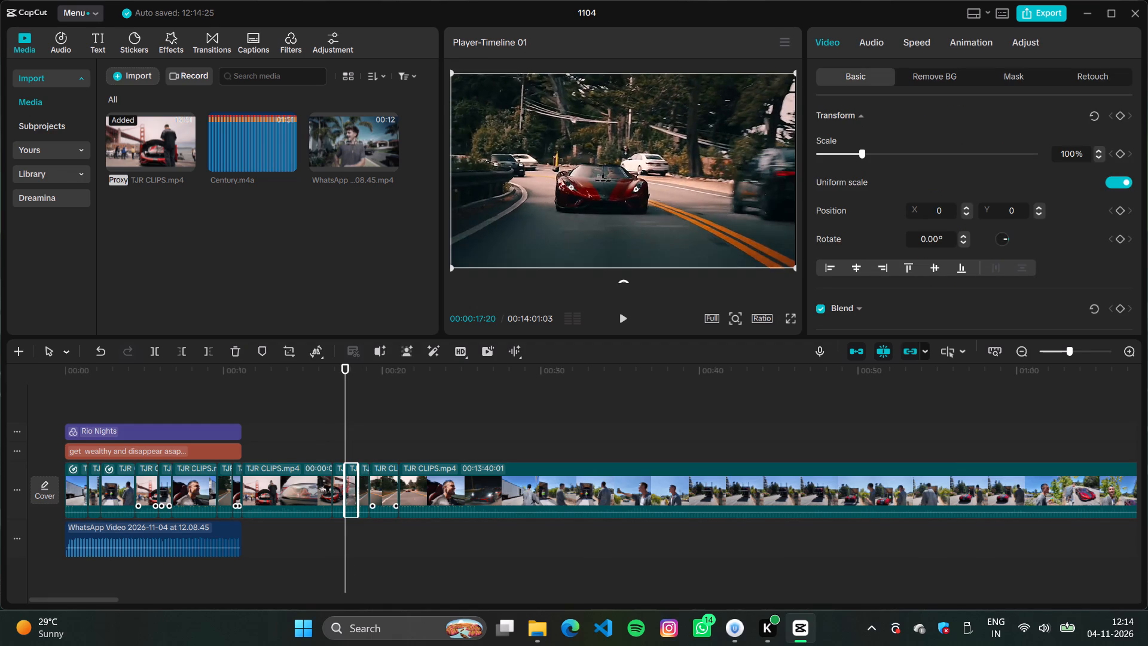
pyautogui.click(362, 473)
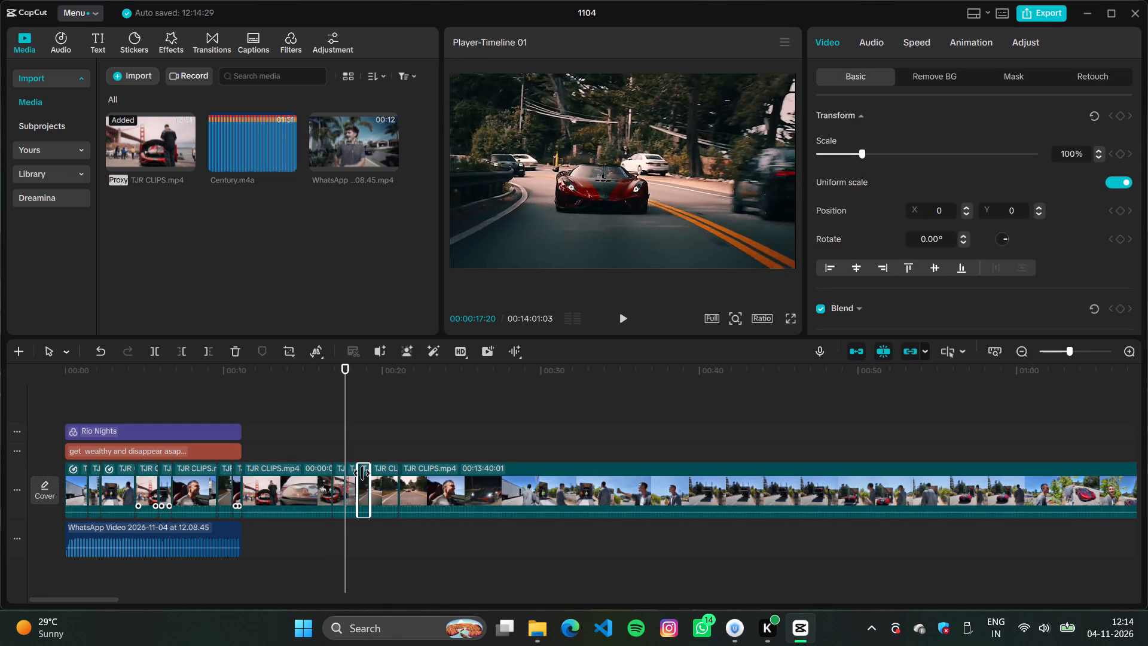
pyautogui.click(378, 473)
pyautogui.moveTo(397, 482); pyautogui.dragTo(379, 482)
pyautogui.click(373, 477)
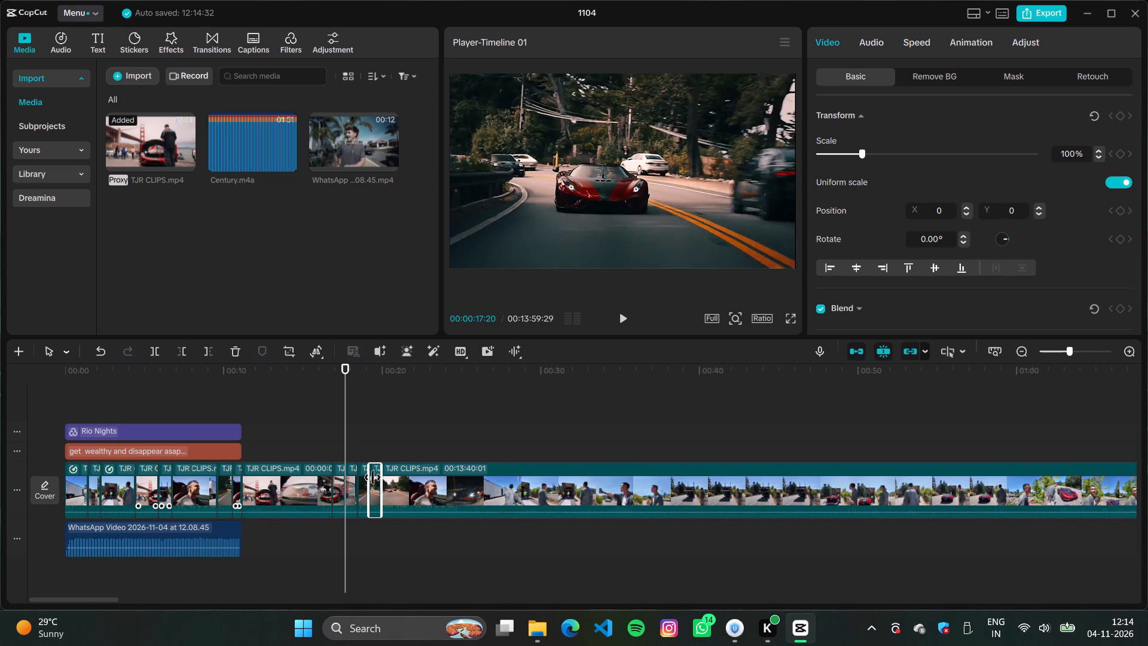
pyautogui.press('BackSpace')
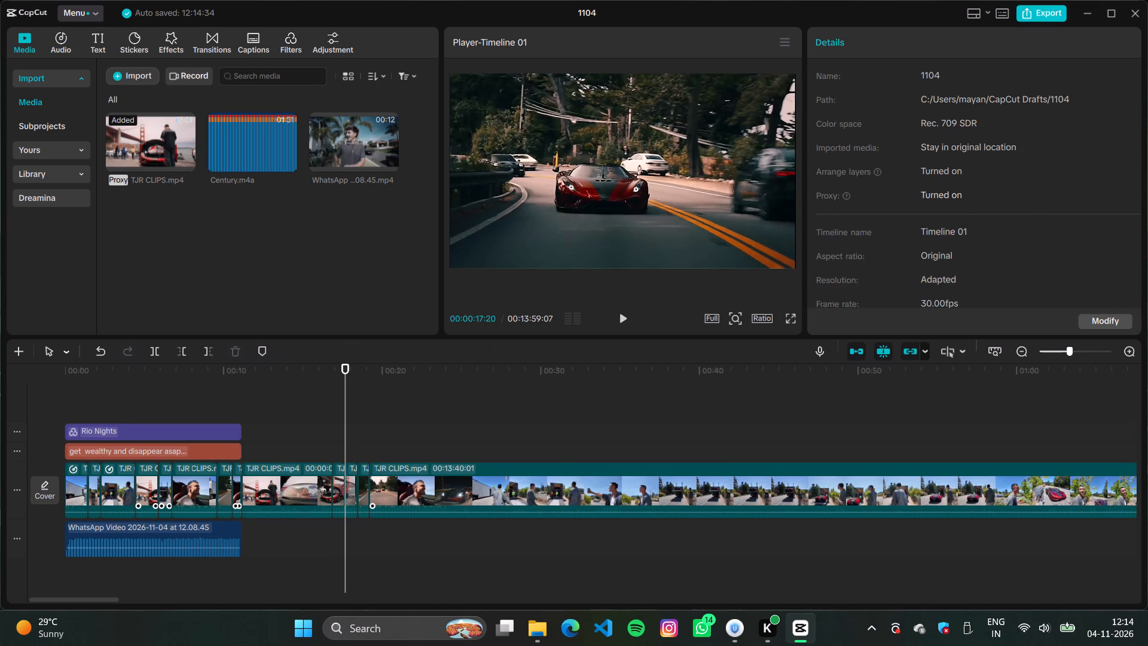
# Delete the long leftover TJR CLIPS footage at the end and the unused section between 11:05 and 16:26.
pyautogui.click(390, 479)
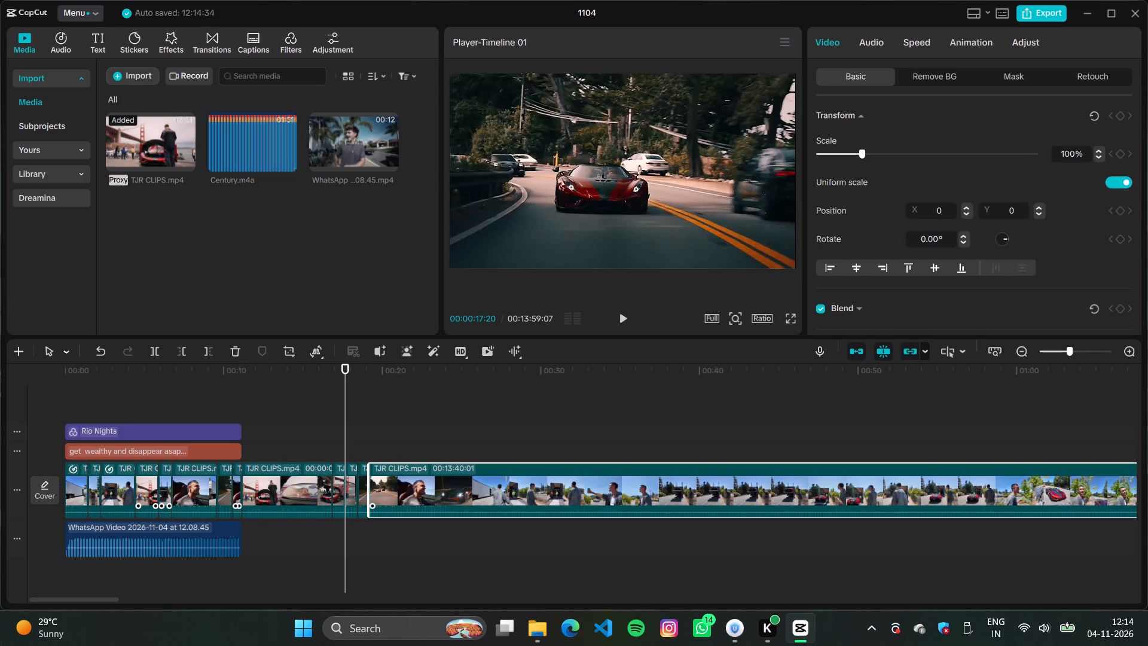
pyautogui.press('BackSpace')
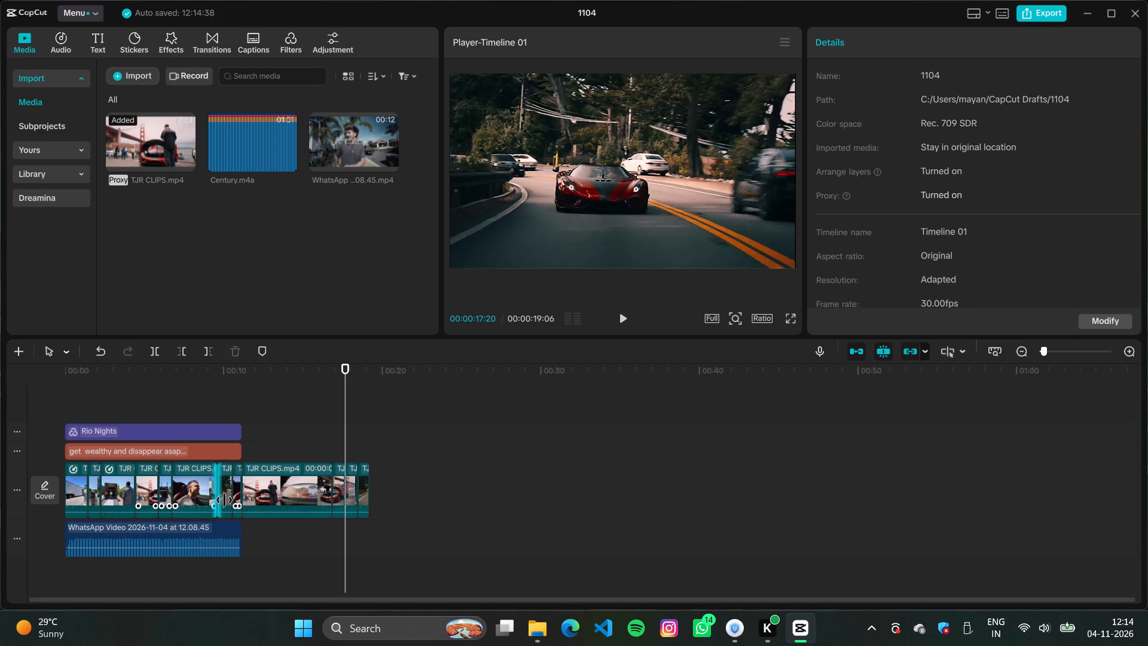
pyautogui.click(277, 489)
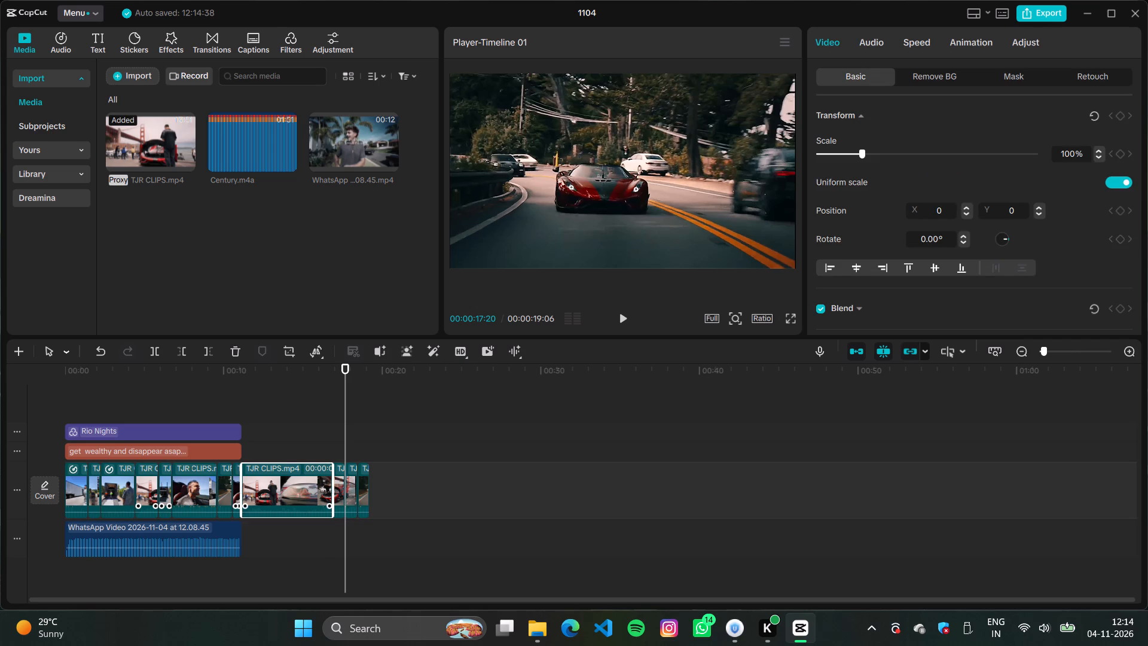
pyautogui.press('BackSpace')
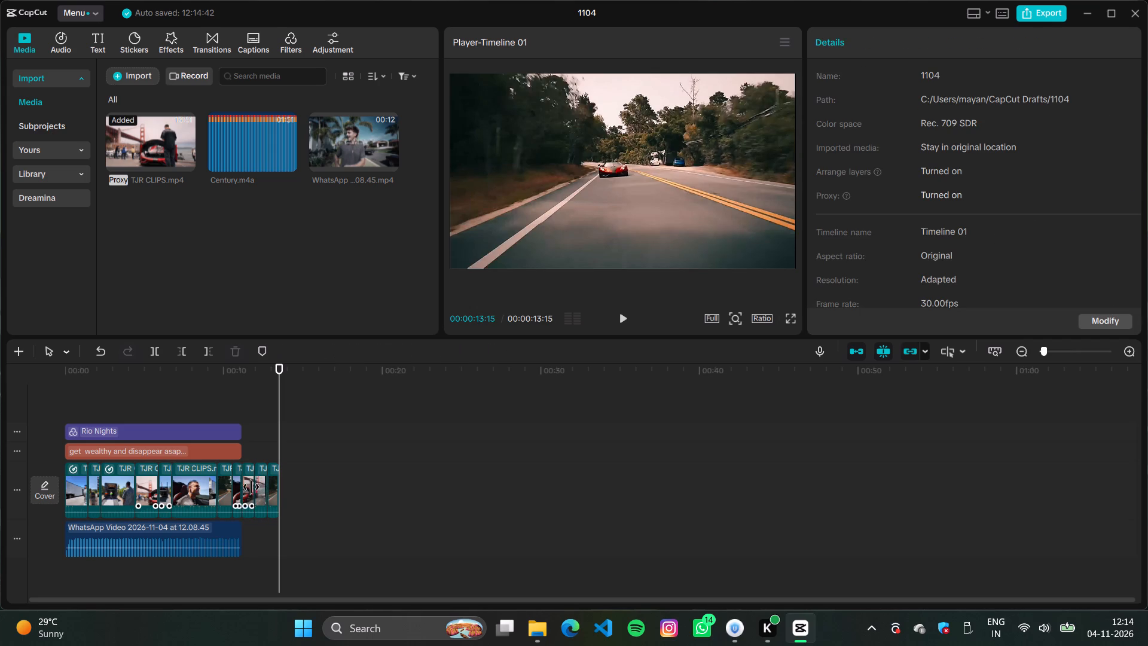
# Play the edit from the start to review the clip timing up to the bridge shot.
pyautogui.click(122, 491)
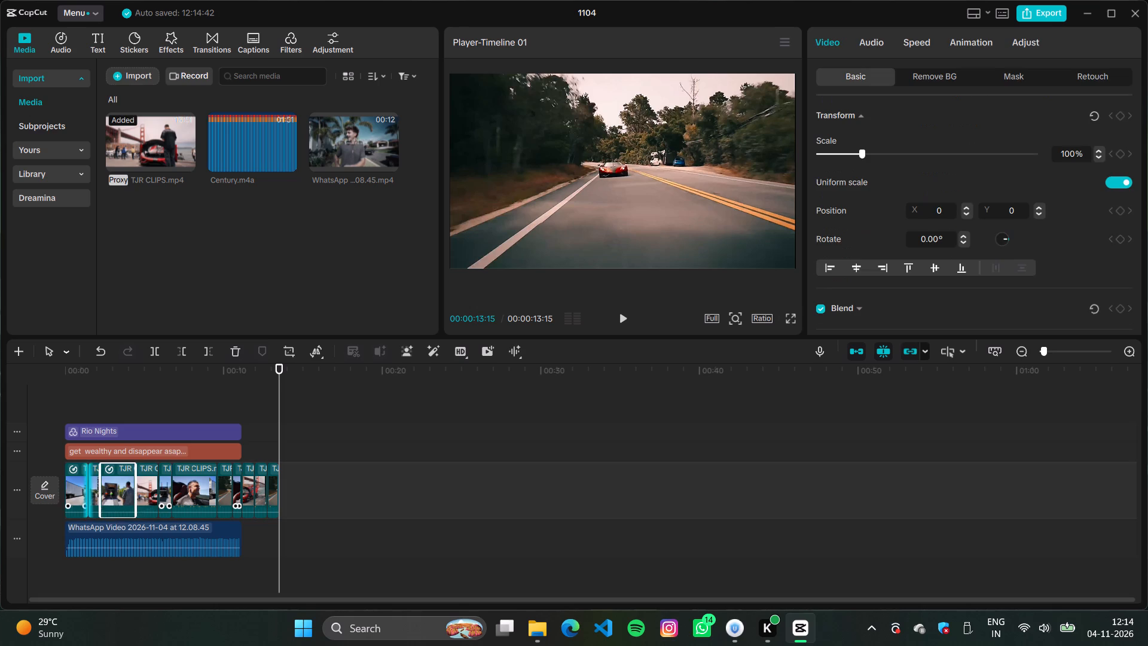
pyautogui.click(78, 491)
pyautogui.click(76, 364)
pyautogui.press('space')
pyautogui.press('space')
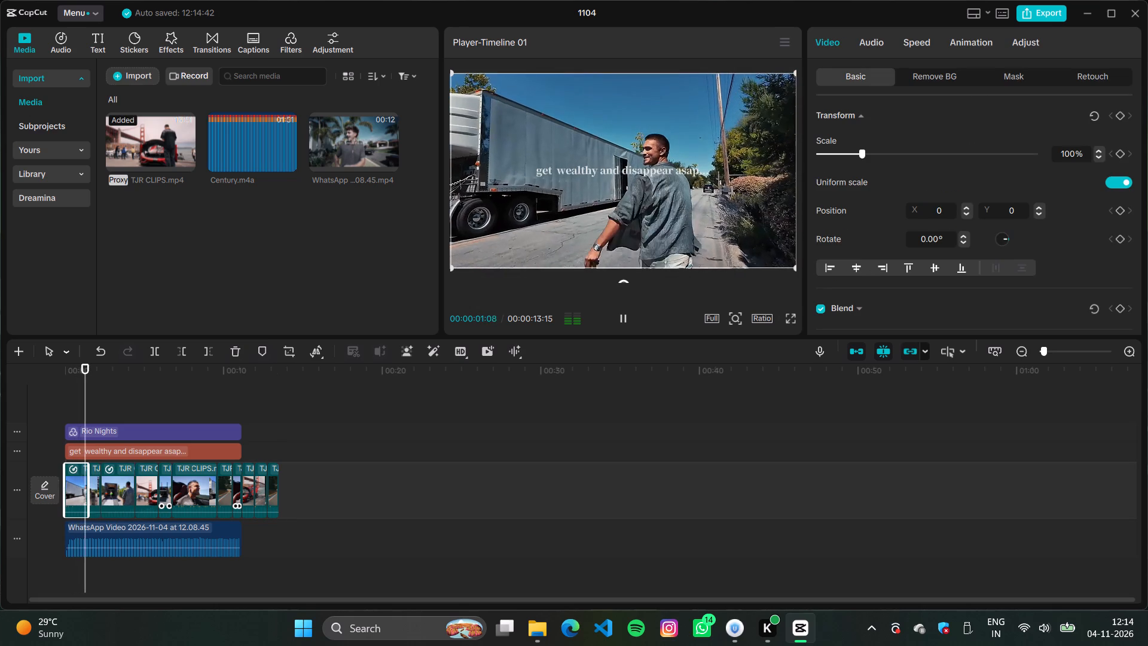
pyautogui.press('space')
pyautogui.press('space')
pyautogui.press('space')
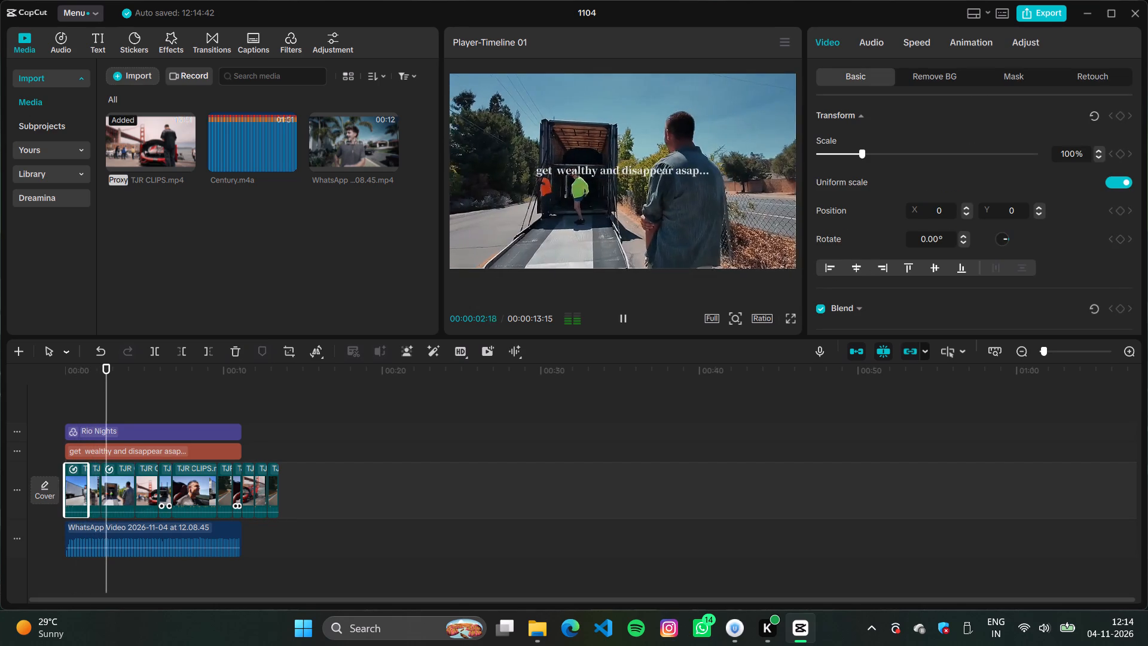
pyautogui.press('space')
pyautogui.press('space')
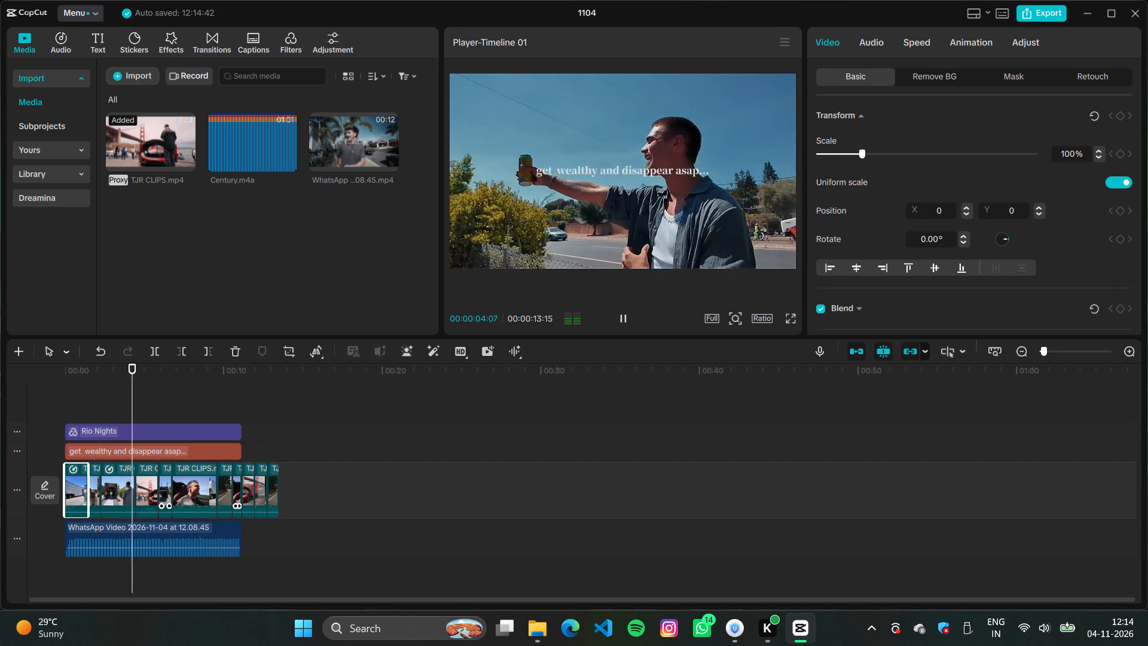
pyautogui.press('space')
pyautogui.press('space')
pyautogui.press('space')
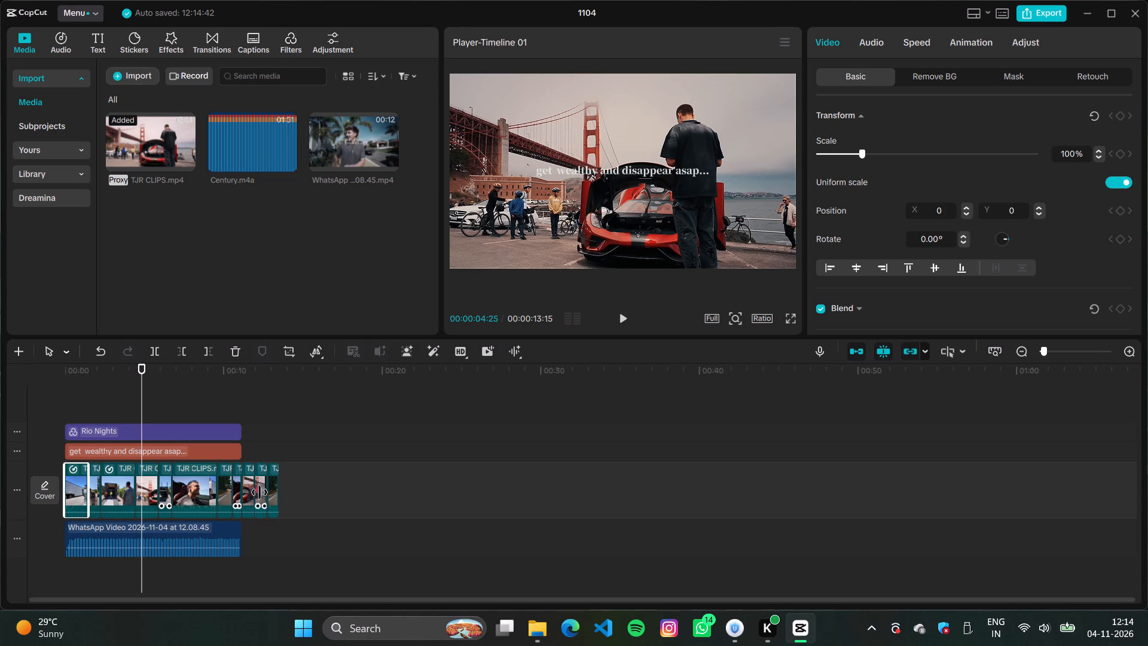
# Extend the start of the second of the three added road clips by 5 frames.
pyautogui.moveTo(260, 489); pyautogui.dragTo(265, 482)
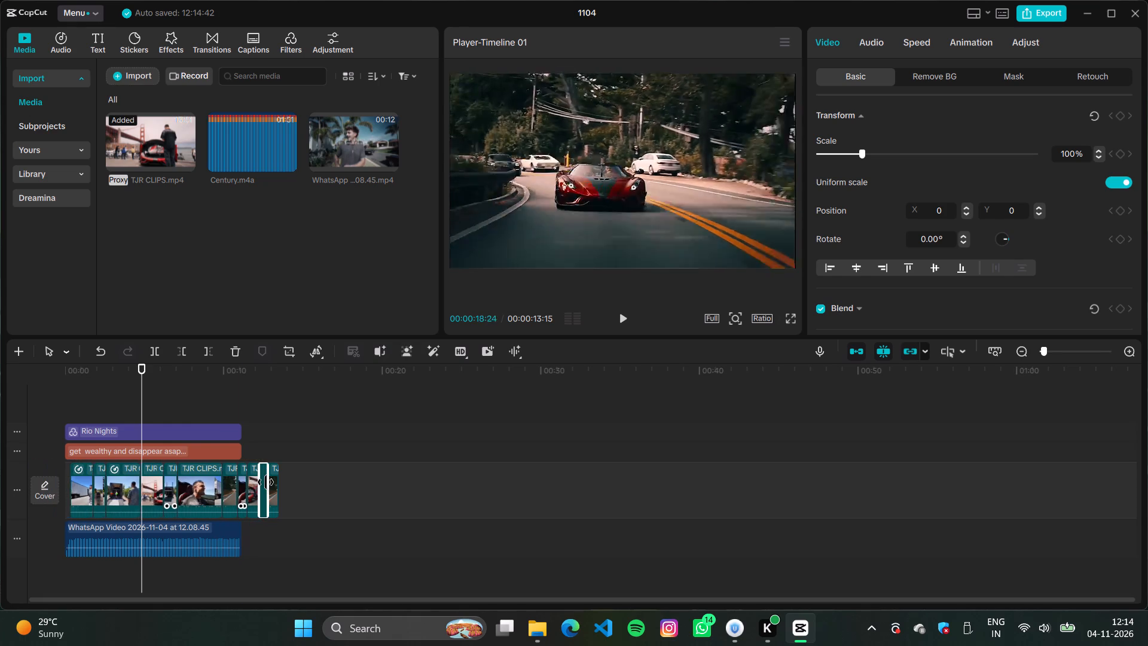
pyautogui.moveTo(265, 482); pyautogui.dragTo(258, 481)
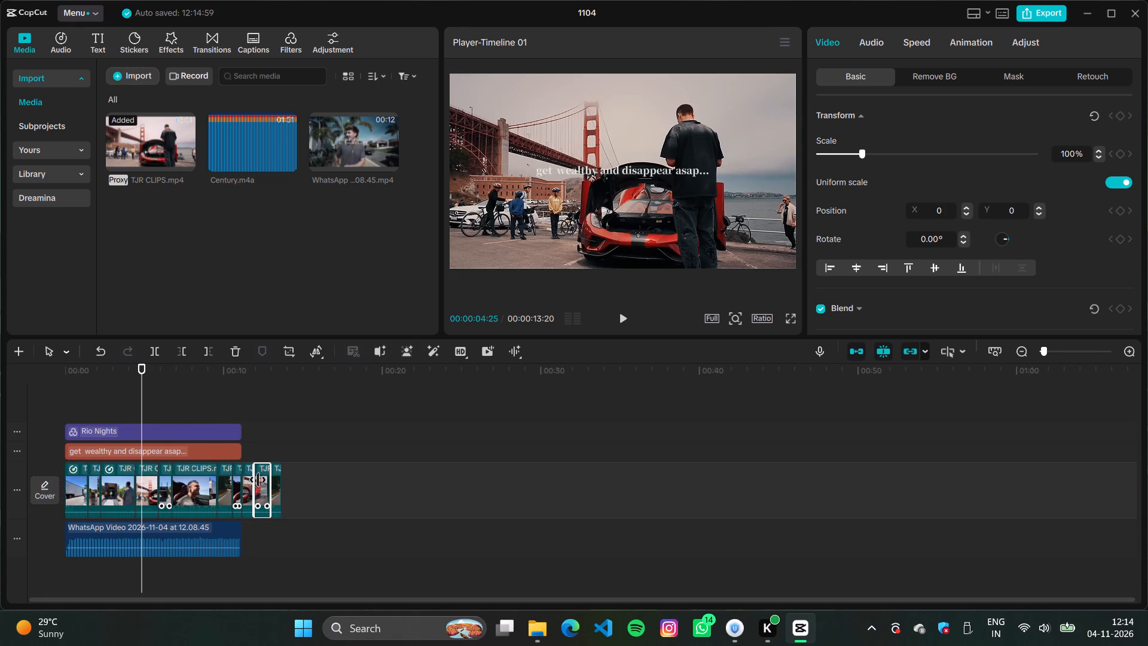
# Shorten the end of the bridge shot with the man at the open red car by 19 frames.
pyautogui.click(149, 484)
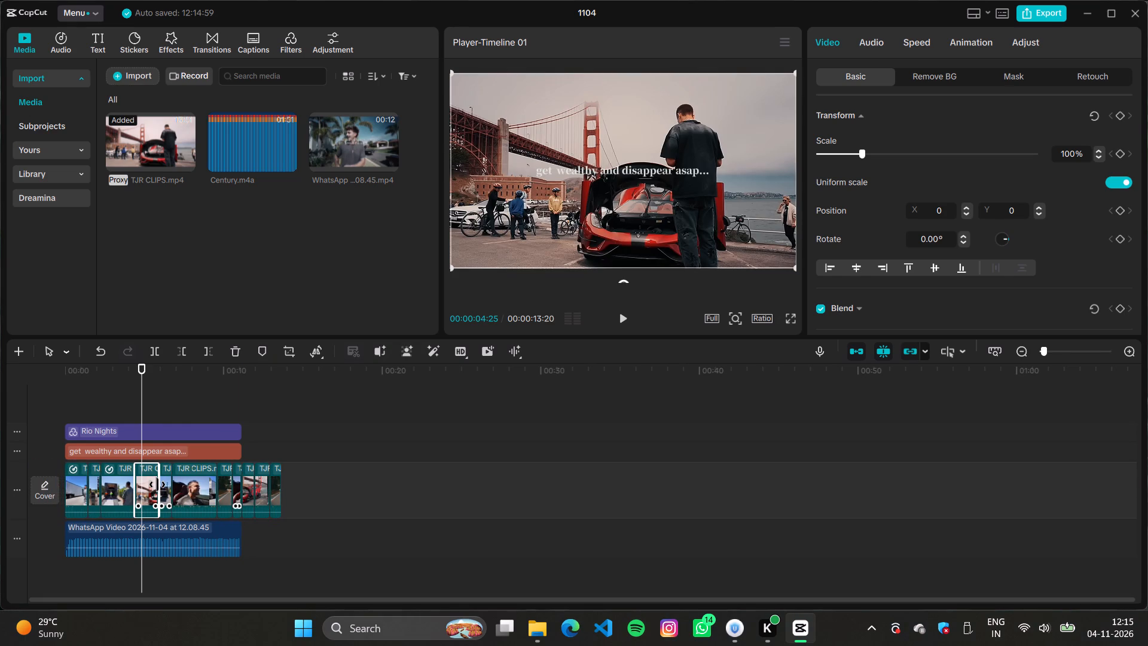
pyautogui.moveTo(157, 484); pyautogui.dragTo(145, 484)
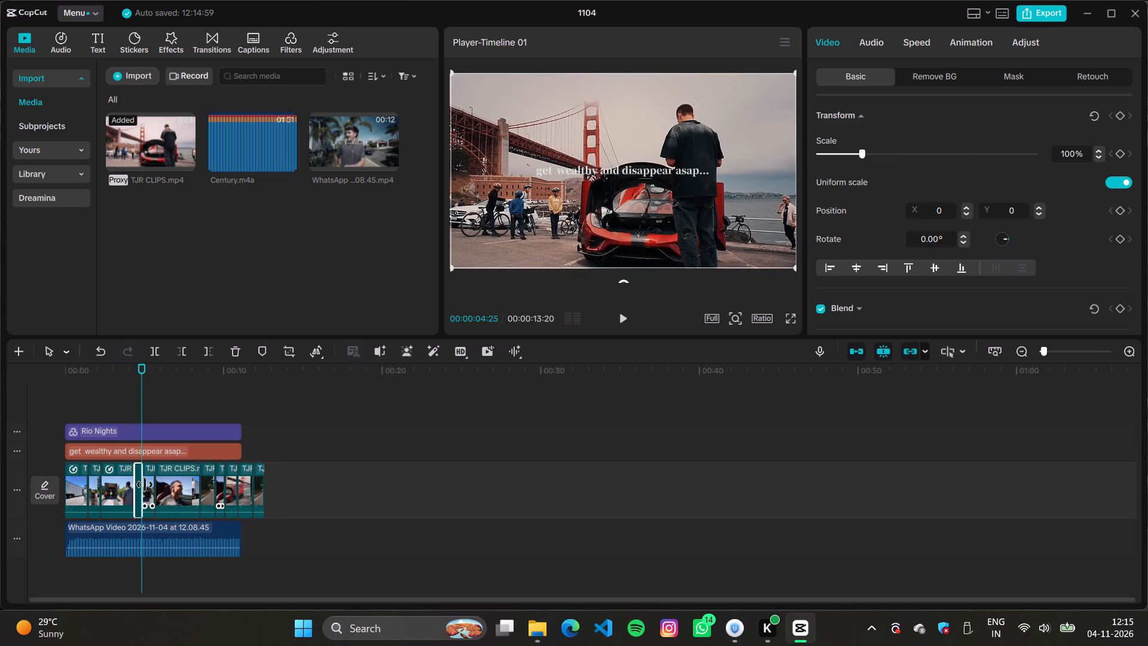
pyautogui.moveTo(145, 484); pyautogui.dragTo(147, 484)
# Shorten the end of the long middle TJR CLIPS clip by about 1.5 seconds, ending on the red car at night, and play the cut.
pyautogui.click(254, 487)
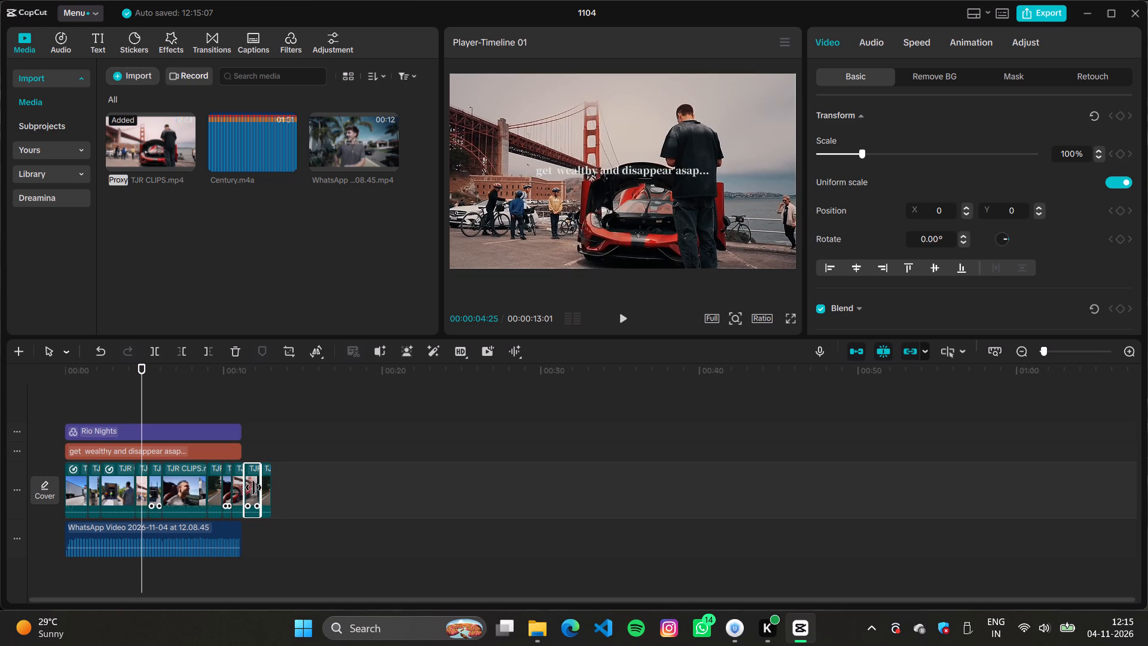
pyautogui.click(183, 489)
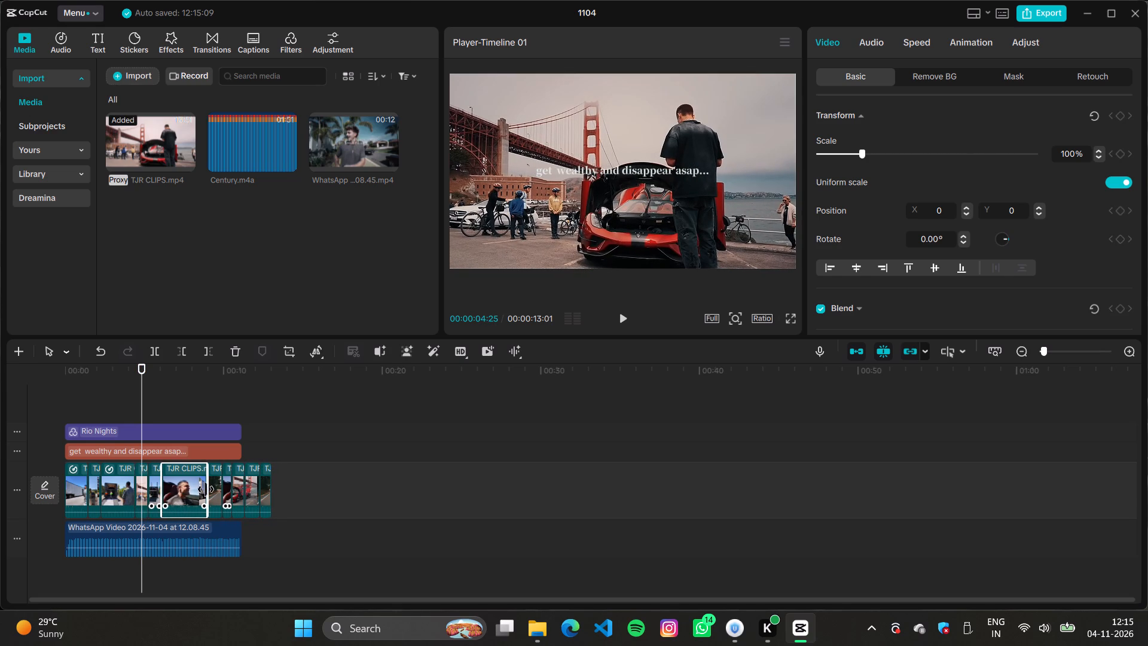
pyautogui.moveTo(206, 489); pyautogui.dragTo(179, 488)
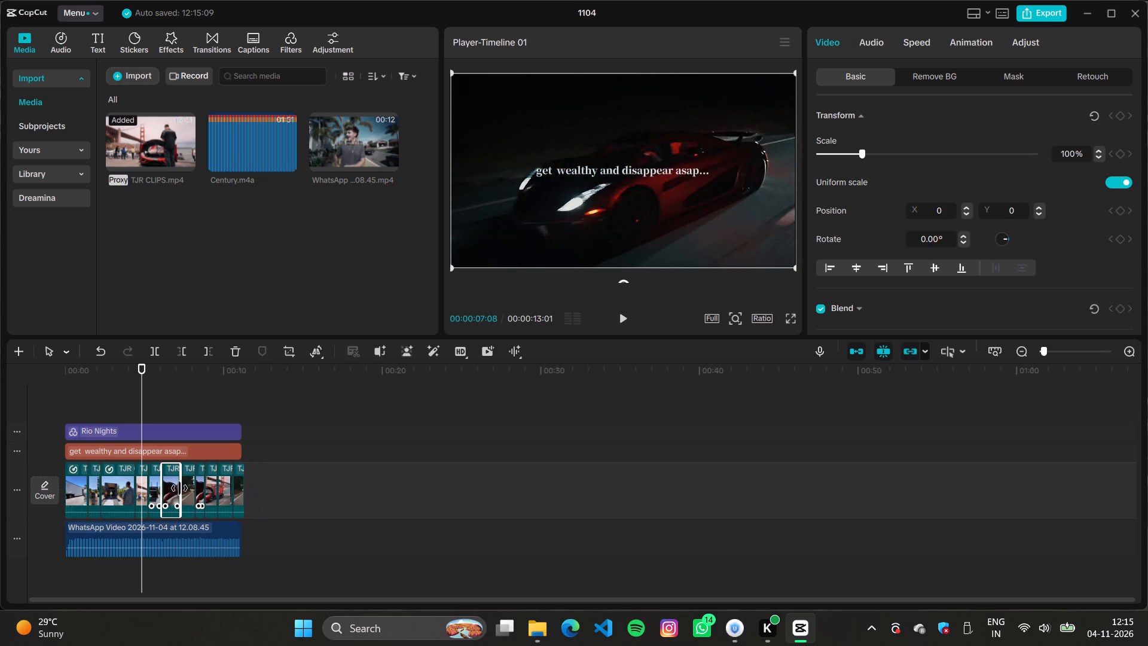
pyautogui.moveTo(179, 488); pyautogui.dragTo(182, 488)
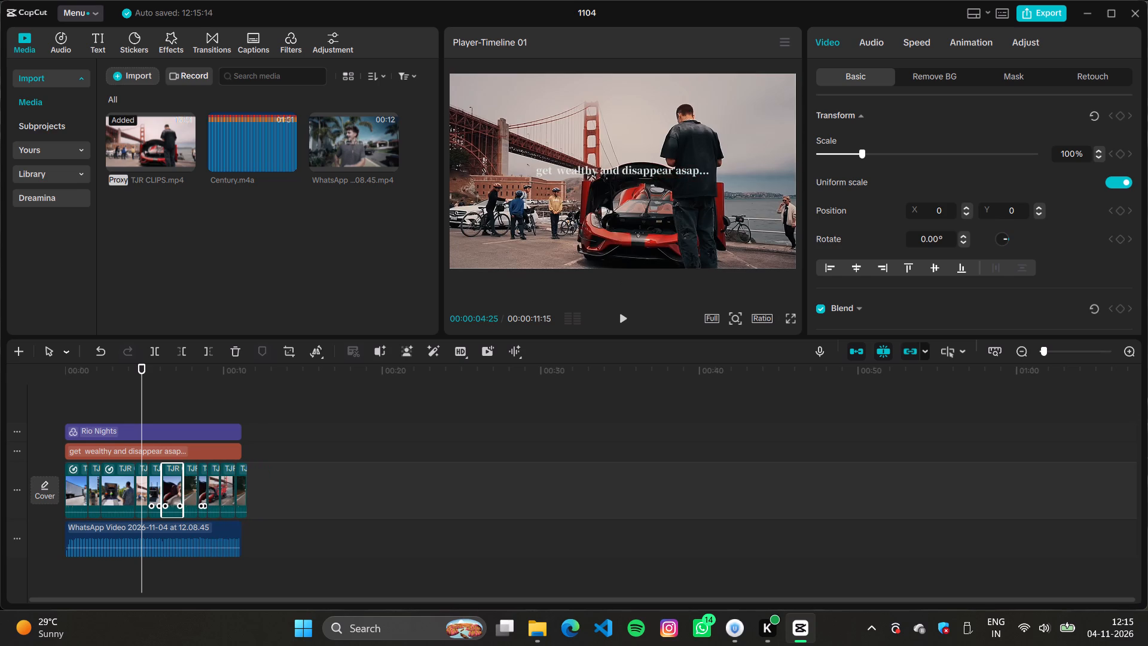
pyautogui.click(172, 481)
pyautogui.click(167, 390)
pyautogui.press('space')
pyautogui.press('space')
pyautogui.press('space')
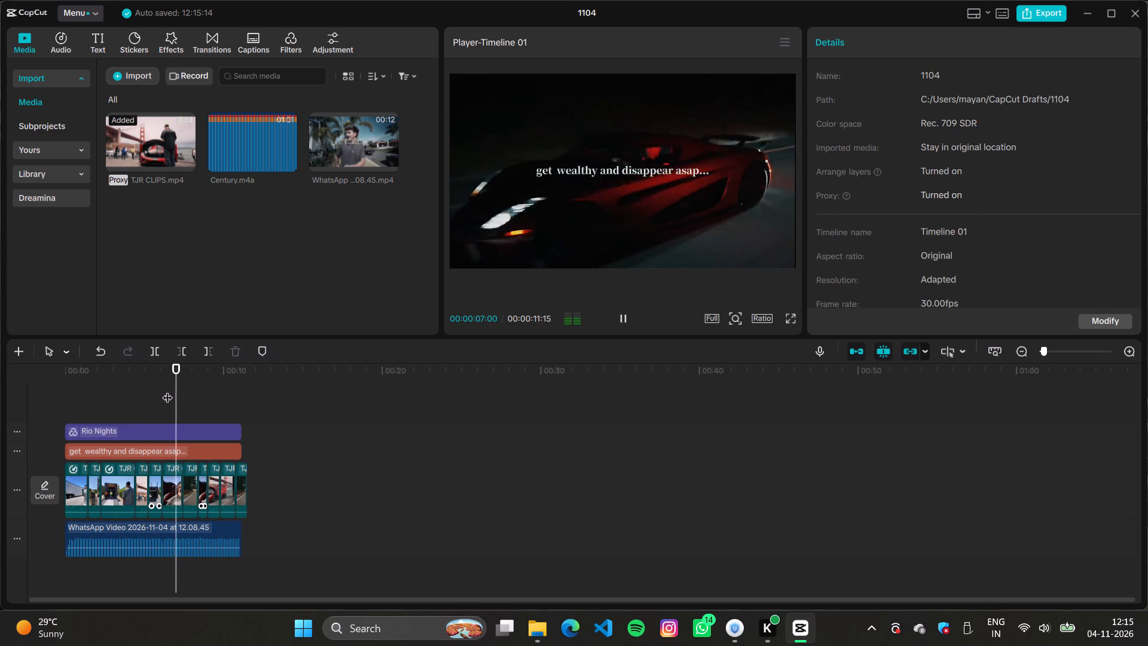
pyautogui.press('space')
# Shorten the end of the last road clip by 10 frames to finish at 11:05, and play the edit through to its end.
pyautogui.click(157, 488)
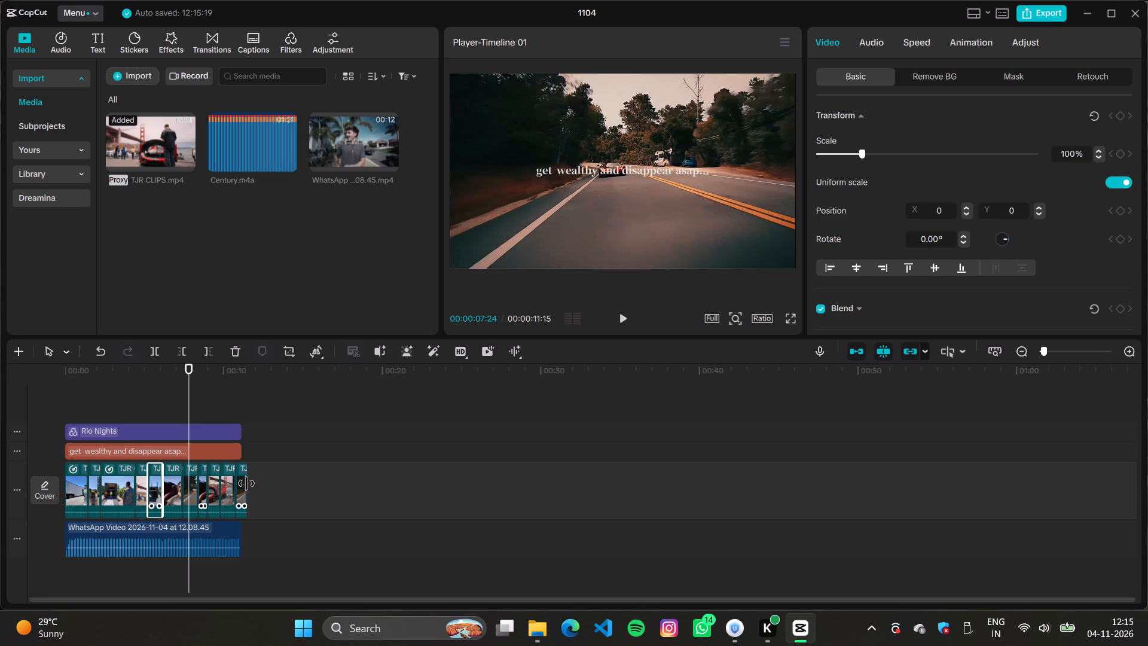
pyautogui.moveTo(247, 484); pyautogui.dragTo(241, 485)
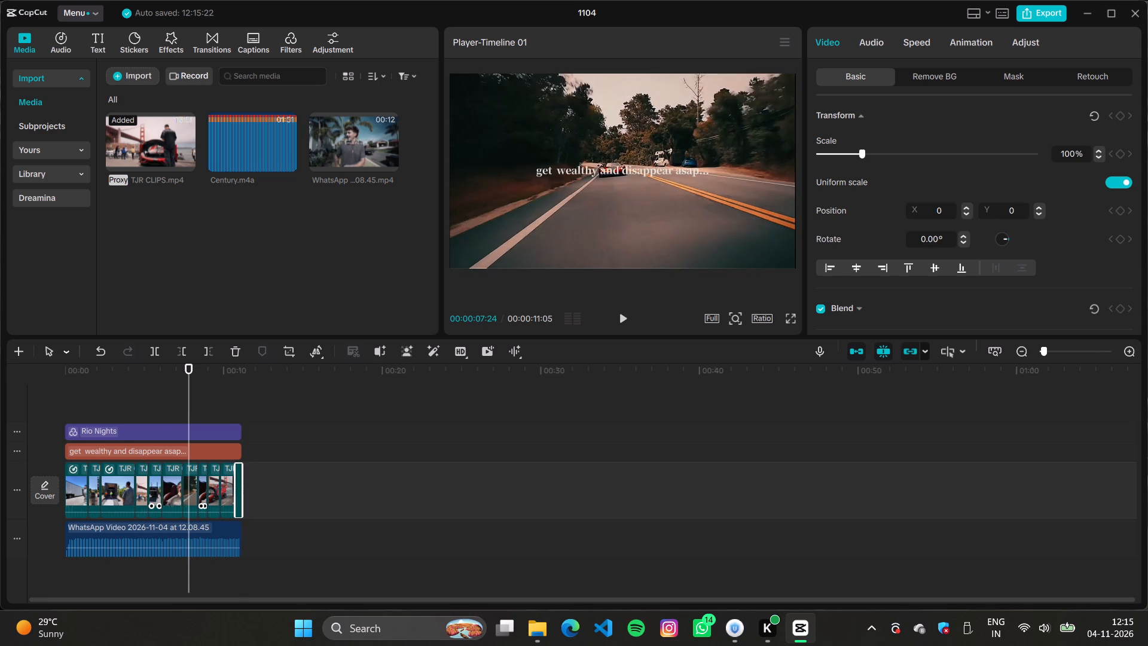
pyautogui.click(161, 391)
pyautogui.press('space')
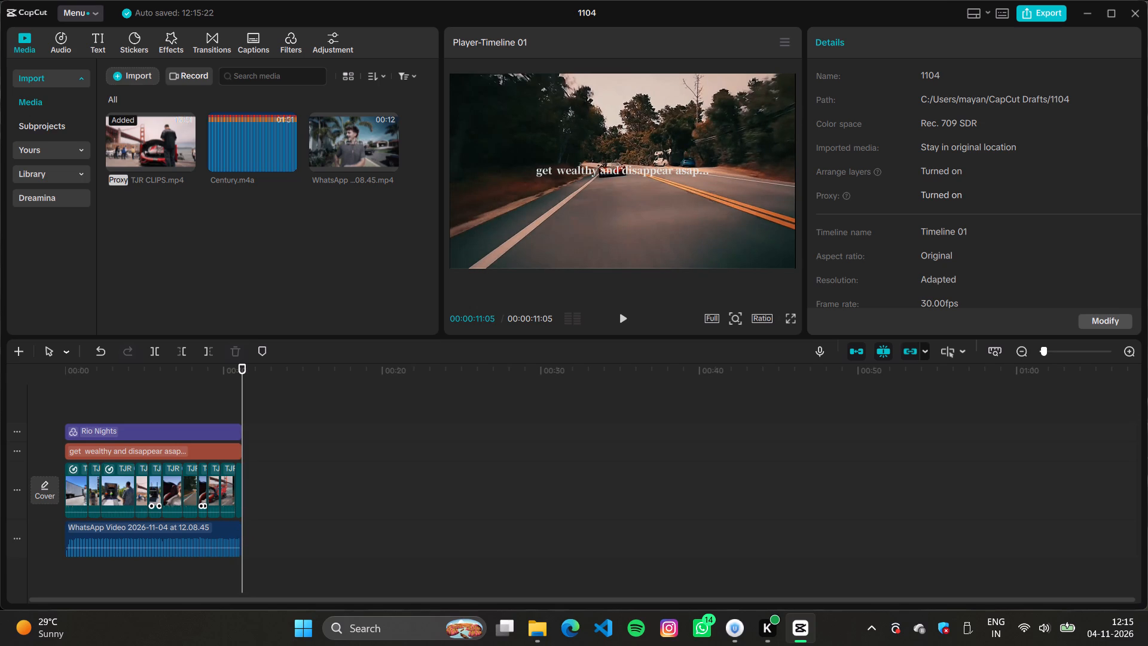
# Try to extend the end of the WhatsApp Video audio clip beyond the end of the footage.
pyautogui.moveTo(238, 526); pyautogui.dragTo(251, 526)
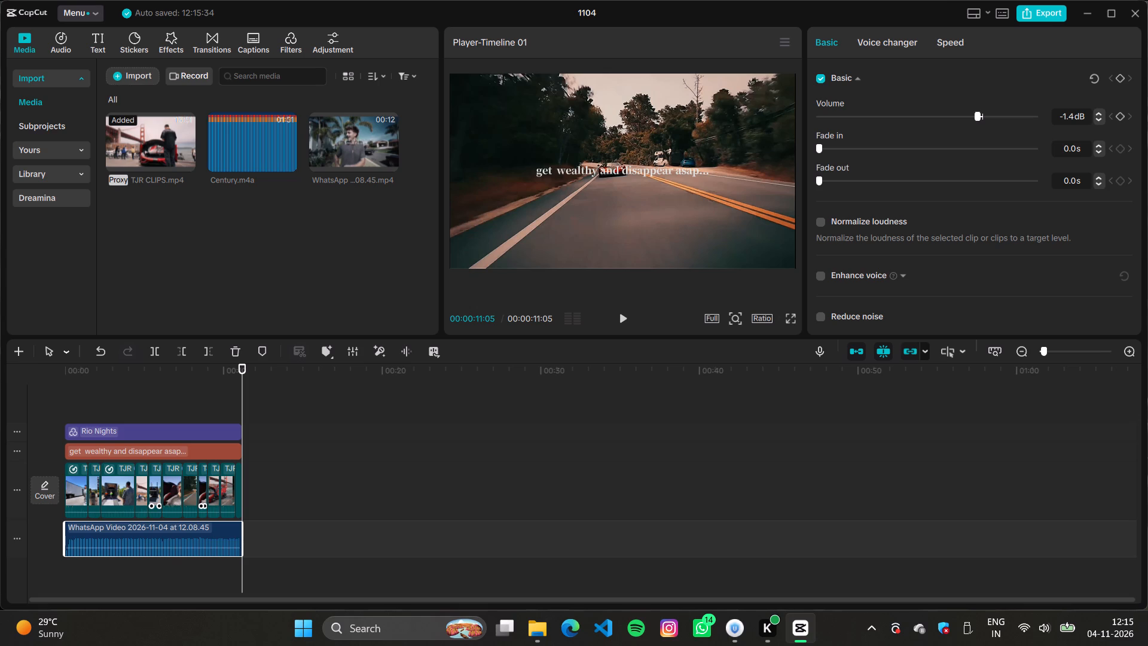
# Delete the Rio Nights filter from the timeline.
pyautogui.click(151, 401)
pyautogui.click(131, 429)
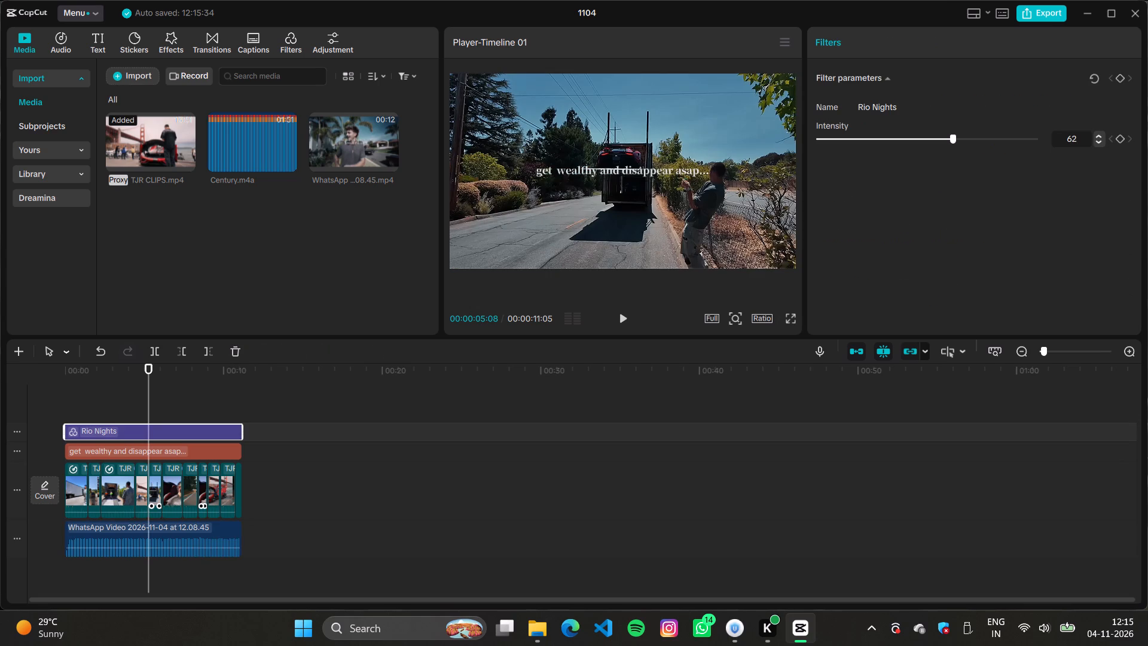
pyautogui.press('BackSpace')
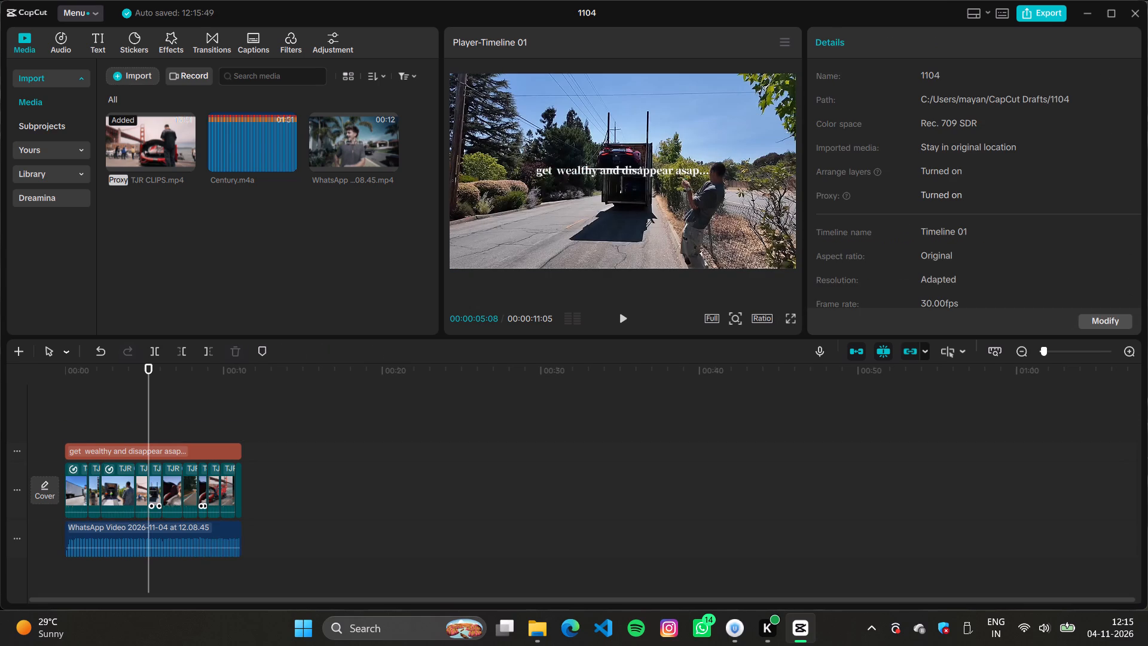
# Browse the featured filters and preview Y2K Vogue, Renoir, Kickoff, Oppenheimer and Outdoor on the edit.
pyautogui.click(176, 38)
pyautogui.scroll(6, 228, 231)
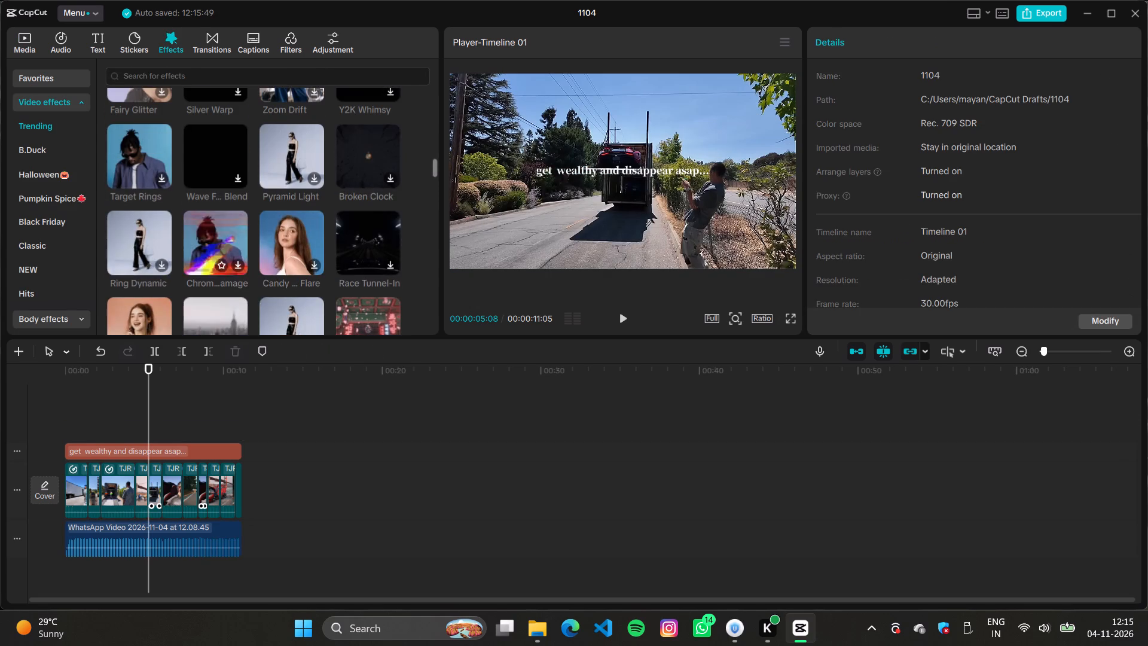
pyautogui.click(284, 42)
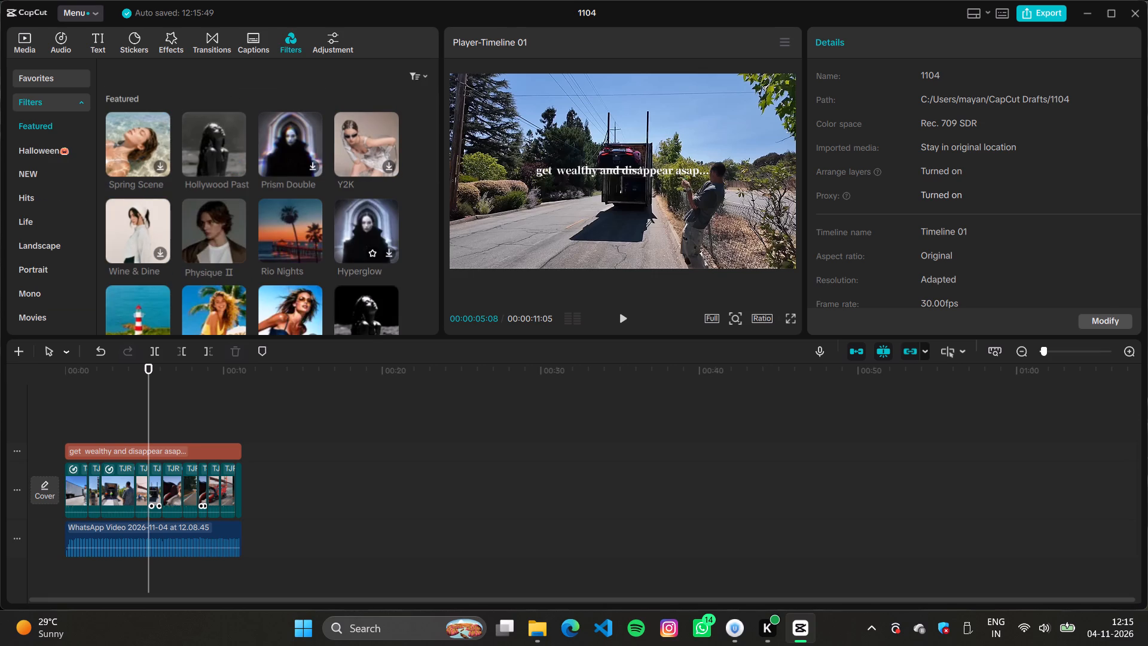
pyautogui.scroll(-3, 267, 237)
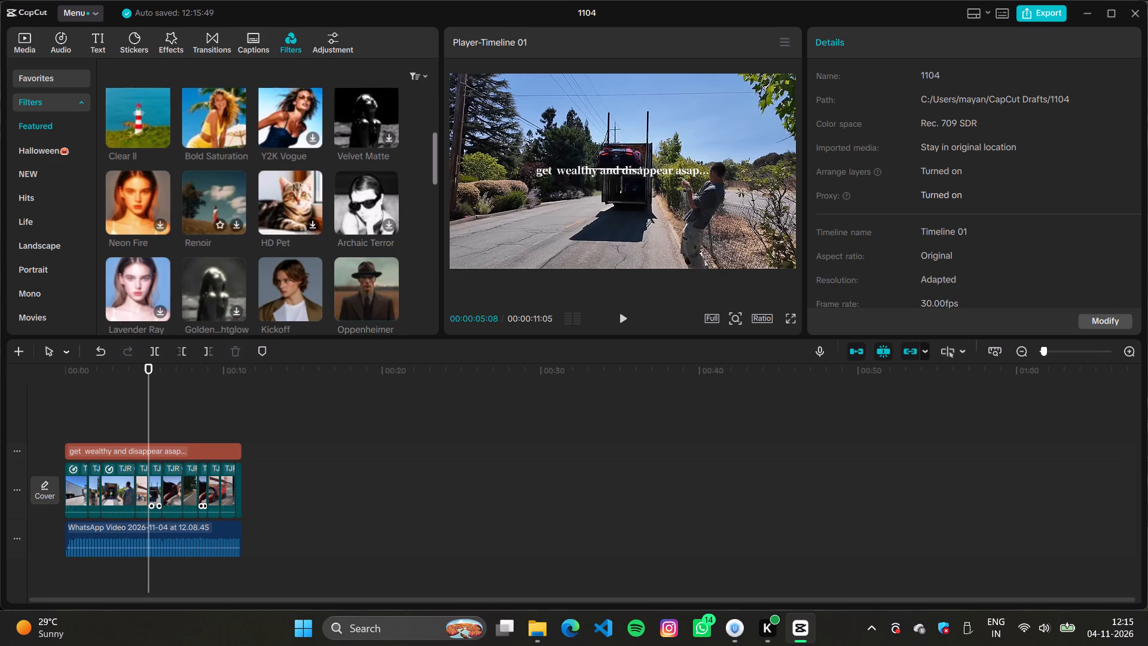
pyautogui.click(312, 135)
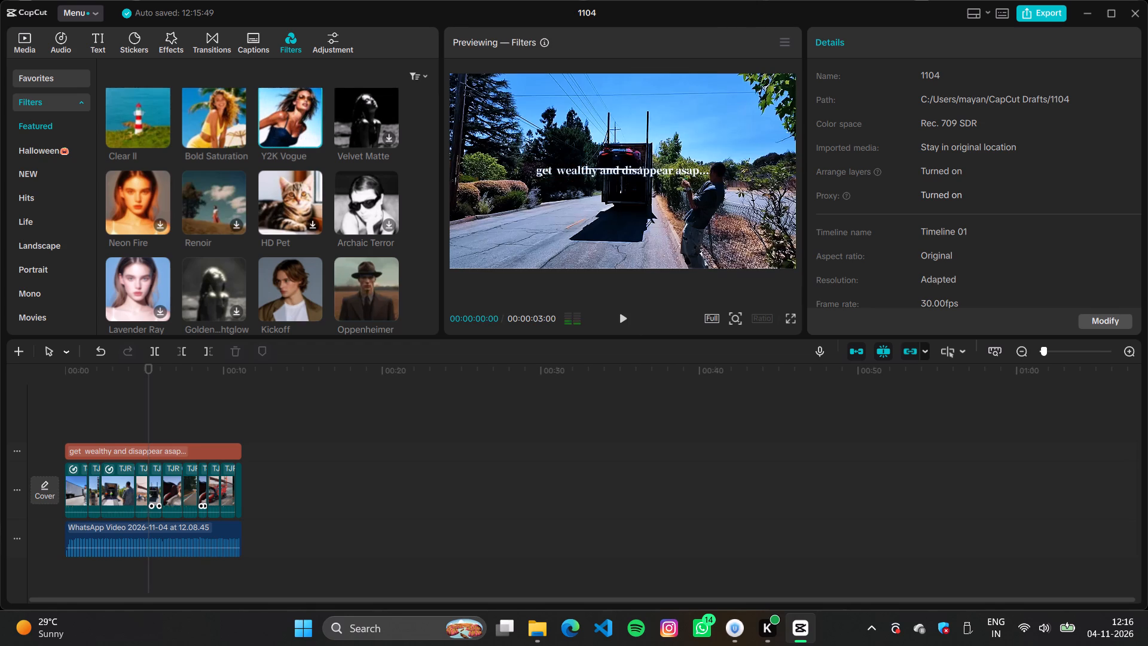
pyautogui.click(211, 202)
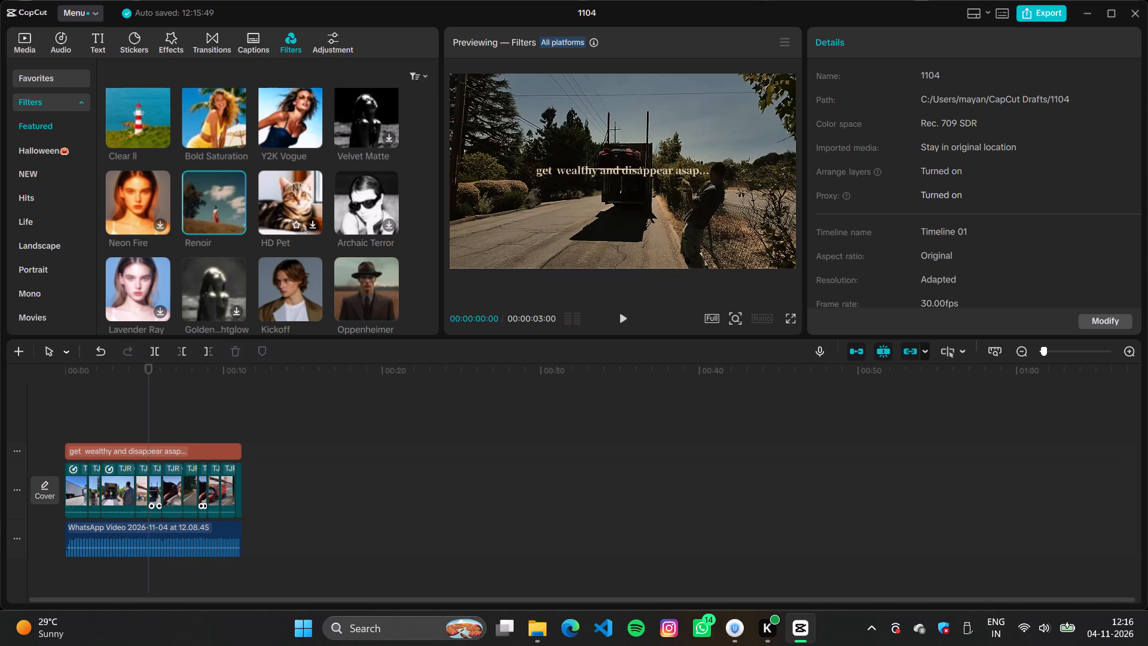
pyautogui.click(277, 278)
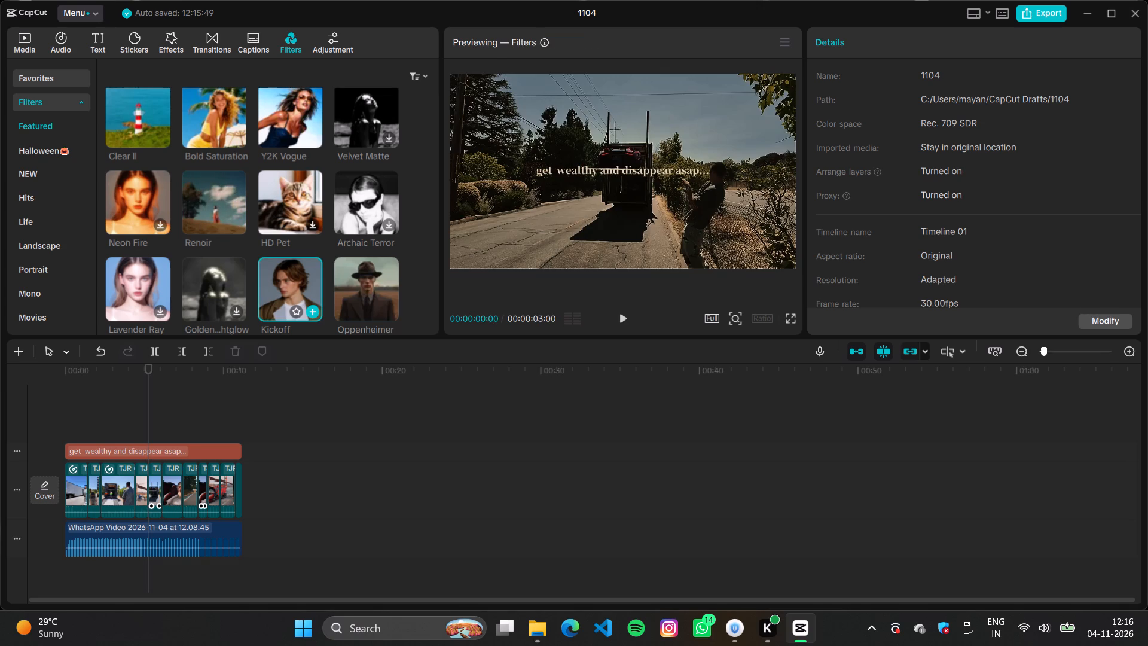
pyautogui.click(369, 281)
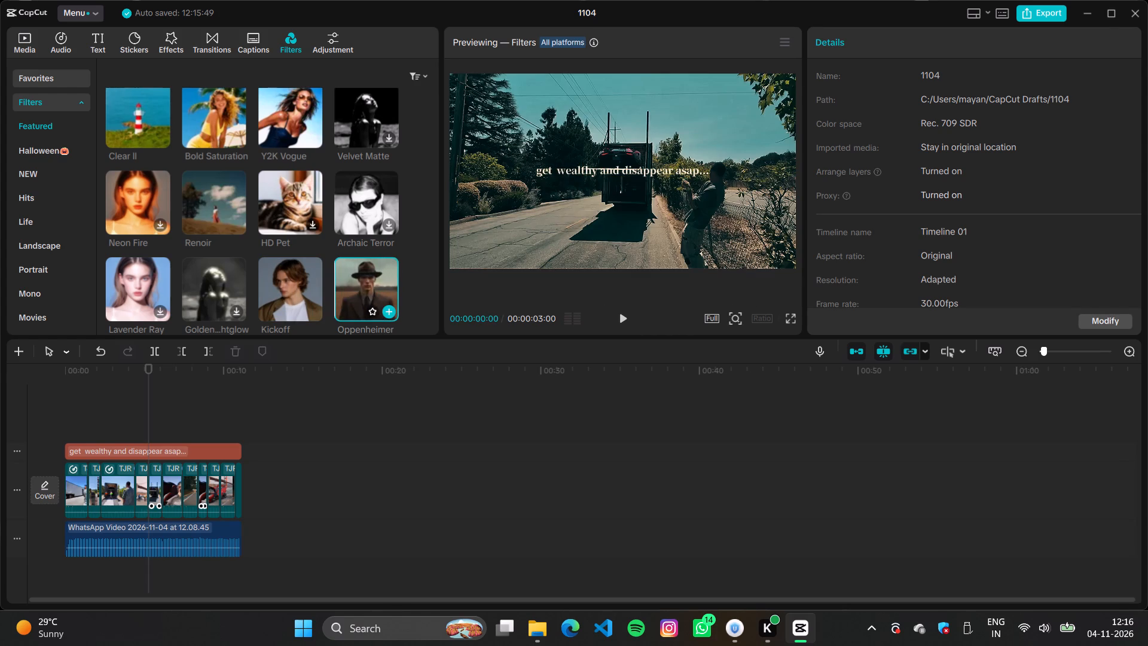
pyautogui.click(373, 310)
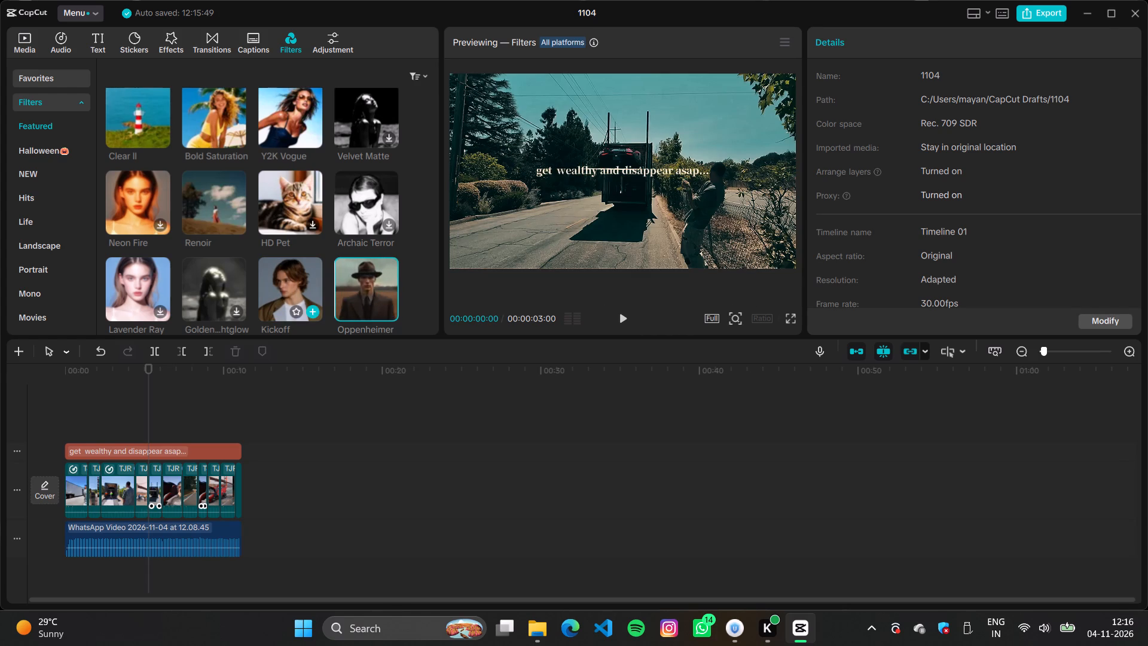
pyautogui.scroll(7, 301, 279)
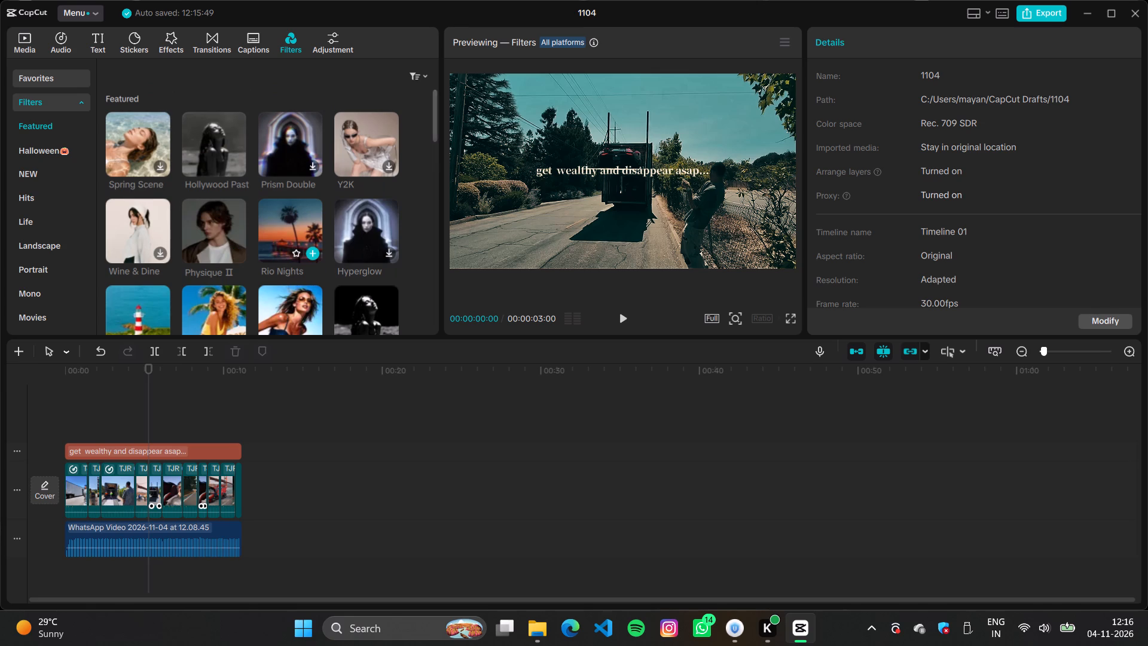
pyautogui.click(296, 248)
pyautogui.scroll(-6, 226, 246)
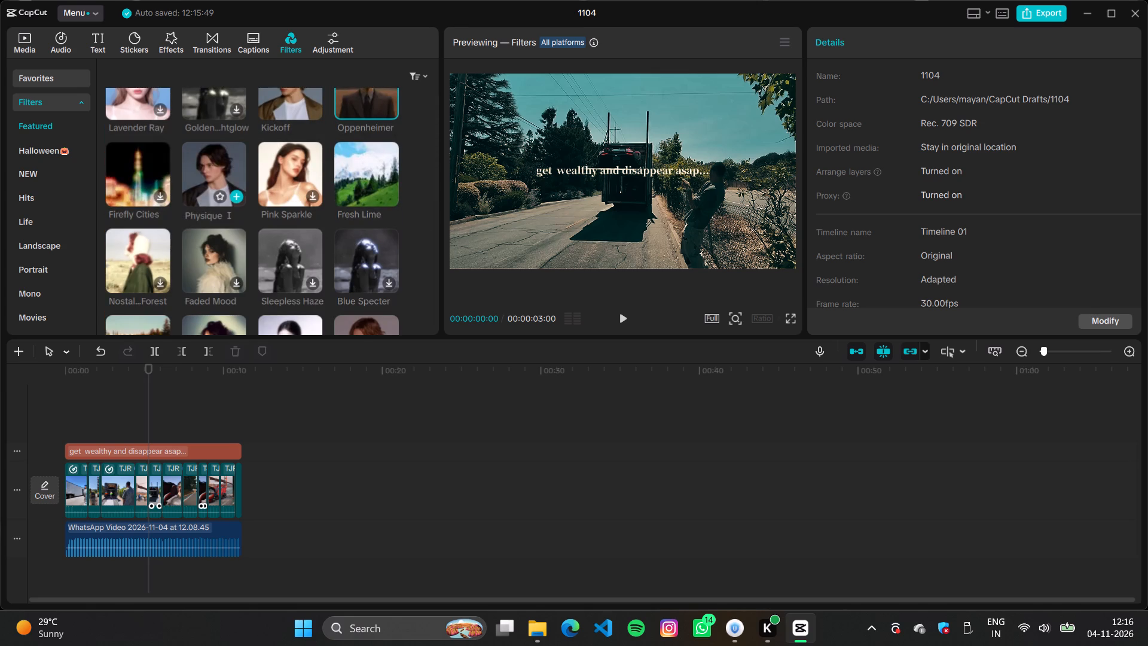
pyautogui.scroll(-3, 242, 271)
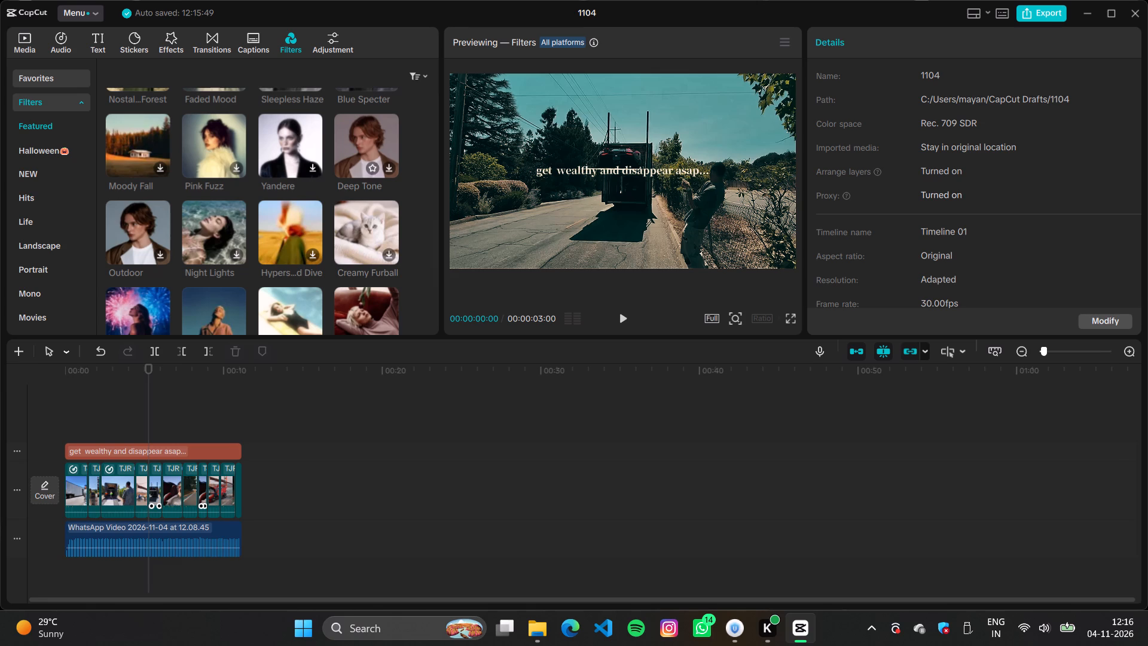
pyautogui.click(138, 234)
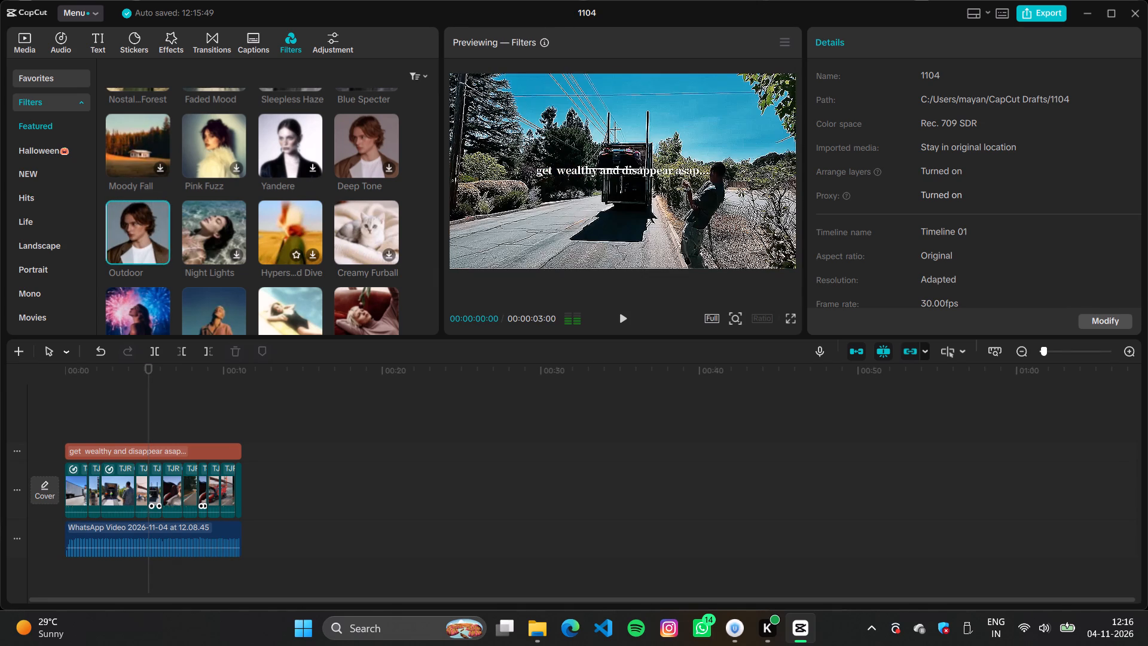
pyautogui.scroll(-2, 320, 273)
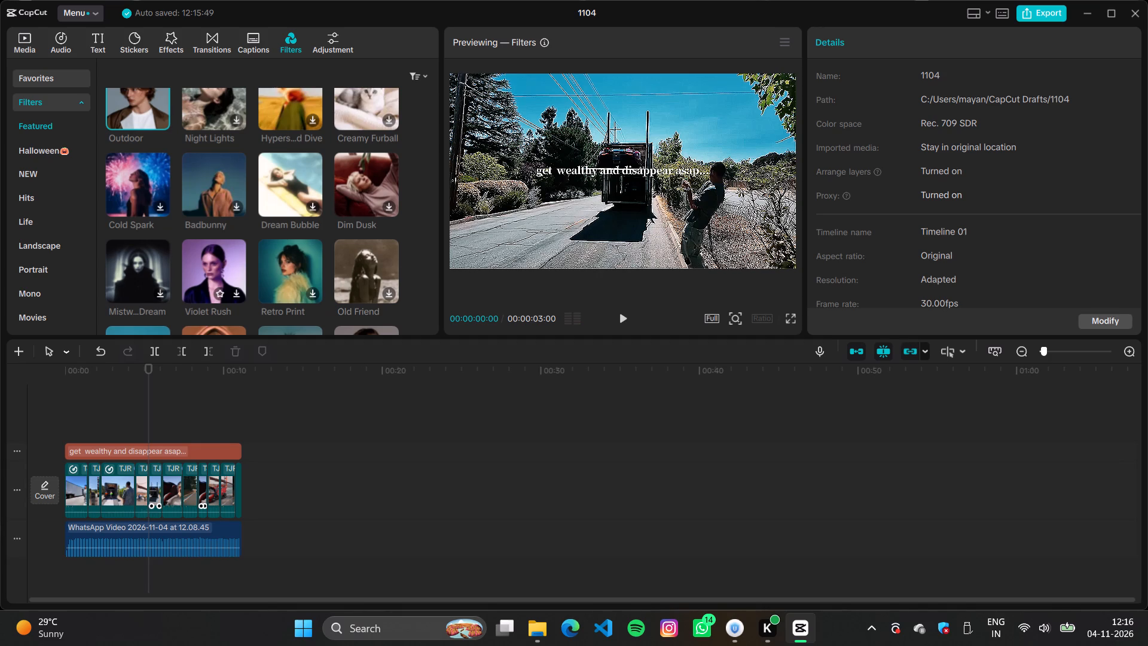
pyautogui.scroll(-2, 237, 198)
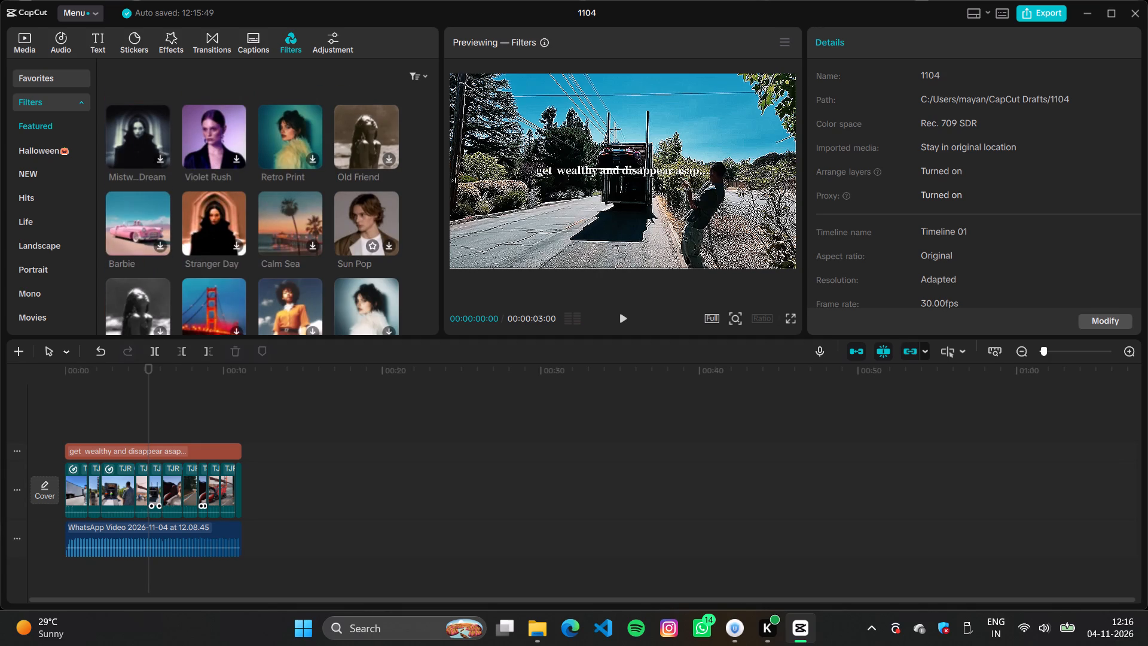
# Add the Sun Pop filter, stretch it over the whole edit from the start to 11:05, and play a short stretch to check it.
pyautogui.click(368, 214)
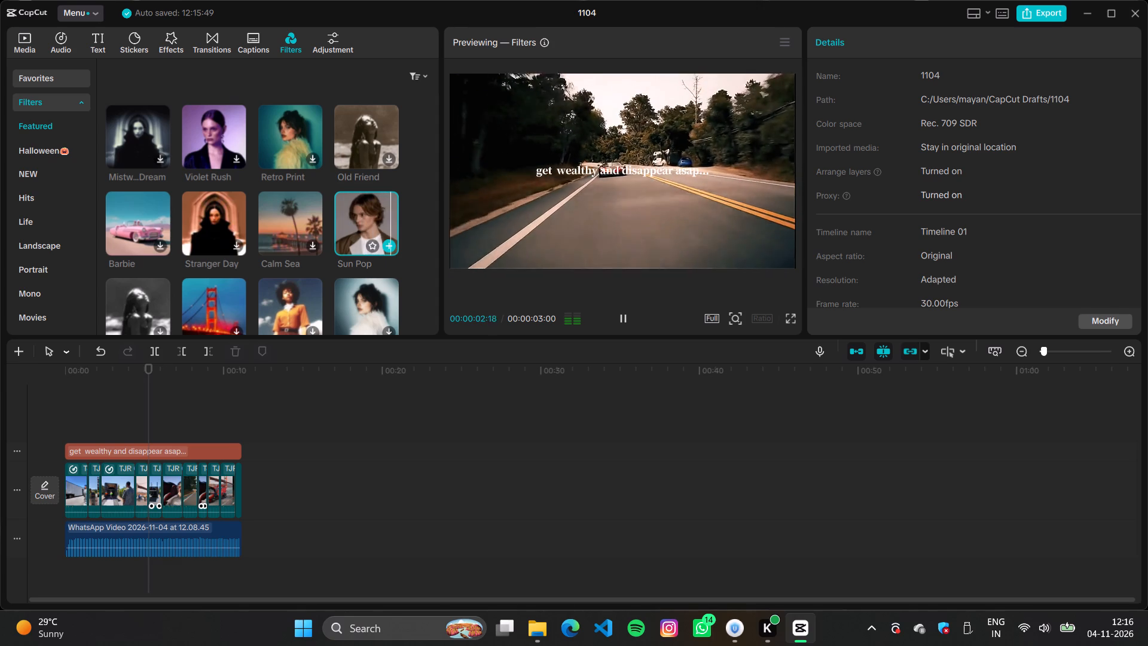
pyautogui.press('space')
pyautogui.click(373, 243)
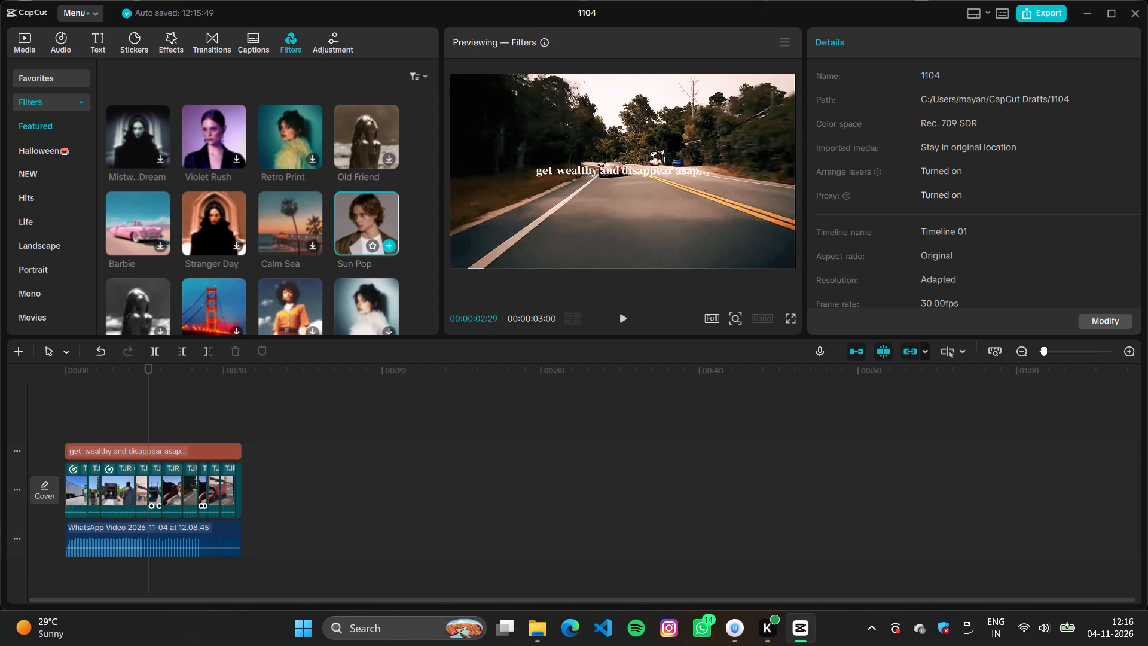
pyautogui.click(385, 243)
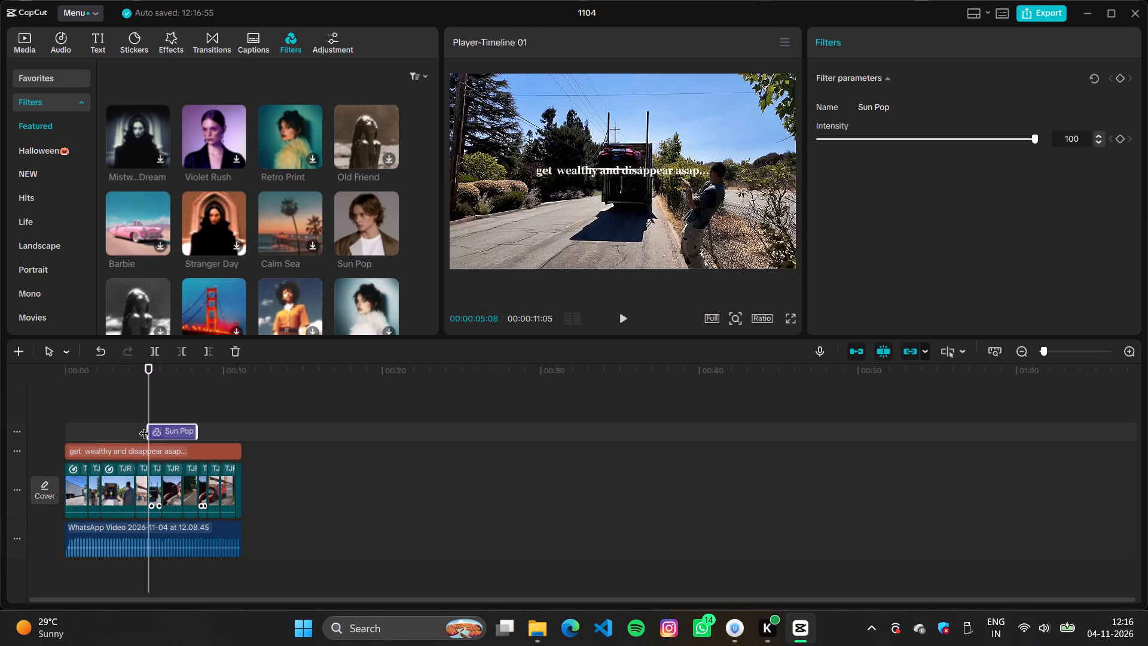
pyautogui.moveTo(150, 427); pyautogui.dragTo(56, 431)
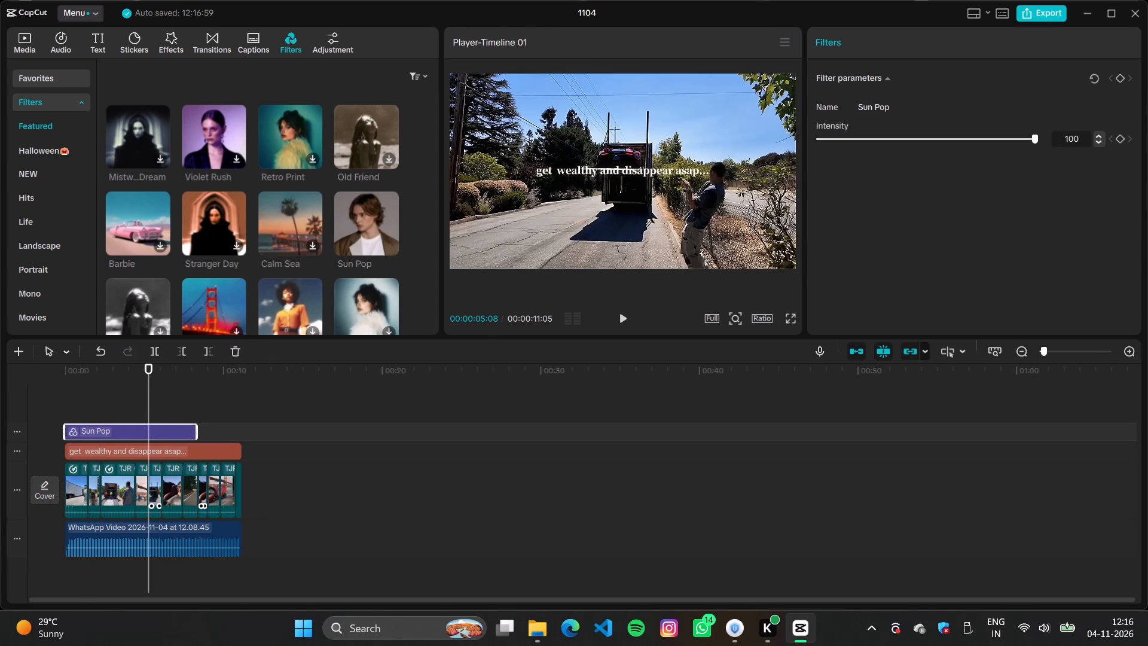
pyautogui.moveTo(197, 429); pyautogui.dragTo(240, 431)
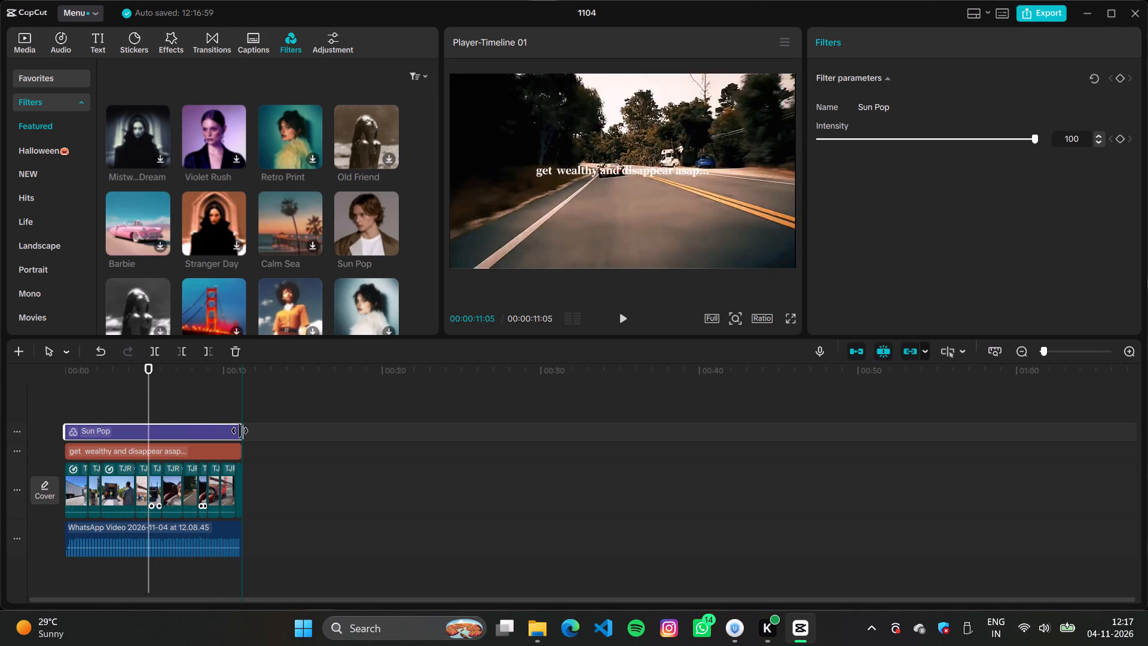
pyautogui.moveTo(240, 431); pyautogui.dragTo(242, 431)
pyautogui.click(163, 395)
pyautogui.press('space')
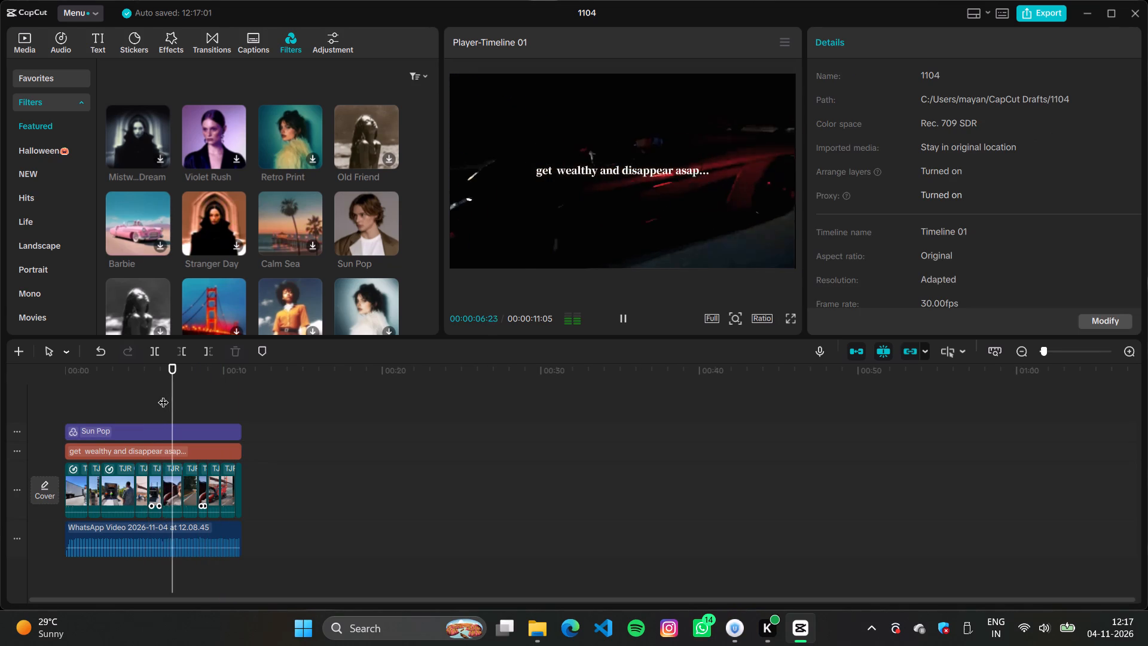
pyautogui.press('space')
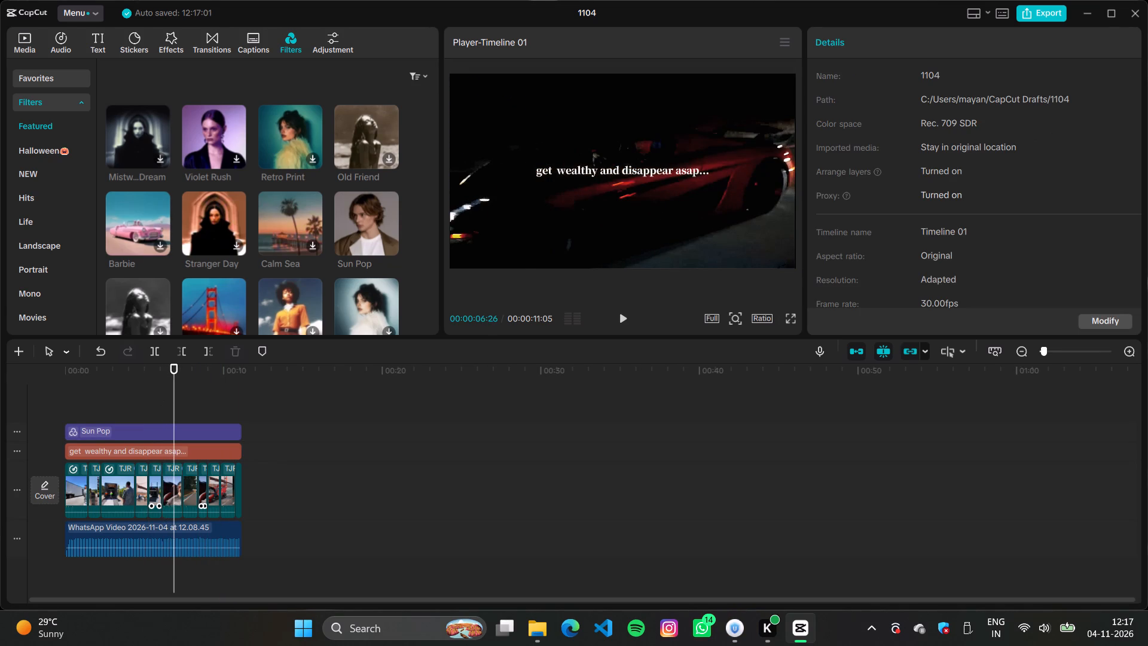
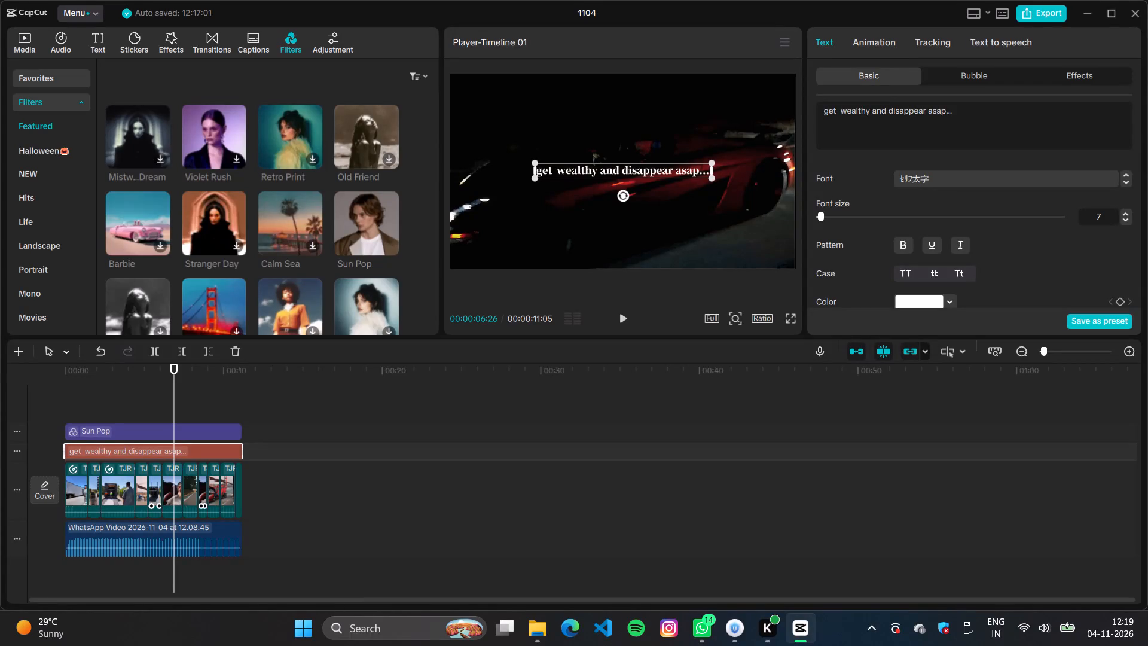
# Replace the caption text "get wealthy and disappear asap..." with "One life. One vision. Unlimited hunger...".
pyautogui.moveTo(960, 111); pyautogui.dragTo(810, 109)
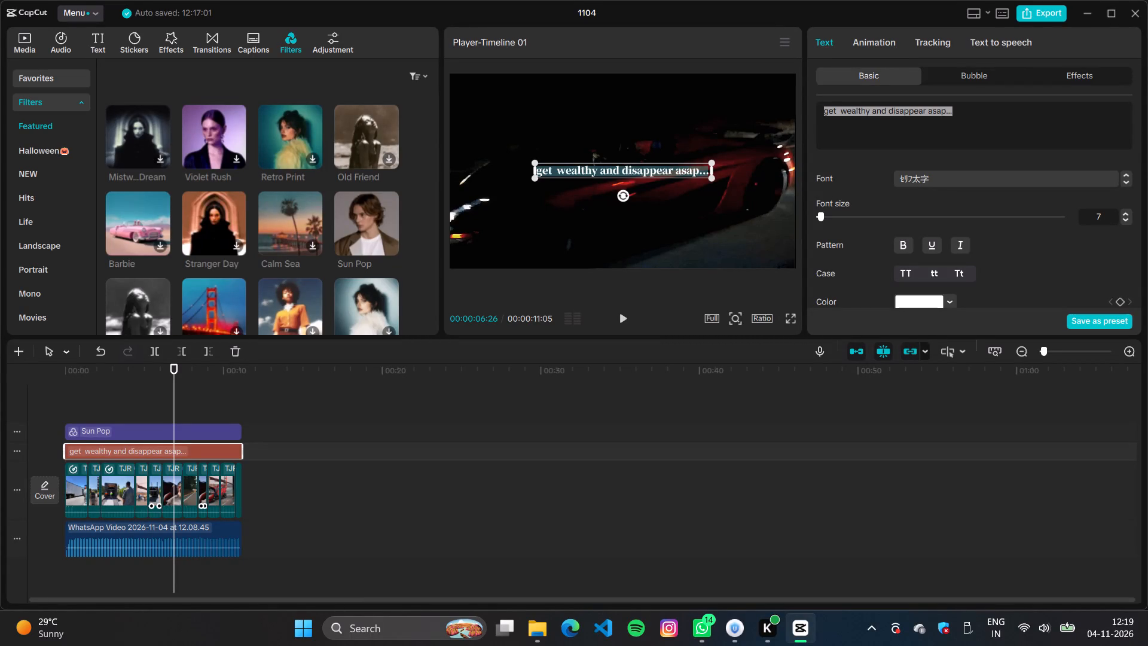
pyautogui.hotkey('ctrl', 'v')
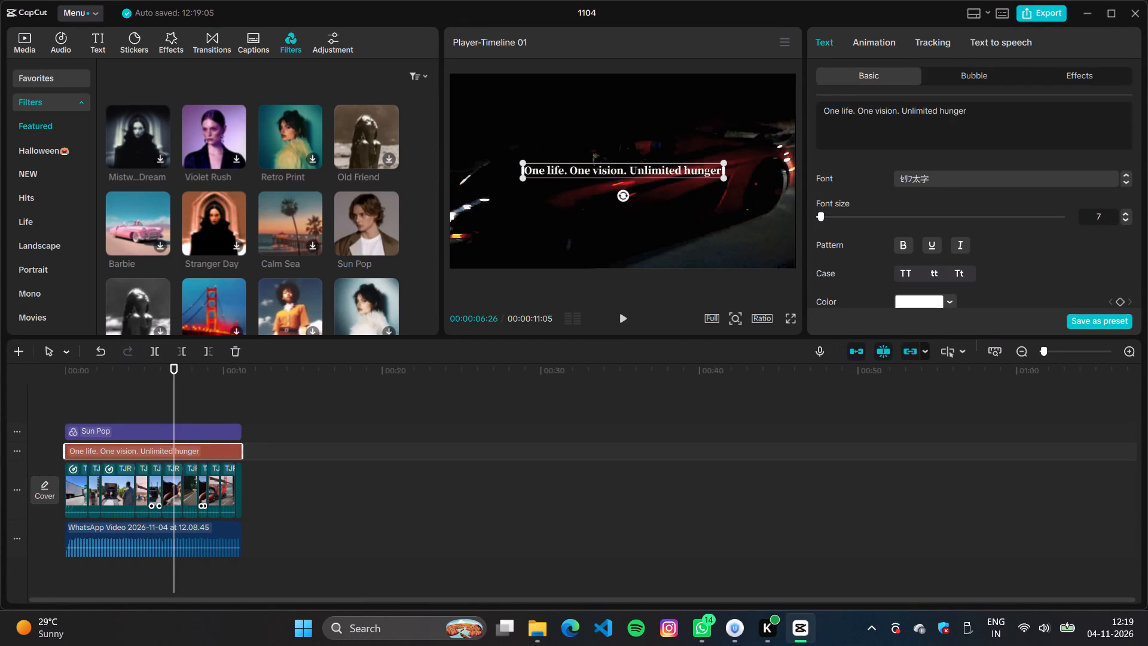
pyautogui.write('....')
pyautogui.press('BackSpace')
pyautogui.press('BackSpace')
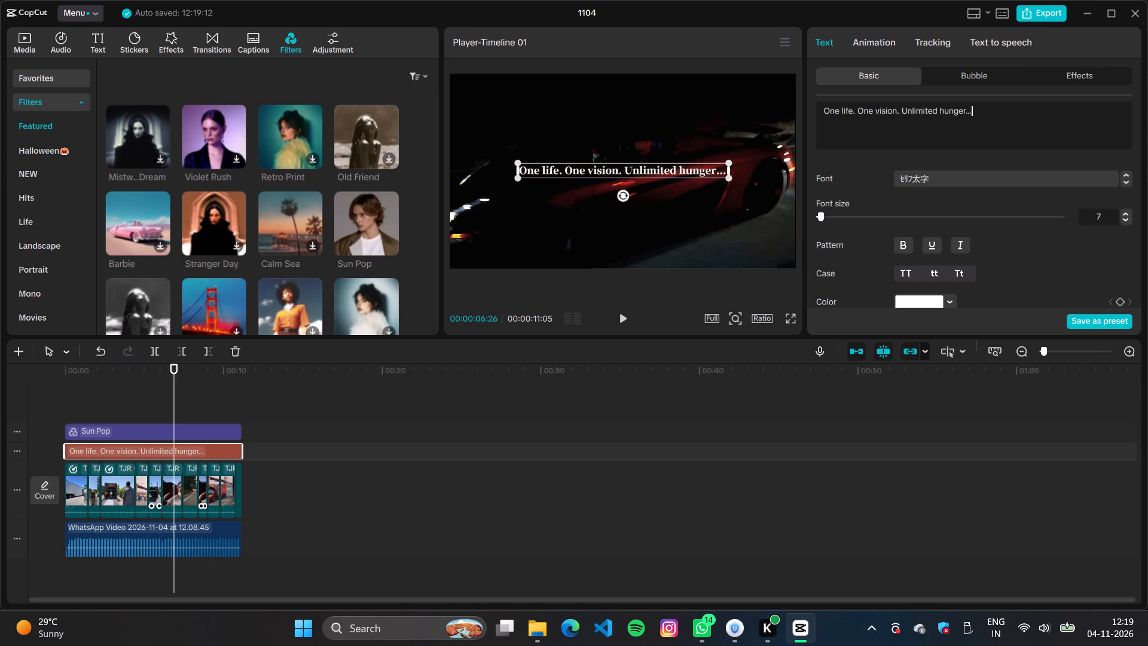
# Finish the caption text so it reads "One life. One vision. Unlimited hunger...".
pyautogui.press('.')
# Play the opening seconds of the edit to check the new caption over the footage.
pyautogui.click(159, 407)
pyautogui.click(115, 407)
pyautogui.click(62, 408)
pyautogui.click(69, 404)
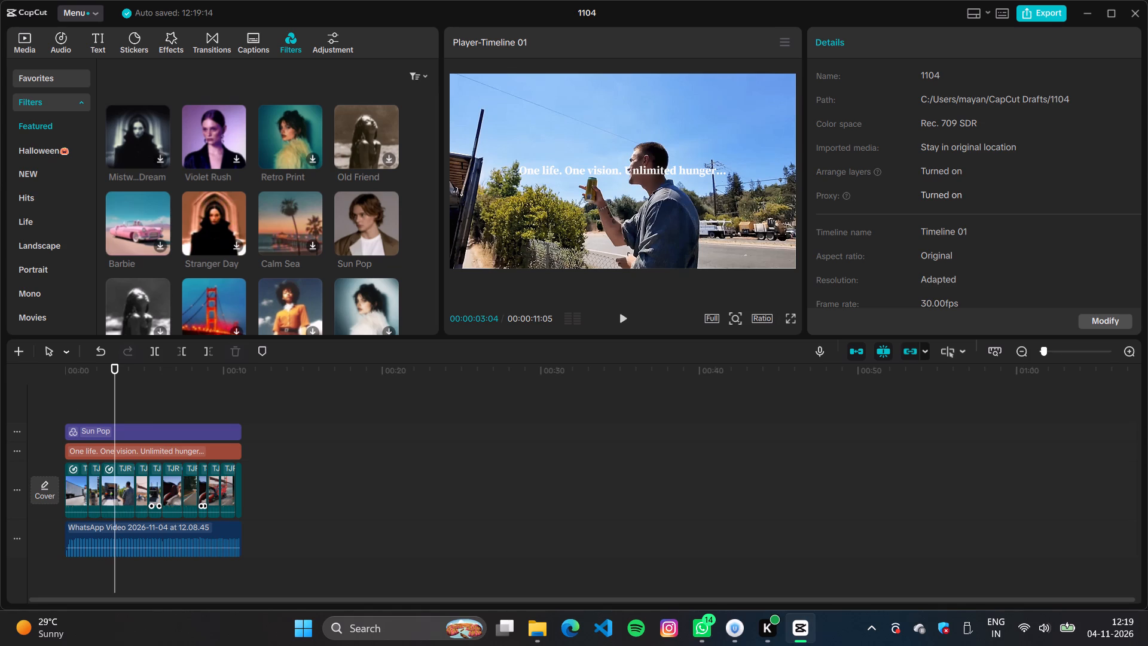
pyautogui.press('space')
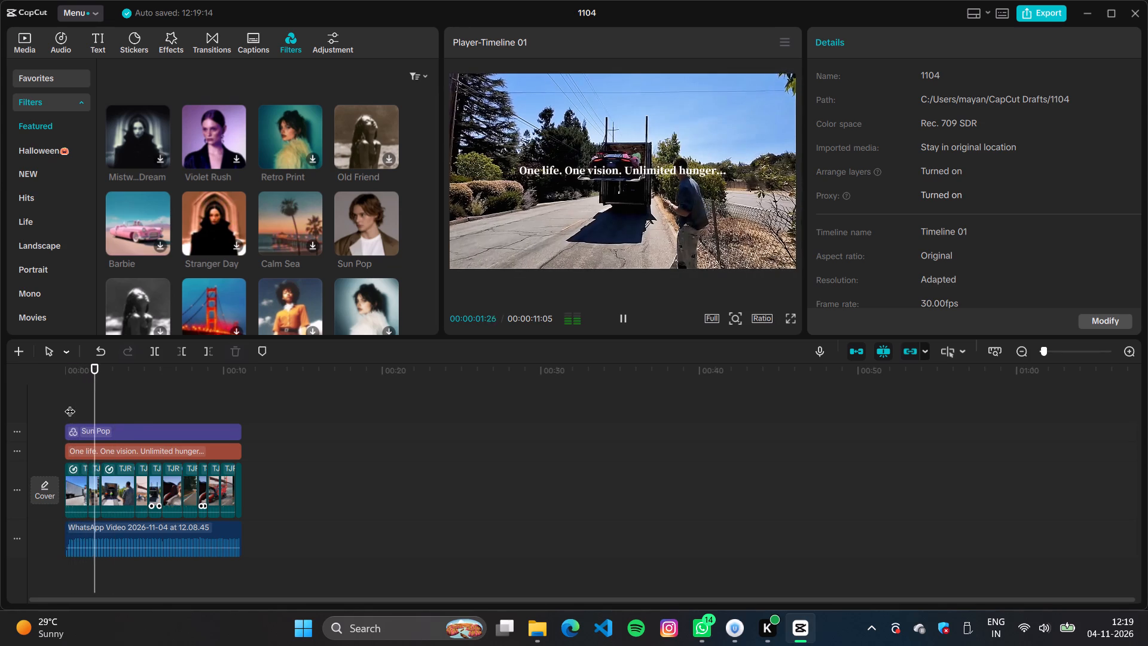
pyautogui.press('space')
pyautogui.press('space')
pyautogui.press('space')
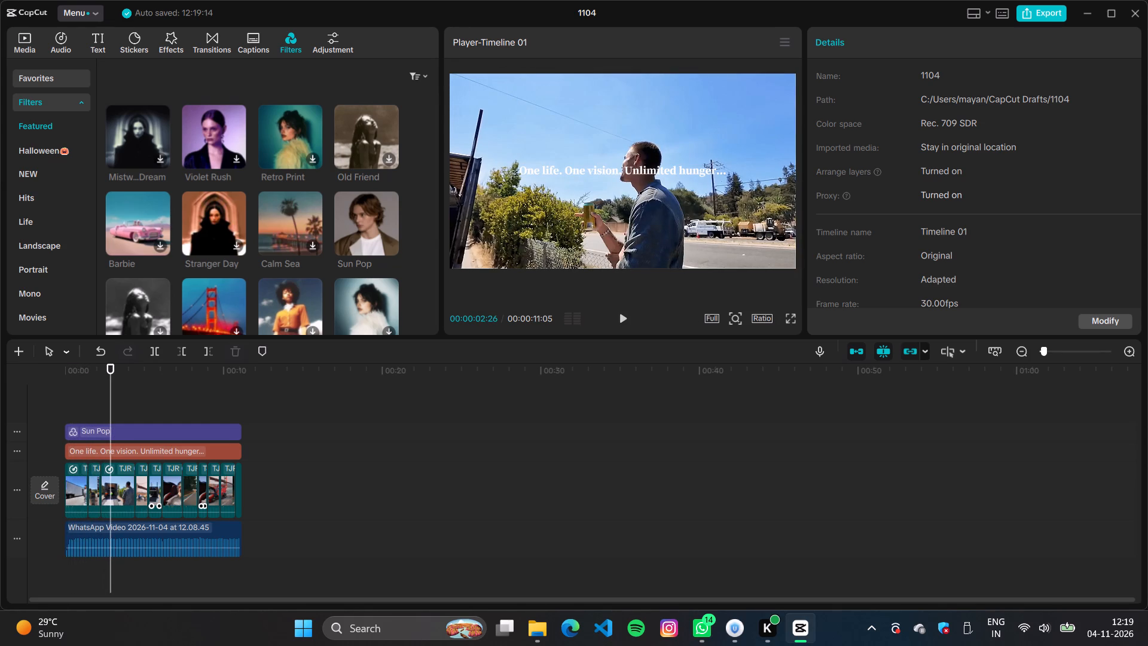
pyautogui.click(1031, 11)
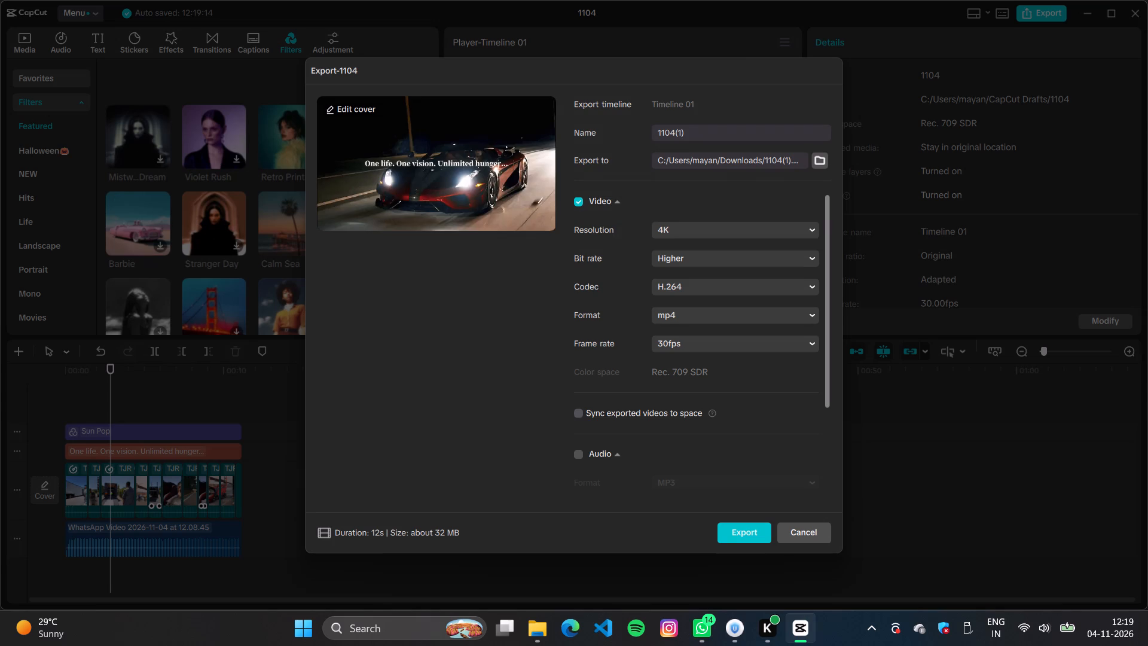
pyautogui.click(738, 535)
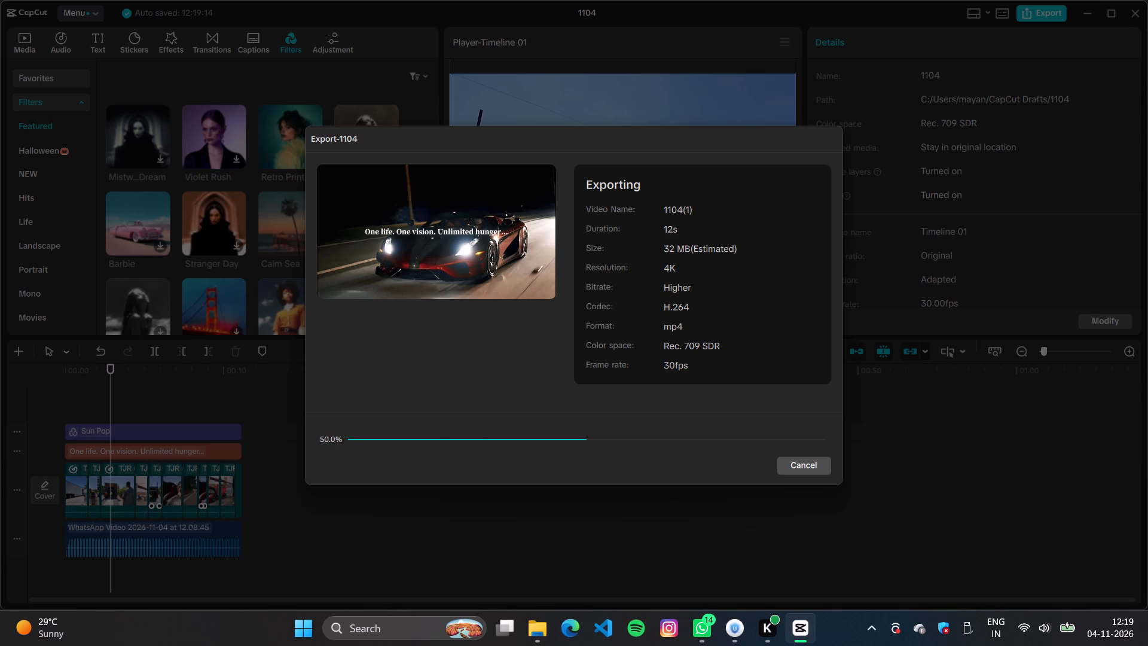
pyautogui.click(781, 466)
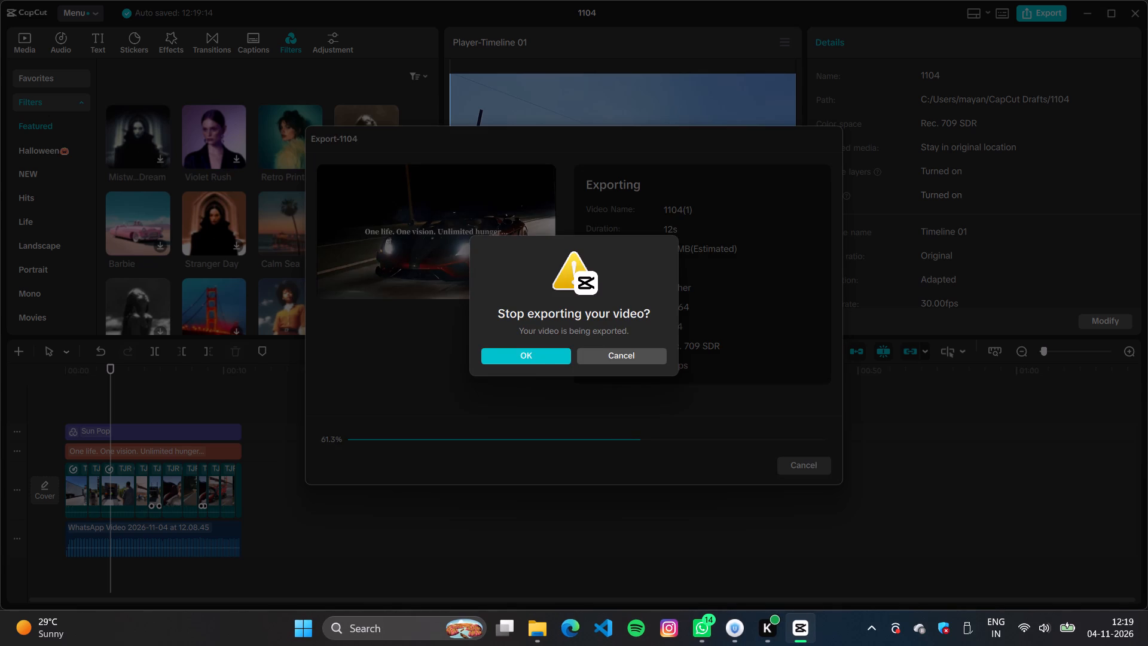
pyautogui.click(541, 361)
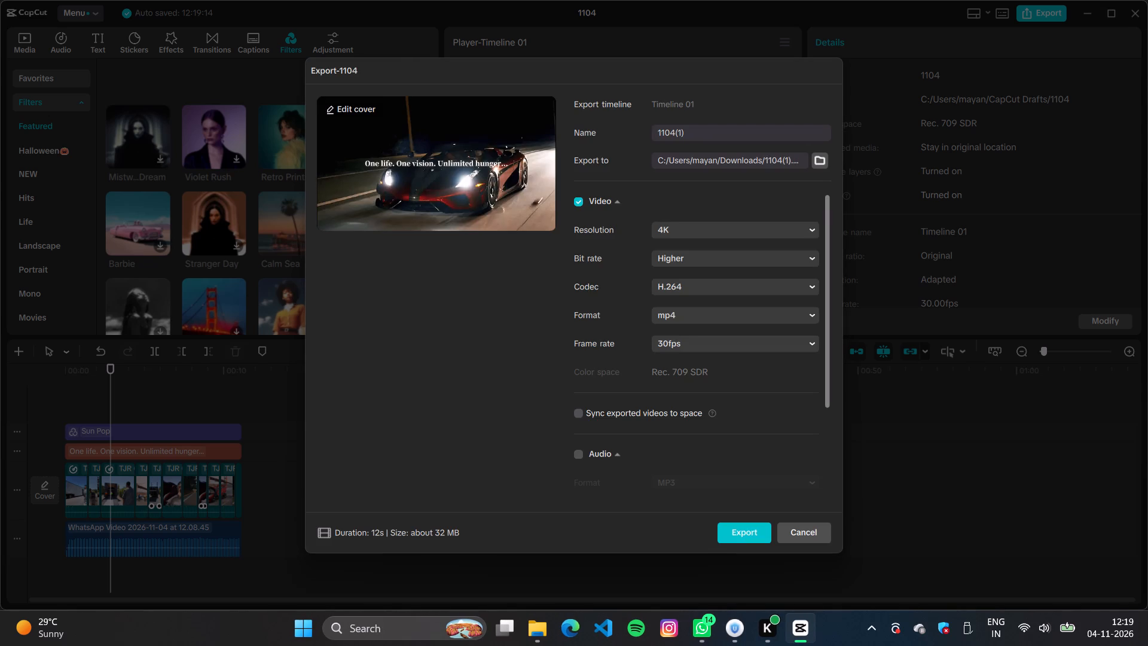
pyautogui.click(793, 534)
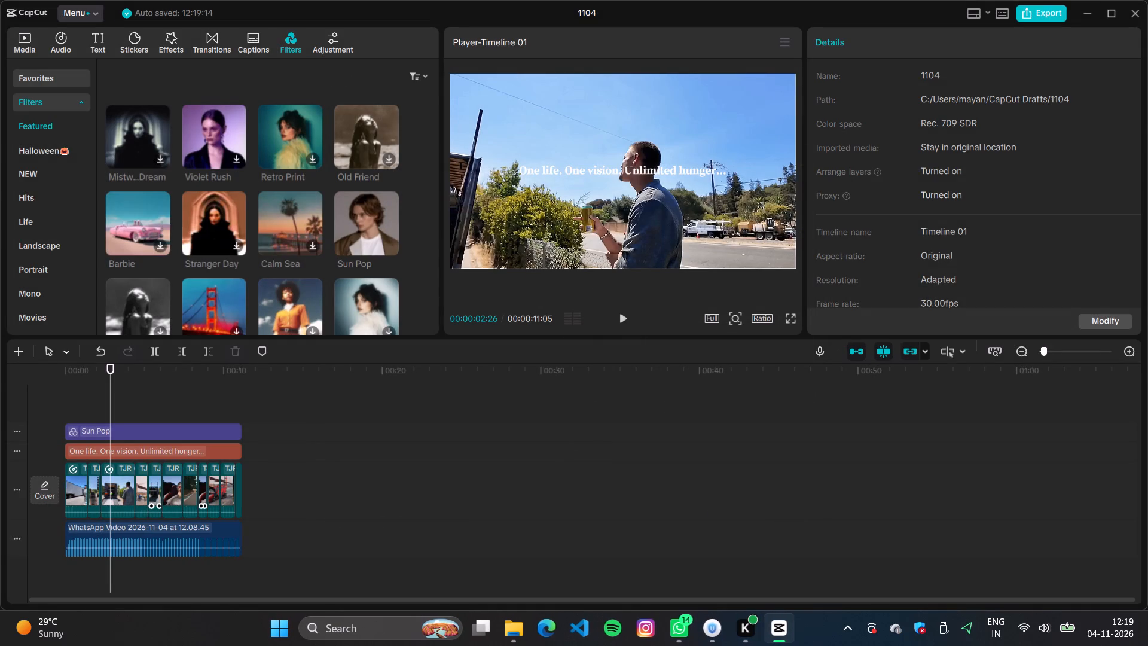
# Set the timeline's aspect ratio to 9:16 and check the vertical frame in full screen.
pyautogui.click(757, 319)
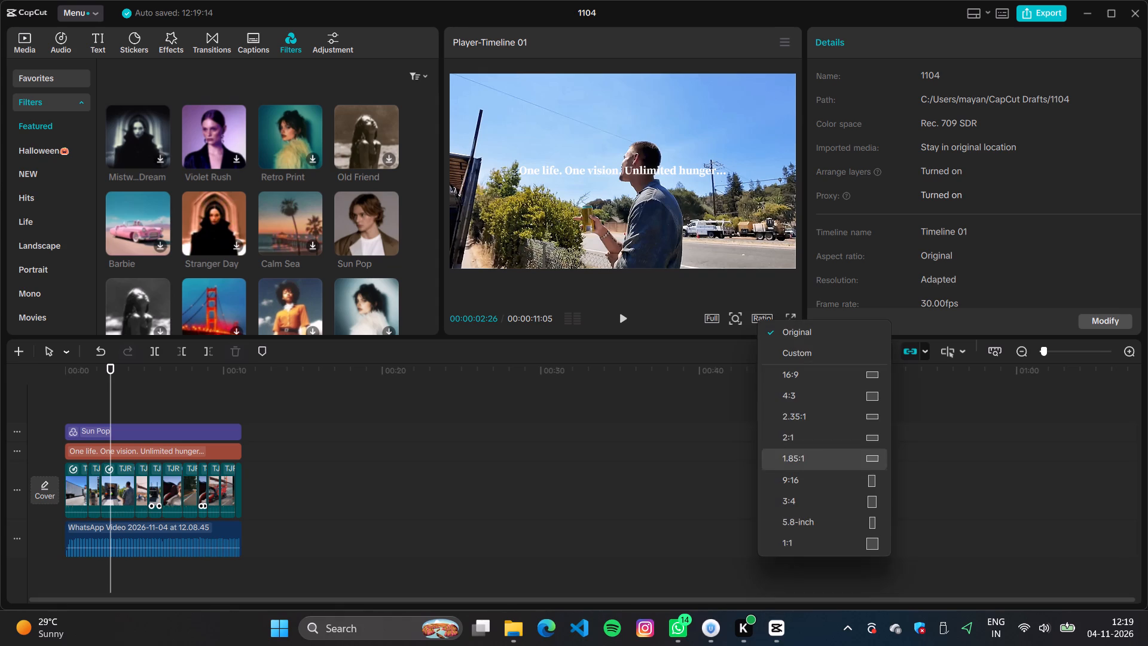
pyautogui.click(800, 479)
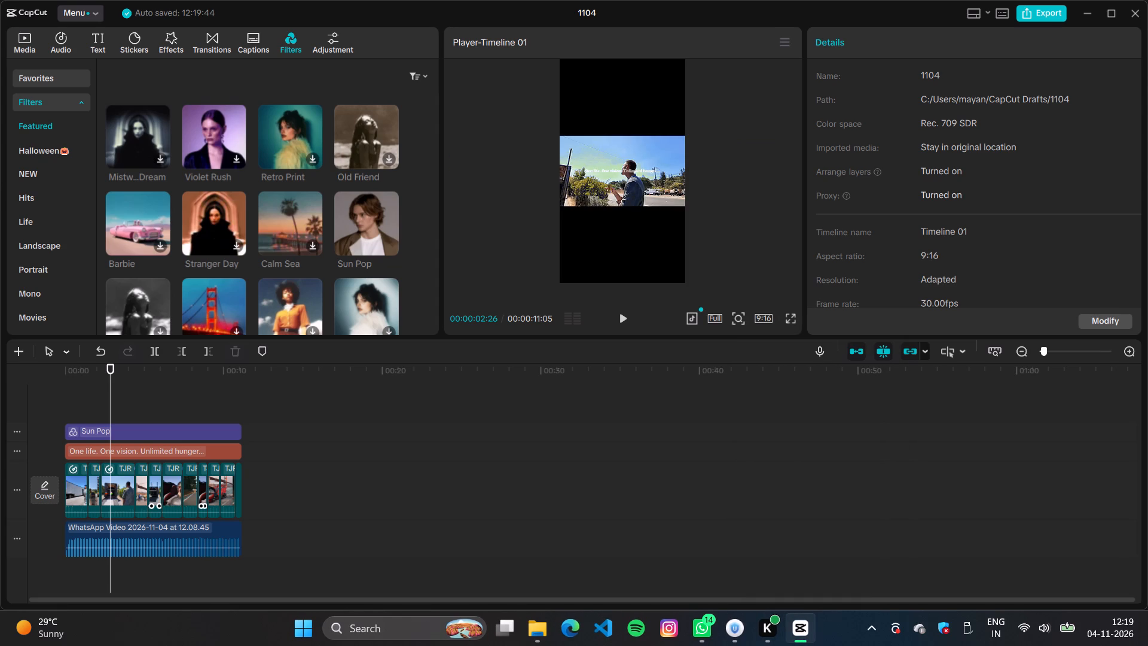
pyautogui.click(793, 319)
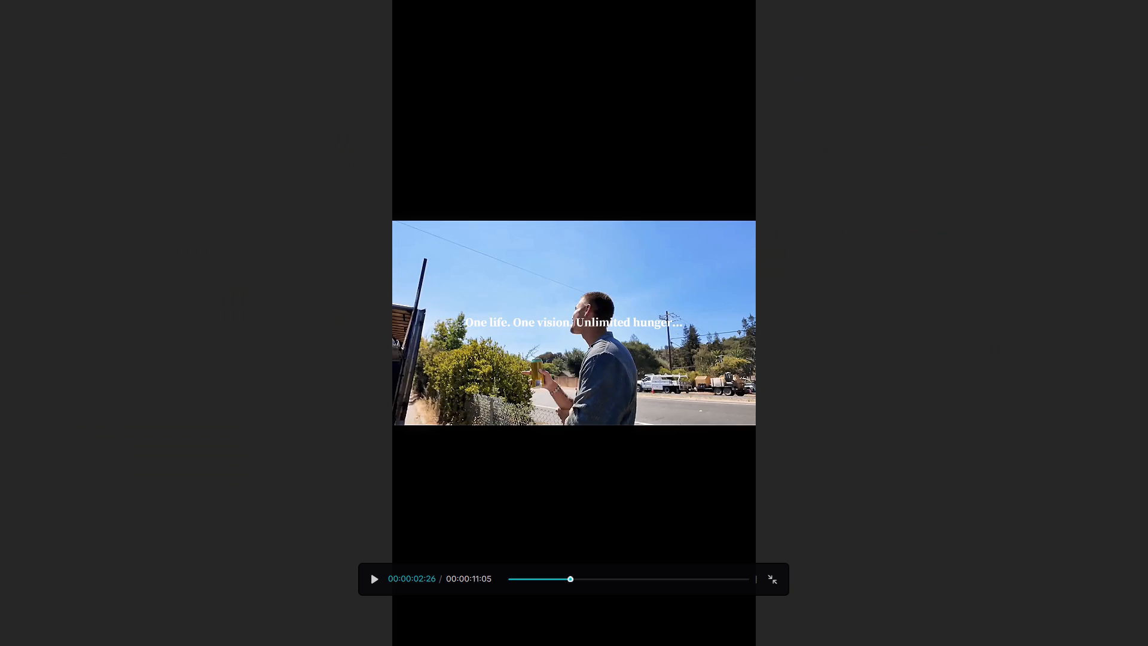
pyautogui.click(777, 581)
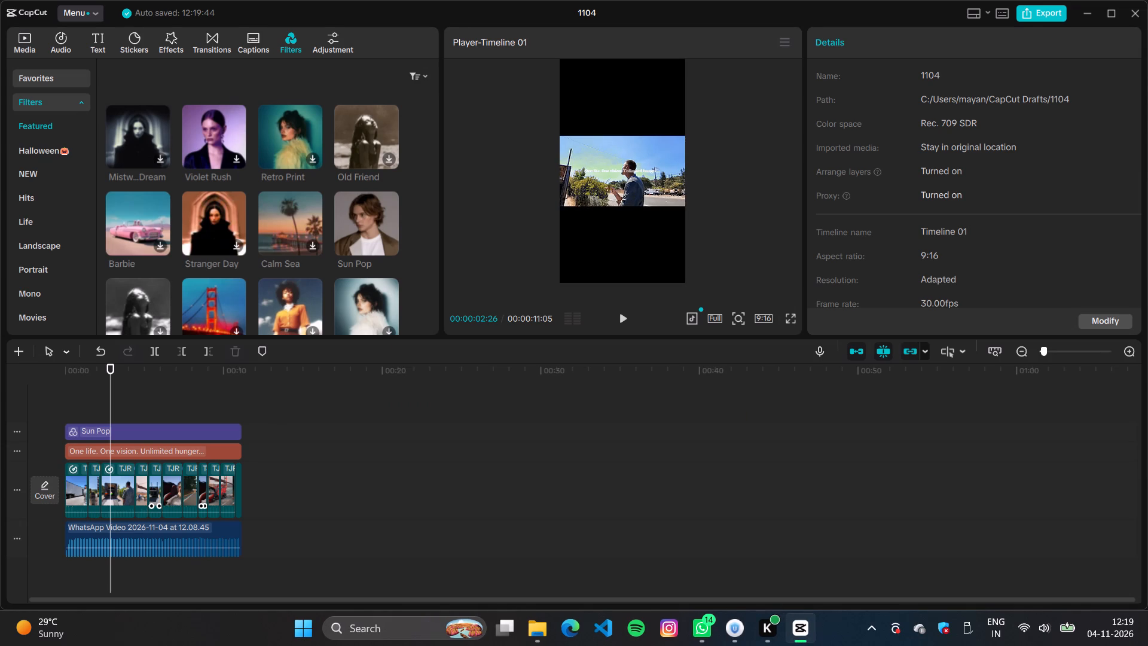
# Export the vertical video to Downloads as 1104(1) in 4K, Higher bit rate, H.264, mp4 at 30fps, and close the export window.
pyautogui.click(1025, 10)
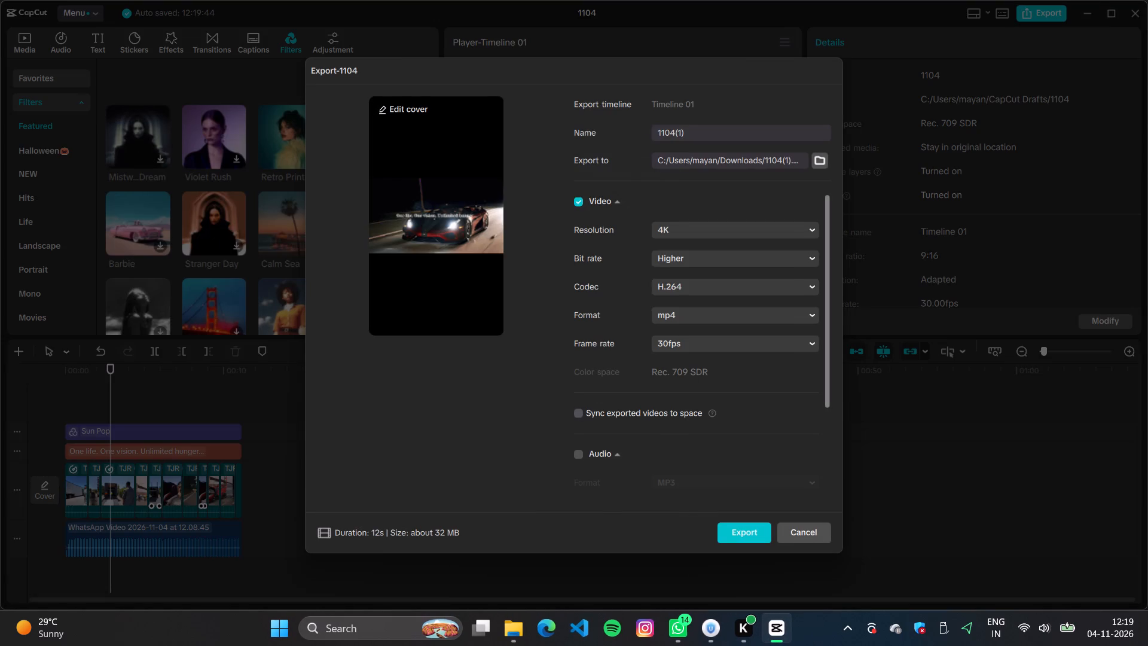
pyautogui.click(736, 541)
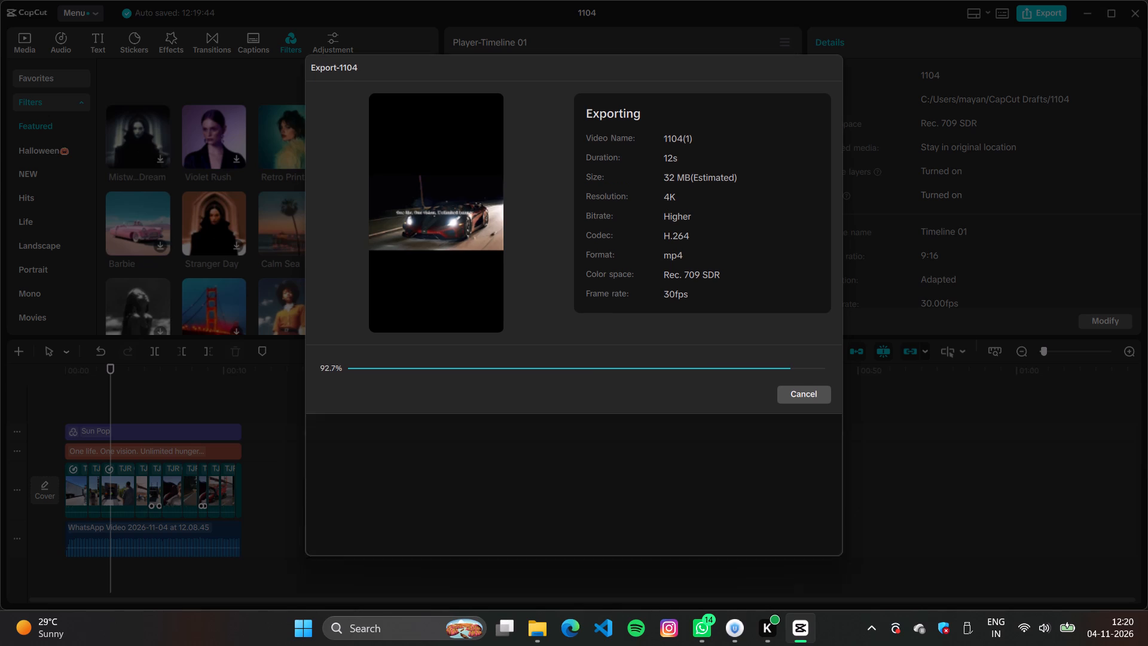
pyautogui.click(793, 524)
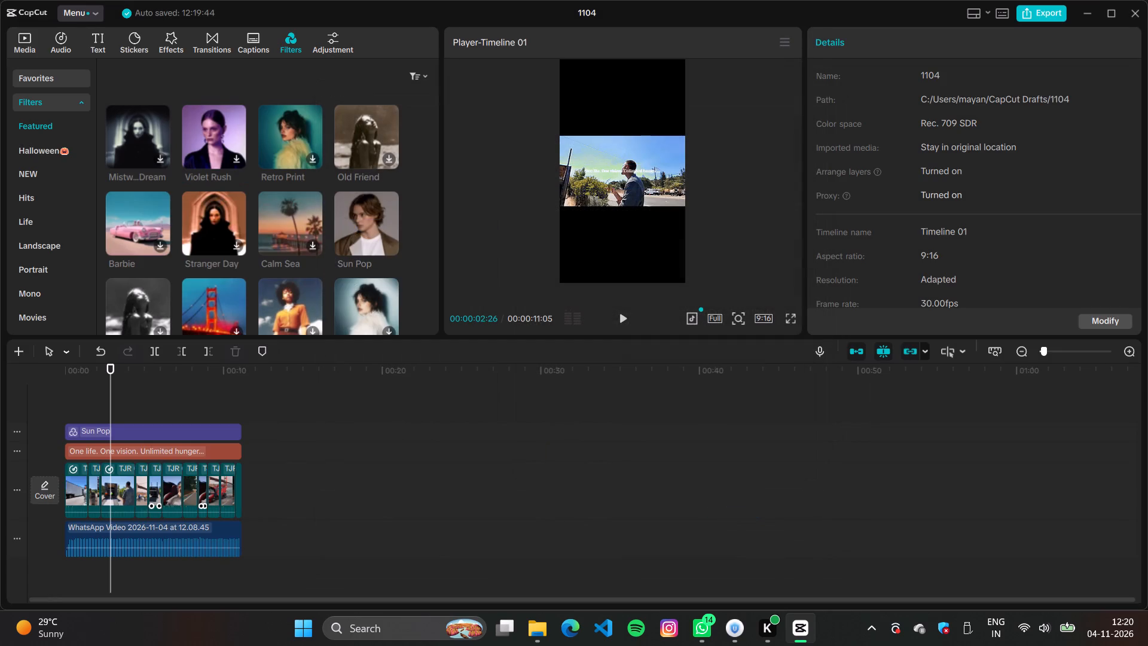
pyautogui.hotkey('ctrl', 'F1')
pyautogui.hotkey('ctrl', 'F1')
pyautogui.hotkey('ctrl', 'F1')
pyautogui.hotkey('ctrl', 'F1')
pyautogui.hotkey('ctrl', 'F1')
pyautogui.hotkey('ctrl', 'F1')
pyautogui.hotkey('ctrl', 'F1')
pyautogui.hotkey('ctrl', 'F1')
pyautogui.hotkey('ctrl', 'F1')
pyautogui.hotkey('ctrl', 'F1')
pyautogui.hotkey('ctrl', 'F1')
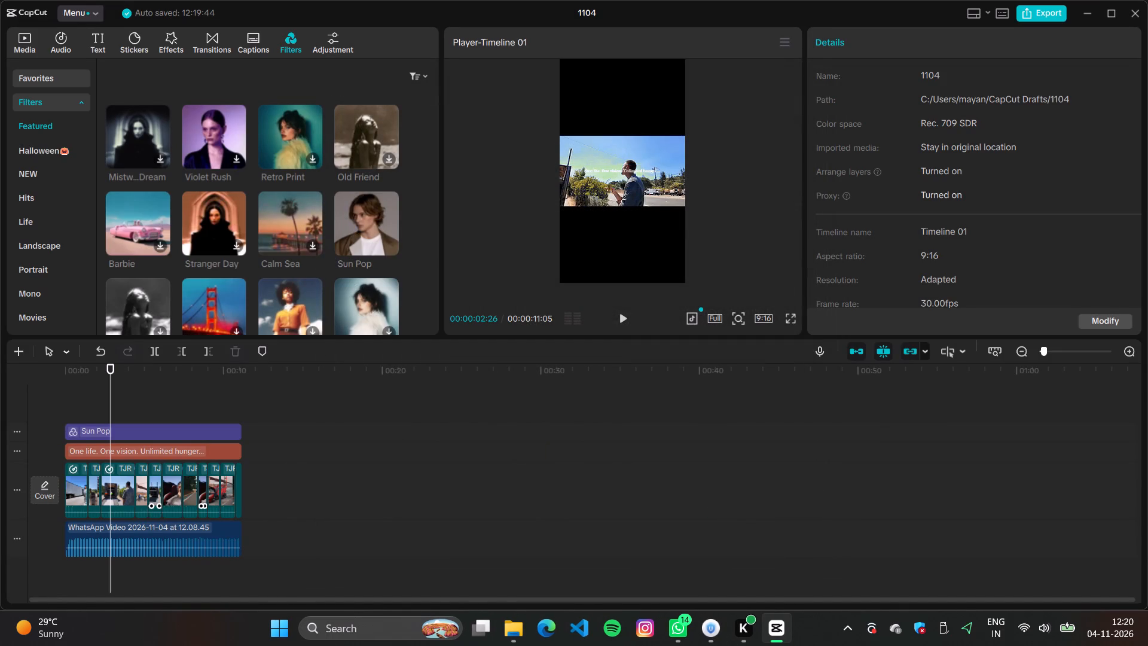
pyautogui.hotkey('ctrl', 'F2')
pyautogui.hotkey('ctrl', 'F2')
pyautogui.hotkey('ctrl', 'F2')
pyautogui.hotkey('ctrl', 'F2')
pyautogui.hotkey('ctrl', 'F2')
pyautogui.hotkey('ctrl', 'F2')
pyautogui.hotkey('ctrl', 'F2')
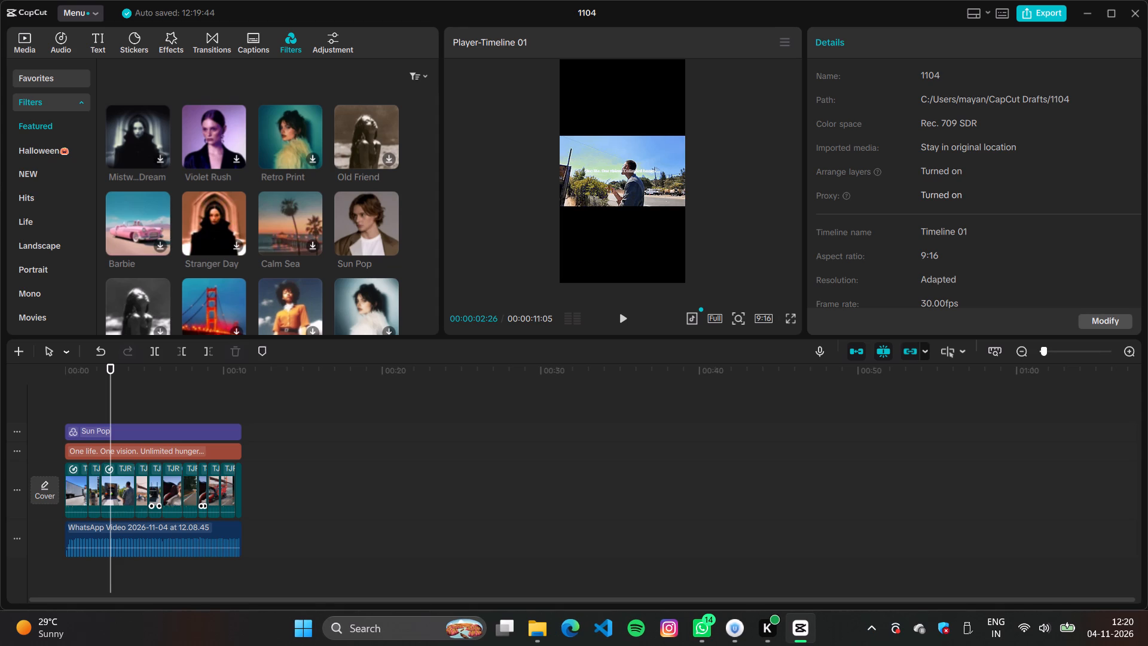
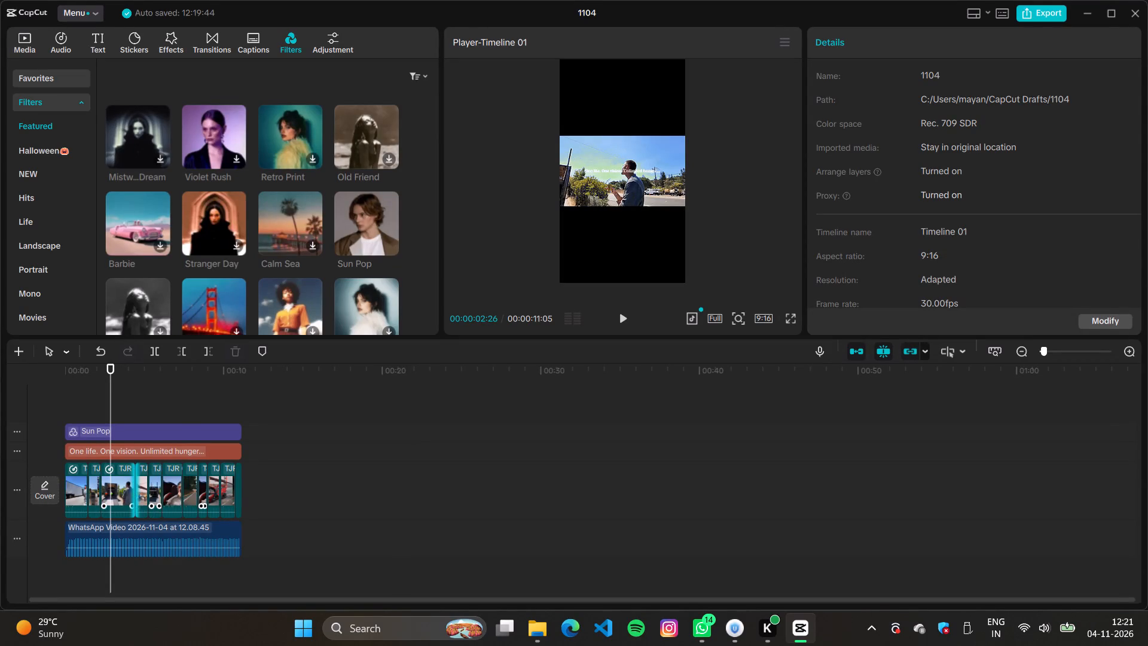
# Move the dark car clip from the middle of the main track to about 2 seconds, before the second speed-adjusted clip.
pyautogui.click(78, 482)
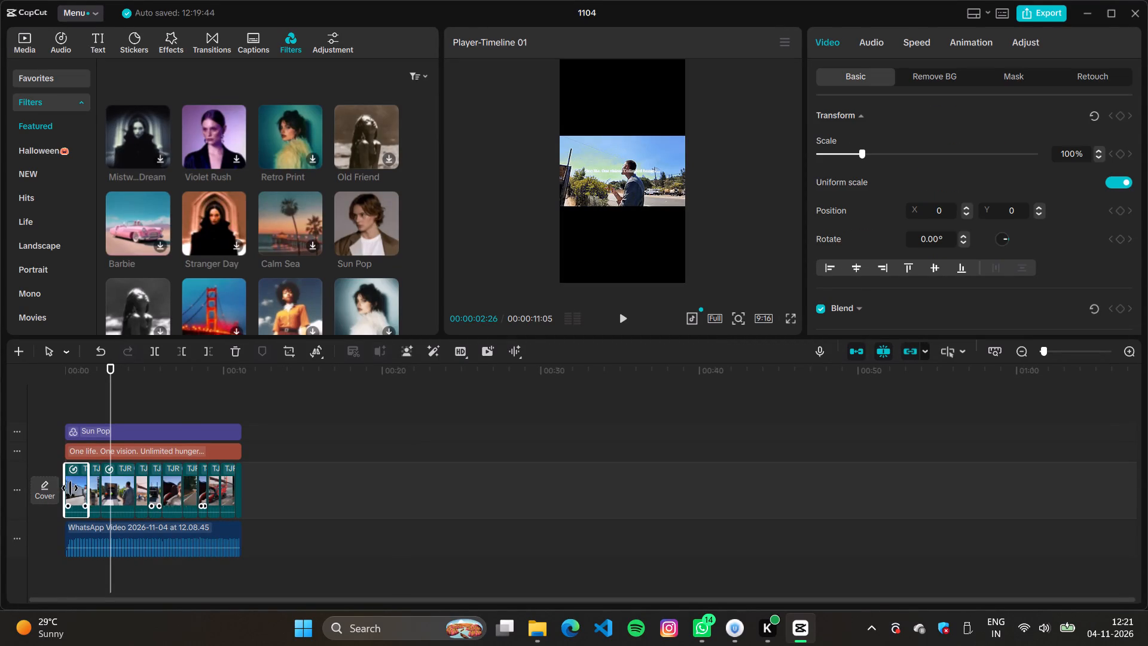
pyautogui.moveTo(64, 482); pyautogui.dragTo(69, 482)
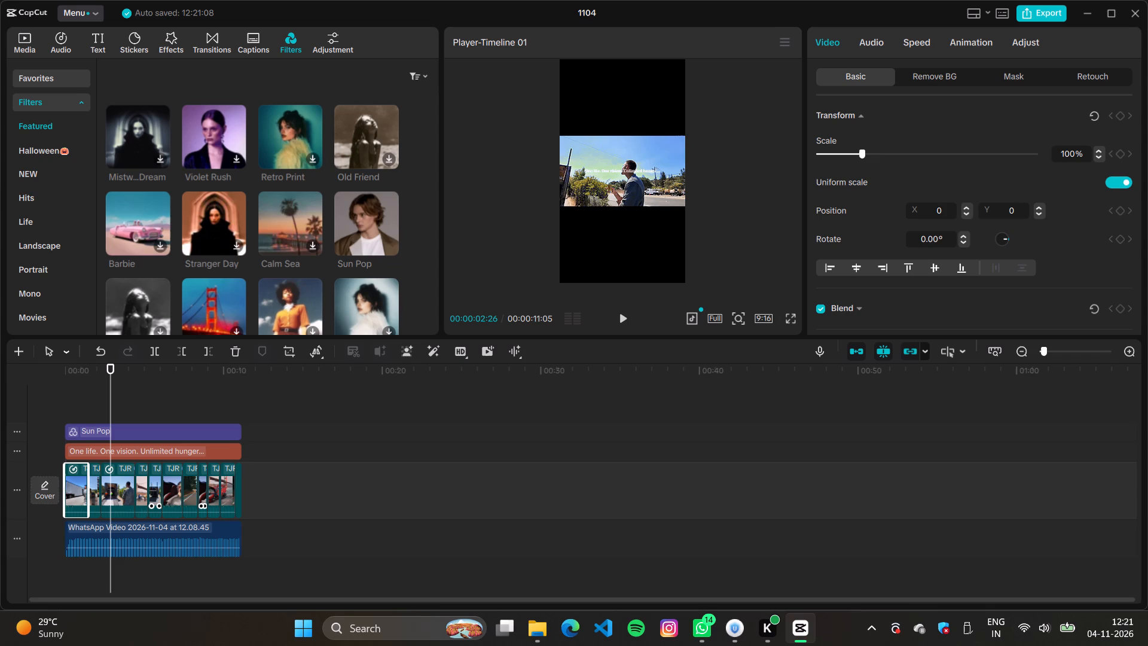
pyautogui.click(172, 483)
pyautogui.moveTo(172, 483); pyautogui.dragTo(109, 487)
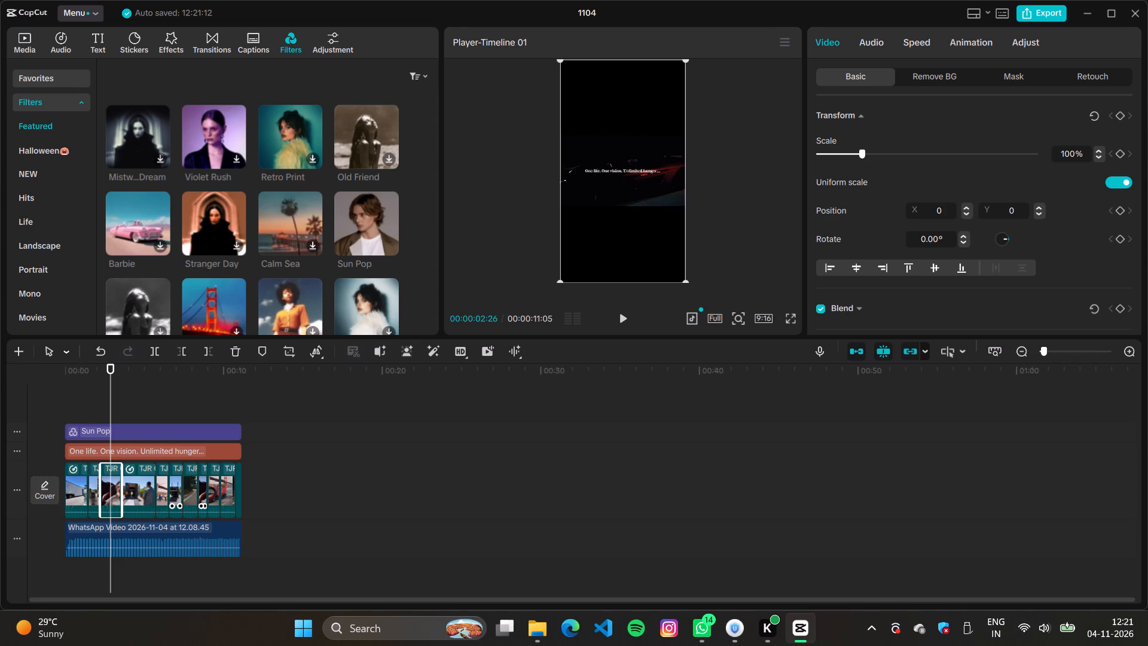
# Move the short clip at about 9 seconds to directly after the relocated dark car clip, at about 3.5 seconds.
pyautogui.click(189, 480)
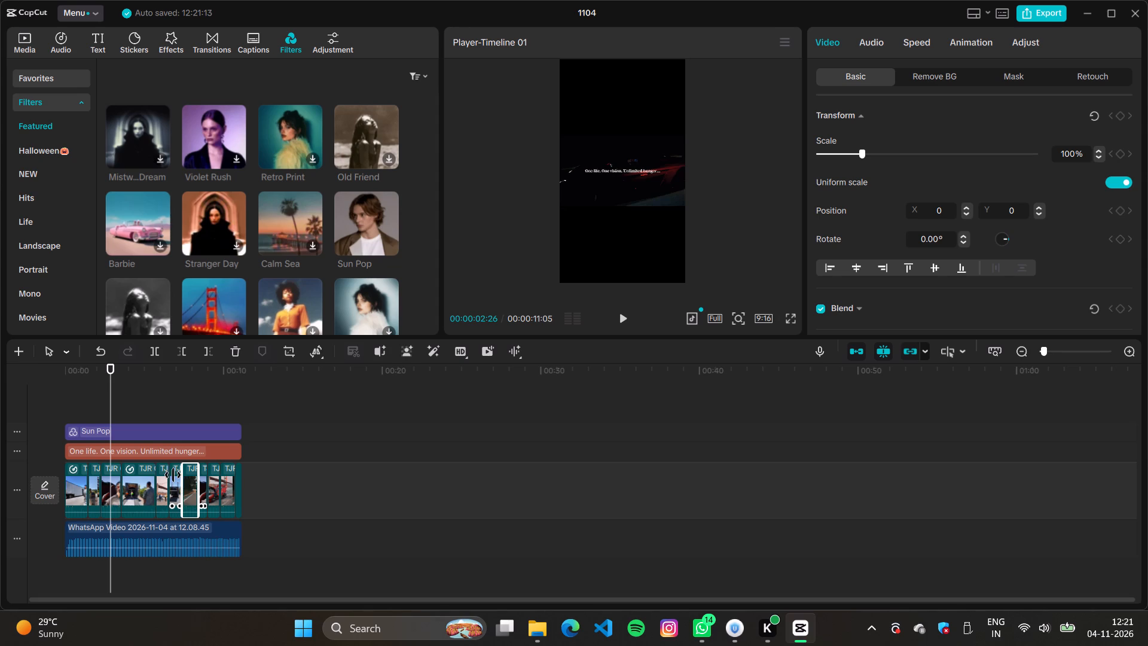
pyautogui.click(207, 492)
pyautogui.click(209, 492)
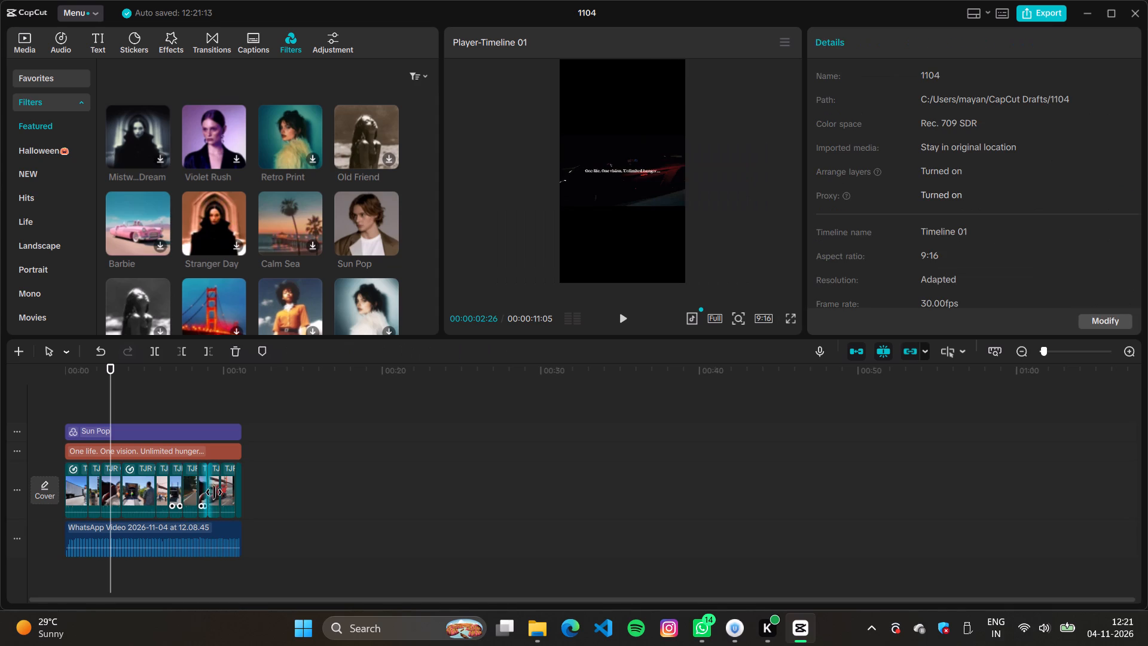
pyautogui.click(214, 492)
pyautogui.moveTo(213, 485); pyautogui.dragTo(135, 485)
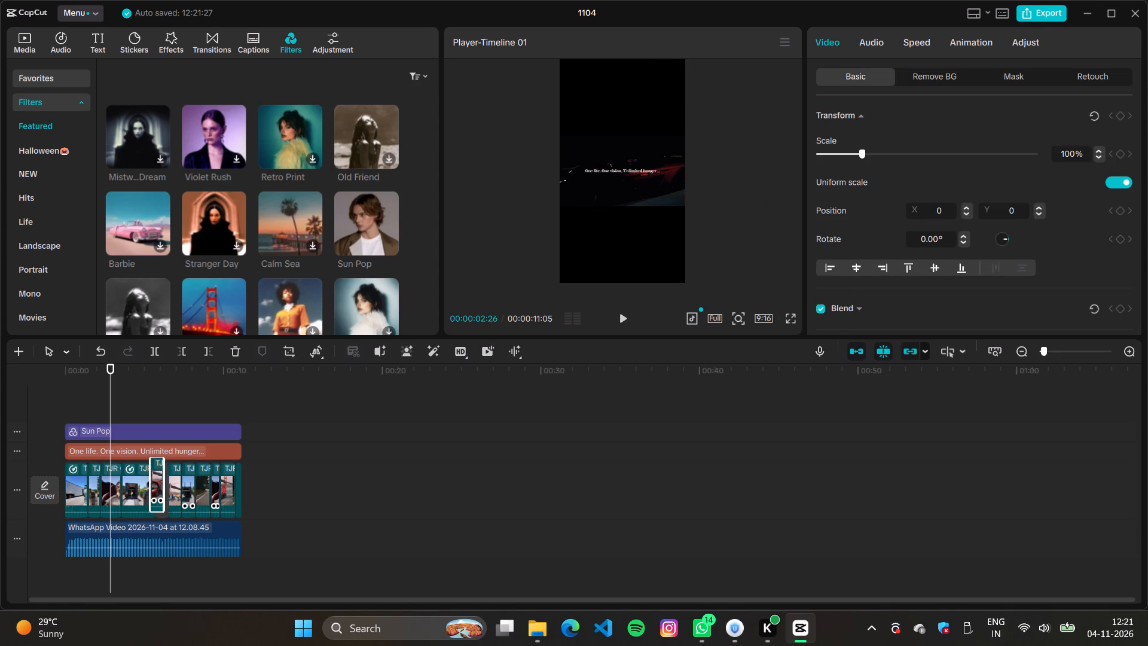
pyautogui.moveTo(135, 485); pyautogui.dragTo(123, 486)
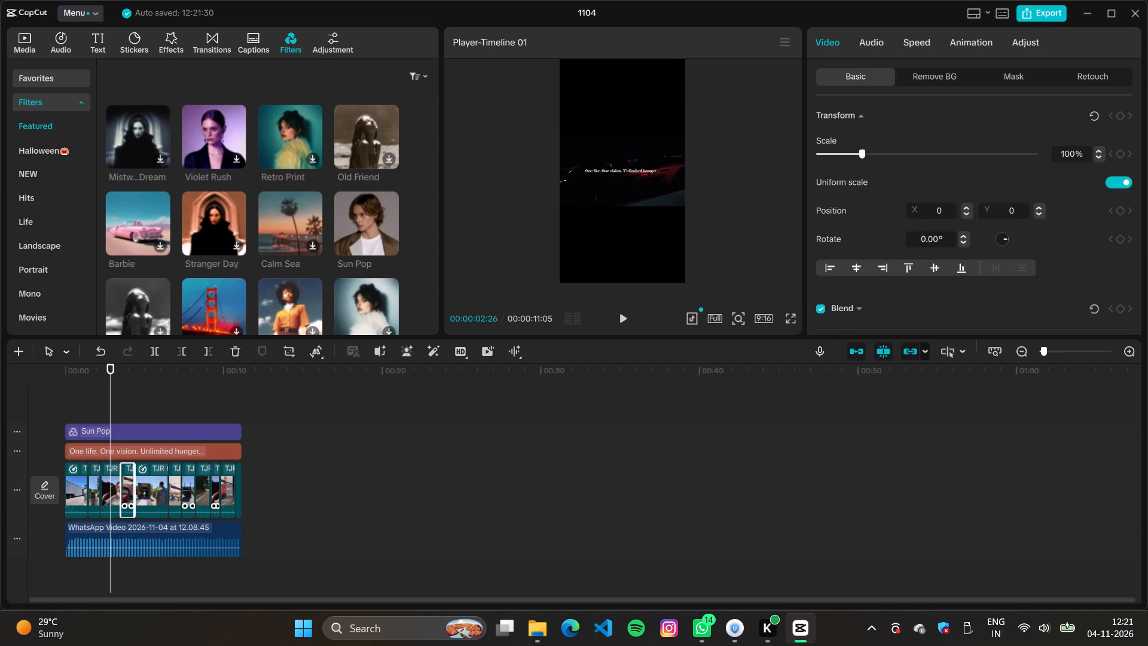
# Play the edit from near its start to review the new clip order.
pyautogui.click(106, 406)
pyautogui.click(75, 397)
pyautogui.press('space')
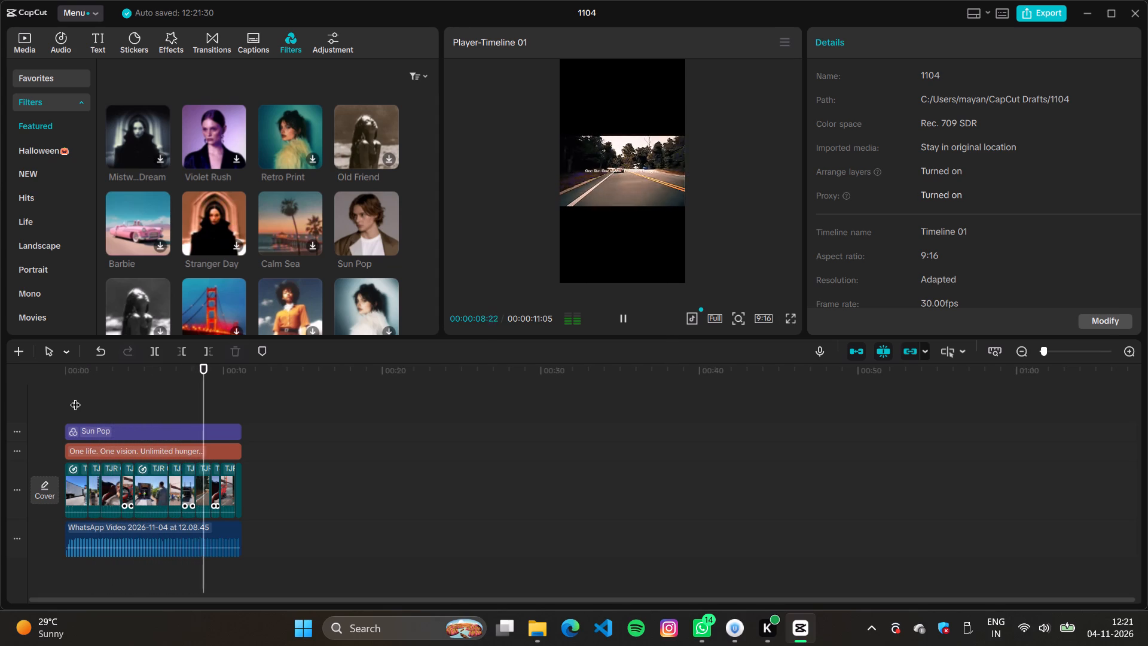
# Stop the playback and append the full TJR CLIPS.mp4 source video to the end of the main track, at about 11 seconds.
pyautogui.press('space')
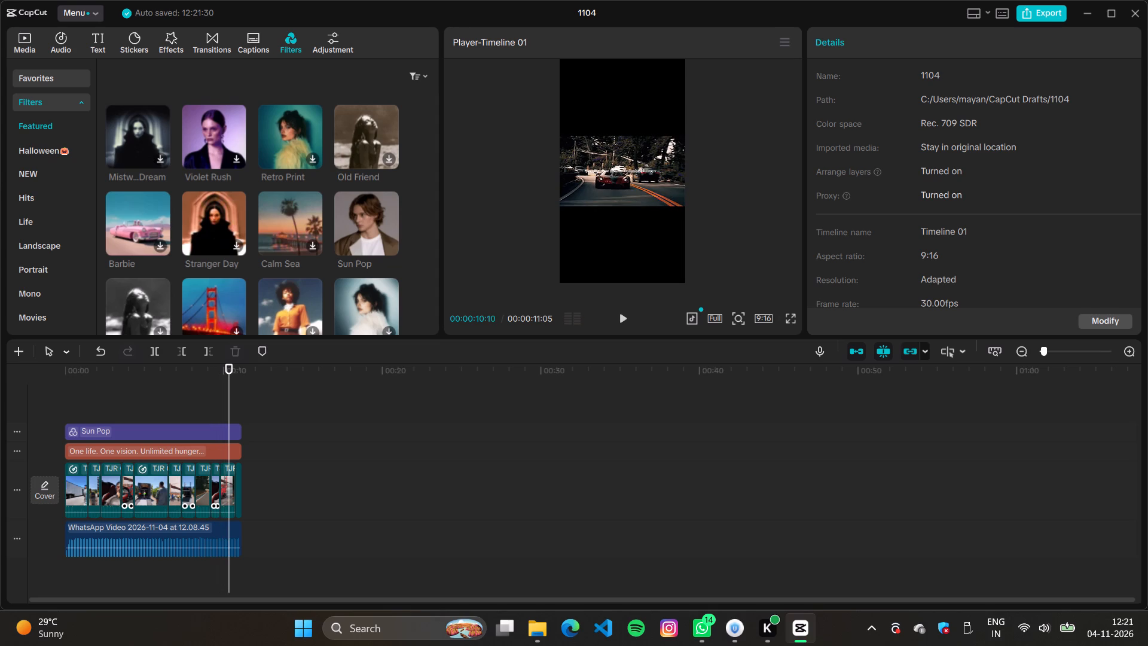
pyautogui.click(243, 410)
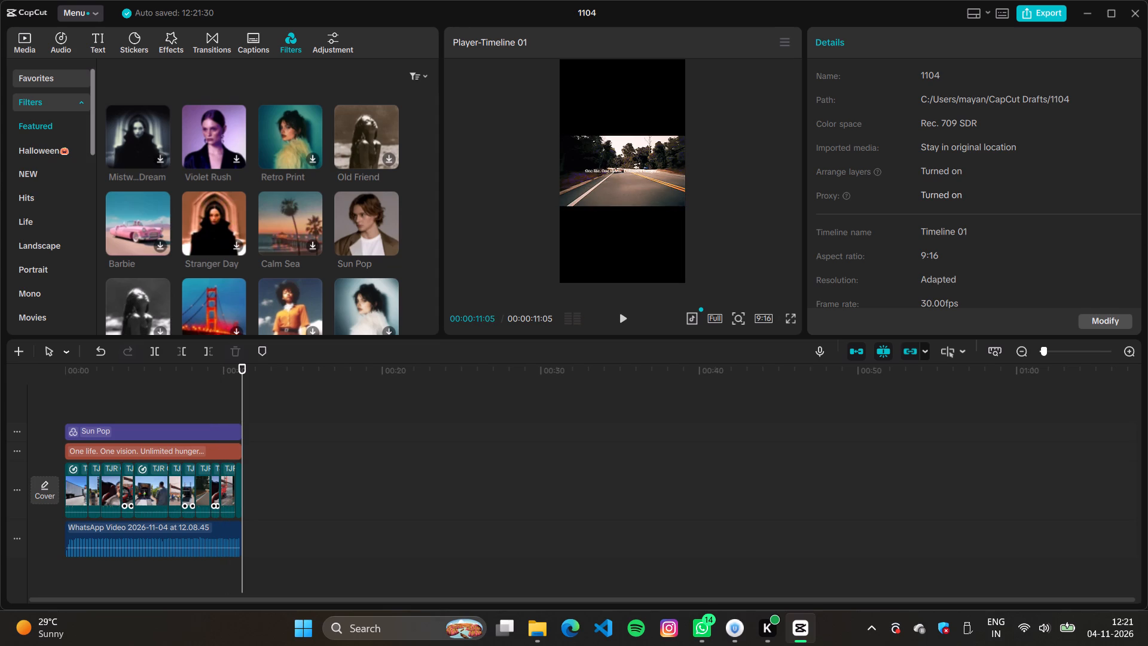
pyautogui.click(24, 44)
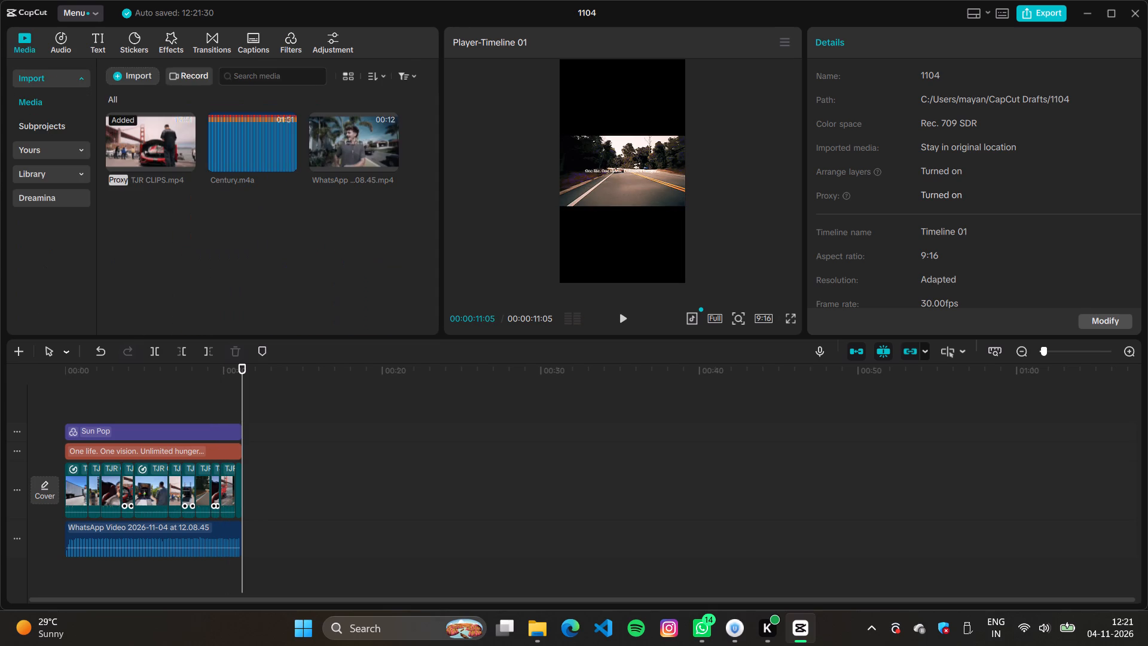
pyautogui.click(185, 159)
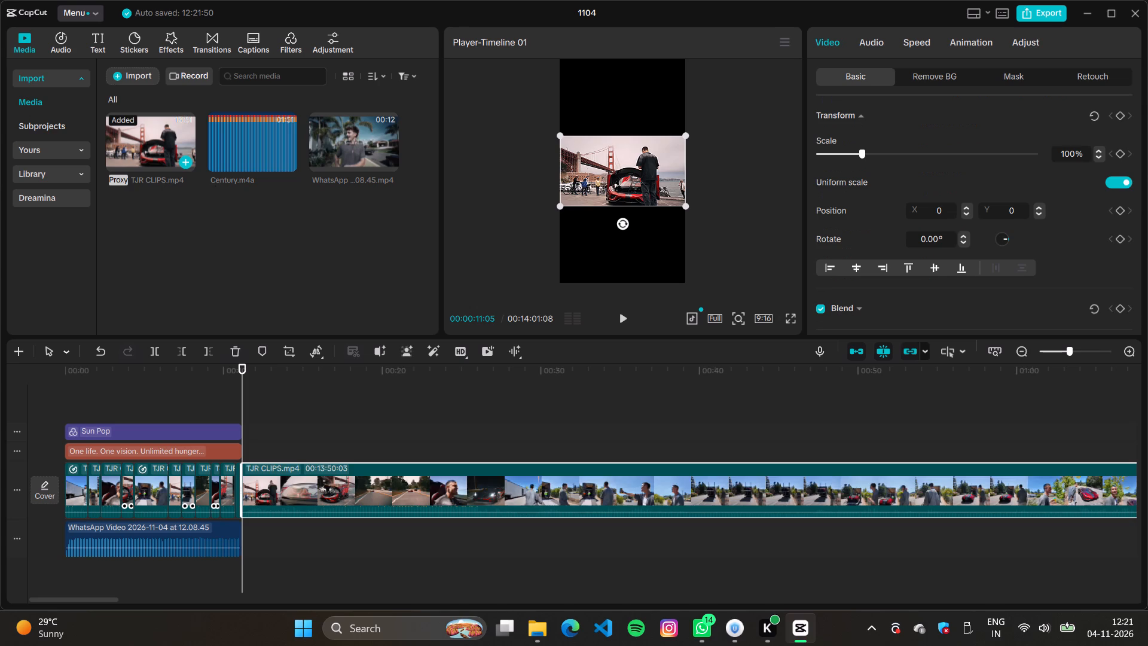
# Scrub through the appended TJR CLIPS.mp4 footage between about 41 seconds and 1:07 to find another usable shot around the one-minute mark.
pyautogui.click(716, 435)
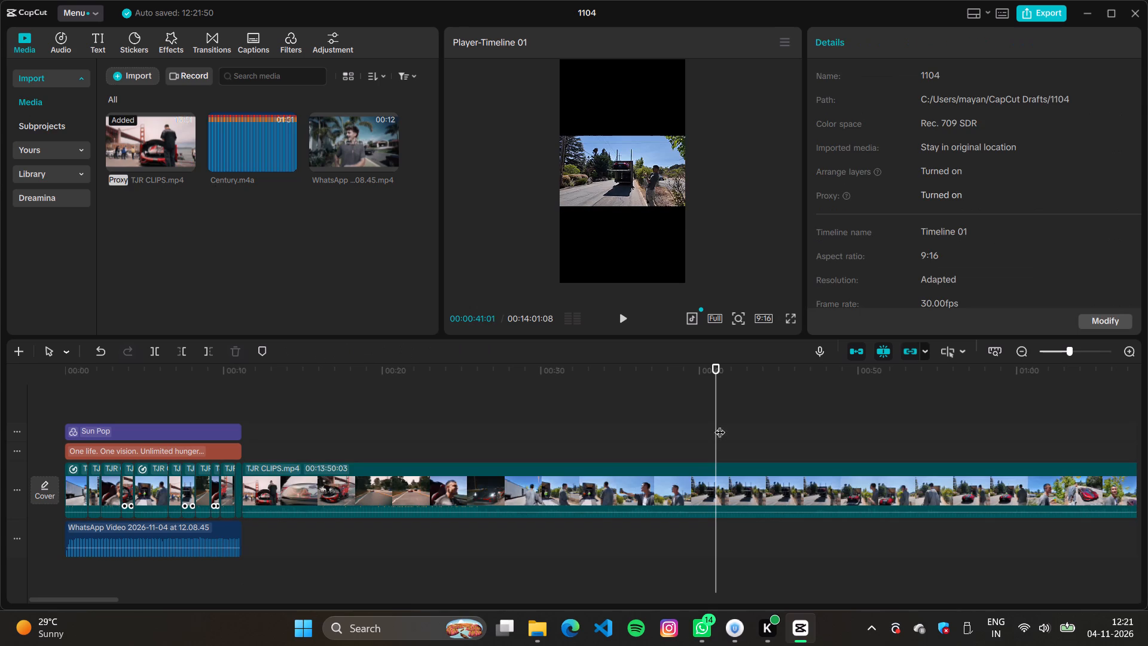
pyautogui.moveTo(717, 422); pyautogui.dragTo(1141, 437)
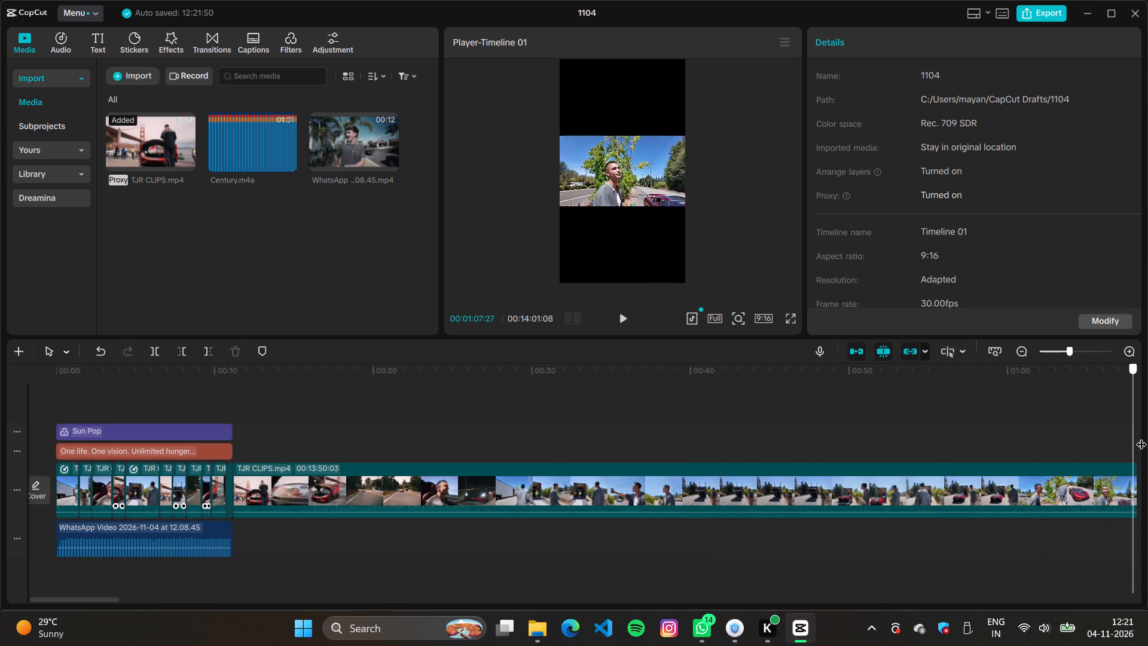
pyautogui.moveTo(1141, 437); pyautogui.dragTo(682, 461)
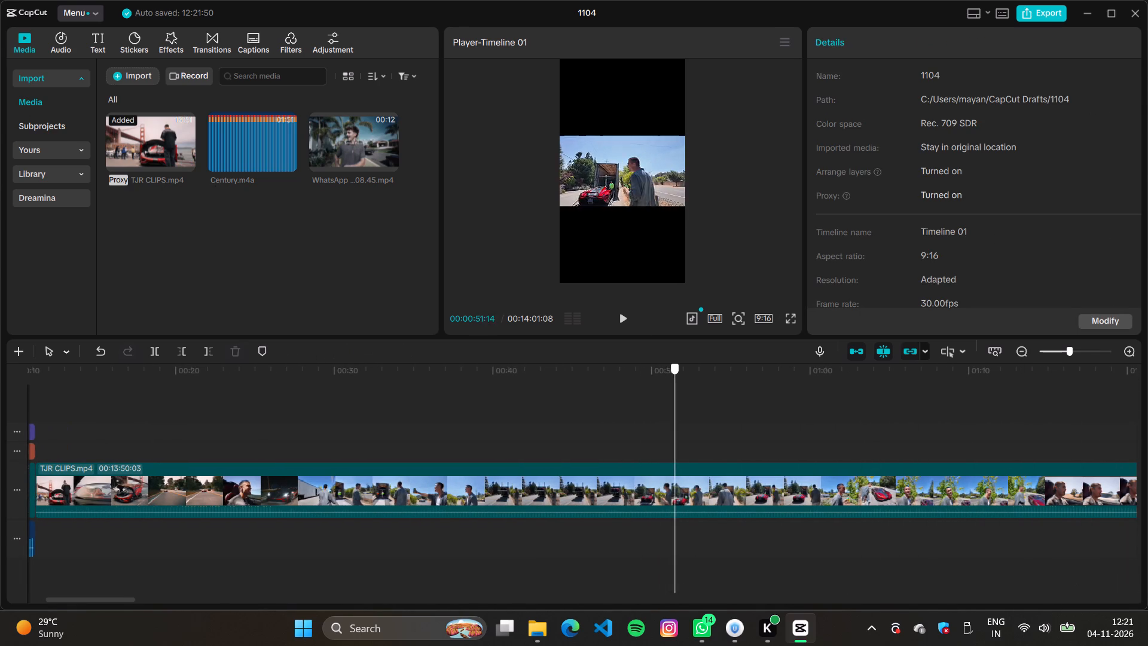
pyautogui.moveTo(682, 461); pyautogui.dragTo(806, 486)
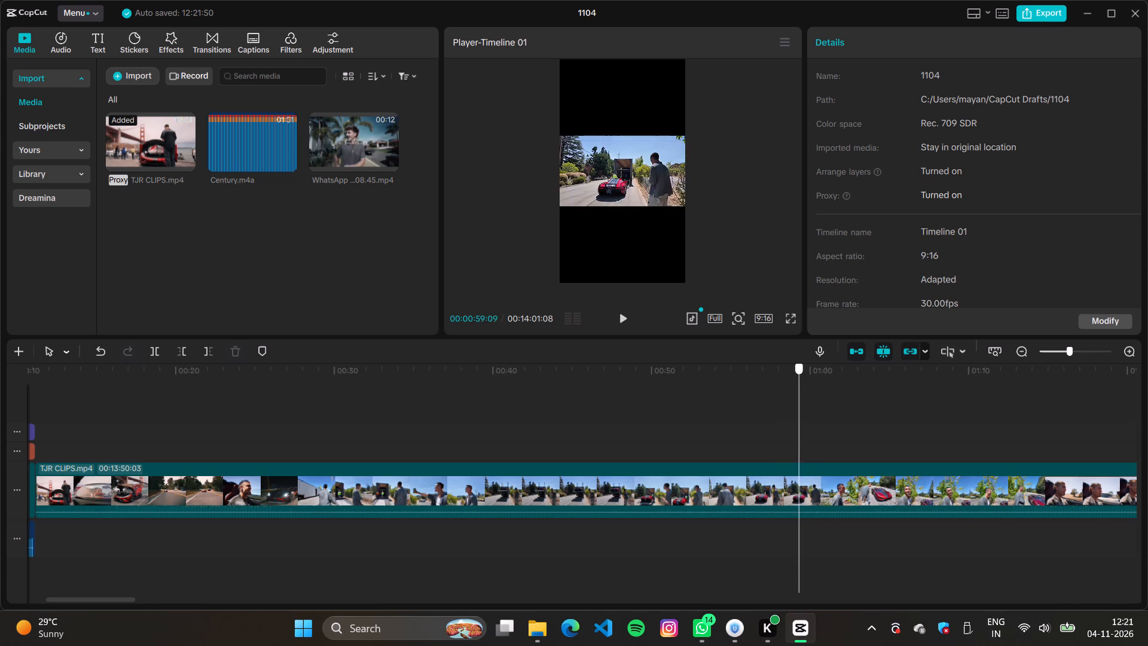
pyautogui.moveTo(806, 486); pyautogui.dragTo(817, 486)
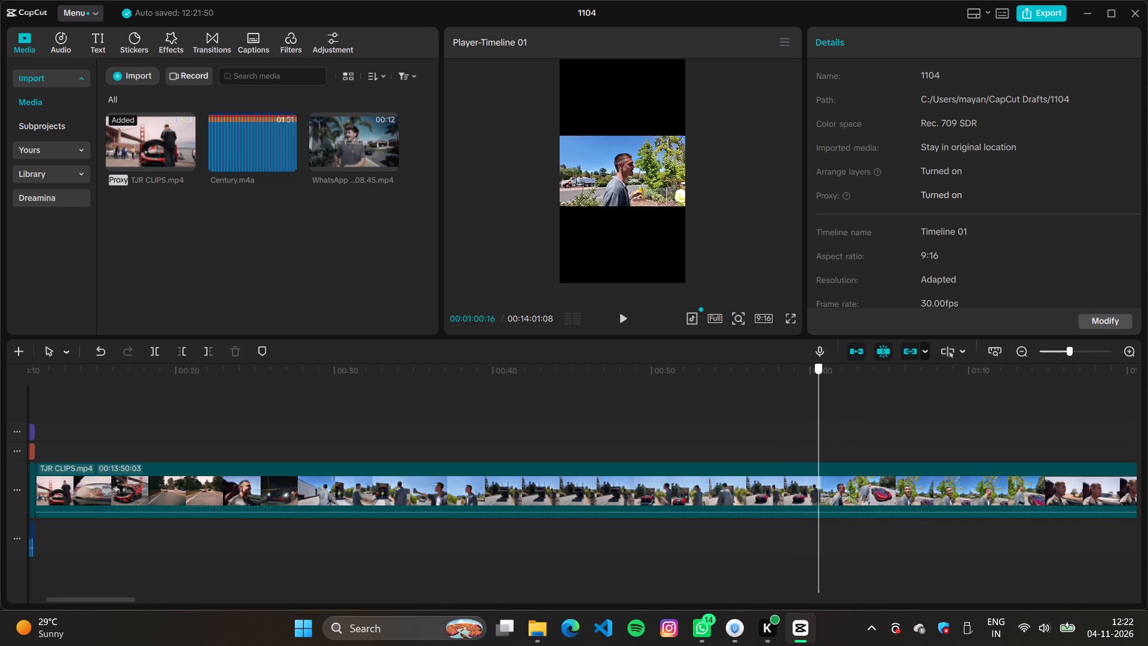
pyautogui.moveTo(817, 486); pyautogui.dragTo(825, 487)
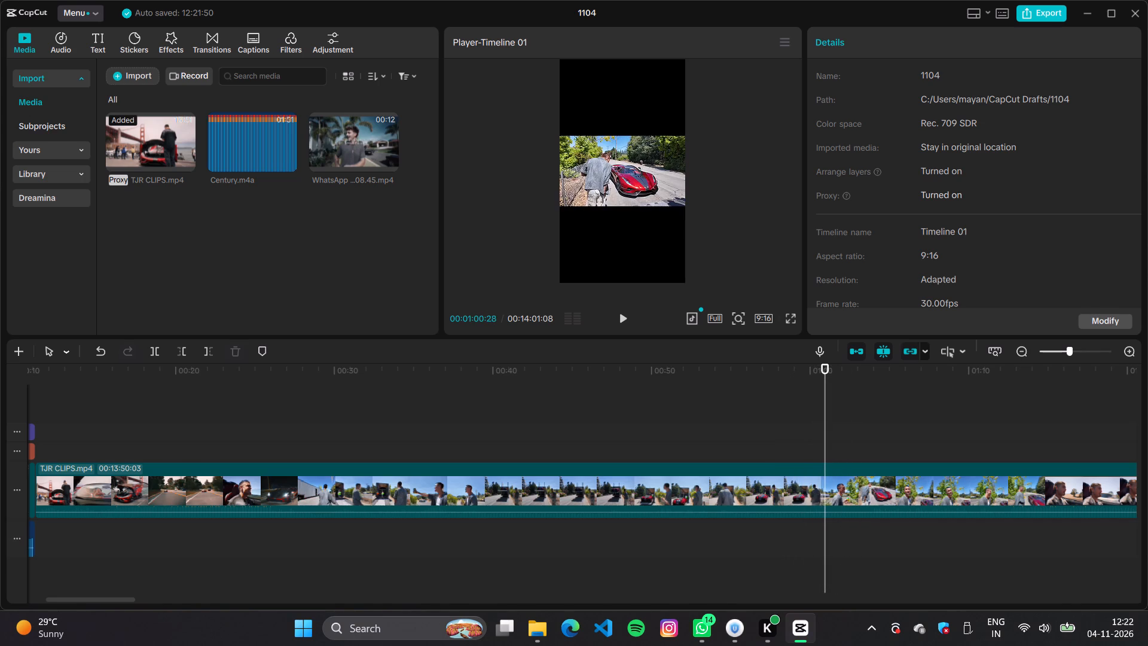
# Split the long TJR CLIPS.mp4 footage at 00:01:00:28 and 00:01:02:11 to isolate a shot beside the red car.
pyautogui.click(825, 489)
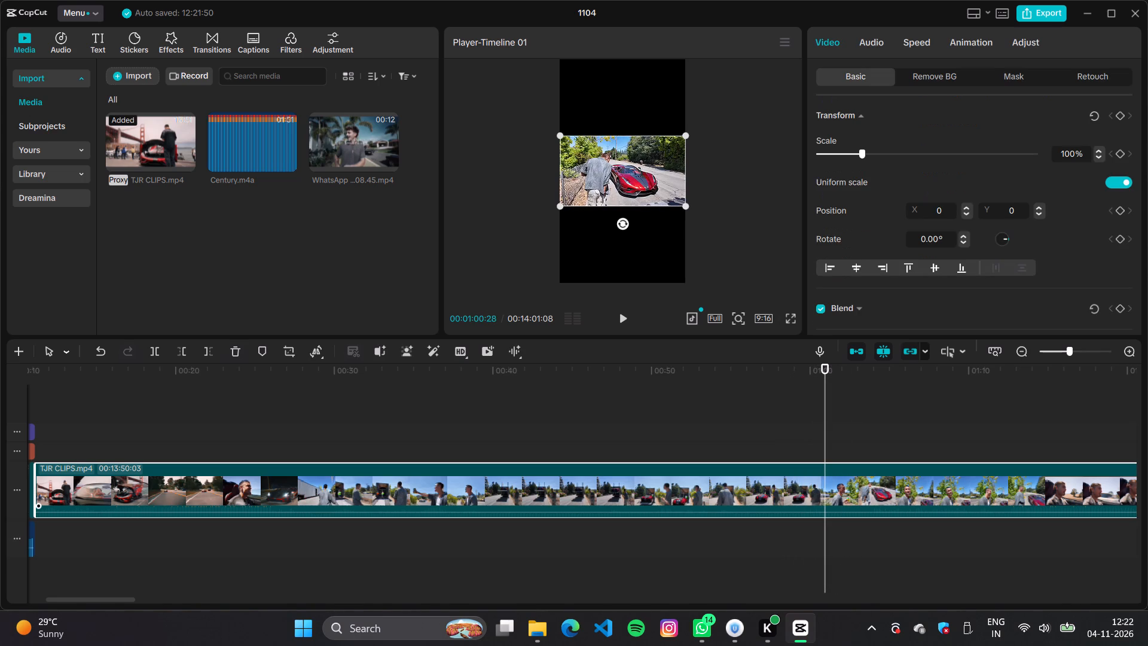
pyautogui.hotkey('ctrl', 'b')
pyautogui.click(841, 441)
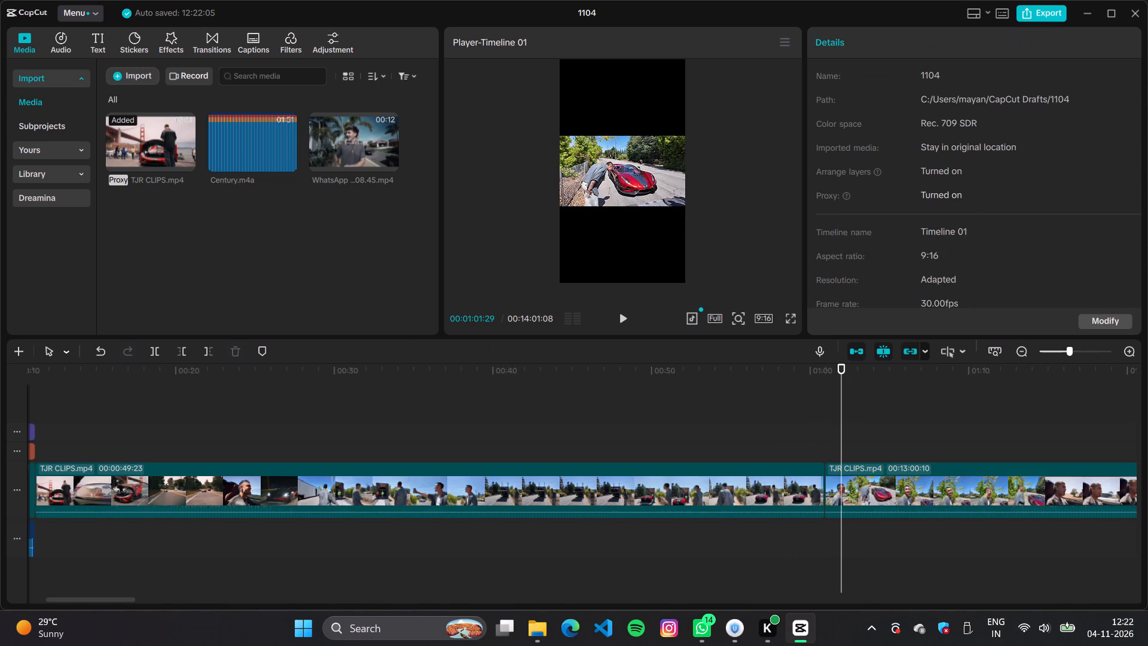
pyautogui.click(841, 441)
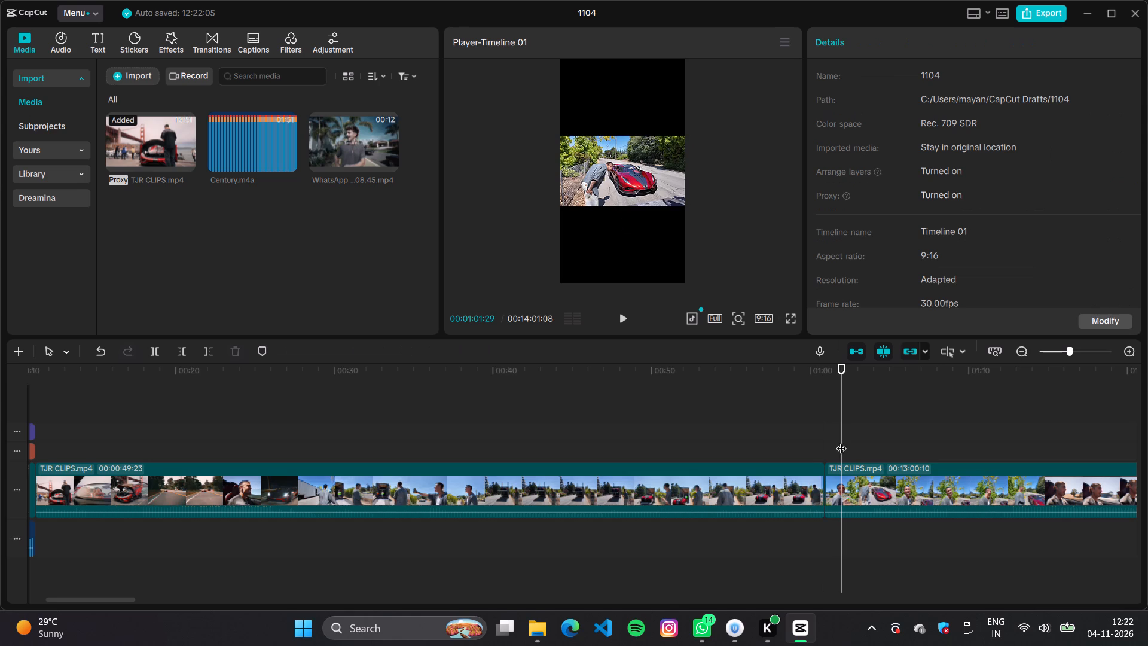
pyautogui.keyDown('ctrl'); pyautogui.click(843, 432); pyautogui.keyUp('ctrl')
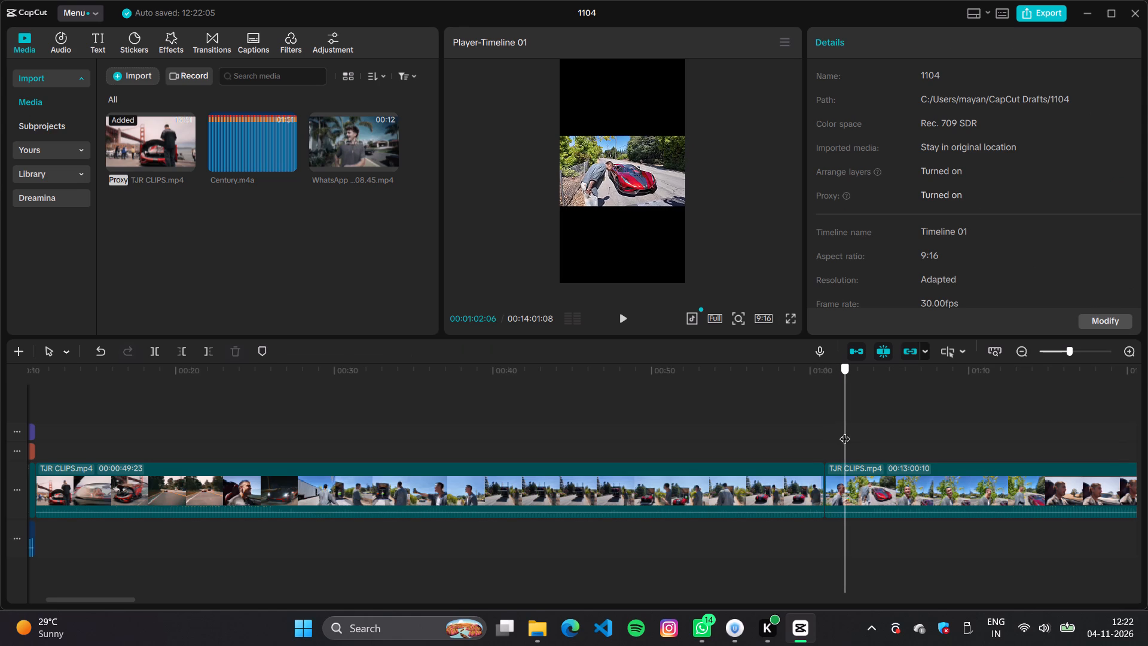
pyautogui.hotkey('ctrl', 'c')
pyautogui.click(848, 431)
pyautogui.click(847, 486)
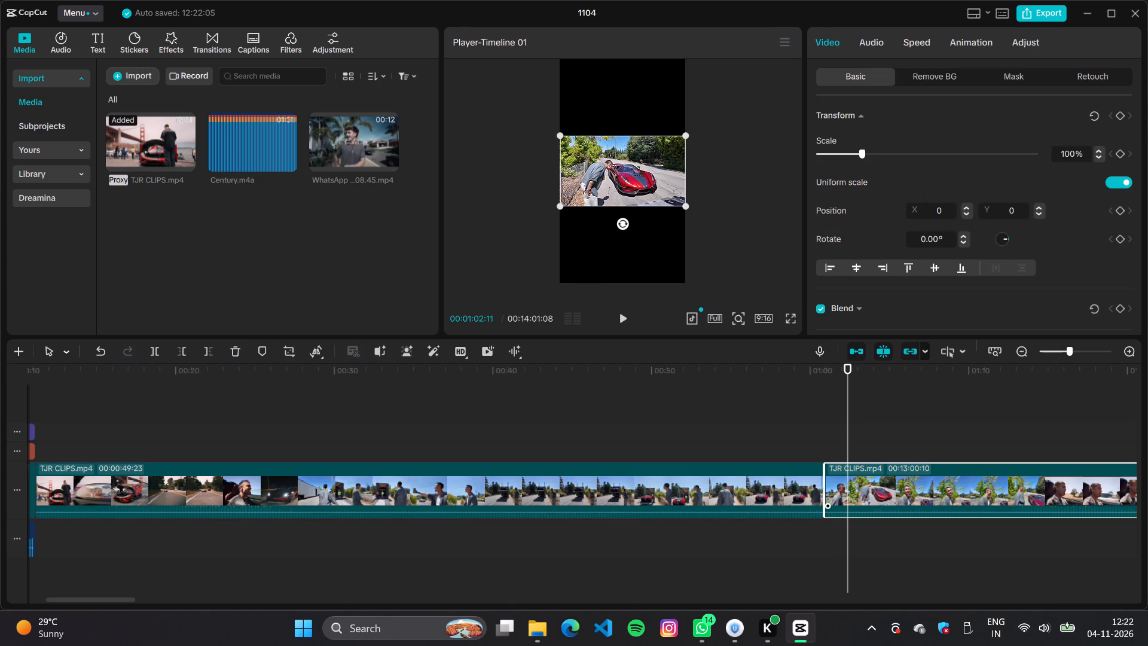
pyautogui.hotkey('ctrl', 'v')
pyautogui.hotkey('ctrl', 'b')
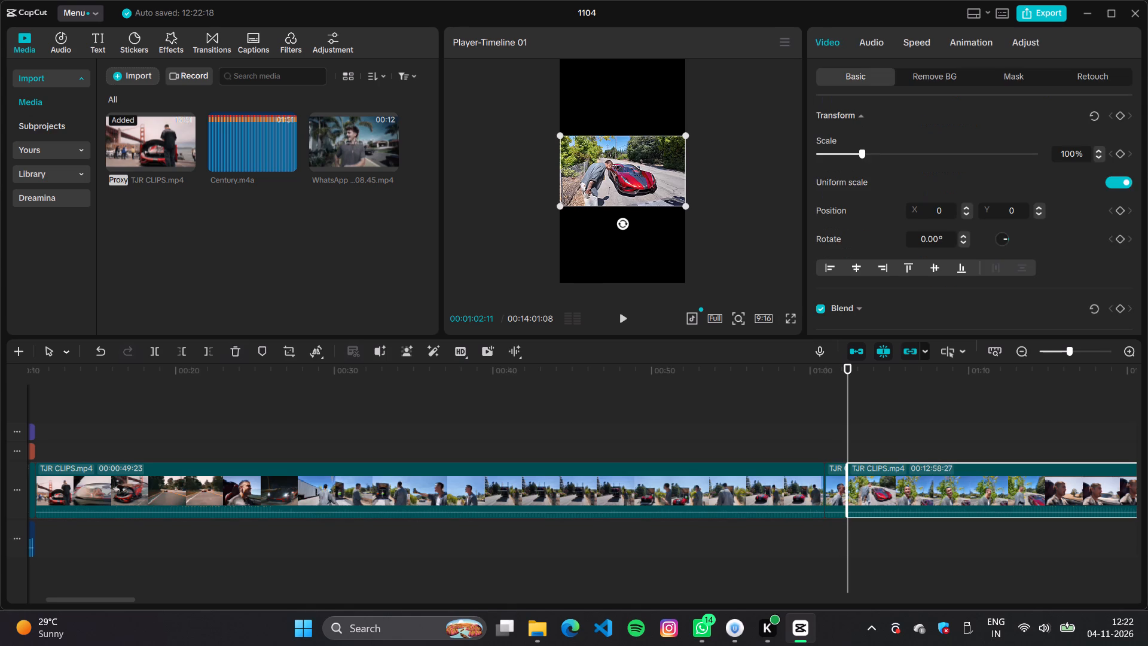
# Split the remaining footage at 00:01:03:20 and delete the piece between 00:01:02:11 and that cut.
pyautogui.moveTo(847, 428); pyautogui.dragTo(871, 431)
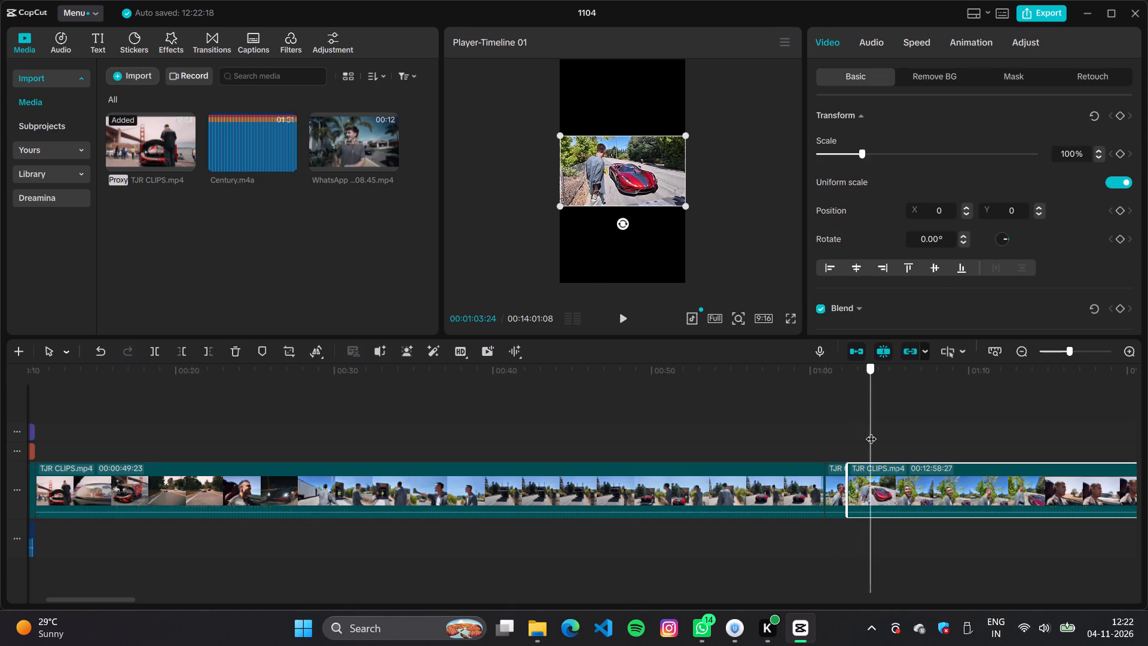
pyautogui.moveTo(871, 431); pyautogui.dragTo(868, 434)
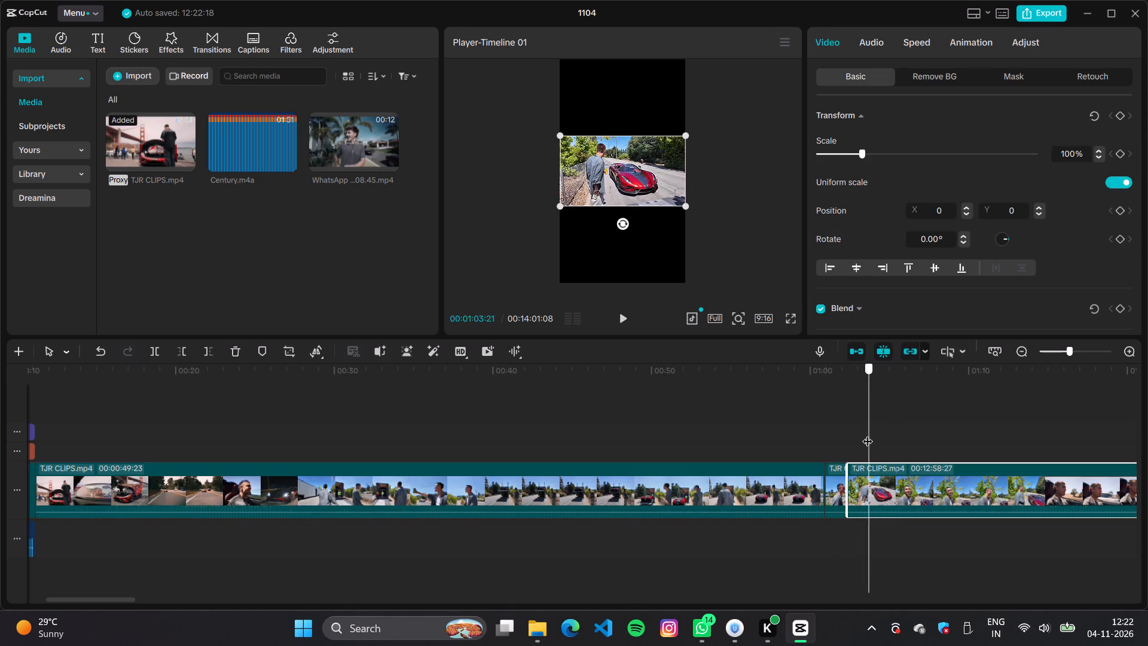
pyautogui.moveTo(868, 434); pyautogui.dragTo(868, 434)
pyautogui.hotkey('ctrl', 'b')
pyautogui.click(860, 483)
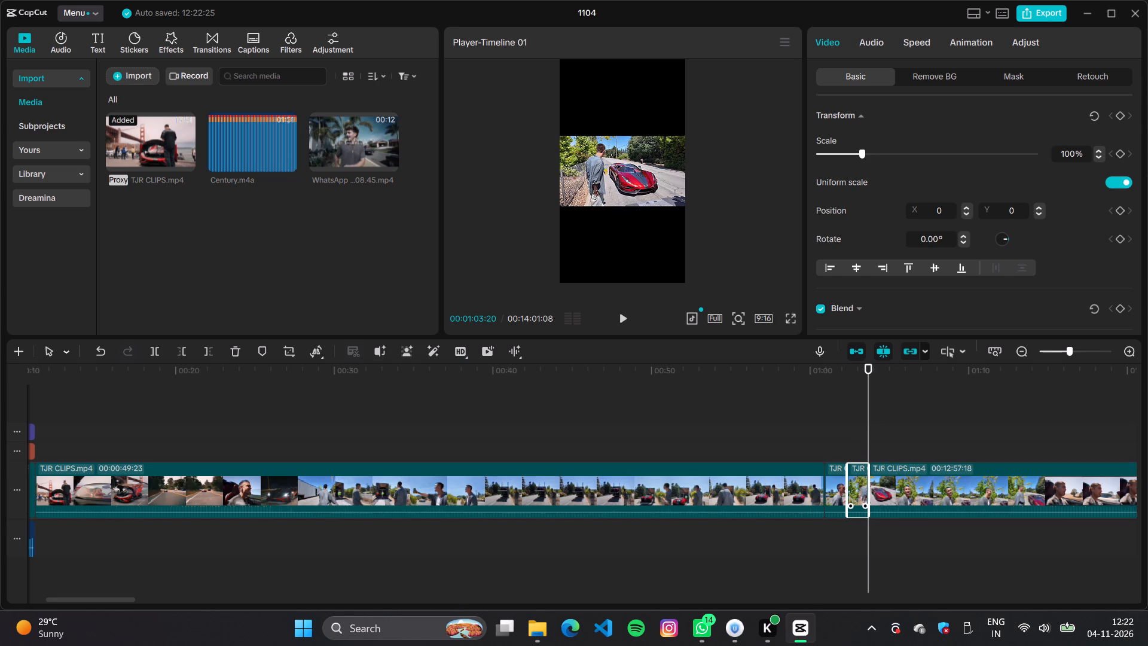
pyautogui.press('BackSpace')
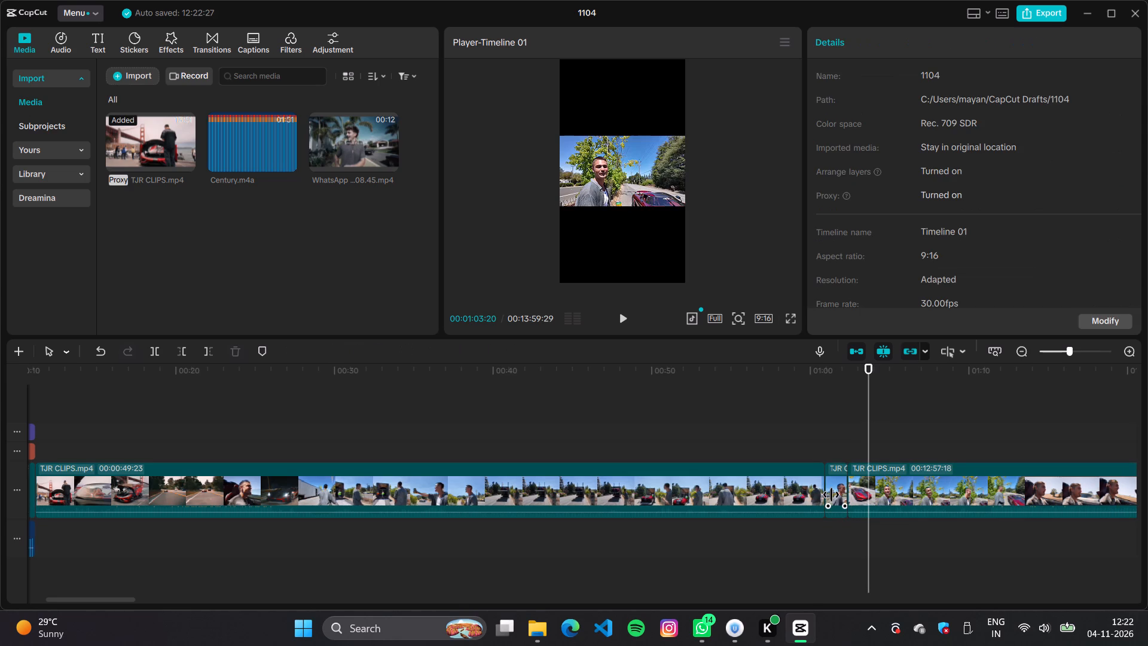
# Play the footage from the isolated red car shot onward to check the join and what follows.
pyautogui.click(822, 436)
pyautogui.press('space')
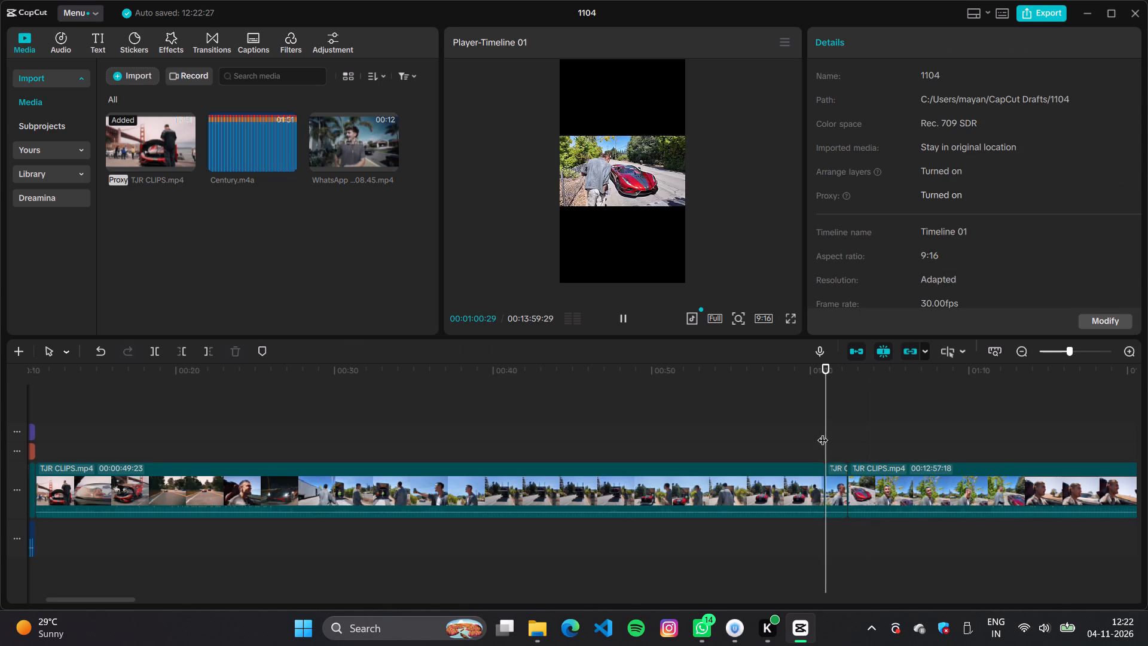
pyautogui.press('space')
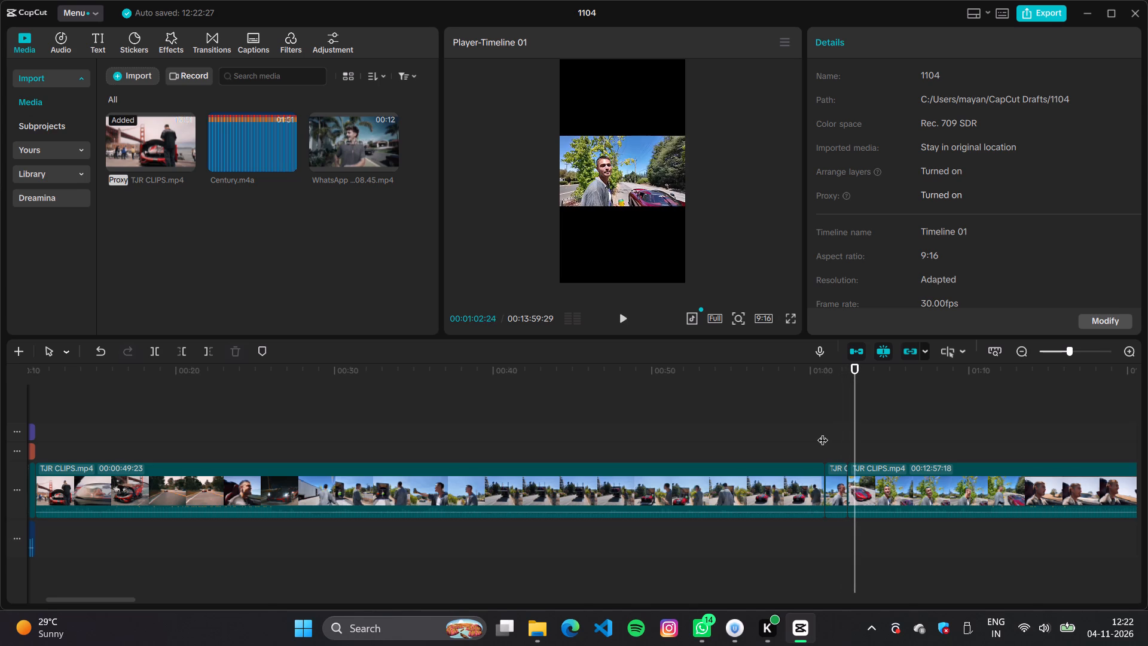
pyautogui.press('space')
pyautogui.press('space')
pyautogui.press('space')
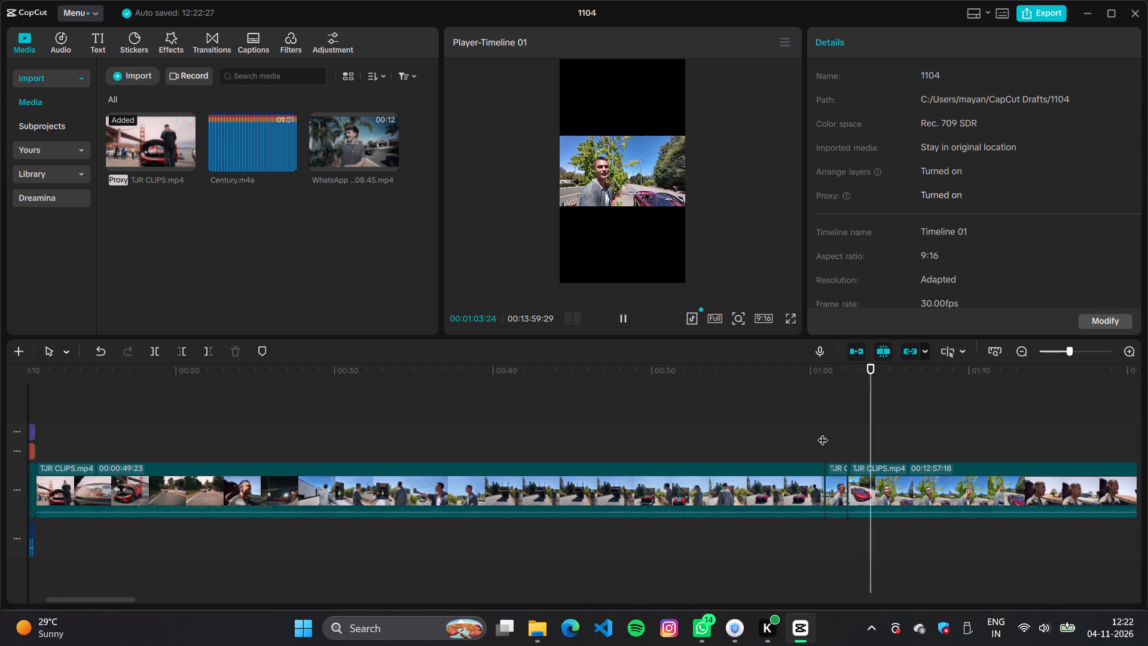
pyautogui.press('space')
pyautogui.press('space')
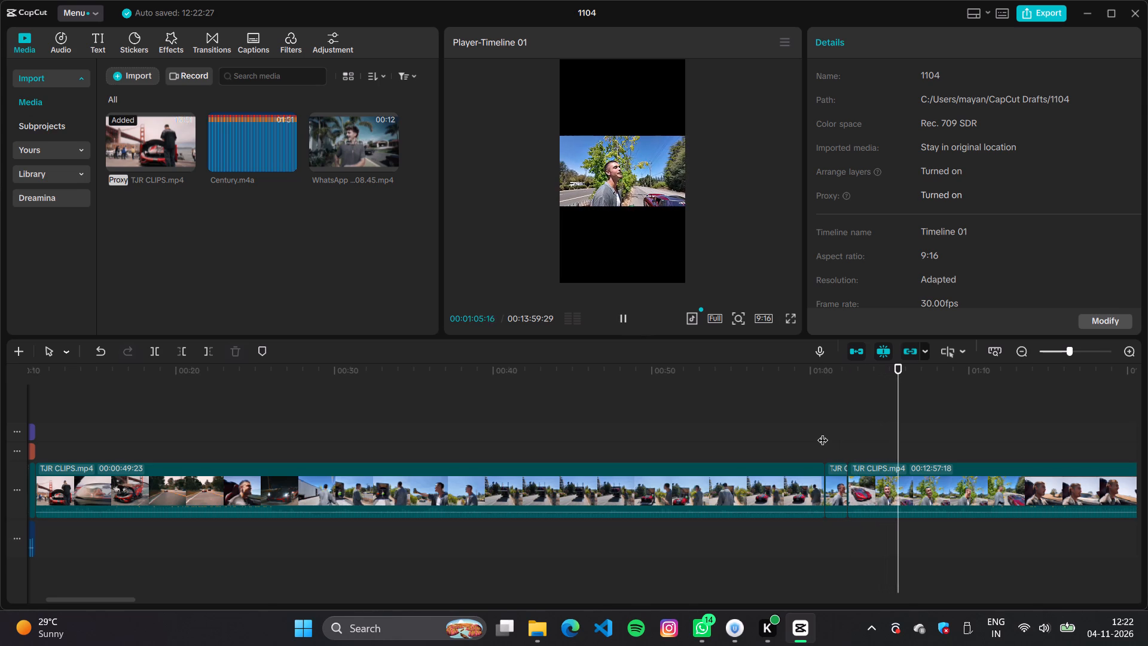
pyautogui.press('space')
# Split the footage after the isolated shot at 00:01:03:04 and delete the short piece before the cut.
pyautogui.click(856, 434)
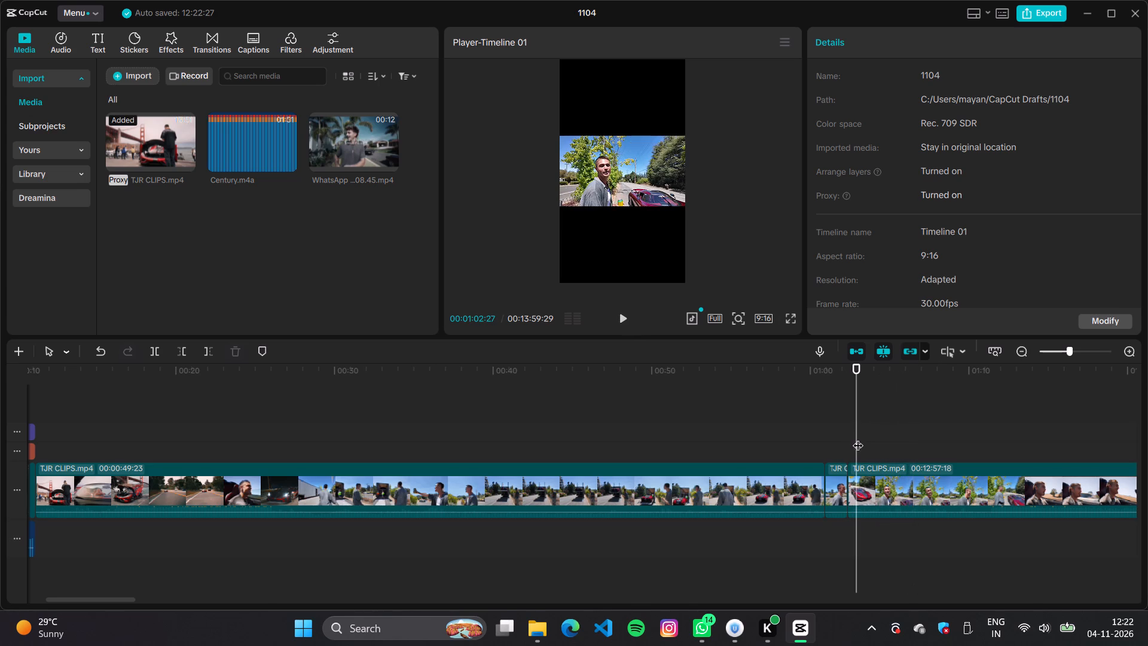
pyautogui.click(860, 441)
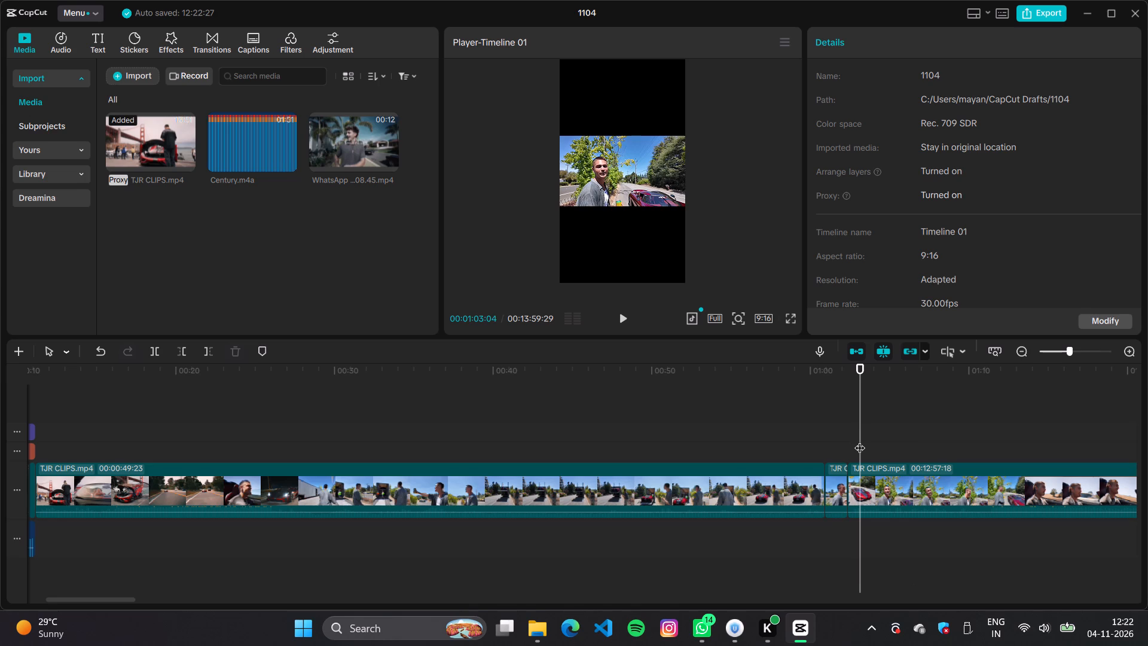
pyautogui.hotkey('ctrl', 'b')
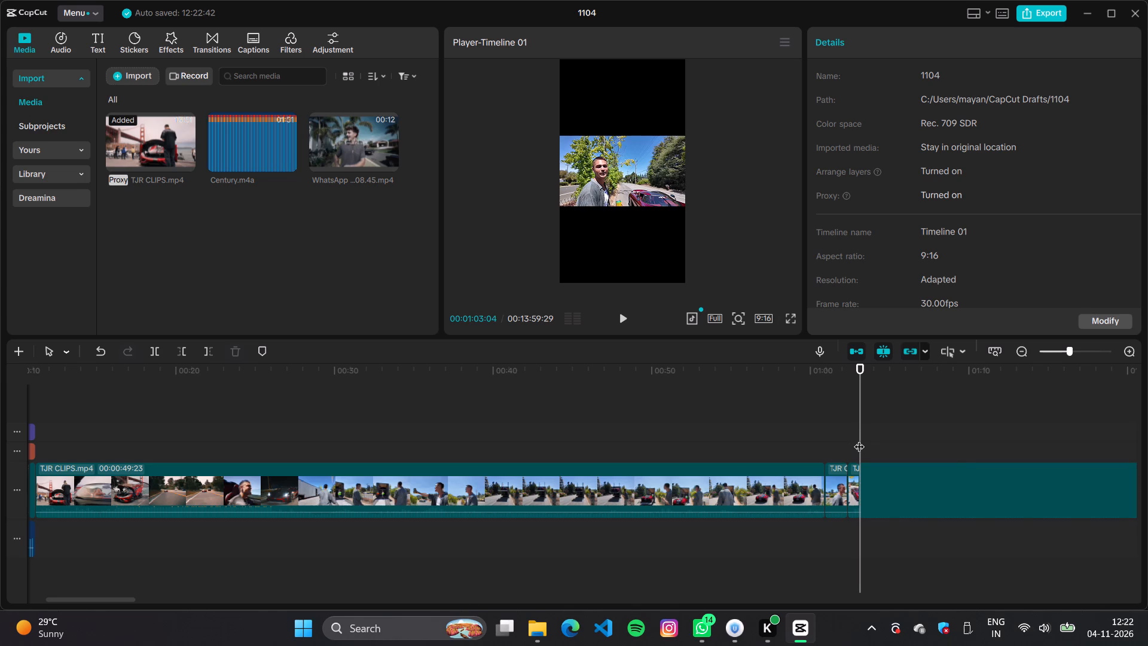
pyautogui.click(875, 488)
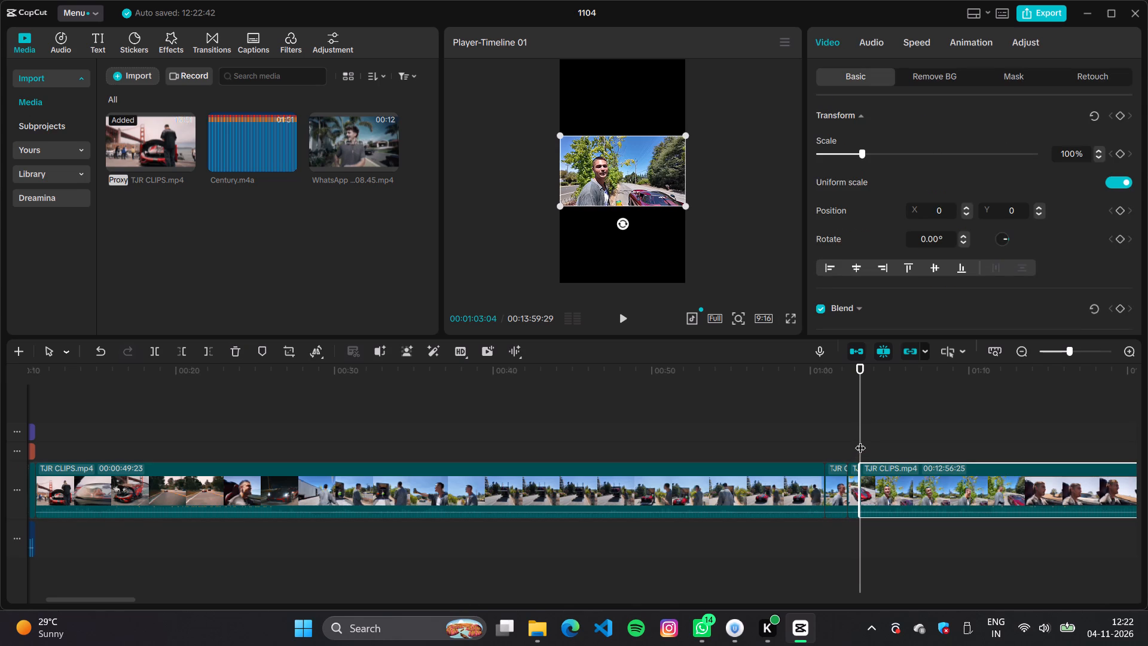
pyautogui.click(850, 476)
pyautogui.click(856, 481)
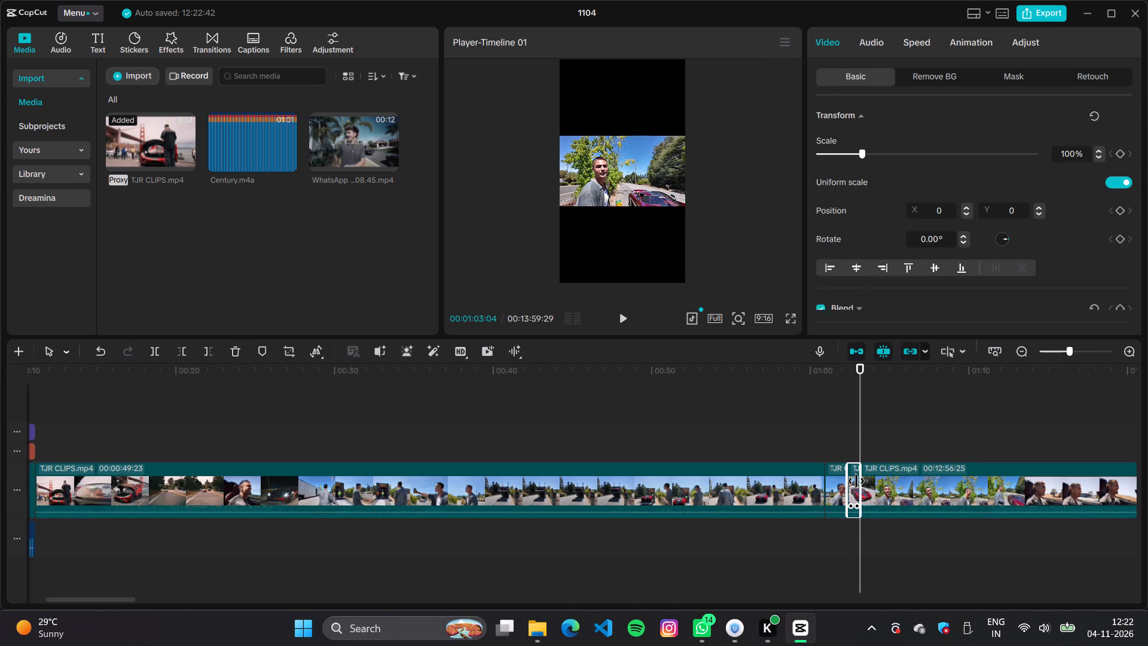
pyautogui.press('BackSpace')
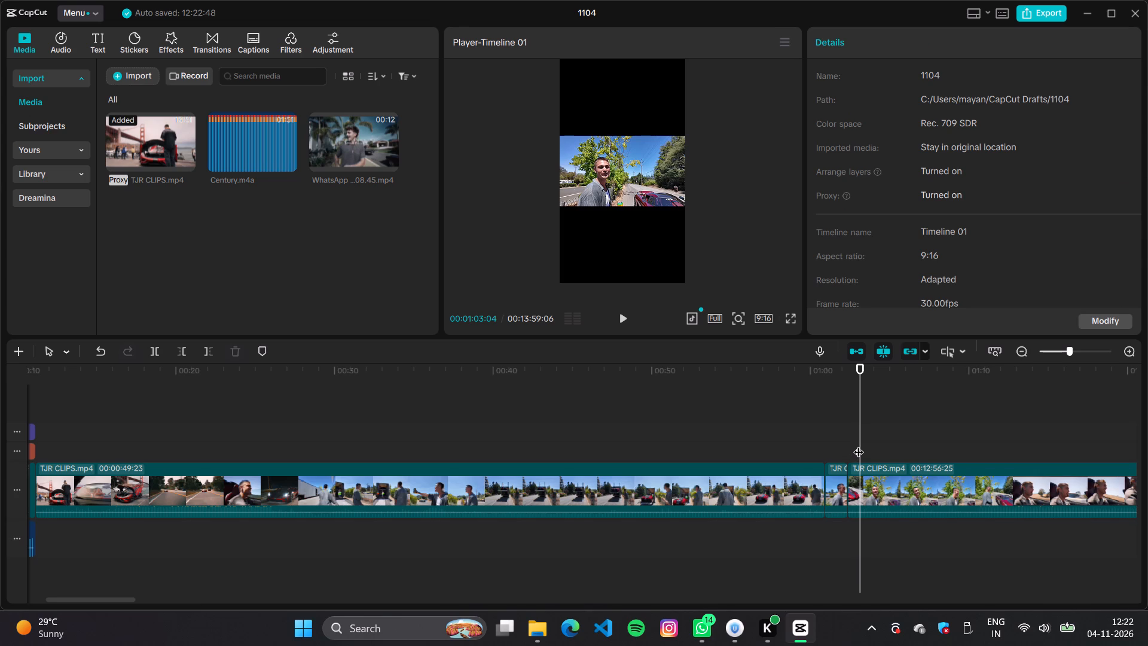
# Split the long remaining footage again at 00:01:03:04 to keep a second short shot.
pyautogui.hotkey('ctrl', 'b')
# Split the remaining TJR CLIPS.mp4 footage at 00:01:22:20 and at 00:01:24:01 to isolate a short in-car shot.
pyautogui.moveTo(859, 444); pyautogui.dragTo(869, 444)
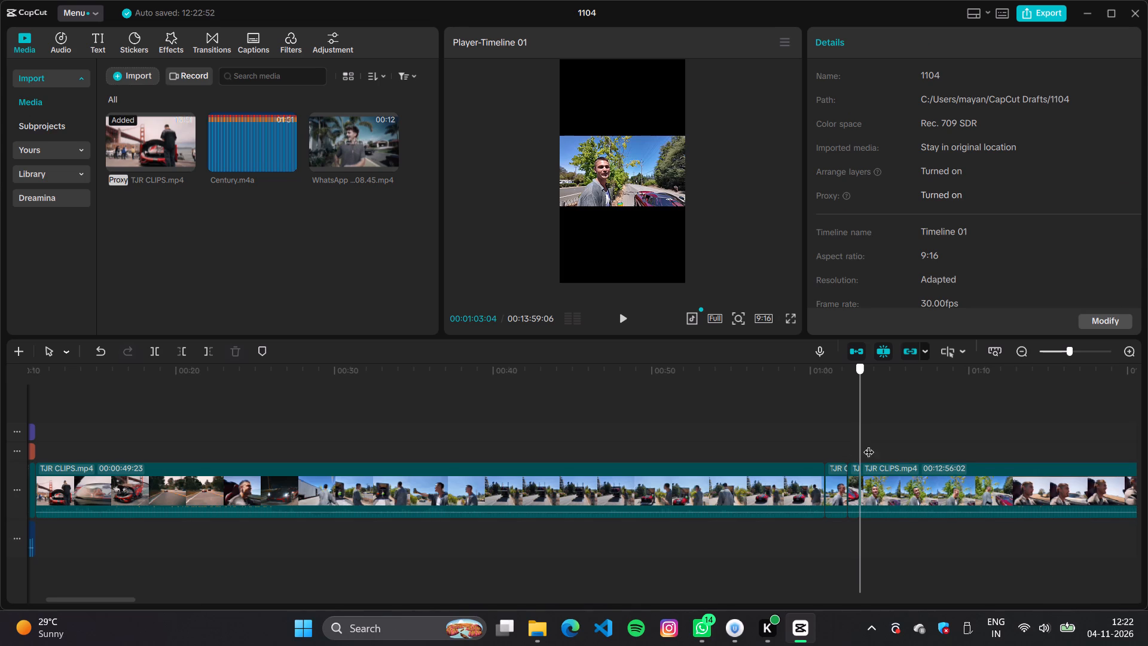
pyautogui.moveTo(869, 444); pyautogui.dragTo(1021, 480)
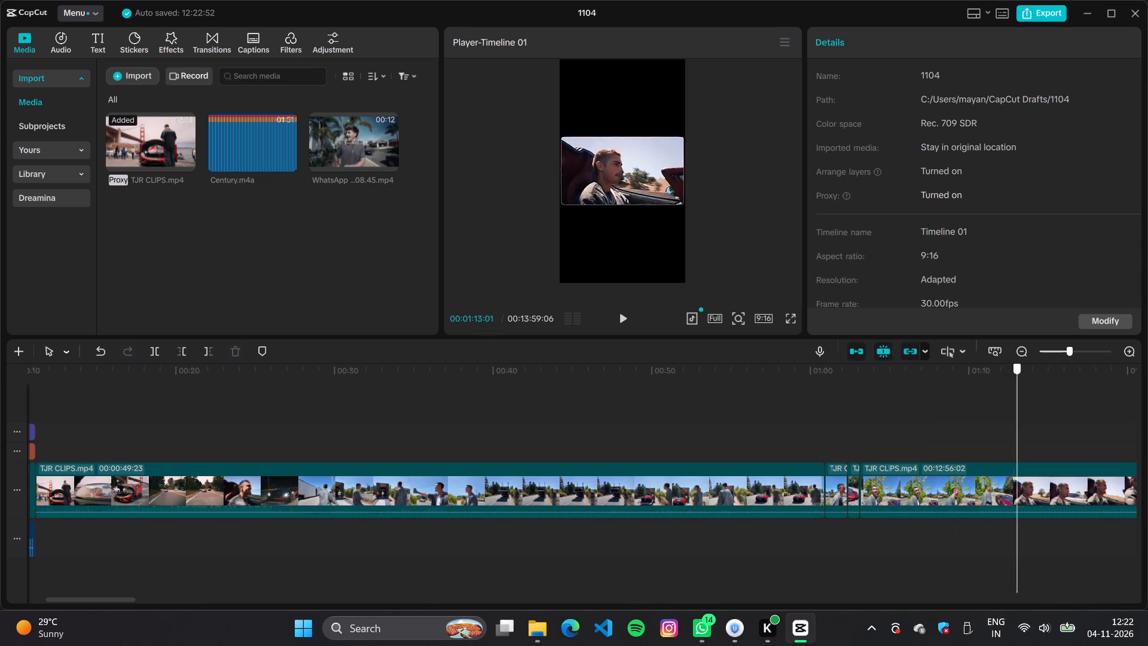
pyautogui.moveTo(1021, 480); pyautogui.dragTo(1043, 495)
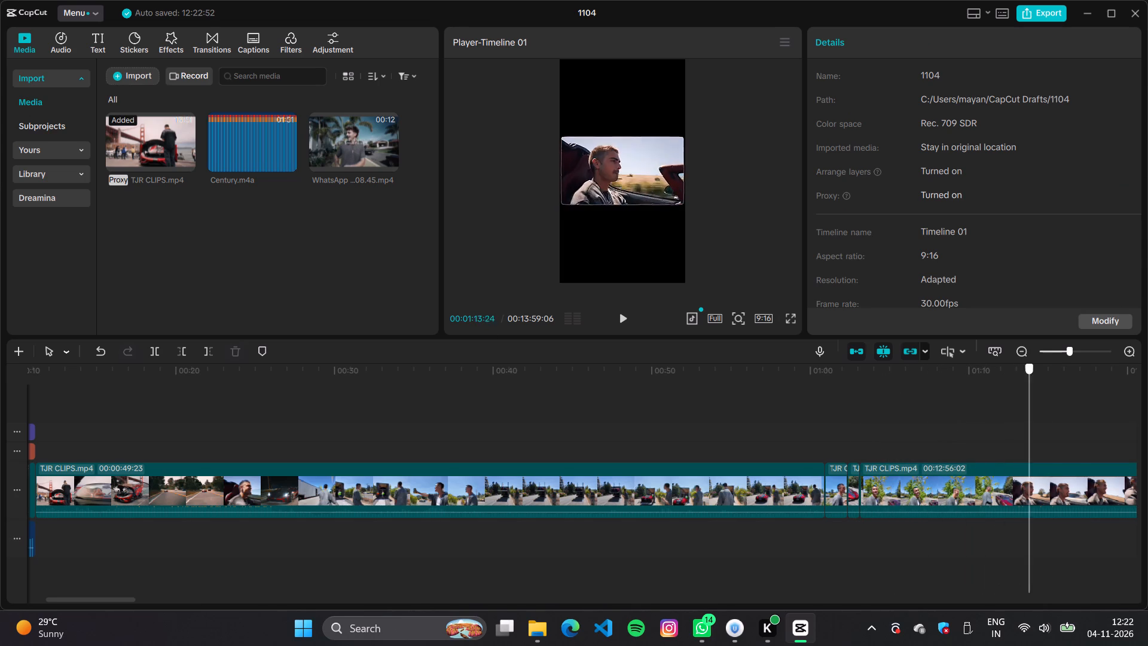
pyautogui.moveTo(1043, 495); pyautogui.dragTo(1015, 505)
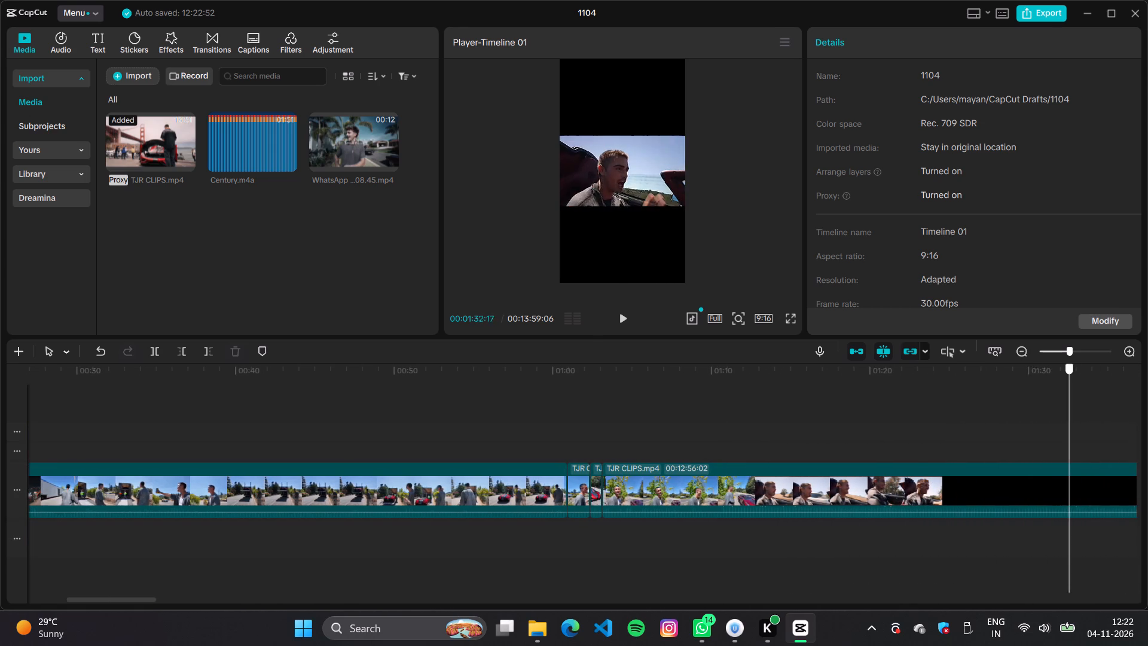
pyautogui.moveTo(1015, 505); pyautogui.dragTo(927, 504)
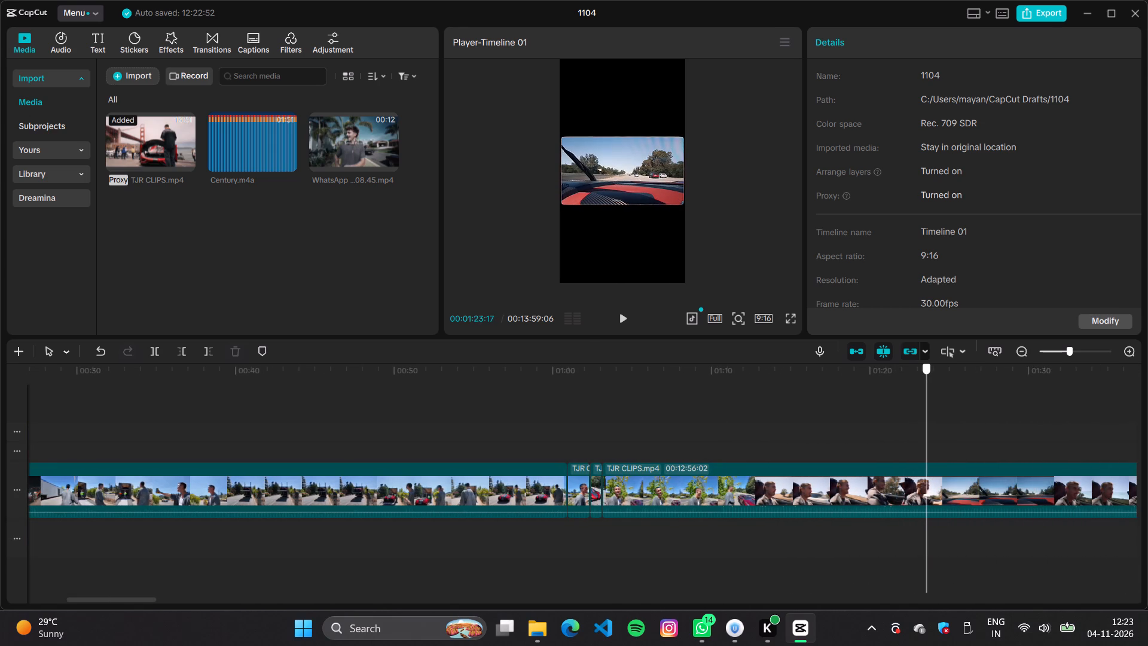
pyautogui.moveTo(927, 504); pyautogui.dragTo(906, 504)
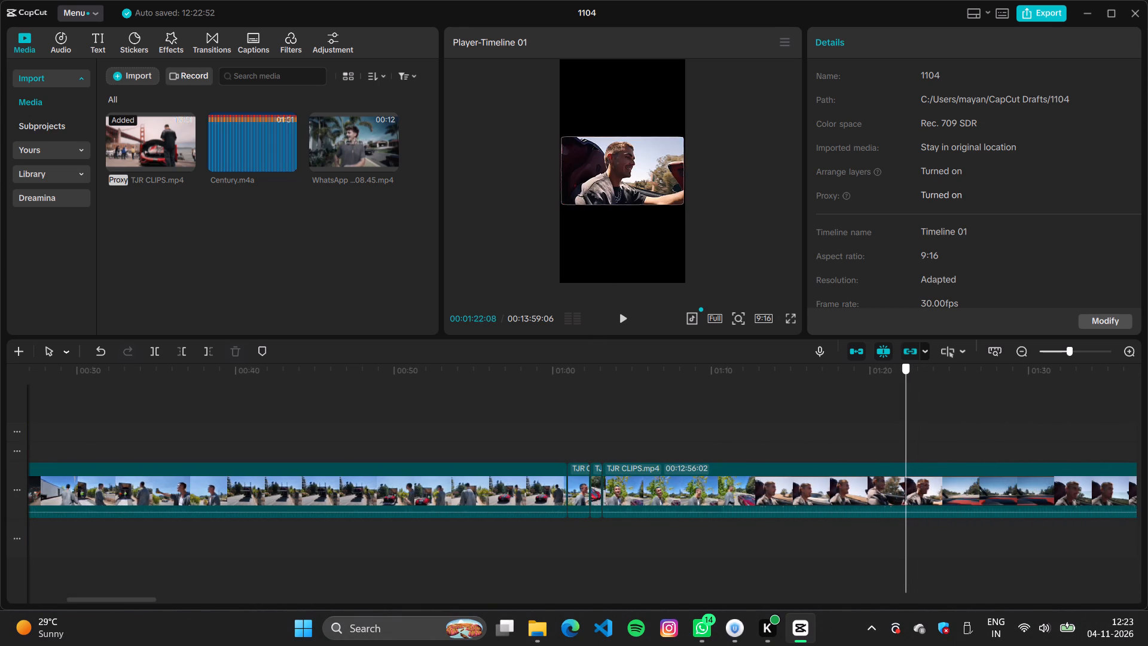
pyautogui.moveTo(906, 504); pyautogui.dragTo(912, 504)
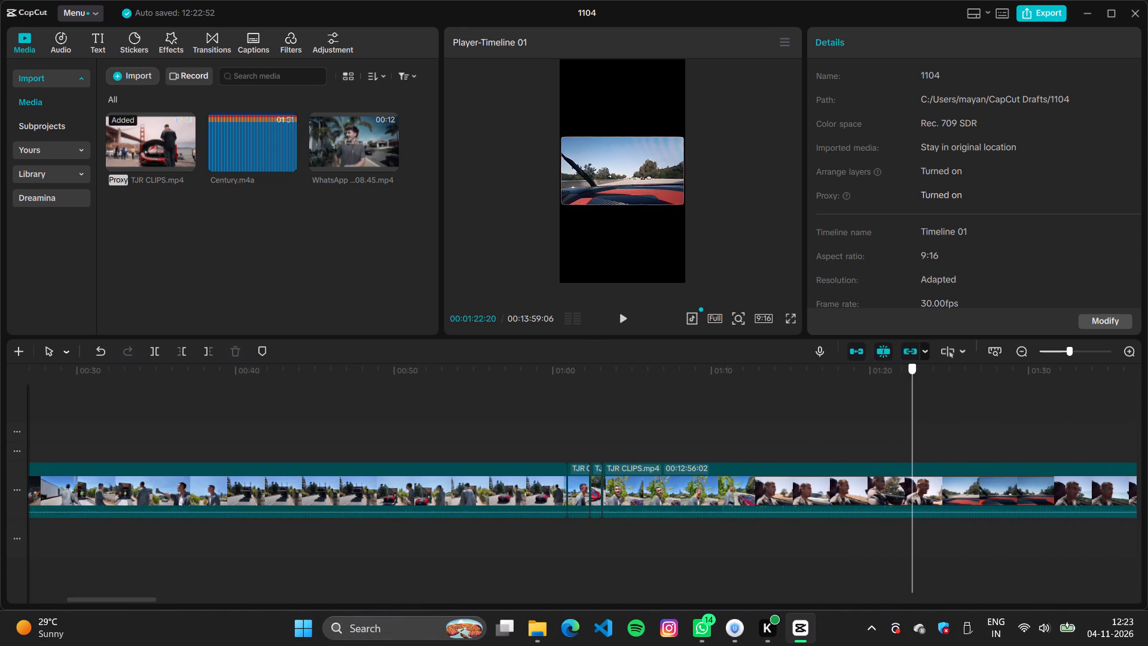
pyautogui.hotkey('ctrl', 'b')
pyautogui.moveTo(912, 504); pyautogui.dragTo(934, 504)
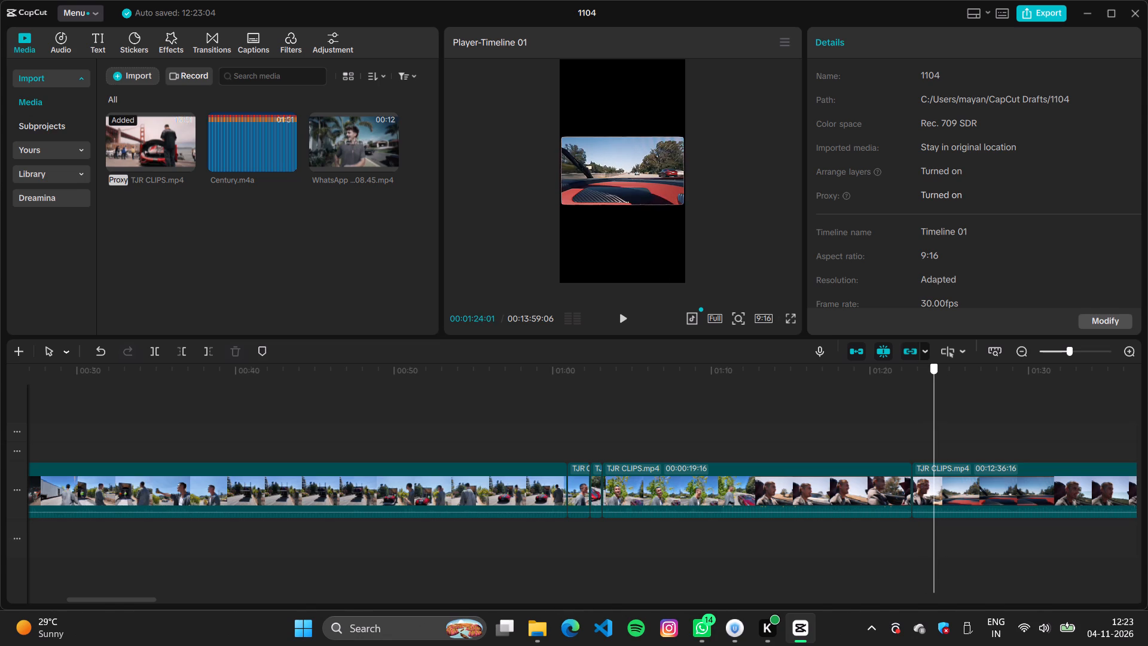
pyautogui.moveTo(934, 504); pyautogui.dragTo(998, 504)
pyautogui.hotkey('ctrl', 'b')
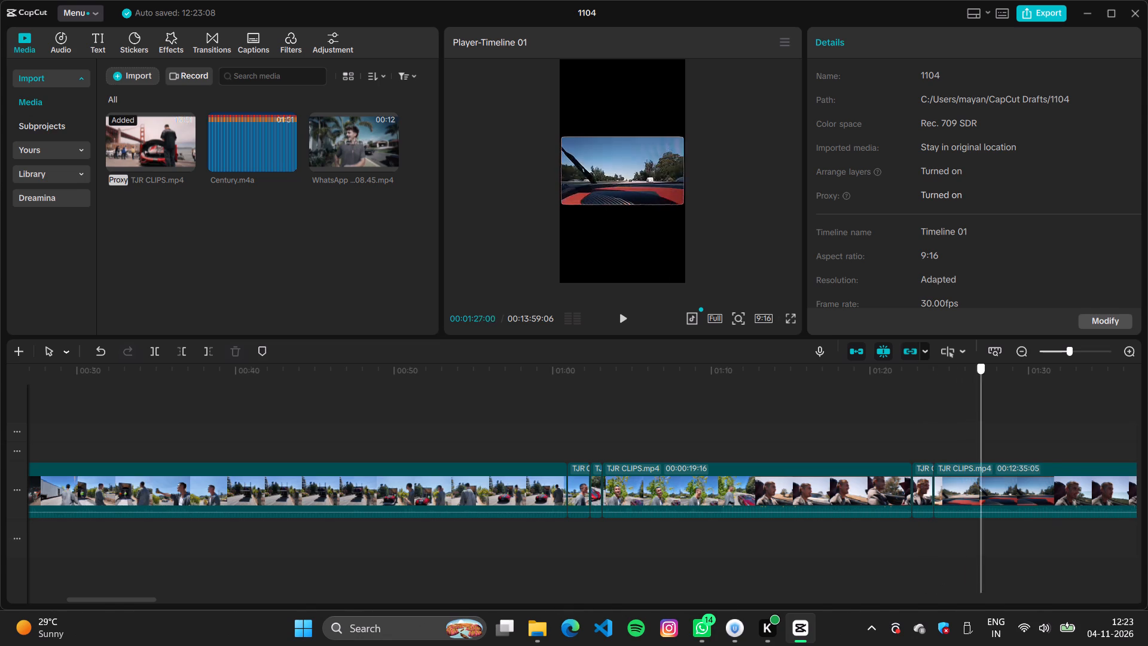
# Select the two short shots near 00:01:01 and the one near 00:01:22, and move all three together onto a new track above the main footage.
pyautogui.moveTo(998, 504); pyautogui.dragTo(1133, 522)
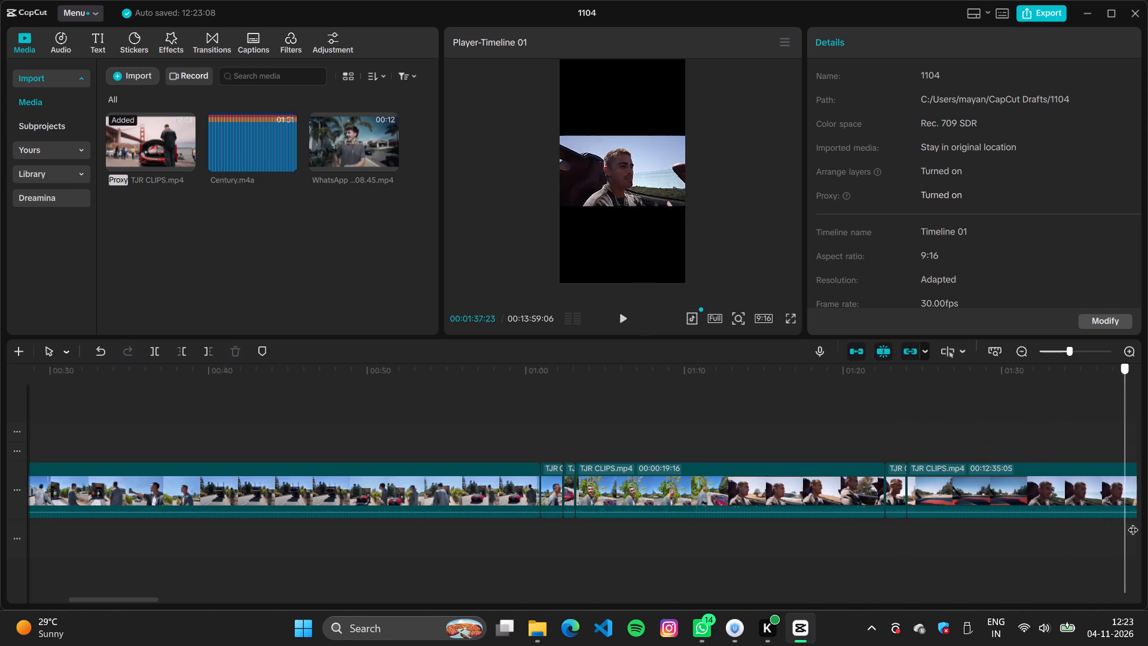
pyautogui.moveTo(1133, 522); pyautogui.dragTo(945, 526)
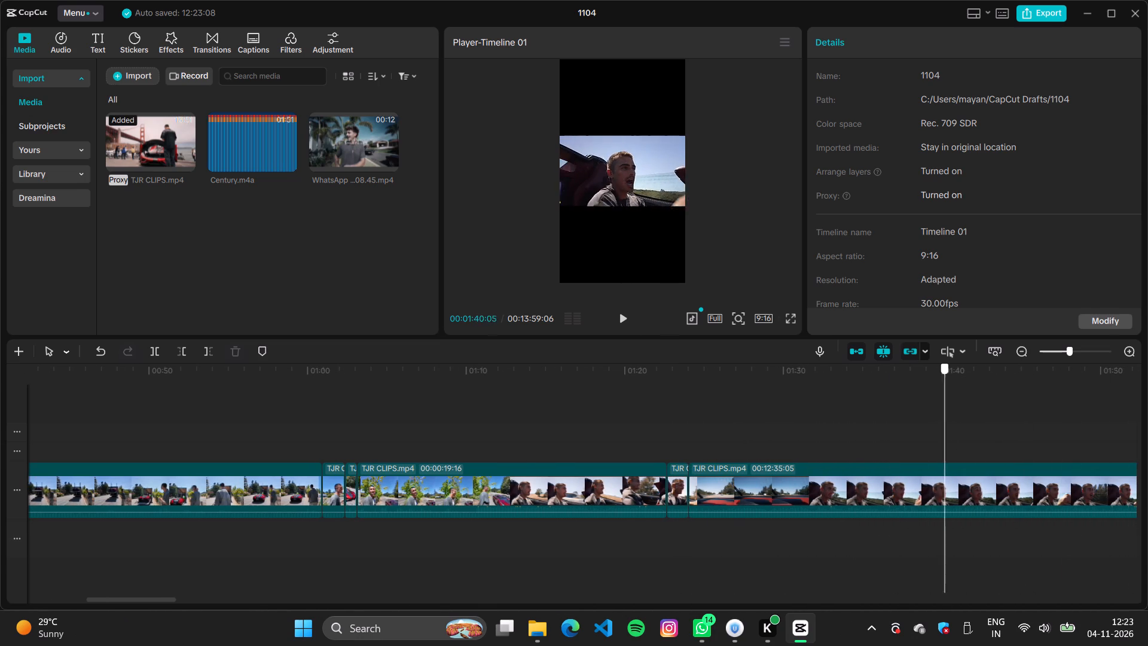
pyautogui.moveTo(945, 526); pyautogui.dragTo(730, 531)
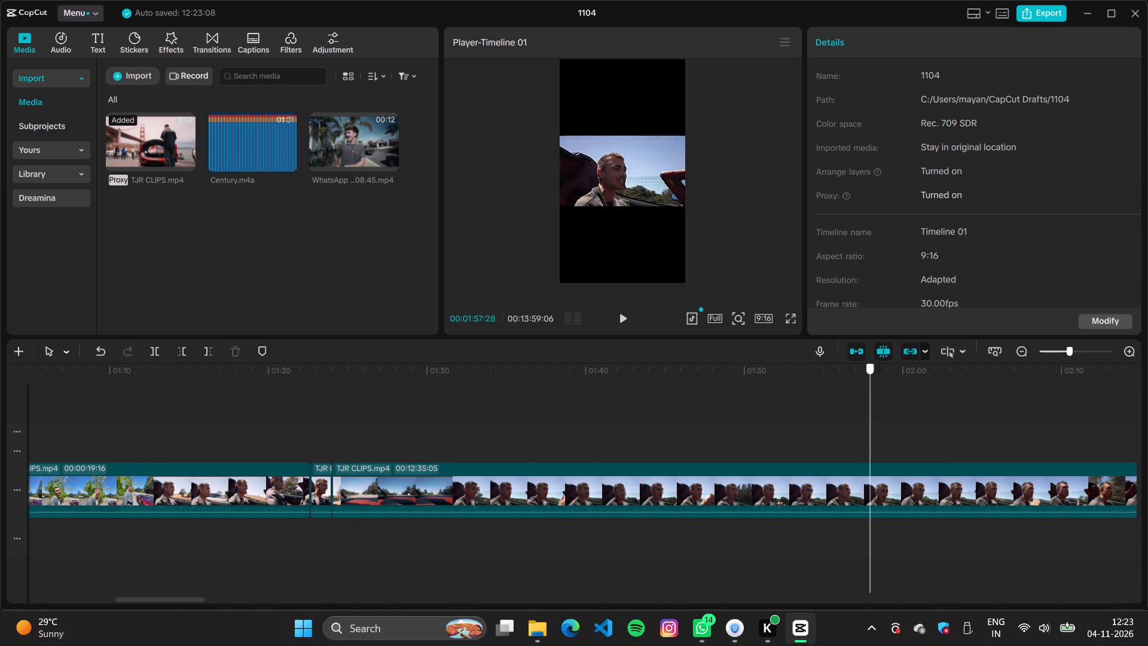
pyautogui.moveTo(730, 531); pyautogui.dragTo(53, 520)
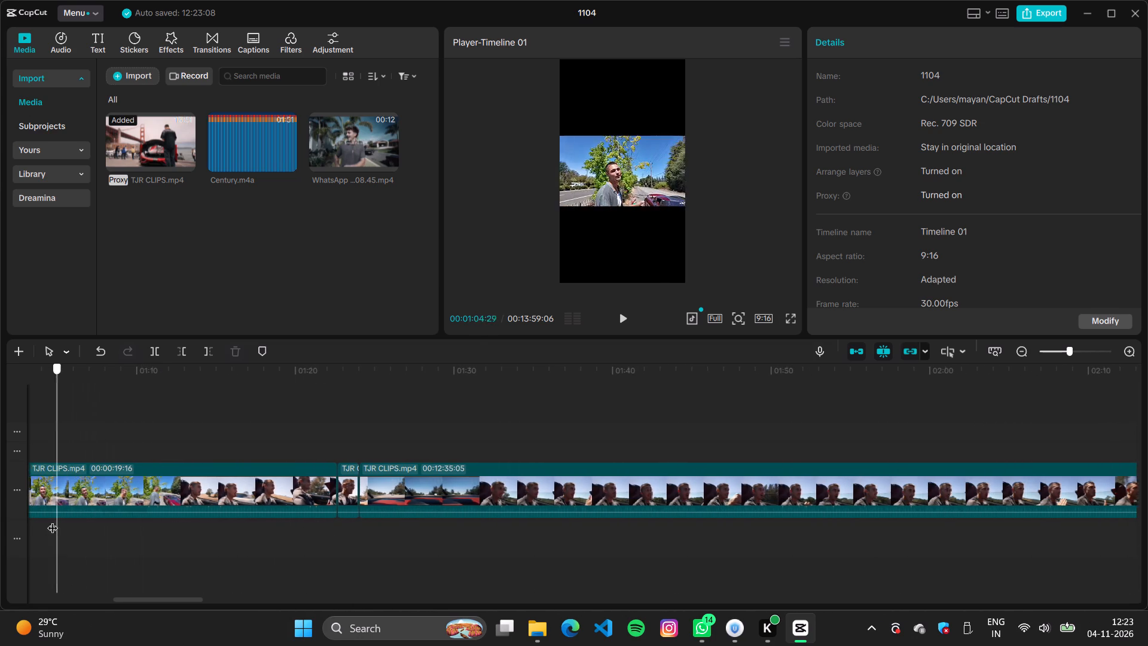
pyautogui.moveTo(53, 520); pyautogui.dragTo(443, 551)
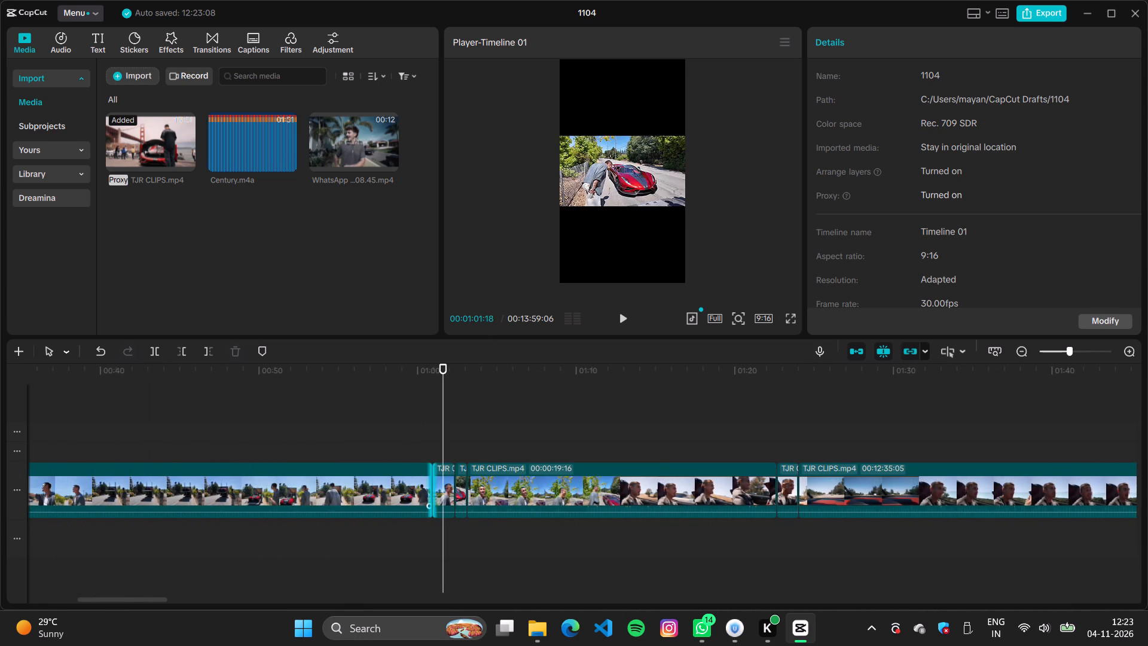
pyautogui.click(437, 496)
pyautogui.moveTo(434, 435); pyautogui.dragTo(457, 486)
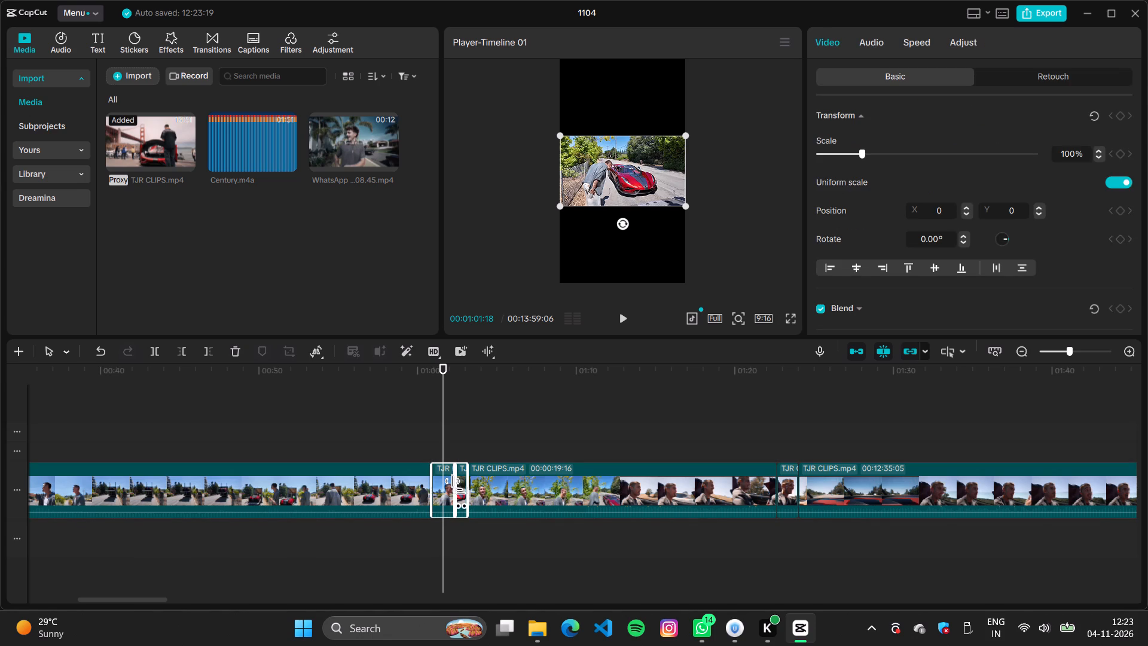
pyautogui.hotkey('ctrl', 'c')
pyautogui.hotkey('ctrl', 'c')
pyautogui.hotkey('ctrl', 'c')
pyautogui.hotkey('ctrl', 'c')
pyautogui.hotkey('ctrl', 'c')
pyautogui.hotkey('ctrl', 'c')
pyautogui.hotkey('ctrl', 'c')
pyautogui.hotkey('ctrl', 'c')
pyautogui.hotkey('ctrl', 'c')
pyautogui.hotkey('ctrl', 'c')
pyautogui.hotkey('ctrl', 'c')
pyautogui.hotkey('ctrl', 'c')
pyautogui.hotkey('ctrl', 'c')
pyautogui.hotkey('ctrl', 'c')
pyautogui.hotkey('ctrl', 'c')
pyautogui.hotkey('ctrl', 'c')
pyautogui.hotkey('ctrl', 'c')
pyautogui.hotkey('ctrl', 'c')
pyautogui.hotkey('ctrl', 'c')
pyautogui.hotkey('ctrl', 'c')
pyautogui.keyDown('ctrl'); pyautogui.moveTo(778, 435); pyautogui.dragTo(781, 443); pyautogui.keyUp('ctrl')
pyautogui.keyDown('ctrl'); pyautogui.moveTo(781, 443); pyautogui.dragTo(789, 484); pyautogui.keyUp('ctrl')
pyautogui.moveTo(788, 482); pyautogui.dragTo(568, 396)
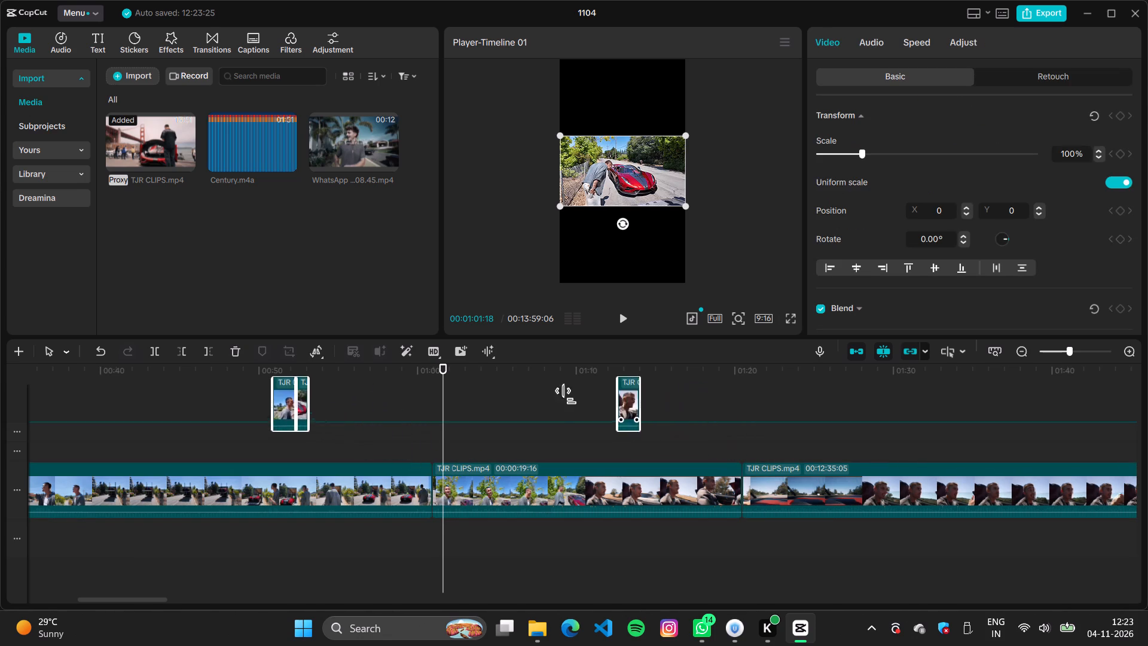
pyautogui.moveTo(568, 396); pyautogui.dragTo(88, 409)
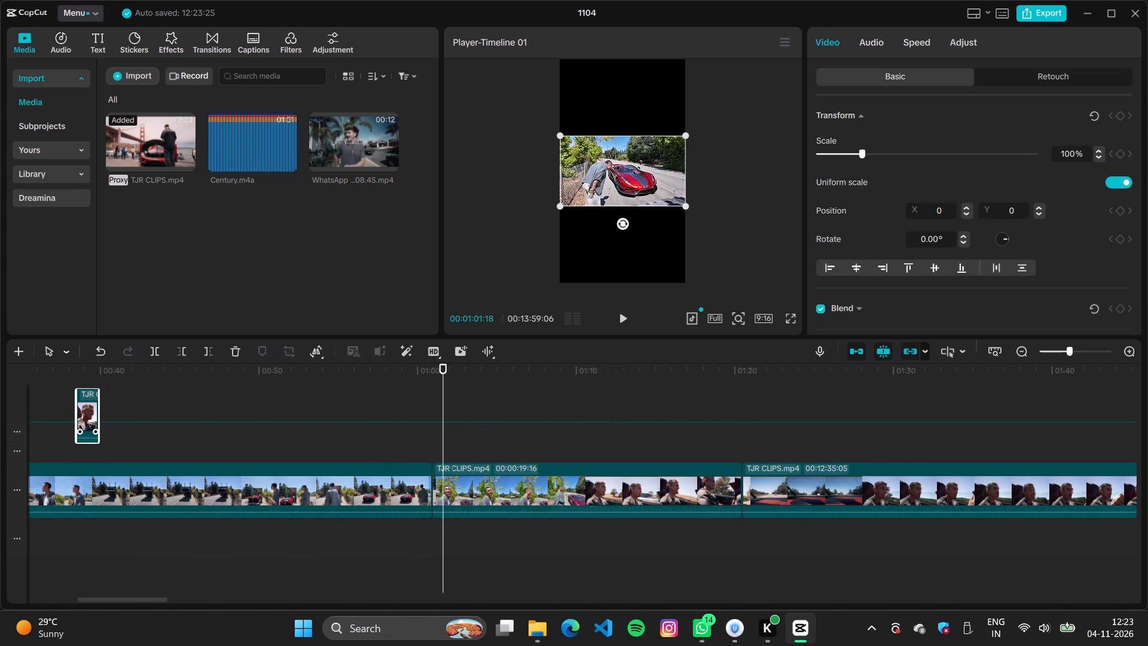
pyautogui.moveTo(88, 409); pyautogui.dragTo(429, 416)
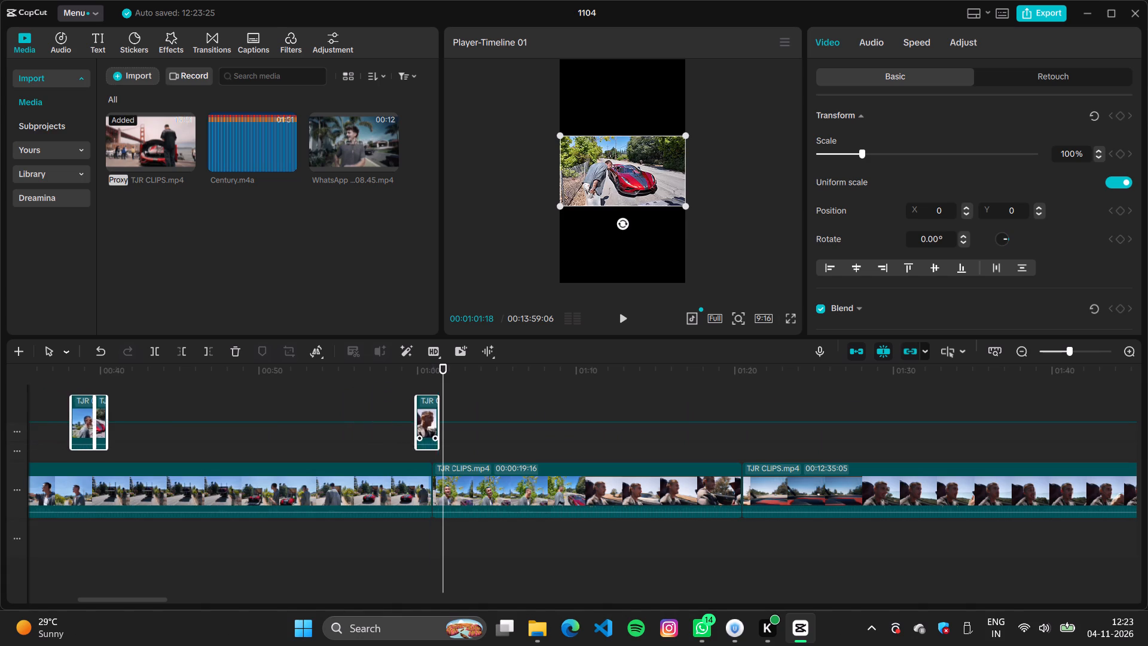
pyautogui.moveTo(429, 416); pyautogui.dragTo(429, 416)
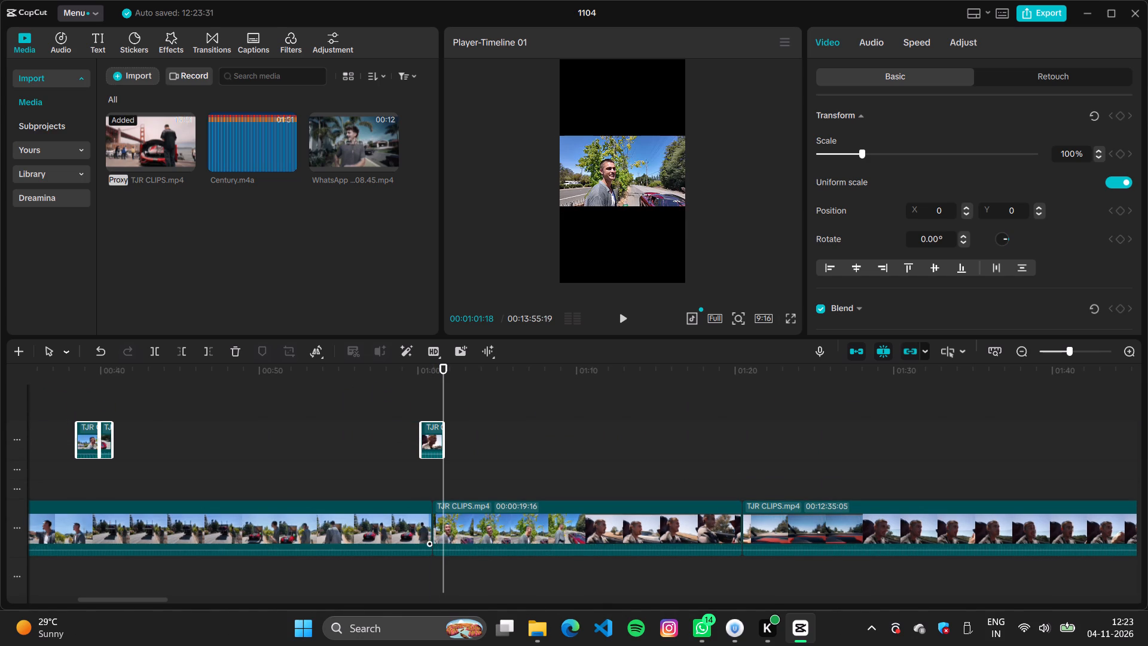
# Find the steering wheel shot further along the in-car footage and split the long remaining clip at 00:02:47:22.
pyautogui.scroll(-2, 309, 440)
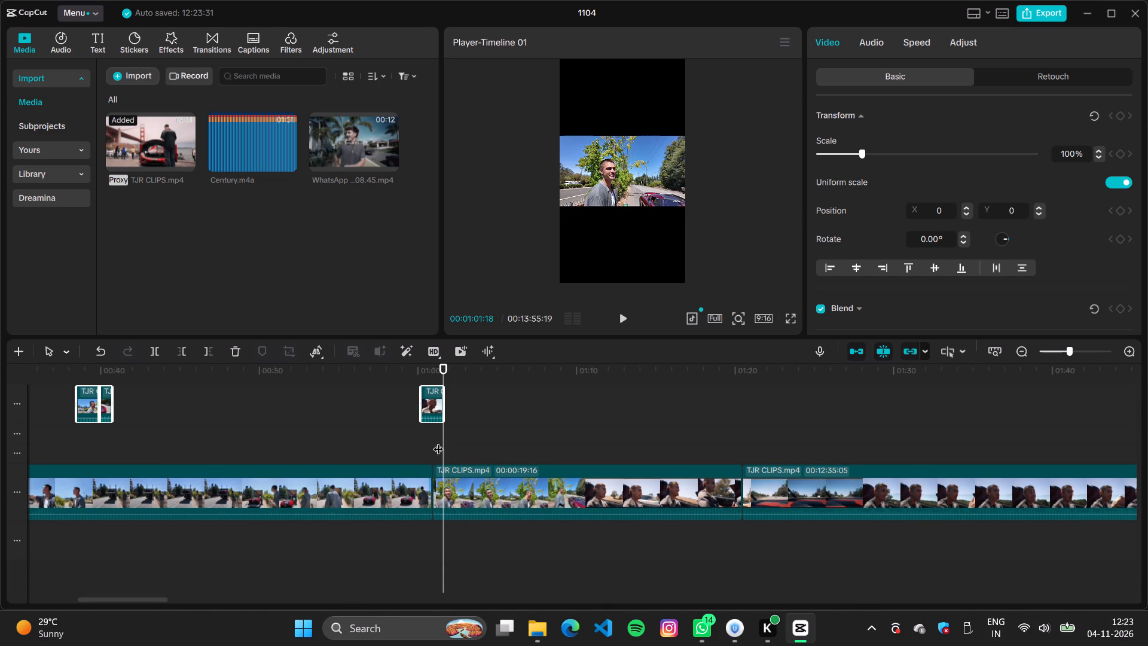
pyautogui.moveTo(445, 441); pyautogui.dragTo(56, 470)
pyautogui.click(343, 495)
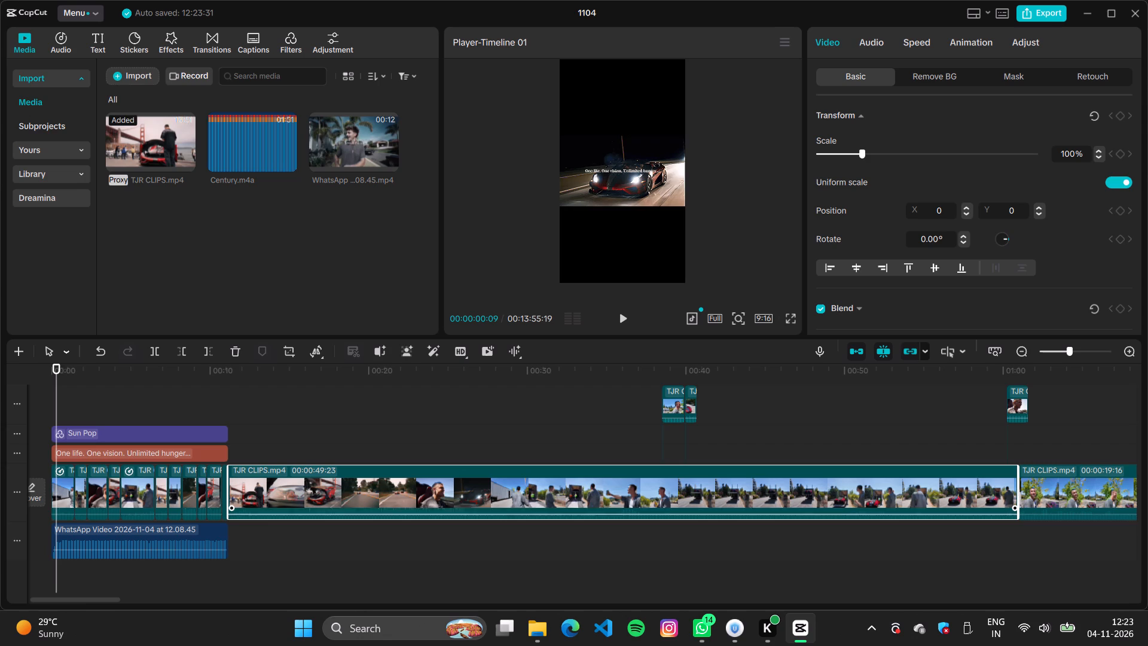
pyautogui.click(991, 429)
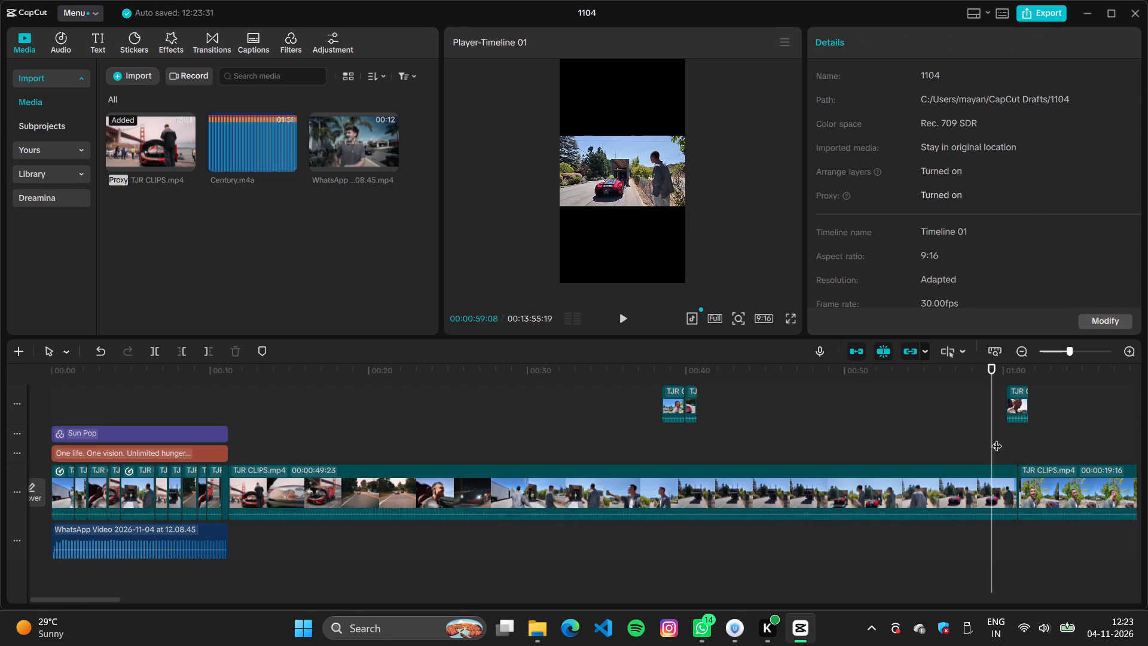
pyautogui.moveTo(993, 435); pyautogui.dragTo(1147, 467)
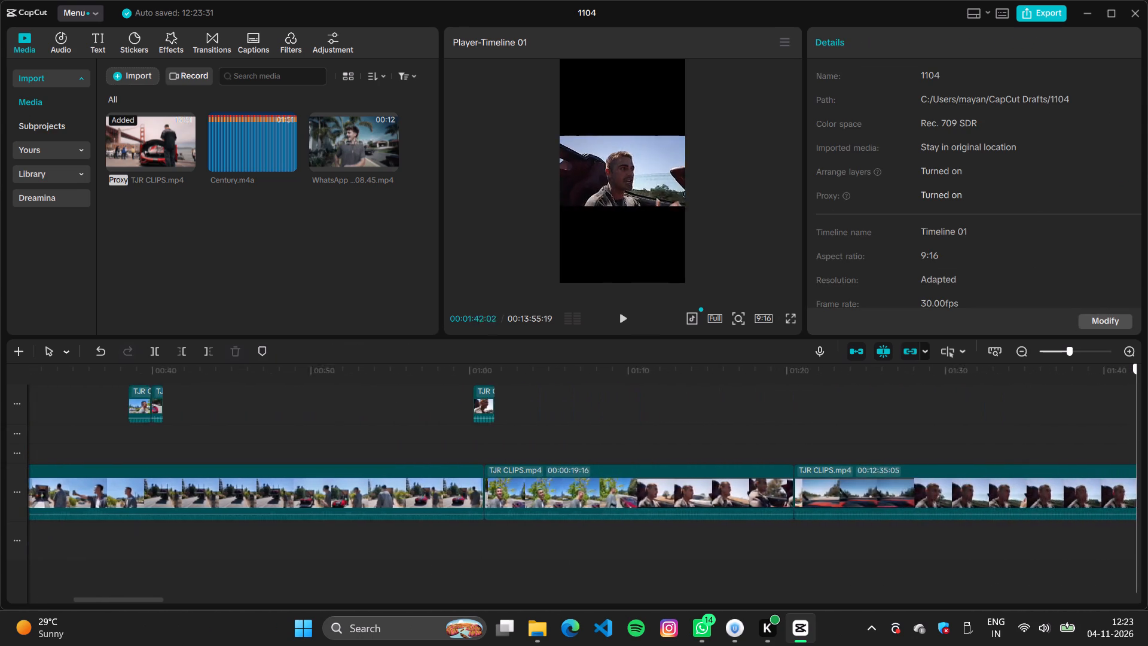
pyautogui.moveTo(1147, 467); pyautogui.dragTo(826, 475)
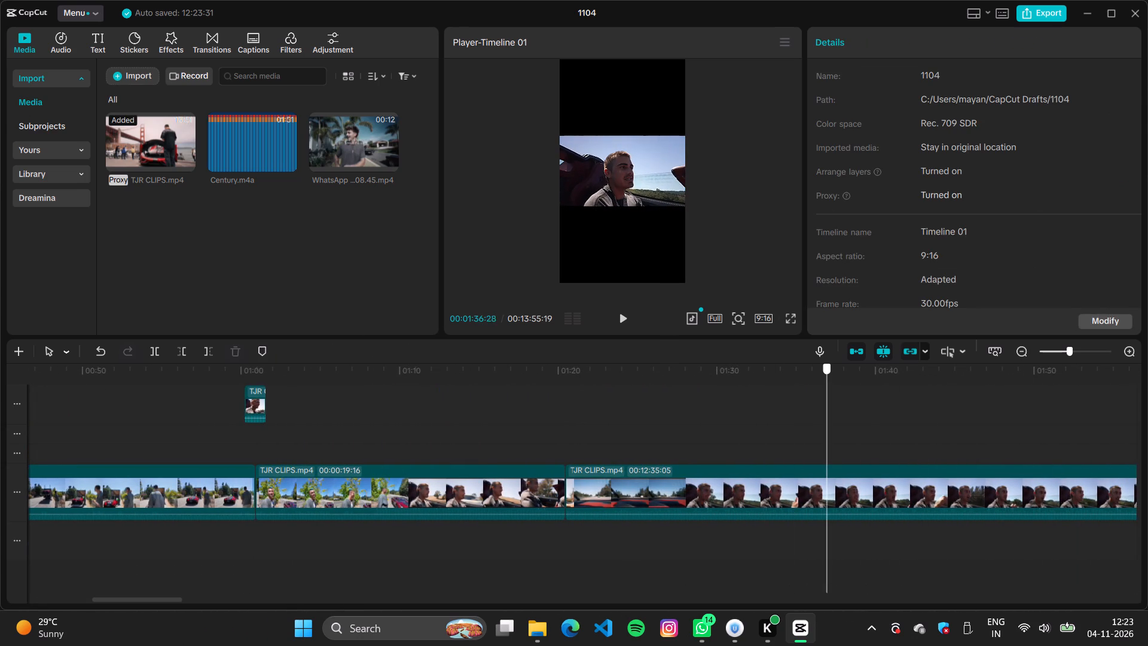
pyautogui.moveTo(826, 475); pyautogui.dragTo(1147, 502)
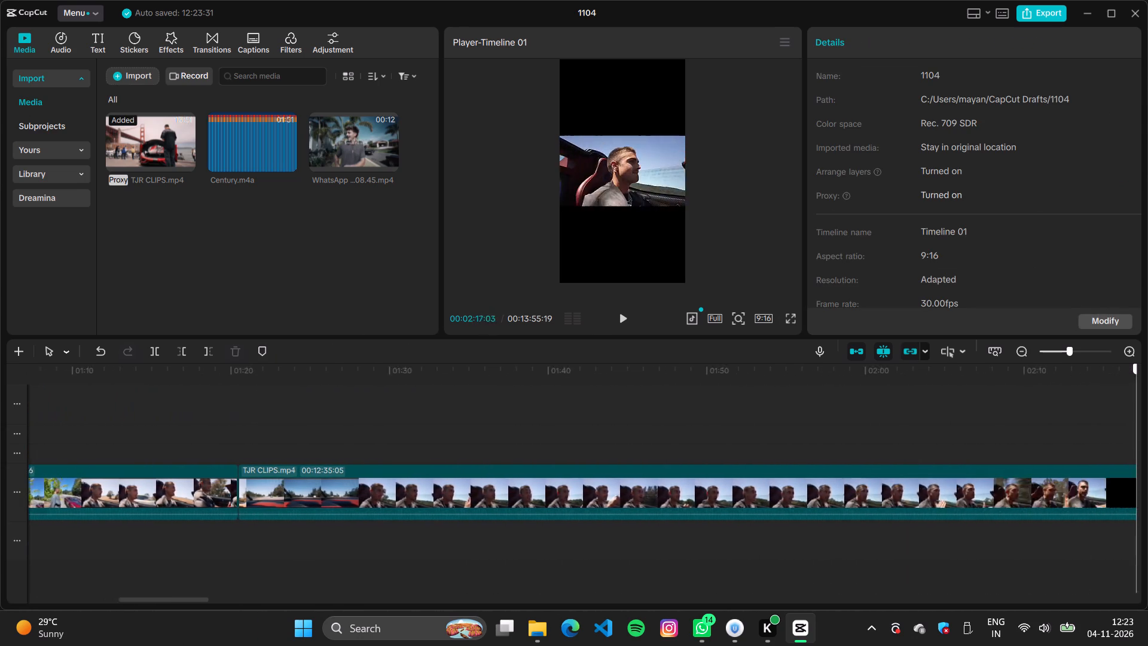
pyautogui.moveTo(1147, 502); pyautogui.dragTo(842, 492)
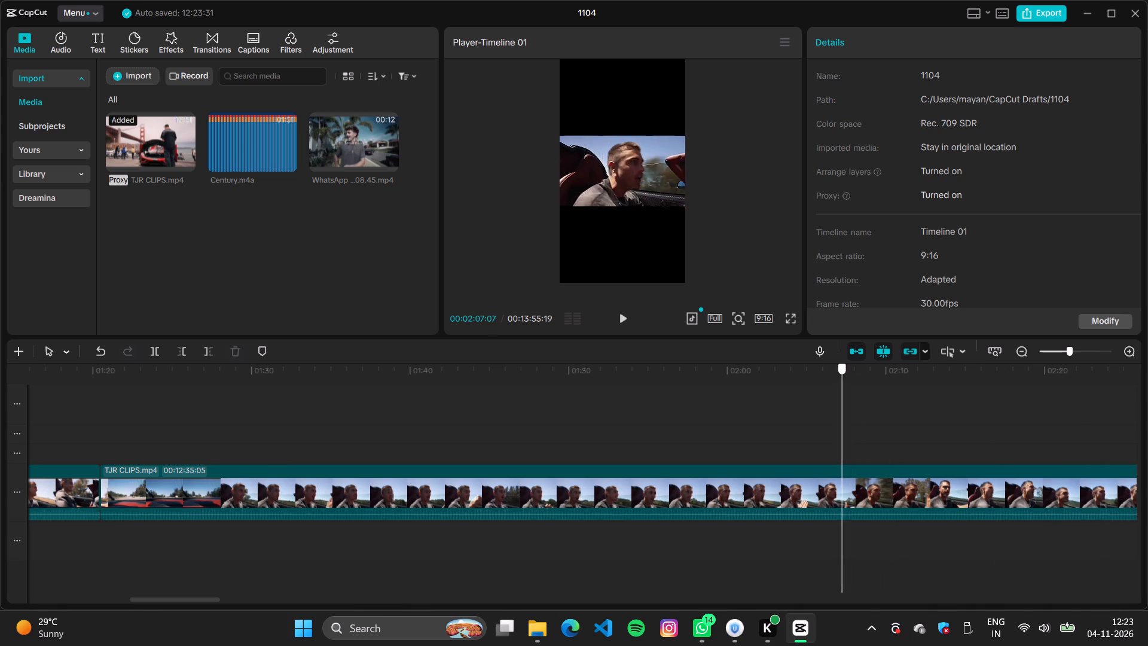
pyautogui.moveTo(842, 492); pyautogui.dragTo(1058, 520)
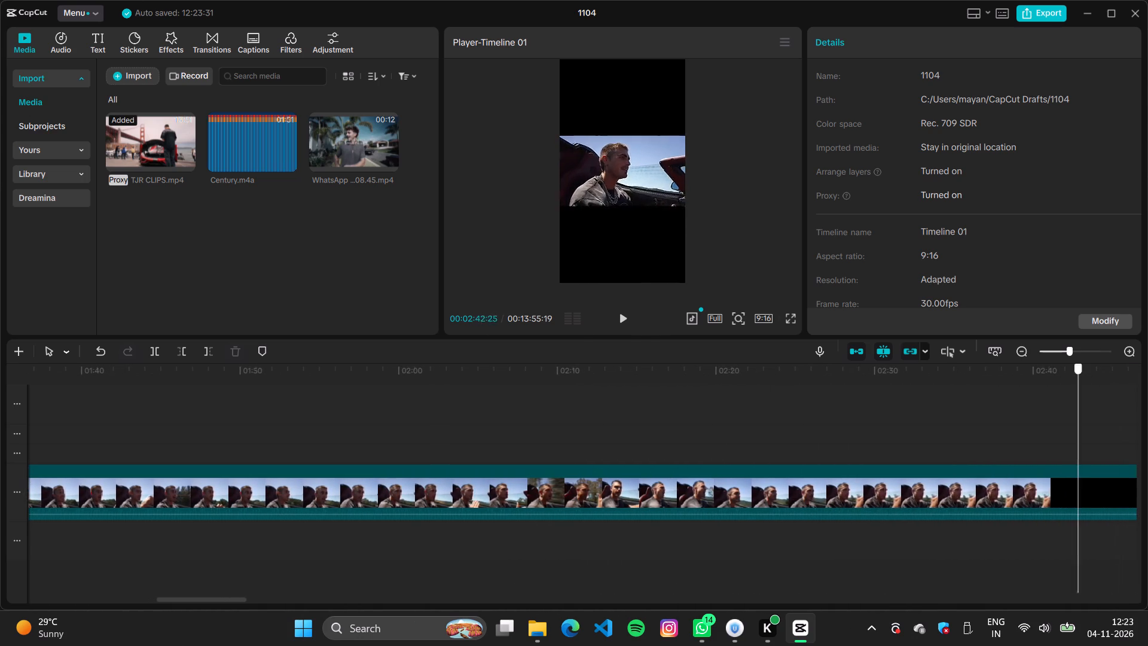
pyautogui.moveTo(1058, 520); pyautogui.dragTo(773, 516)
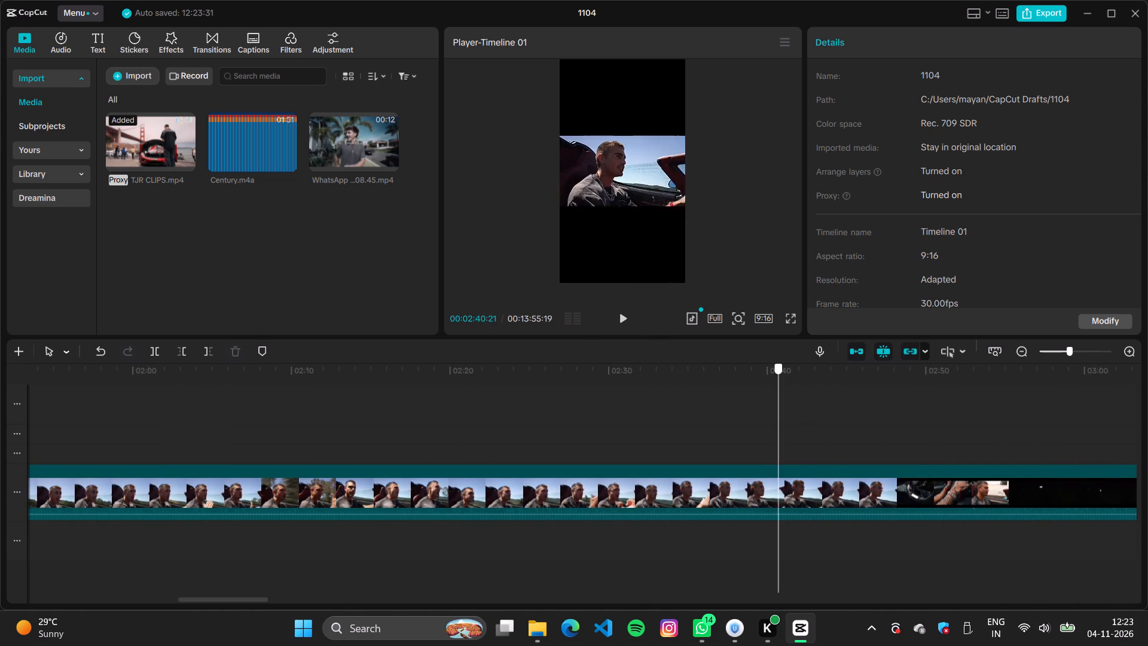
pyautogui.moveTo(773, 516); pyautogui.dragTo(917, 547)
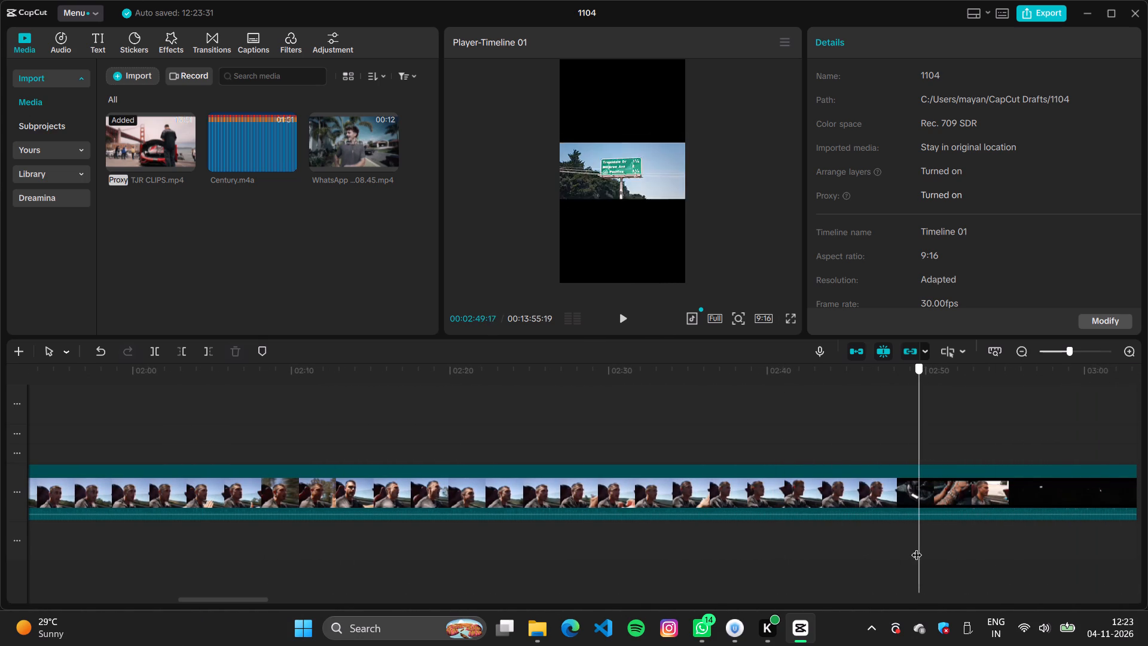
pyautogui.moveTo(917, 547); pyautogui.dragTo(880, 544)
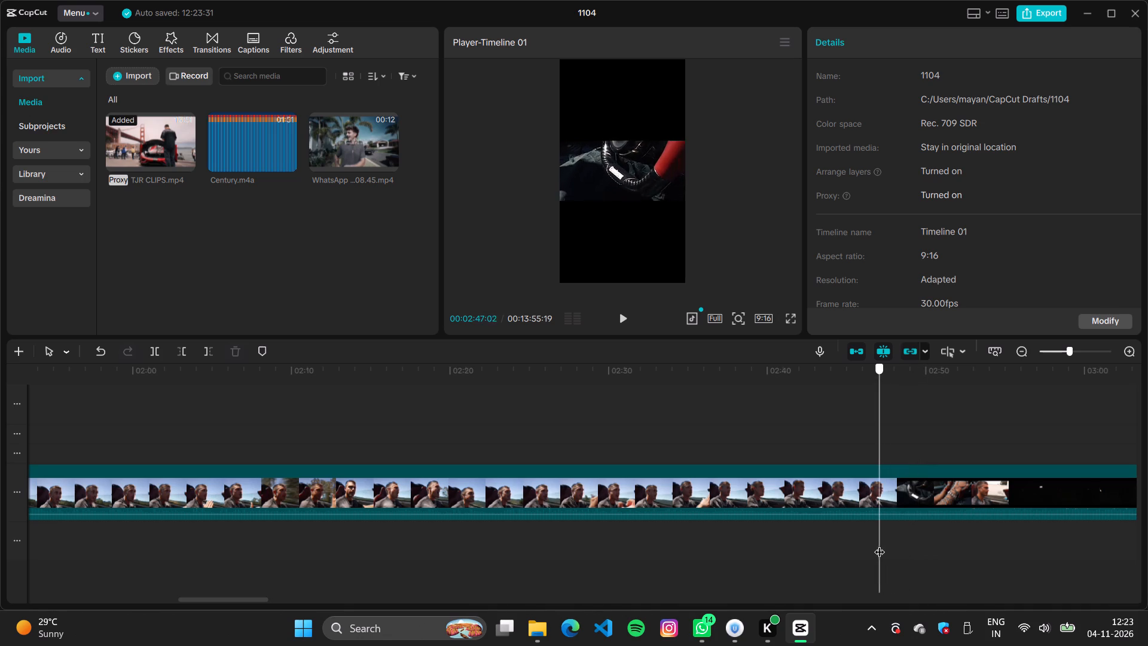
pyautogui.moveTo(880, 544); pyautogui.dragTo(890, 544)
pyautogui.hotkey('ctrl', 'b')
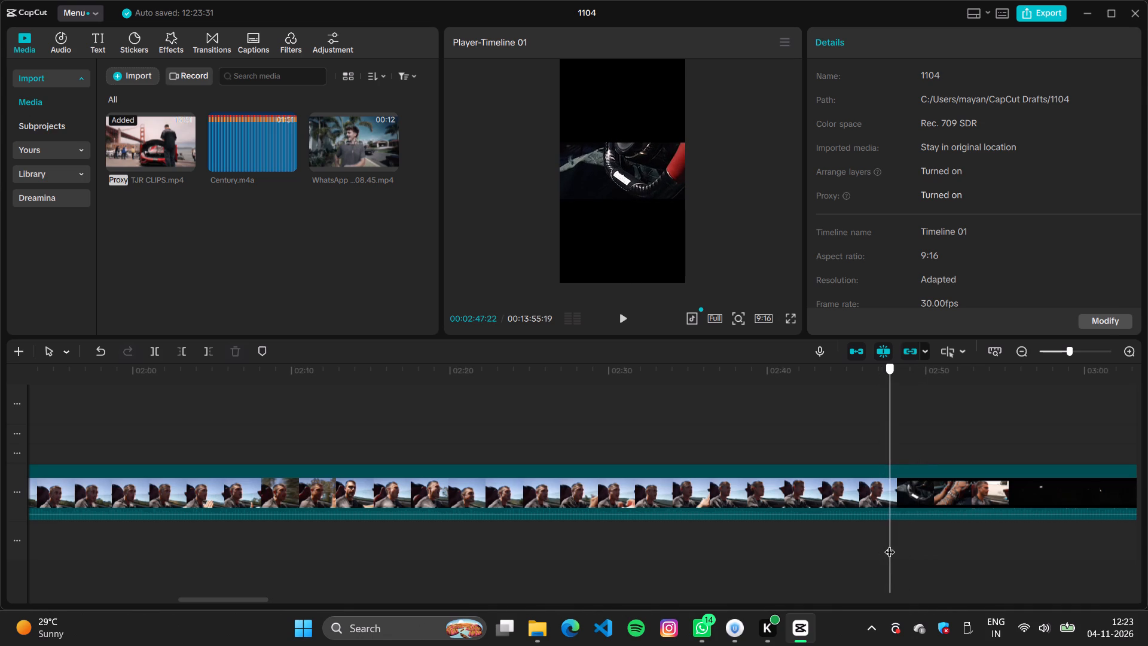
# Split the footage at about 00:02:50:10 and 00:02:49:03 to separate the steering wheel shot from the short road-sign shot following it.
pyautogui.moveTo(890, 544); pyautogui.dragTo(924, 549)
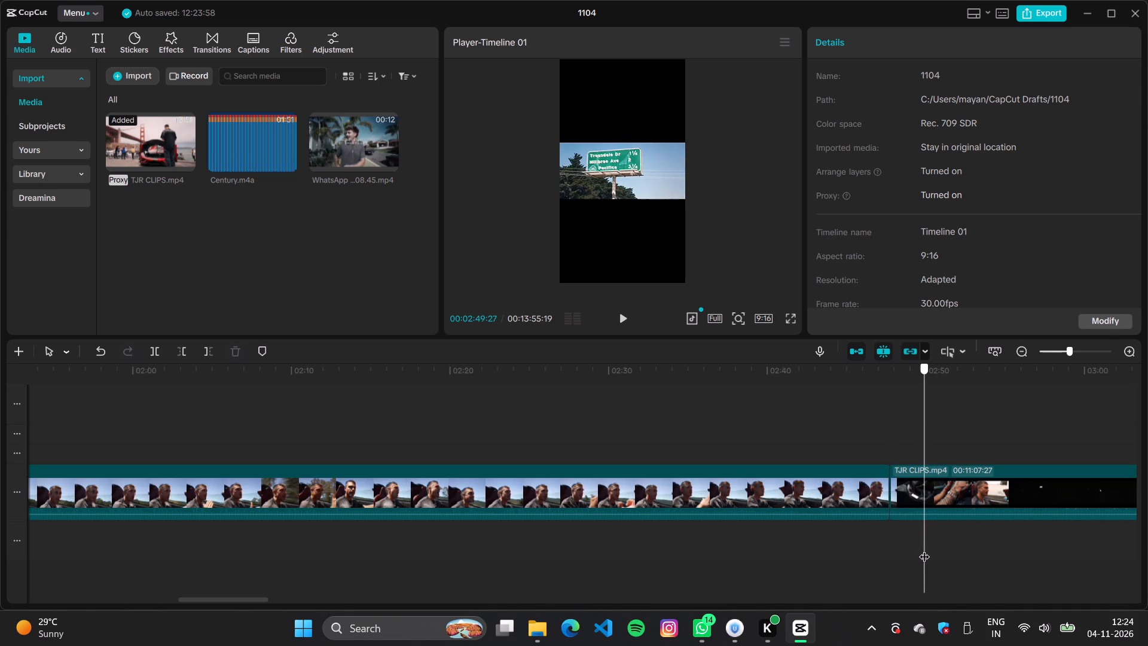
pyautogui.moveTo(924, 549); pyautogui.dragTo(932, 549)
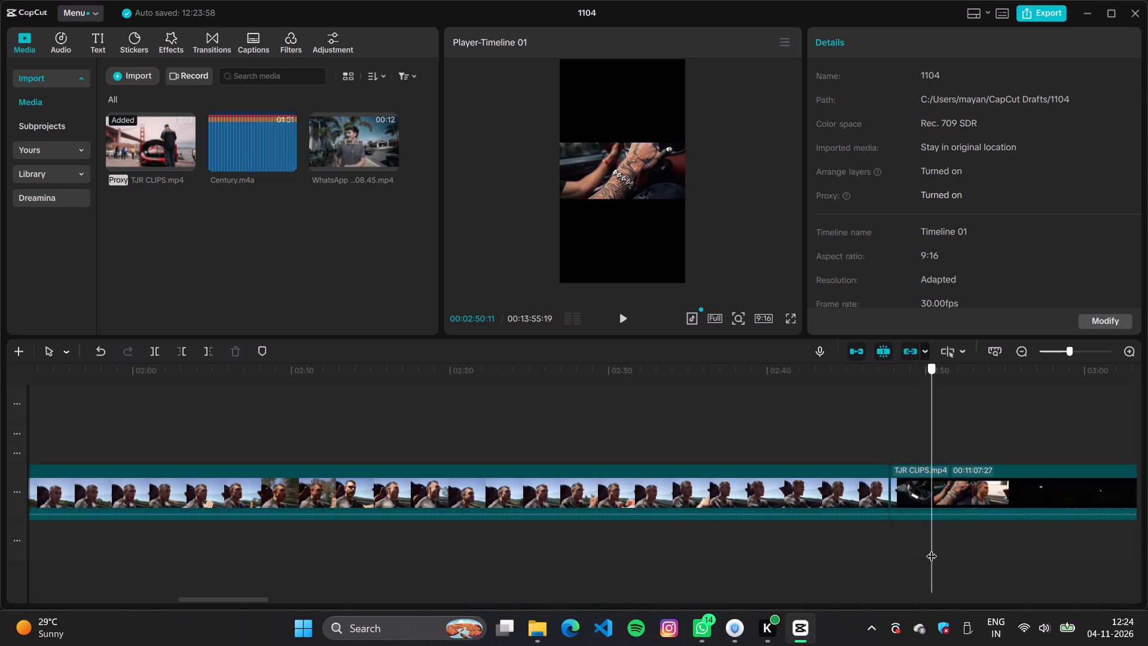
pyautogui.moveTo(932, 549); pyautogui.dragTo(912, 545)
pyautogui.hotkey('ctrl', 'b')
pyautogui.hotkey('ctrl', 'b')
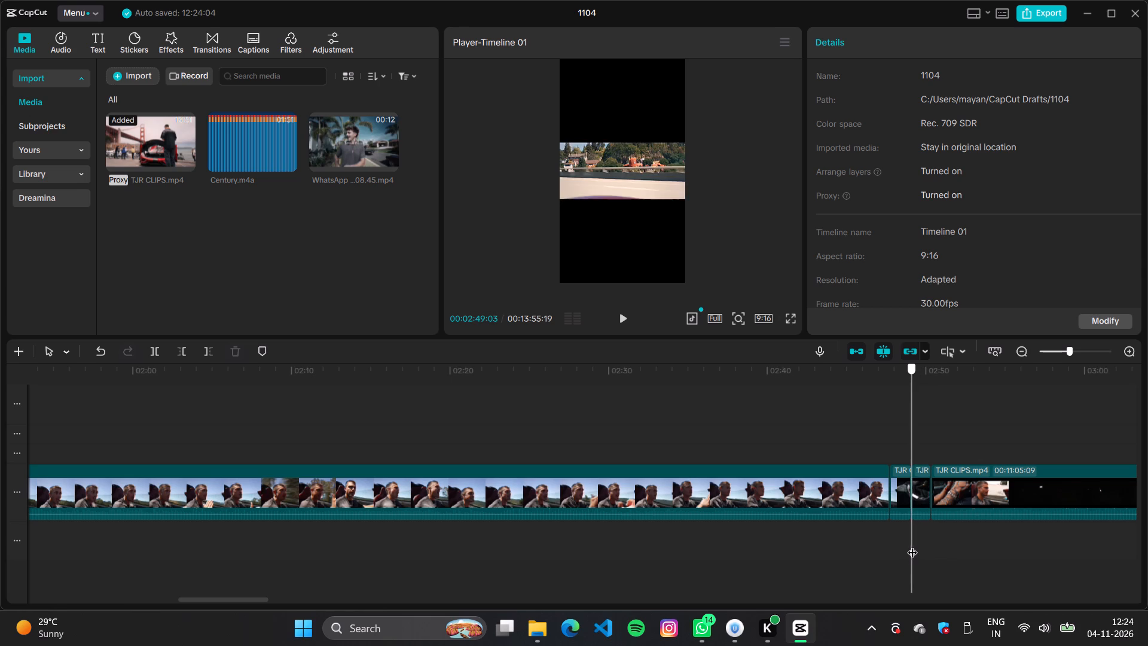
# Select the adjacent steering wheel and road-sign shots and move both to the track above, starting right after the edited sequence at about 00:00:11.
pyautogui.moveTo(912, 545); pyautogui.dragTo(945, 549)
pyautogui.moveTo(891, 441); pyautogui.dragTo(908, 477)
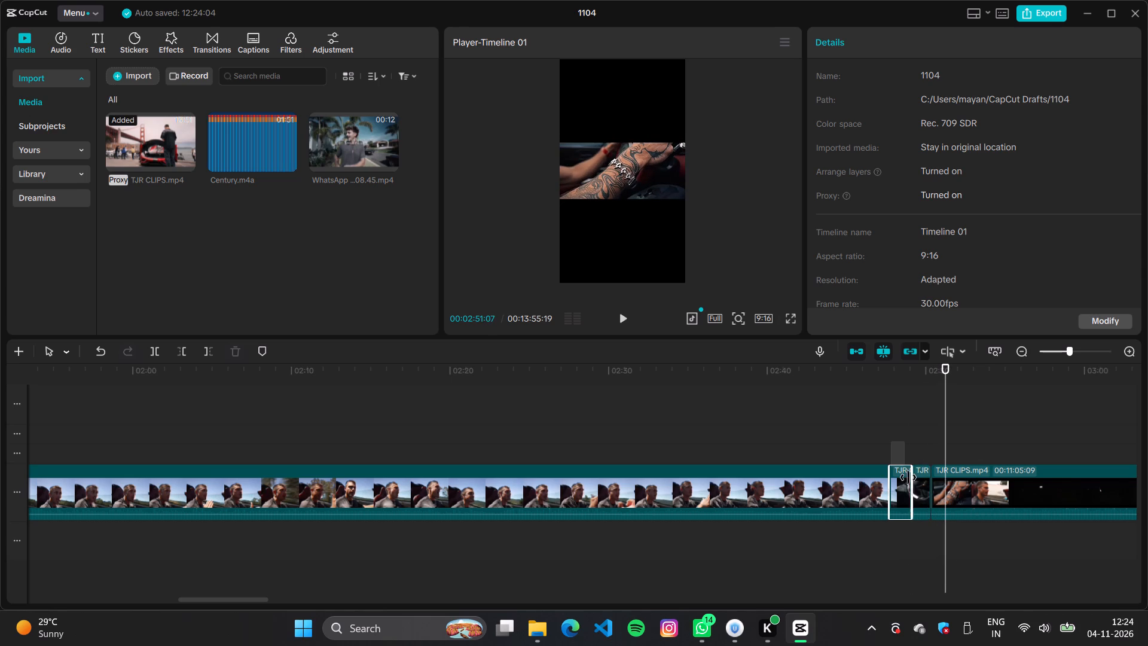
pyautogui.moveTo(908, 477); pyautogui.dragTo(920, 501)
pyautogui.moveTo(905, 491); pyautogui.dragTo(417, 413)
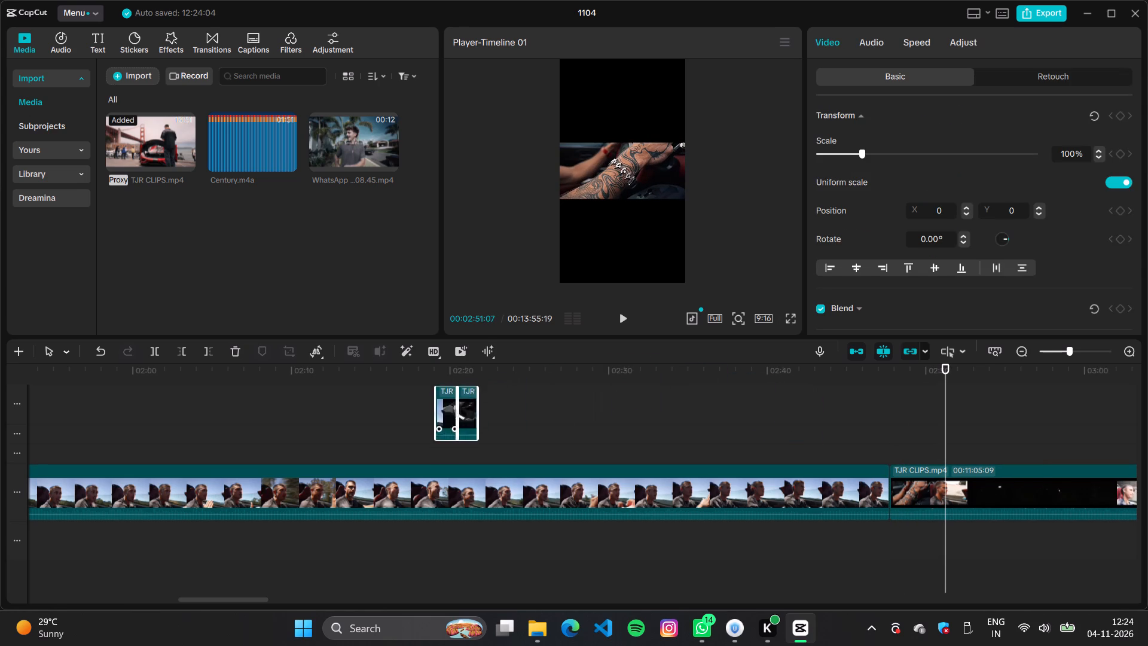
pyautogui.moveTo(417, 413); pyautogui.dragTo(13, 435)
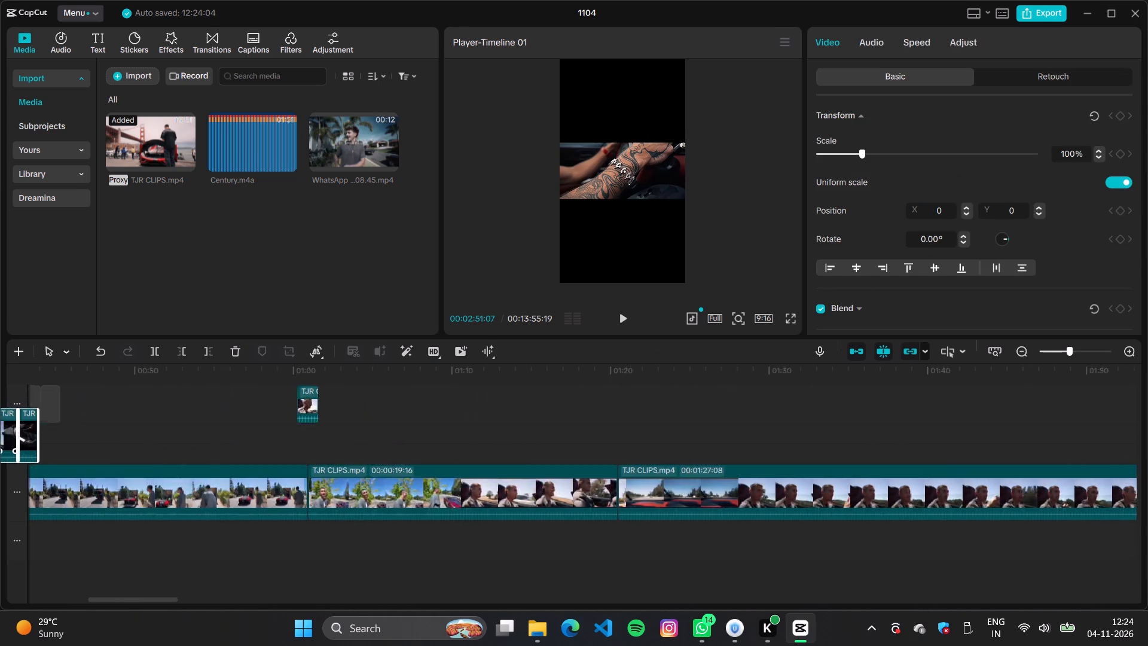
pyautogui.moveTo(13, 435); pyautogui.dragTo(120, 431)
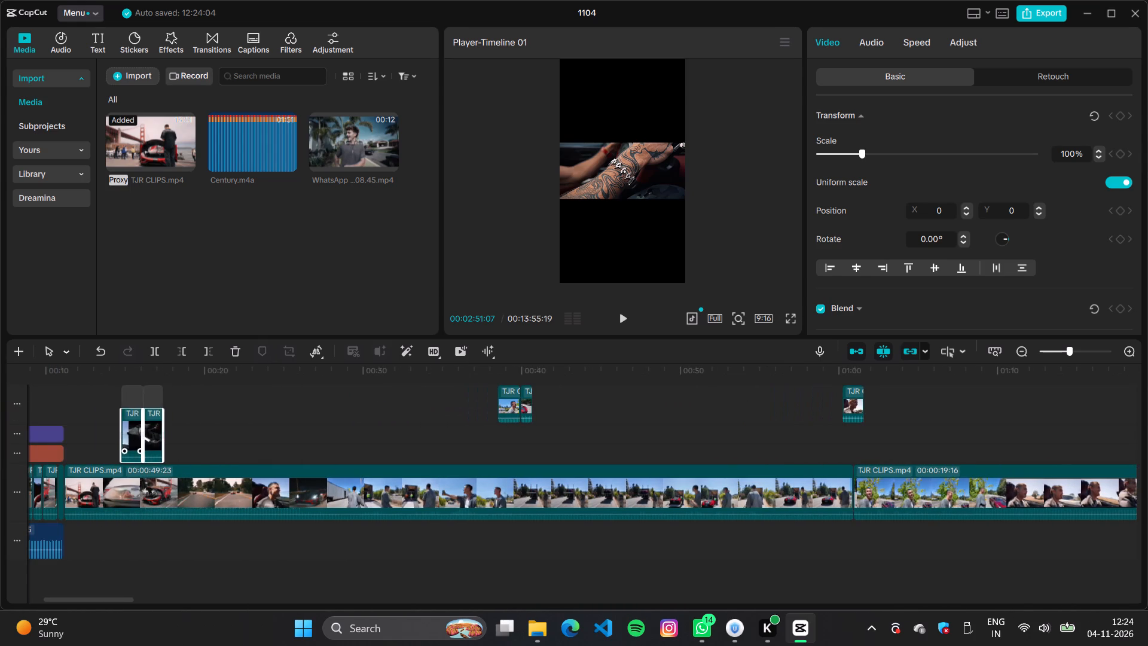
pyautogui.moveTo(120, 431); pyautogui.dragTo(83, 434)
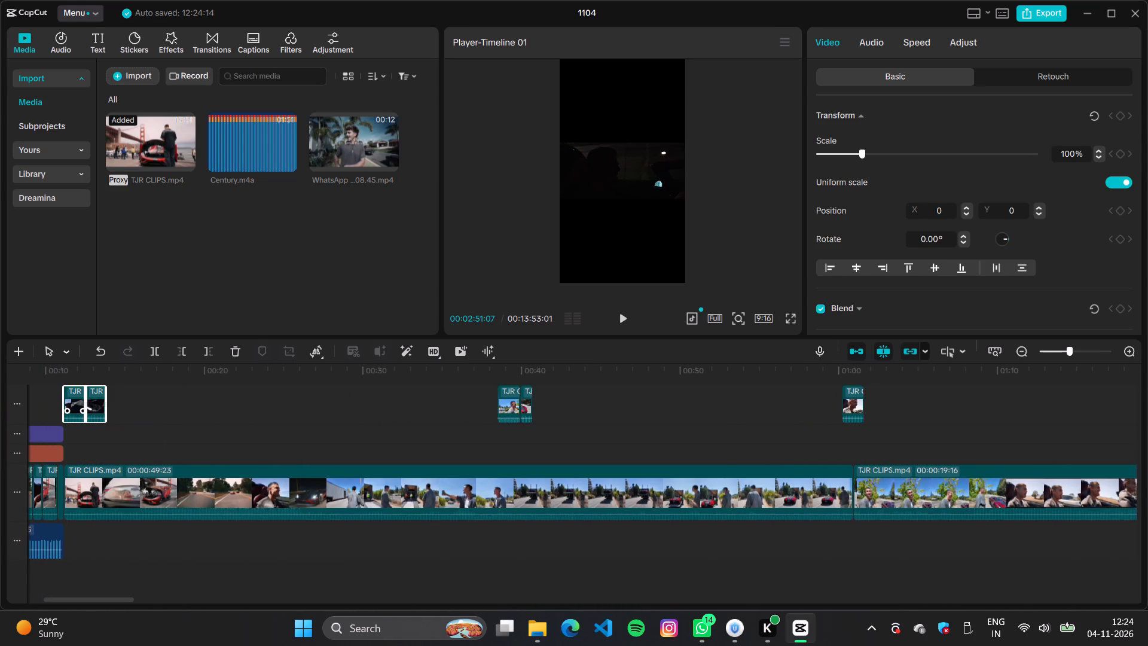
# Select the two short shots near 00:00:38 on the upper track and move them together to about 00:00:14.
pyautogui.moveTo(557, 411); pyautogui.dragTo(466, 407)
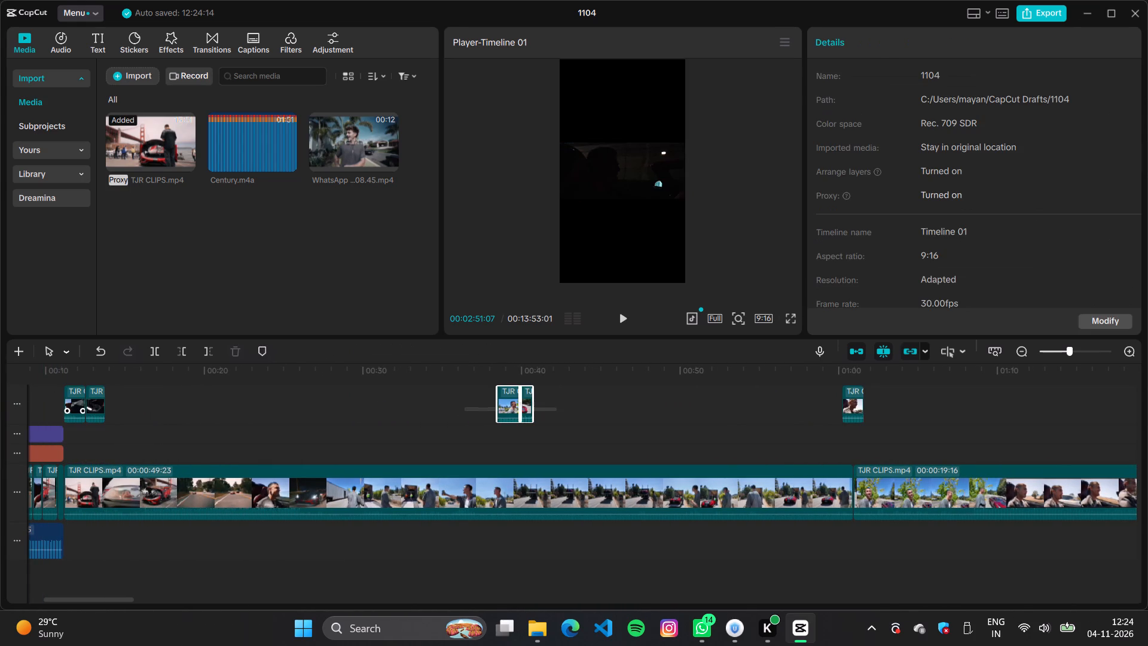
pyautogui.moveTo(466, 407); pyautogui.dragTo(479, 410)
pyautogui.moveTo(508, 412); pyautogui.dragTo(126, 409)
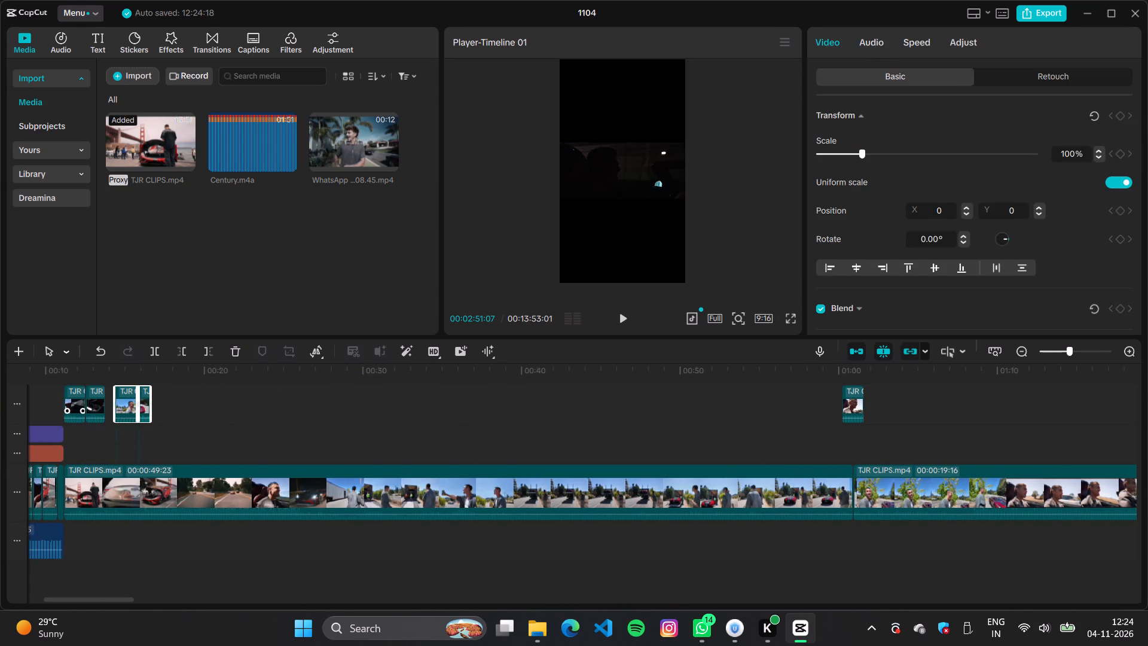
# Move the single in-car shot near 00:01:00 beside the other collected shots, onto a new track at about 00:00:16.
pyautogui.moveTo(985, 407); pyautogui.dragTo(807, 401)
pyautogui.moveTo(846, 401); pyautogui.dragTo(381, 395)
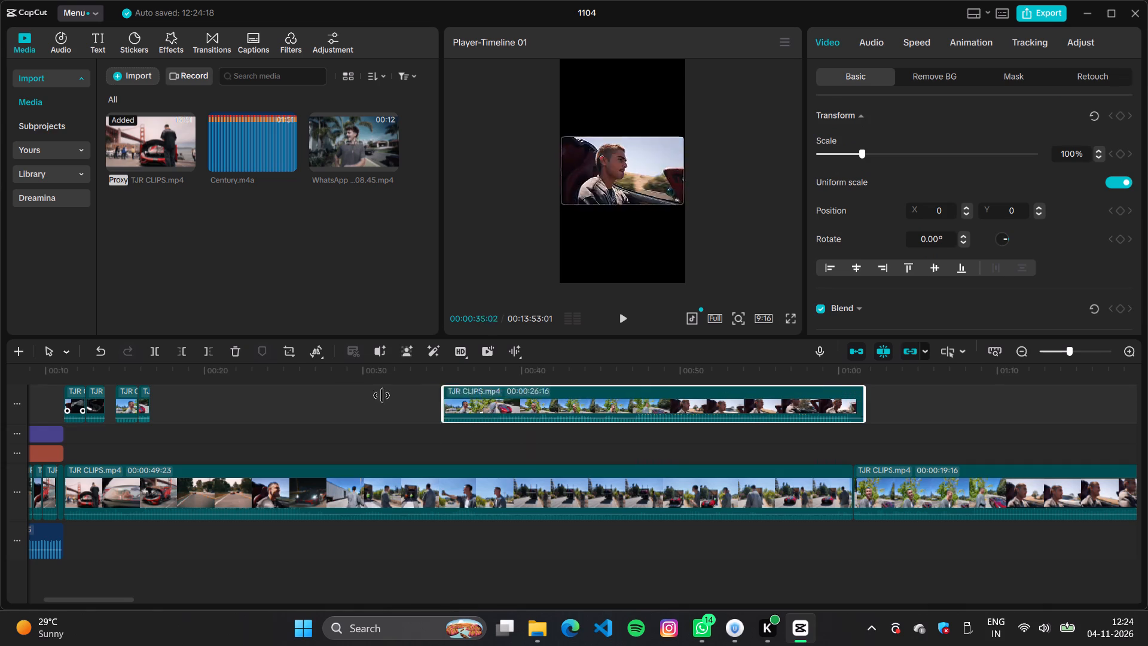
pyautogui.moveTo(381, 395); pyautogui.dragTo(851, 426)
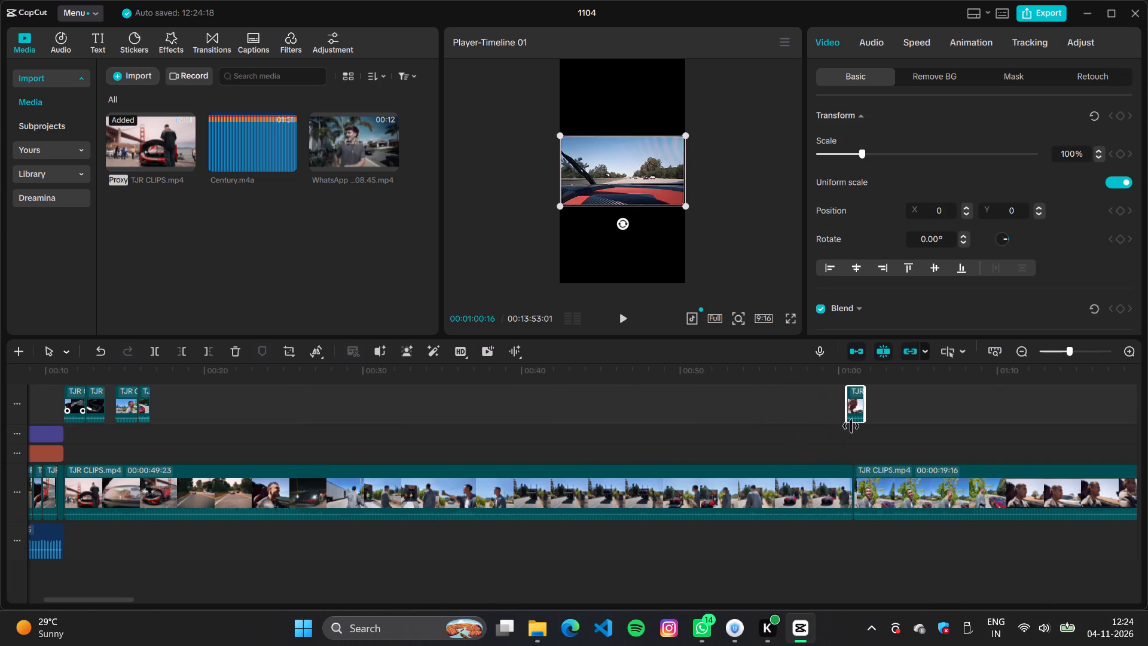
pyautogui.moveTo(851, 426); pyautogui.dragTo(851, 425)
pyautogui.moveTo(857, 398); pyautogui.dragTo(764, 388)
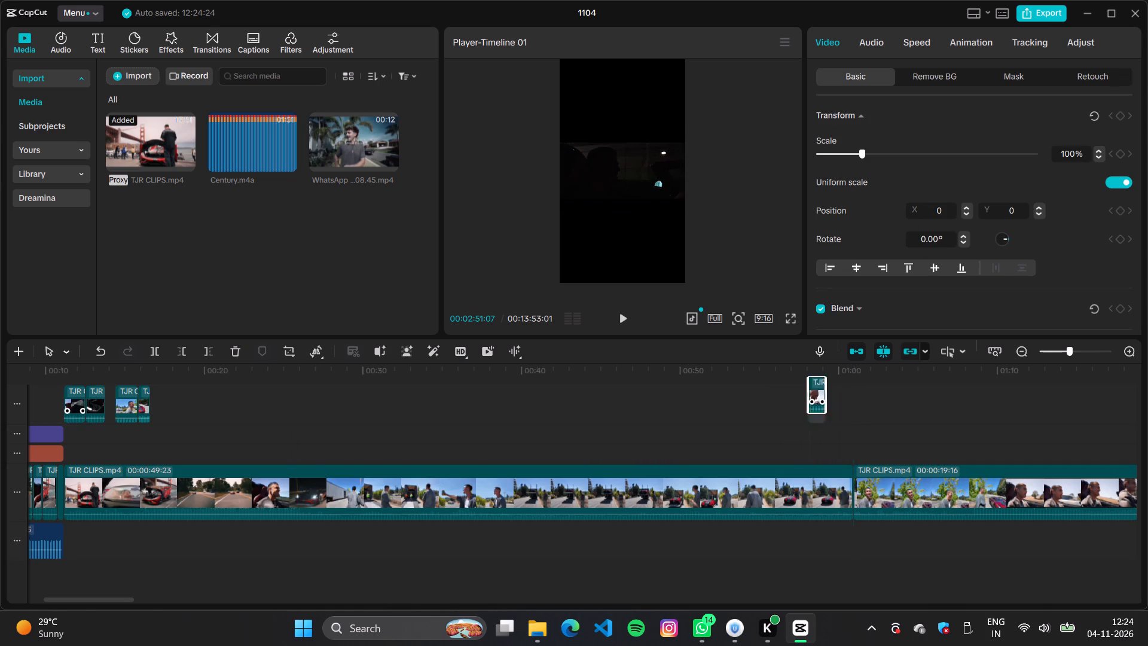
pyautogui.moveTo(764, 388); pyautogui.dragTo(159, 398)
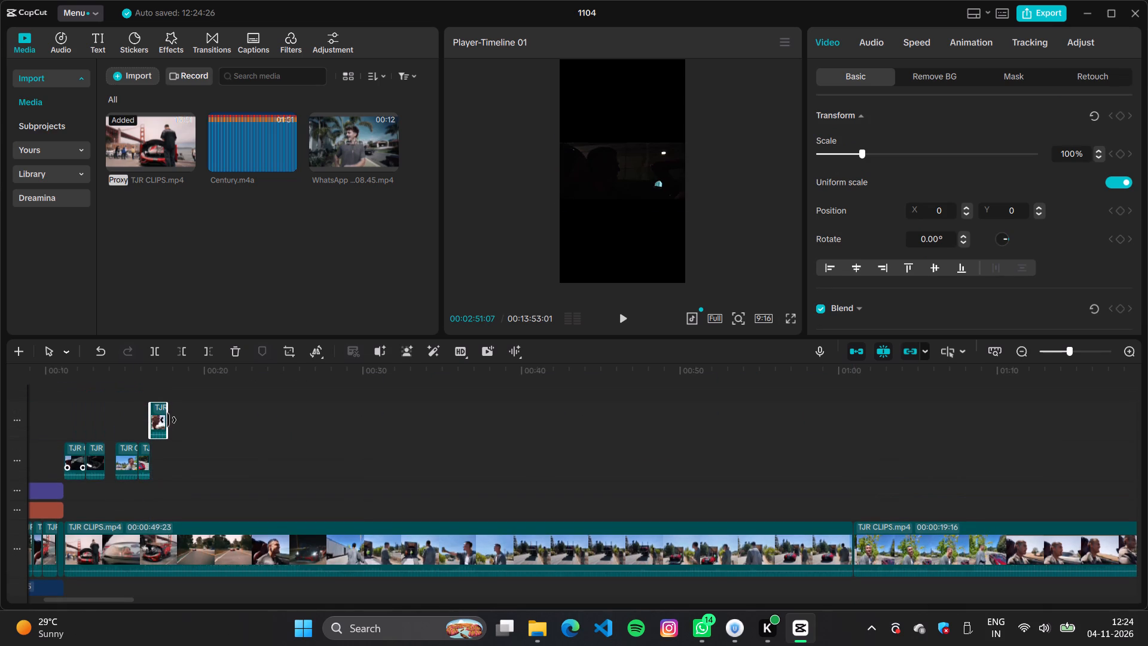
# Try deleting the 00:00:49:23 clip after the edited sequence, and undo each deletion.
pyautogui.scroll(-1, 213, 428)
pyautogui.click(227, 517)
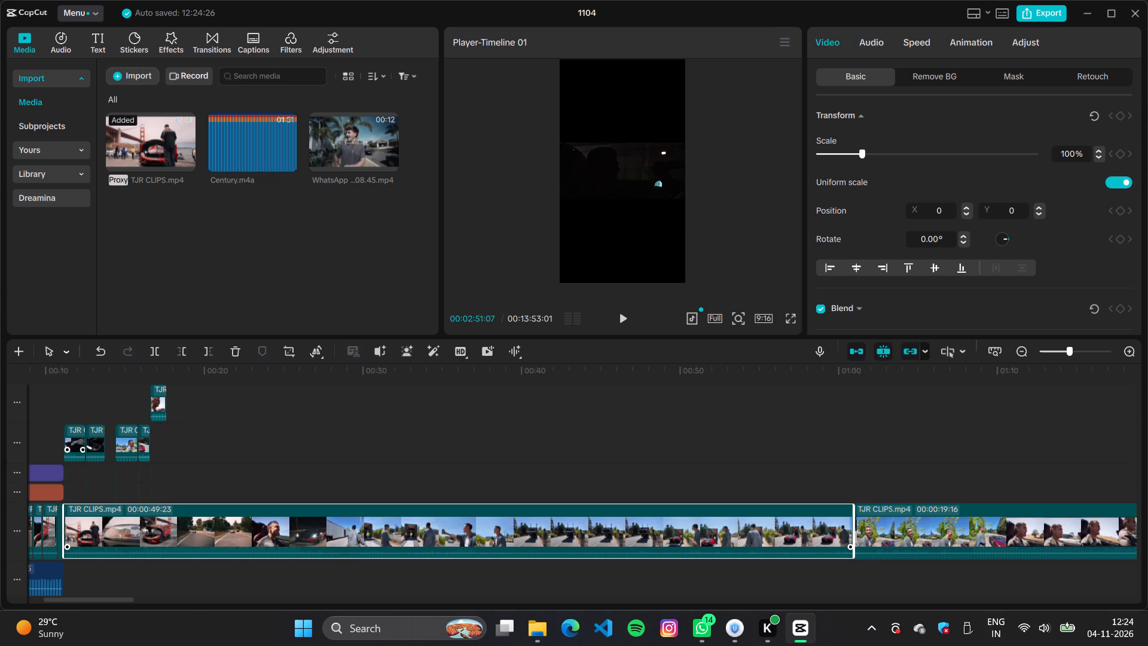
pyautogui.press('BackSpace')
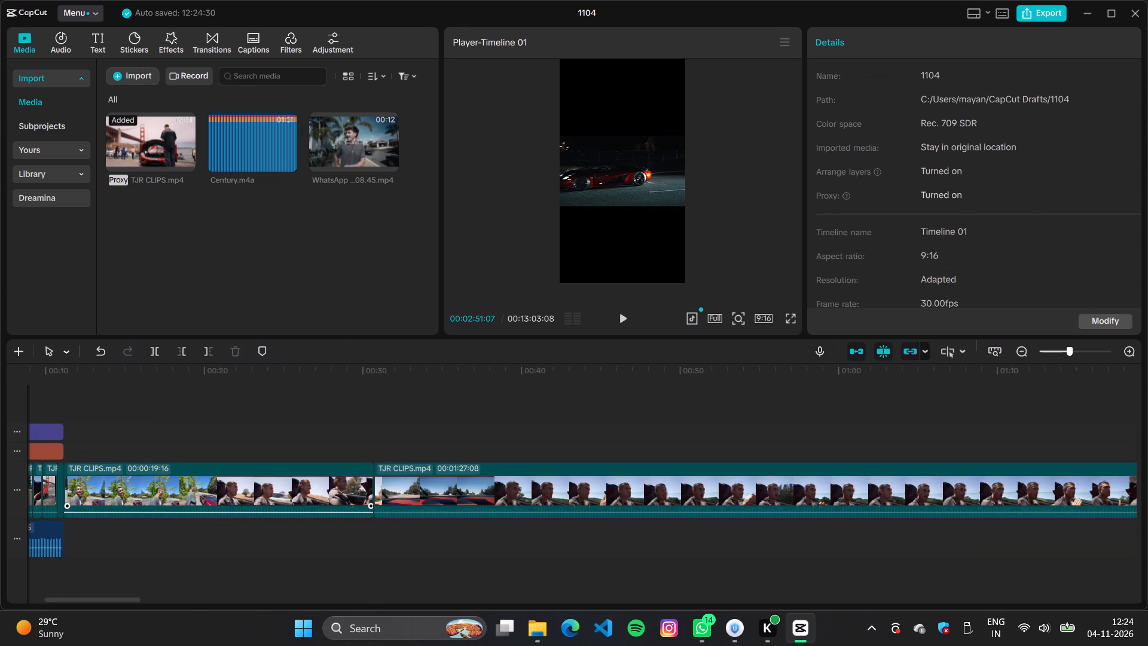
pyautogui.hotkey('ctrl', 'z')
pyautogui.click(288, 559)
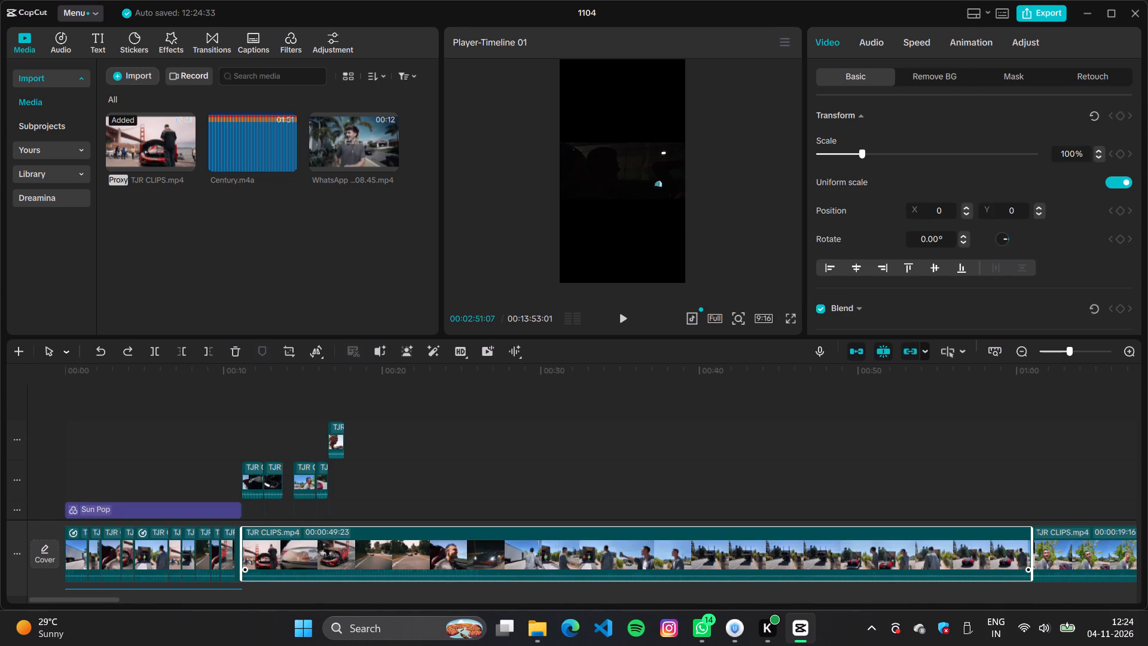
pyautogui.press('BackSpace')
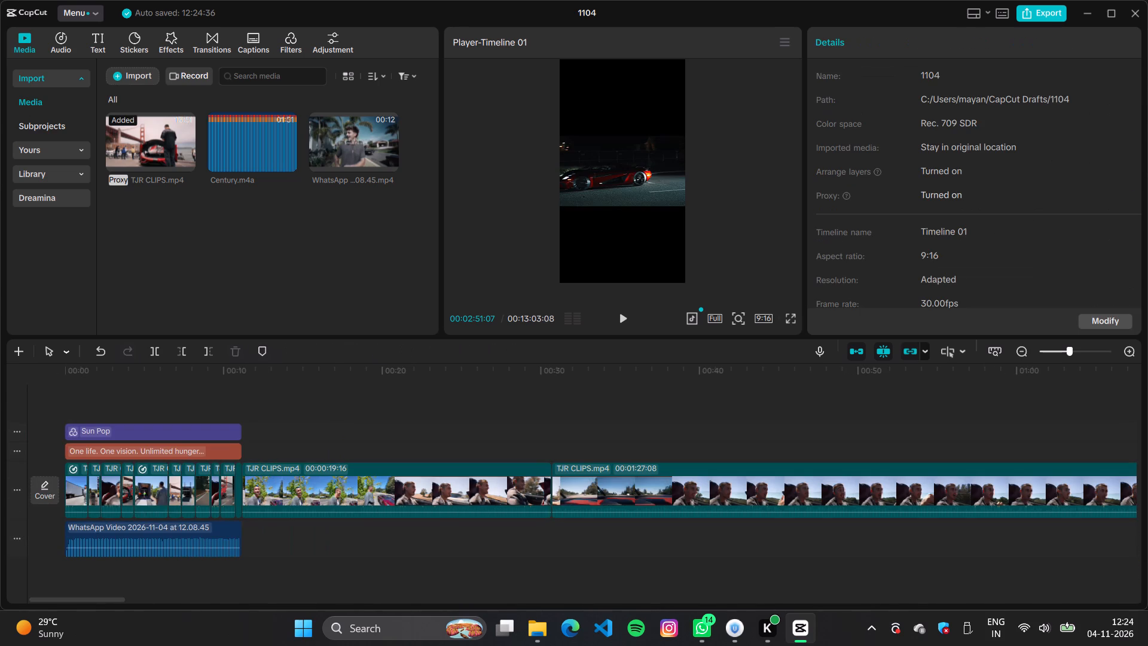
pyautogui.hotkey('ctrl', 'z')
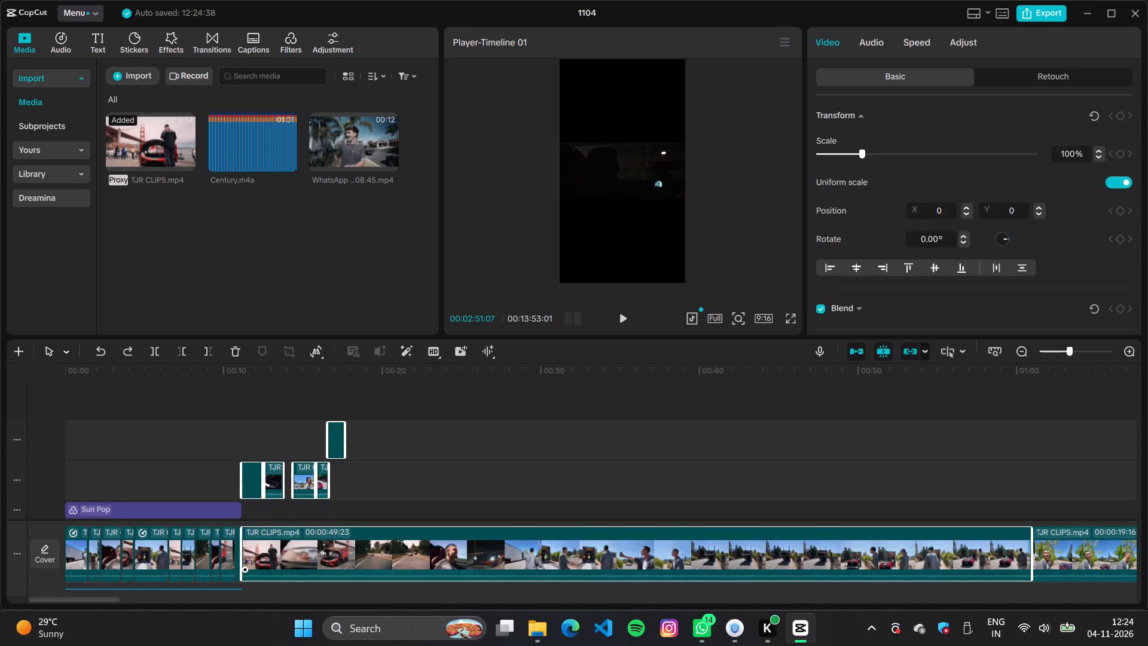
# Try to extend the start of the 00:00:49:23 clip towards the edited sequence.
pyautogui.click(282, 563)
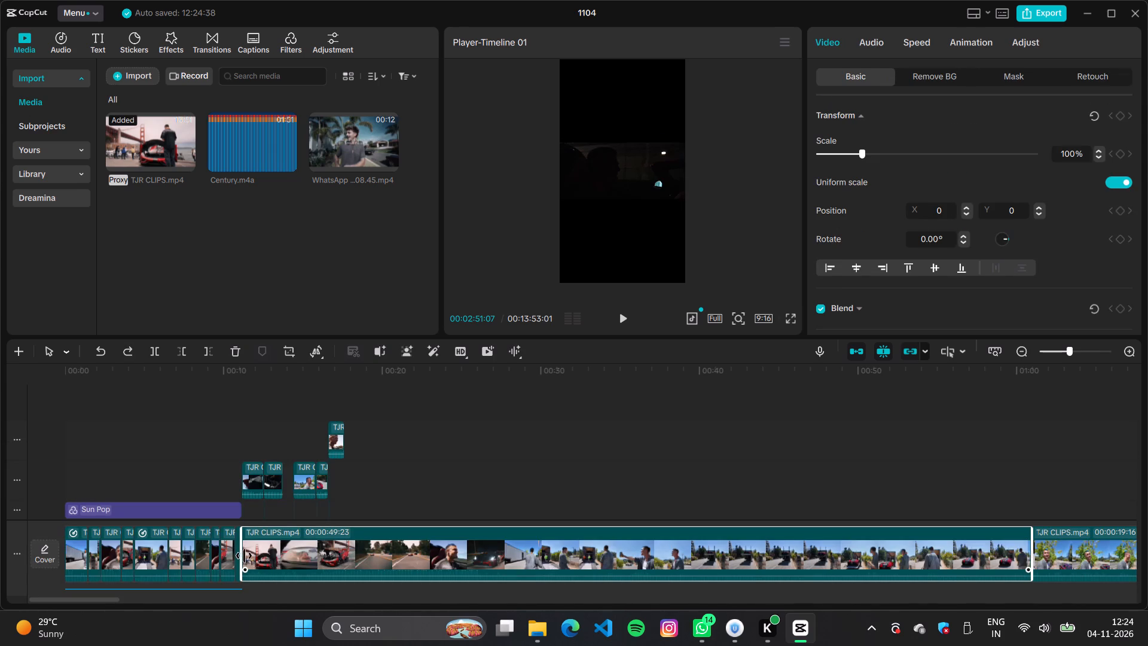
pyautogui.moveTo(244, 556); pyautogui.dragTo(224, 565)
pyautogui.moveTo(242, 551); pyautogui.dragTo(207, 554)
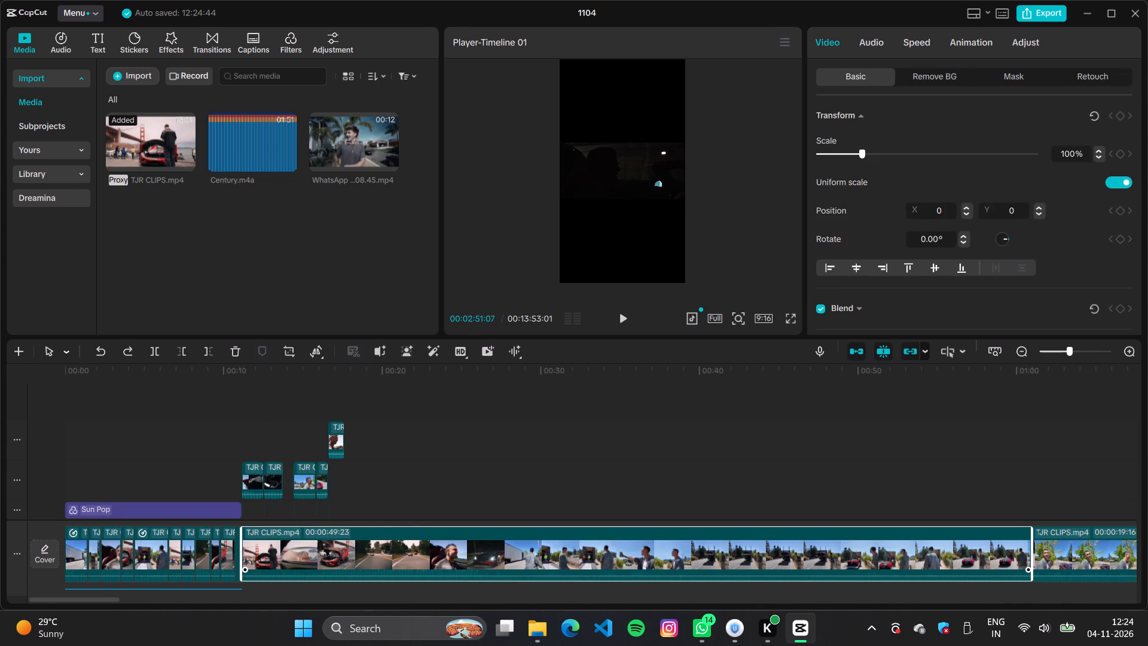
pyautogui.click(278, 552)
# Select all five collected shots on the upper tracks and insert them together into the main sequence at about 00:00:04.
pyautogui.moveTo(234, 433); pyautogui.dragTo(237, 437)
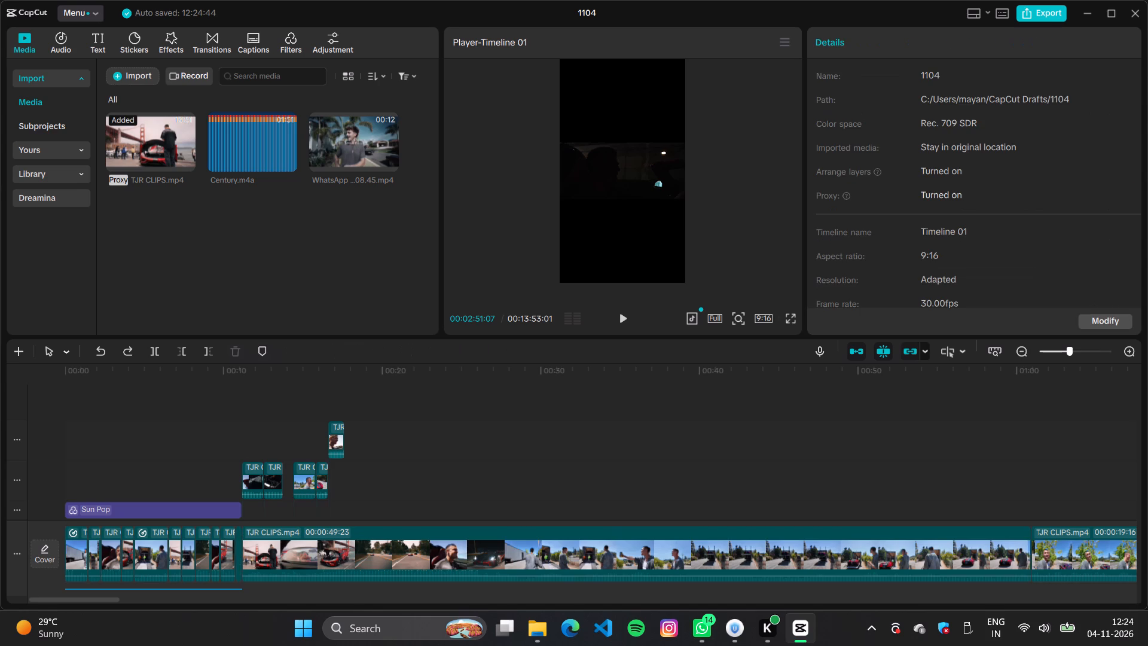
pyautogui.moveTo(237, 437); pyautogui.dragTo(358, 477)
pyautogui.moveTo(341, 441); pyautogui.dragTo(340, 441)
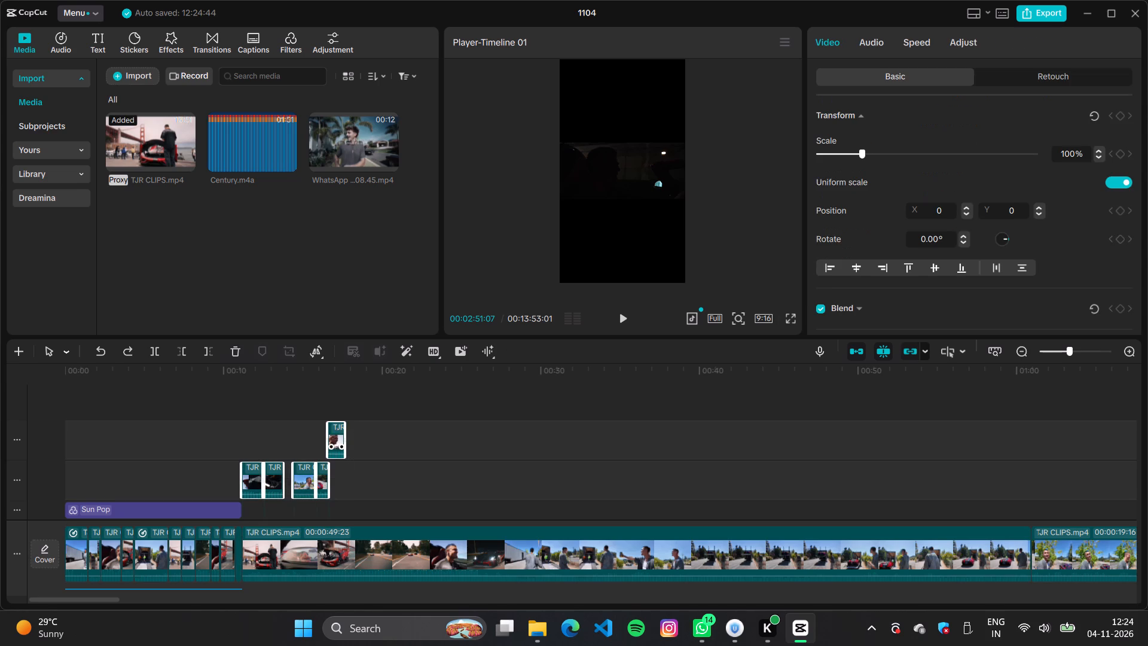
pyautogui.moveTo(340, 441); pyautogui.dragTo(345, 484)
pyautogui.moveTo(301, 476); pyautogui.dragTo(301, 476)
pyautogui.moveTo(301, 476); pyautogui.dragTo(148, 553)
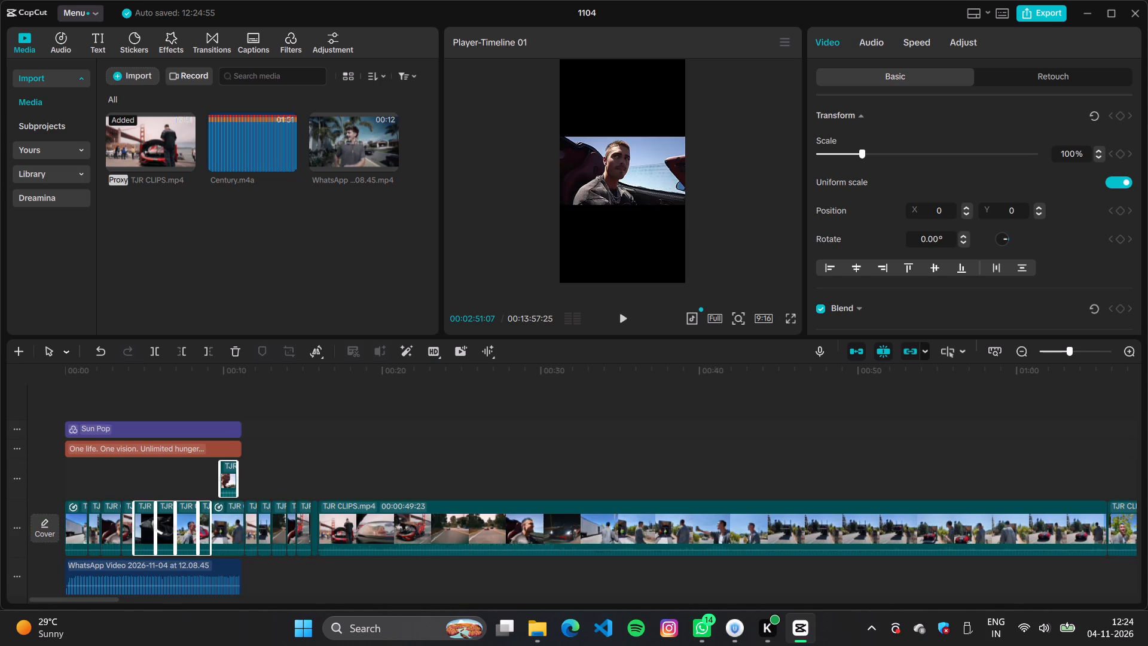
# Check the end of the edited sequence and delete all the long leftover TJR CLIPS.mp4 clips following it on the main track.
pyautogui.click(244, 409)
pyautogui.press('space')
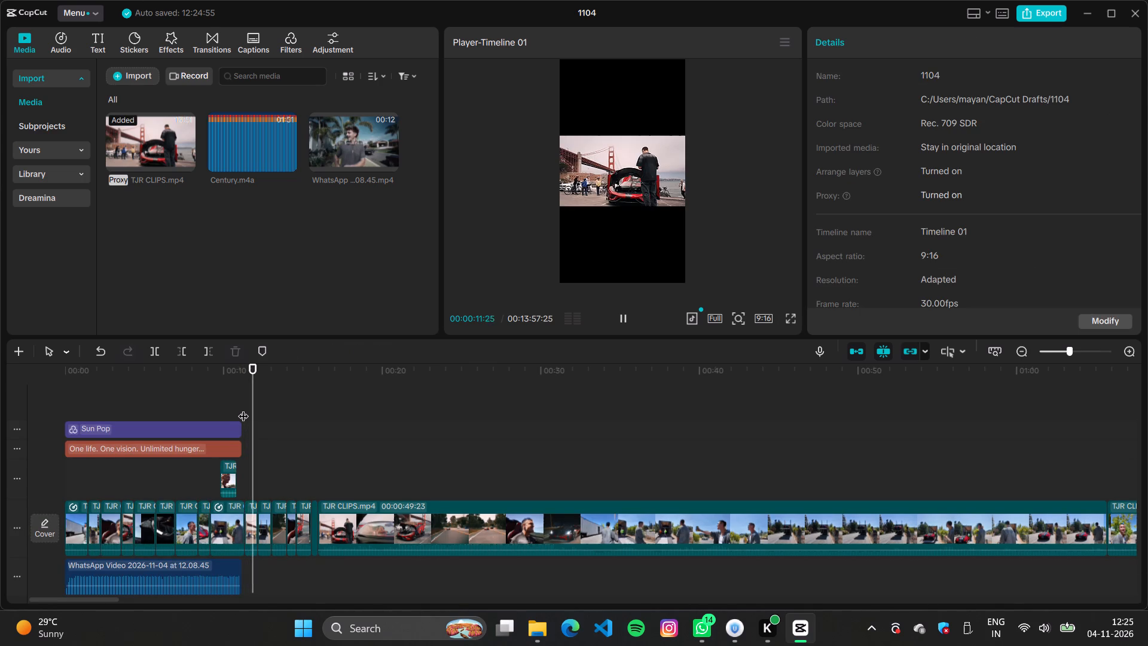
pyautogui.press('space')
pyautogui.press('space')
pyautogui.press('space')
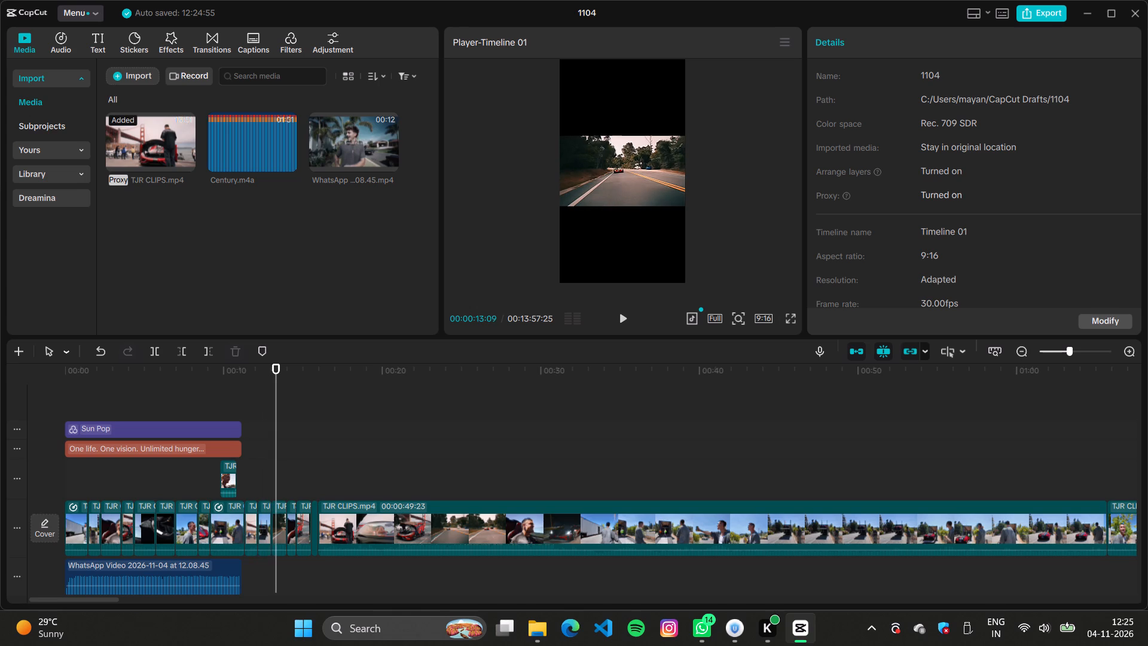
pyautogui.click(316, 459)
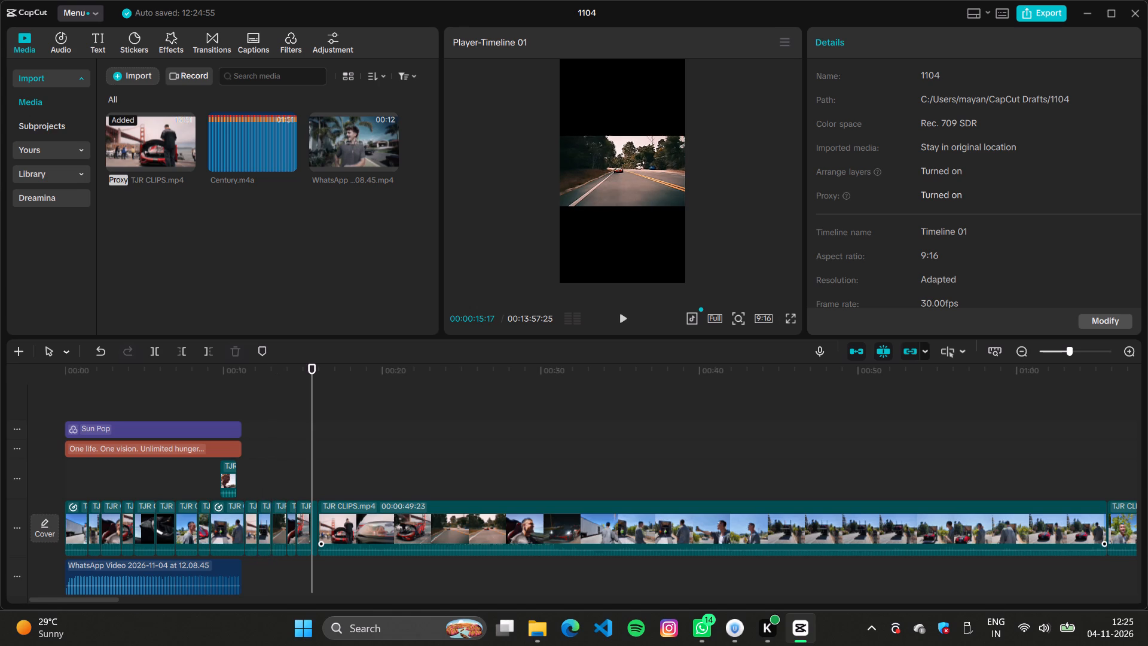
pyautogui.click(332, 513)
pyautogui.press('BackSpace')
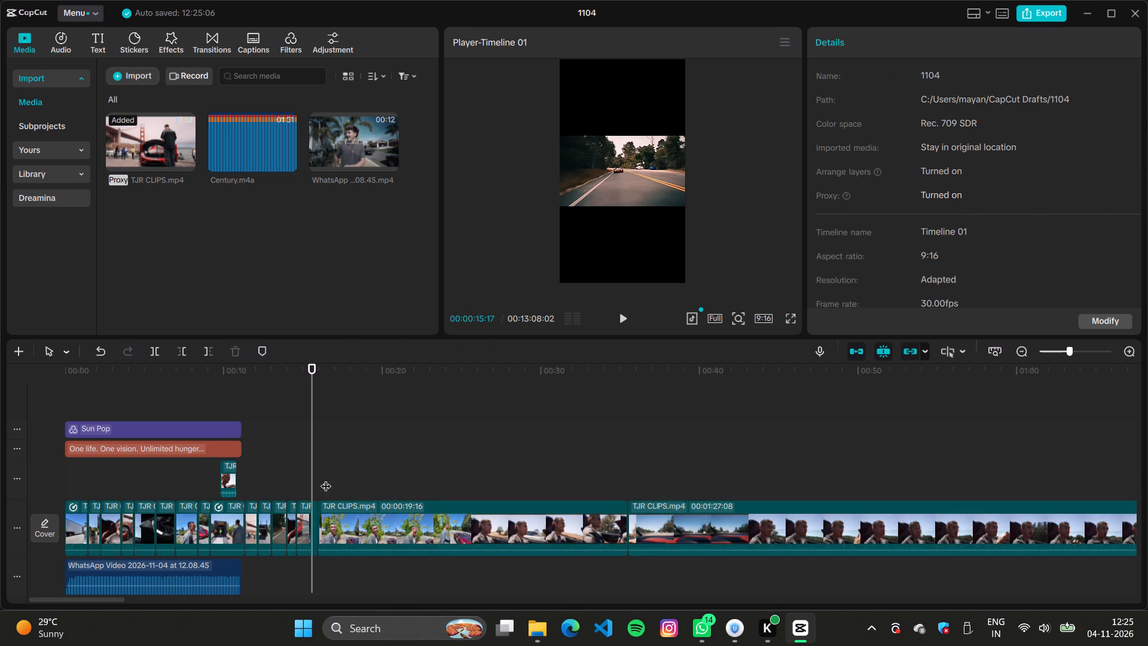
pyautogui.moveTo(381, 483); pyautogui.dragTo(743, 557)
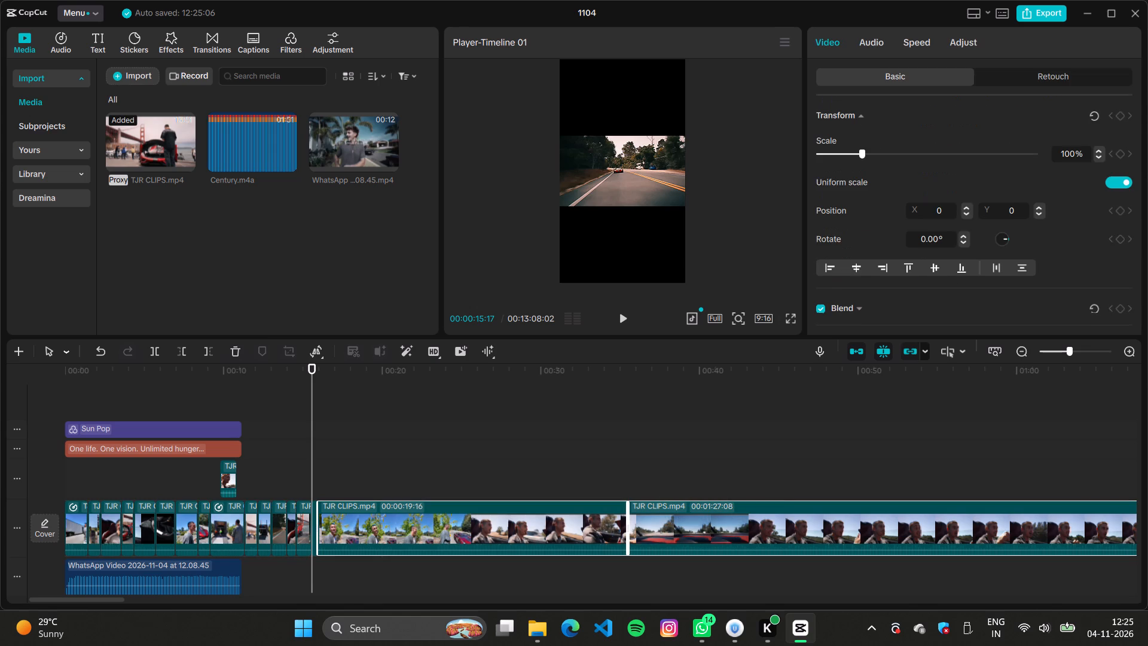
pyautogui.press('BackSpace')
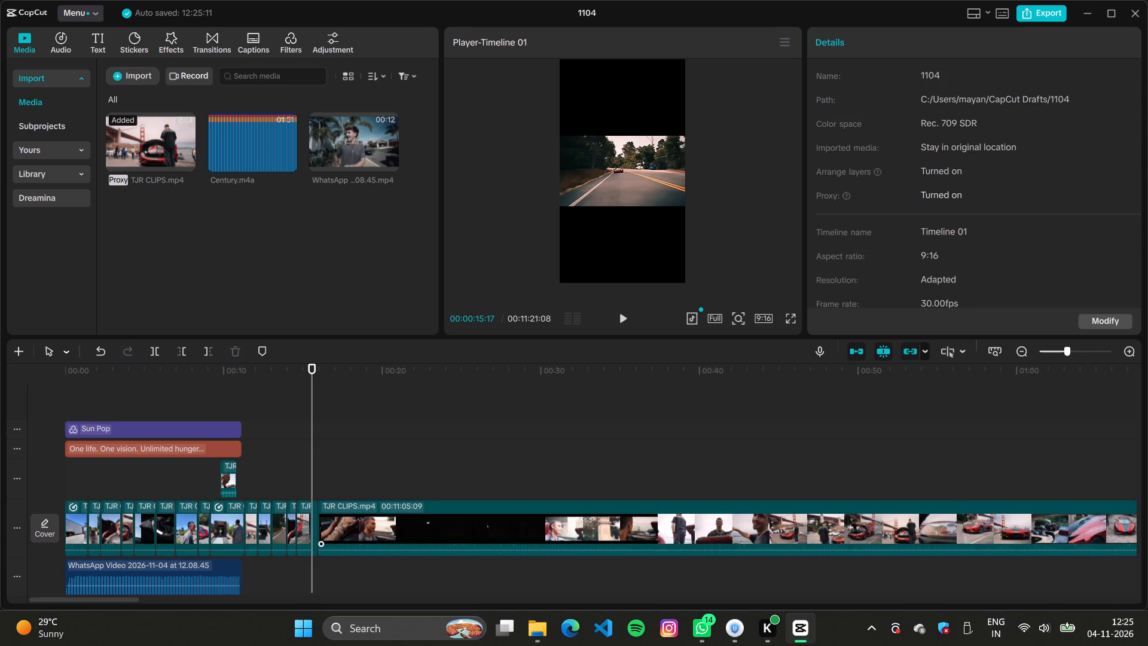
pyautogui.click(507, 521)
pyautogui.press('BackSpace')
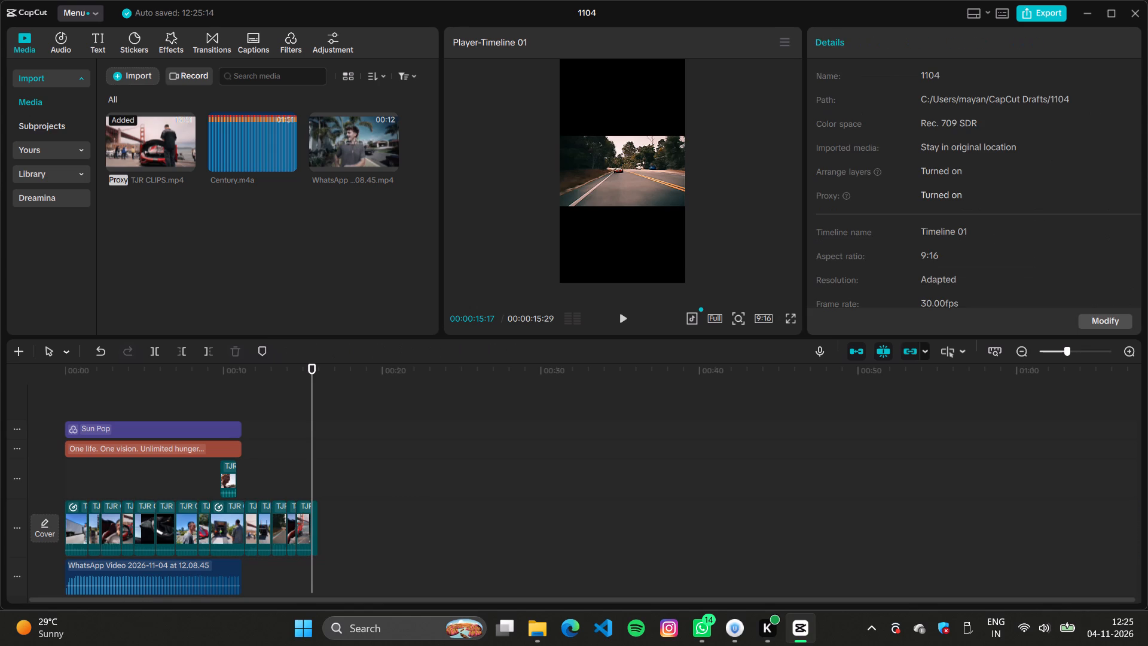
# Move the second clip of the main sequence to the very end of the main track.
pyautogui.click(255, 485)
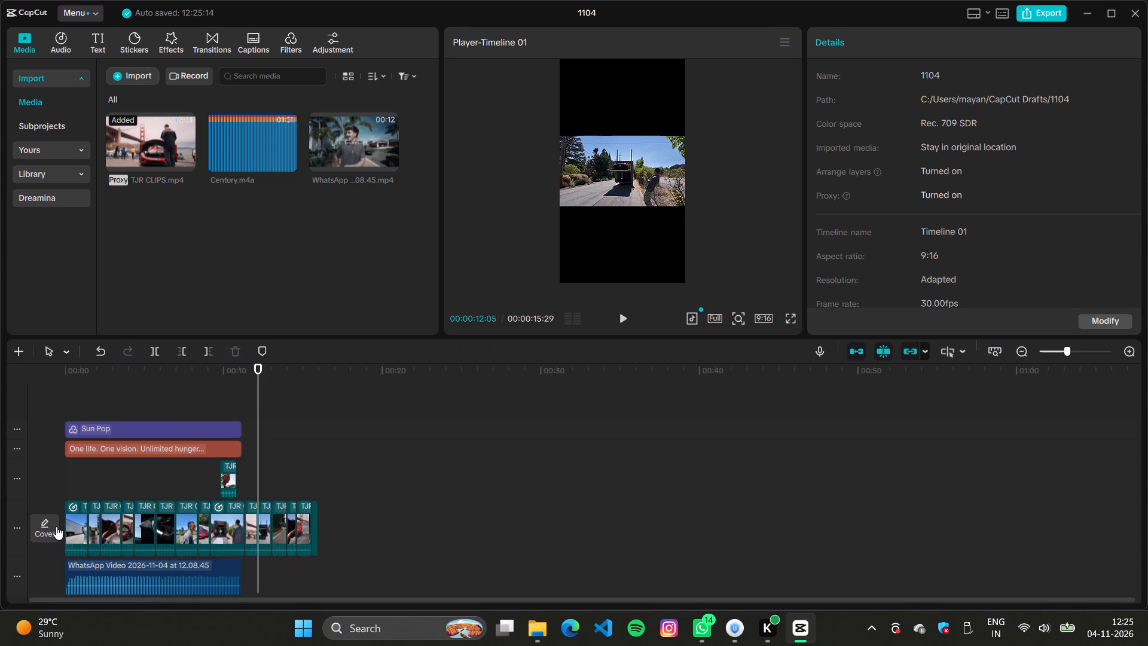
pyautogui.click(93, 520)
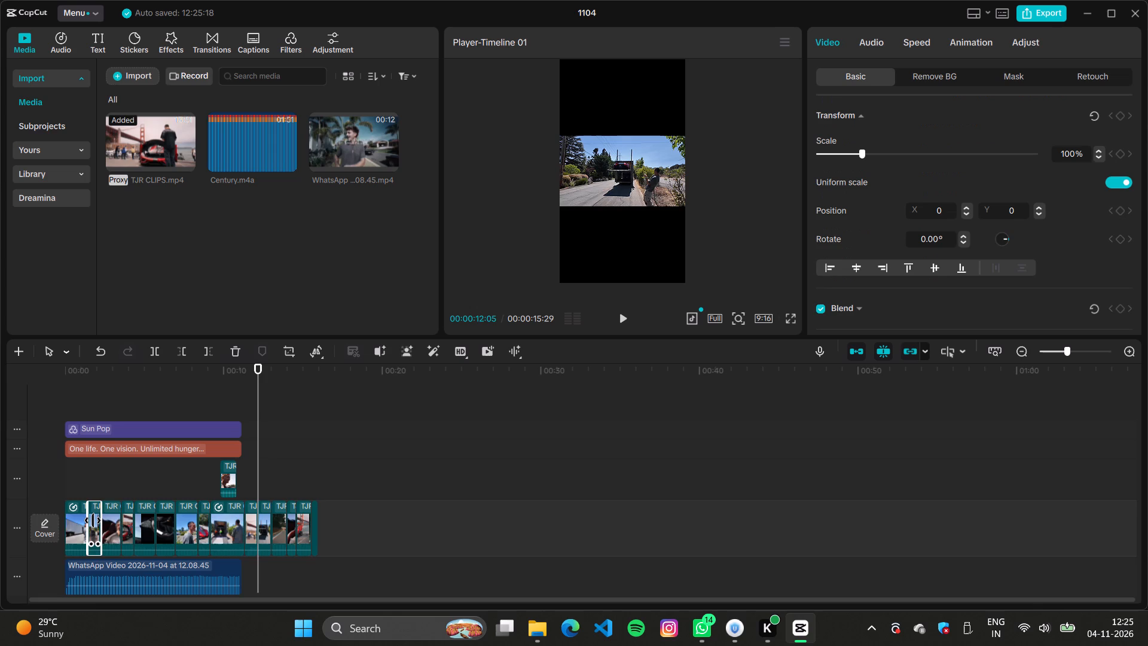
pyautogui.moveTo(93, 520); pyautogui.dragTo(341, 526)
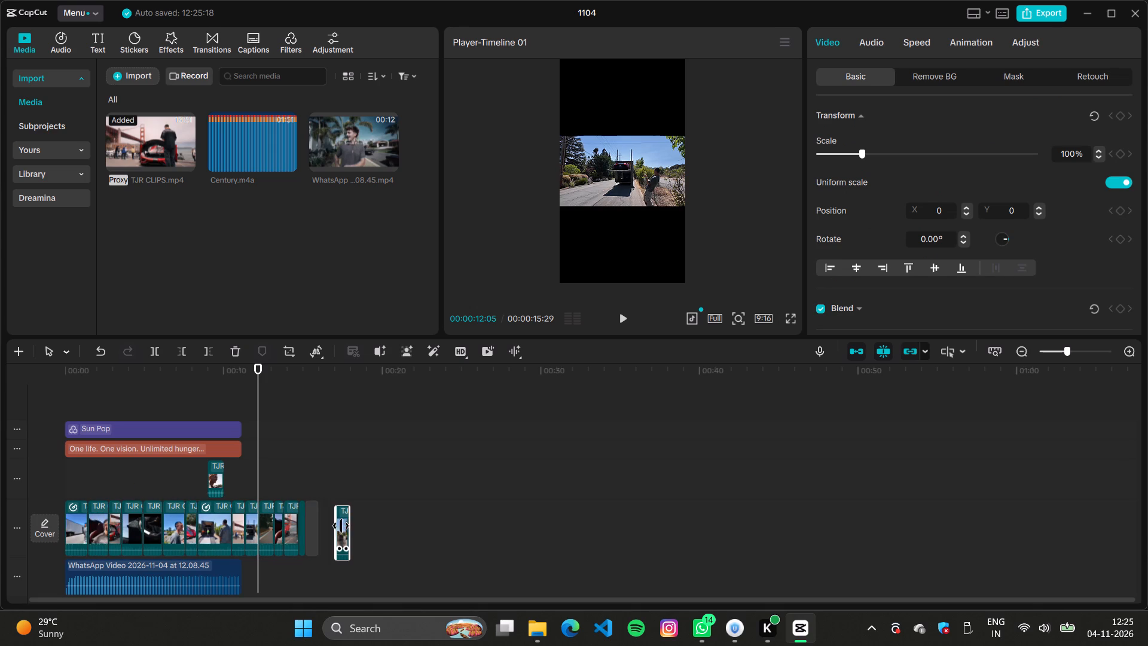
pyautogui.moveTo(341, 526); pyautogui.dragTo(340, 526)
# Insert the remaining in-car shot from the upper track into the main sequence between the second and third clips, at about 00:00:03.
pyautogui.moveTo(217, 472); pyautogui.dragTo(113, 538)
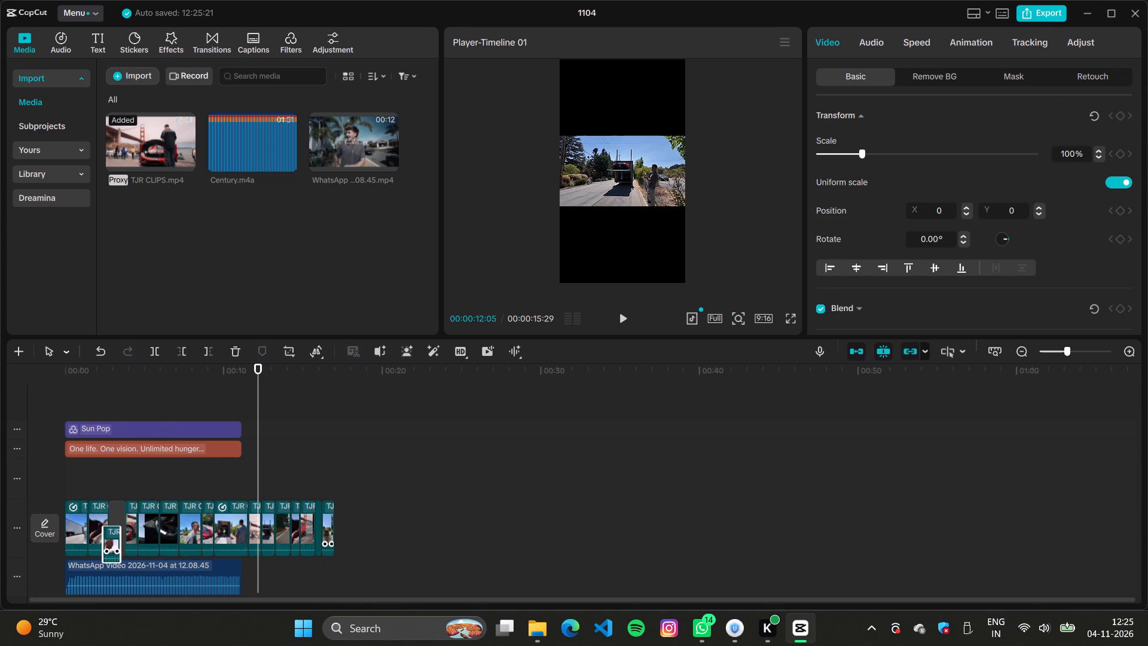
pyautogui.moveTo(113, 538); pyautogui.dragTo(114, 534)
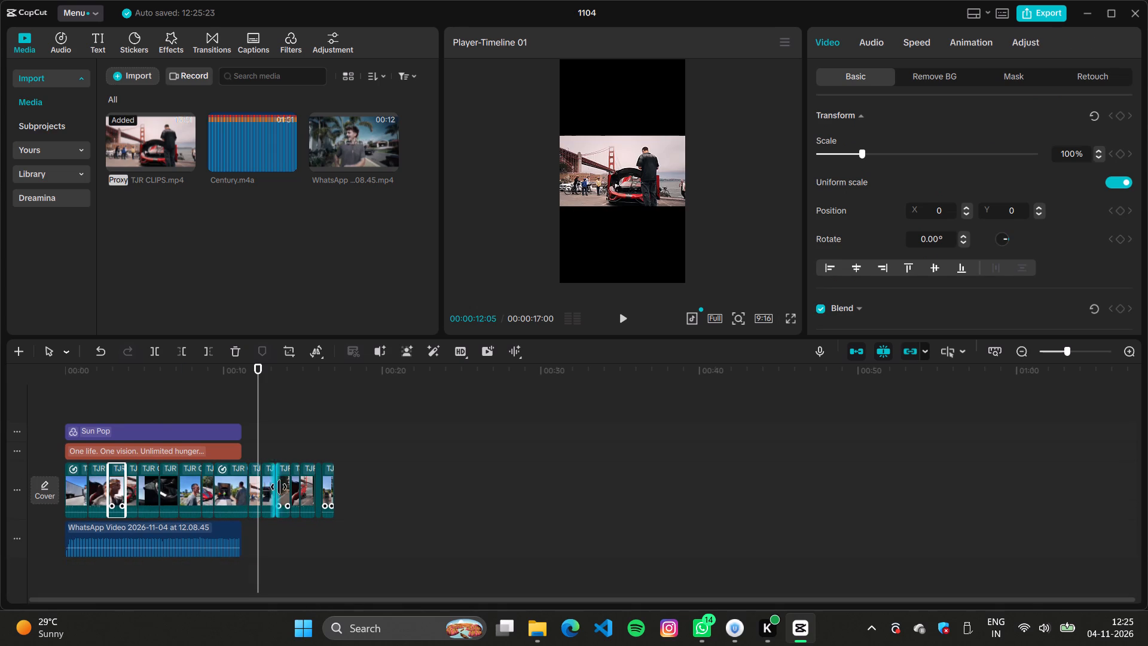
# Select all the clips after about 00:00:13 and move them together between the second and third clips, at about 00:00:03.
pyautogui.click(254, 435)
pyautogui.press('space')
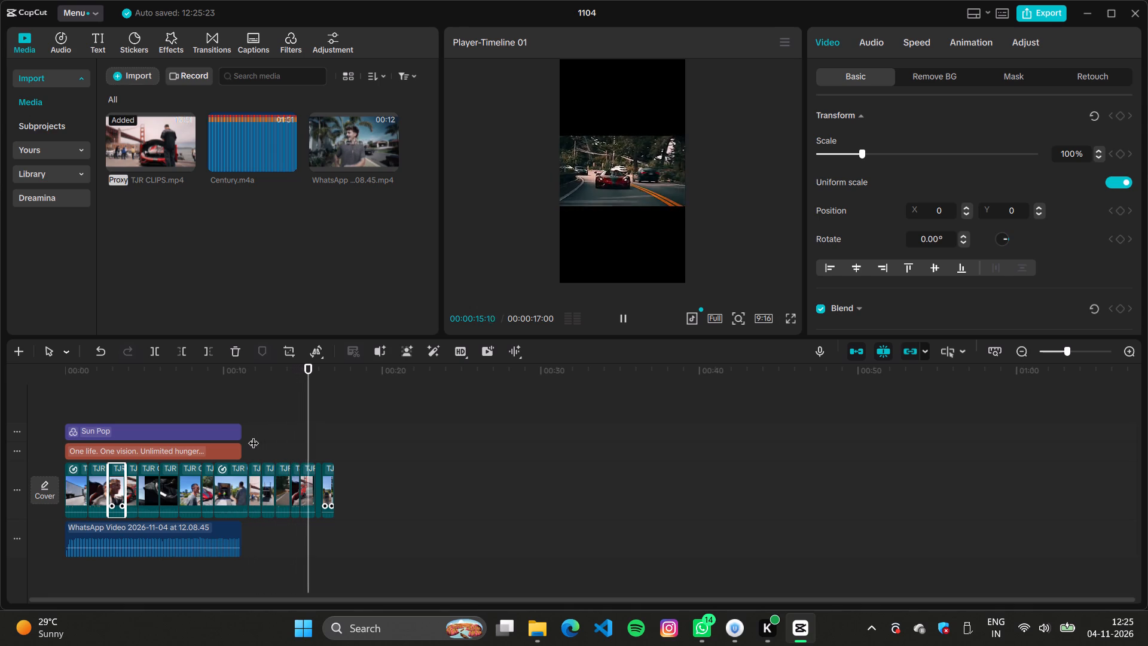
pyautogui.press('space')
pyautogui.moveTo(346, 486); pyautogui.dragTo(287, 488)
pyautogui.moveTo(309, 490); pyautogui.dragTo(78, 510)
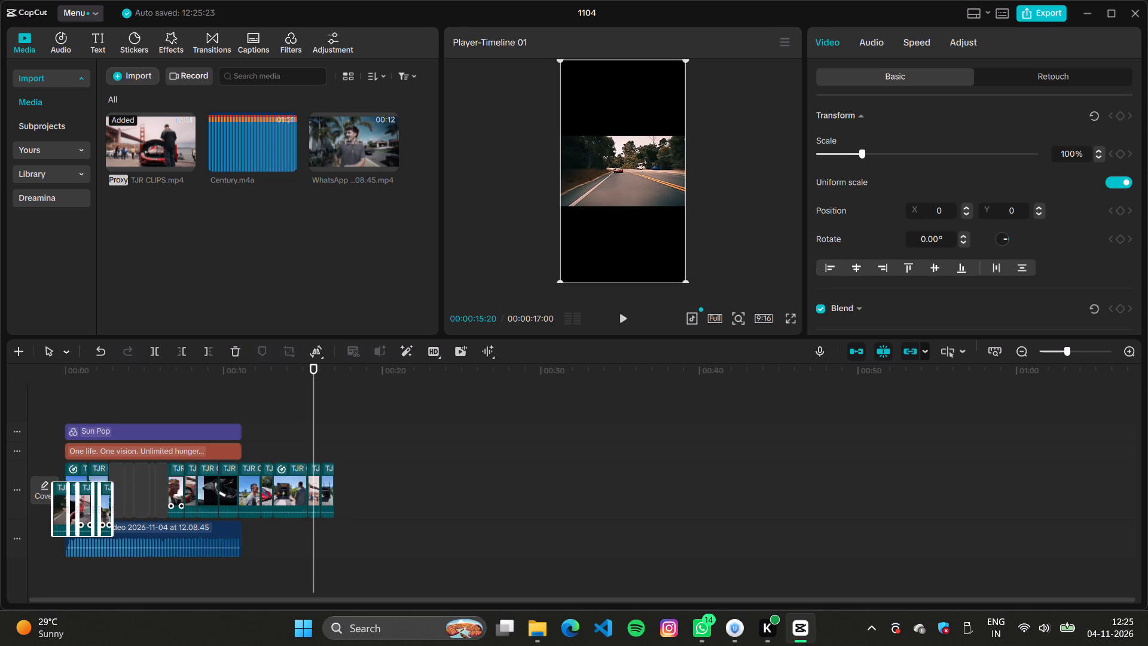
pyautogui.moveTo(78, 510); pyautogui.dragTo(79, 538)
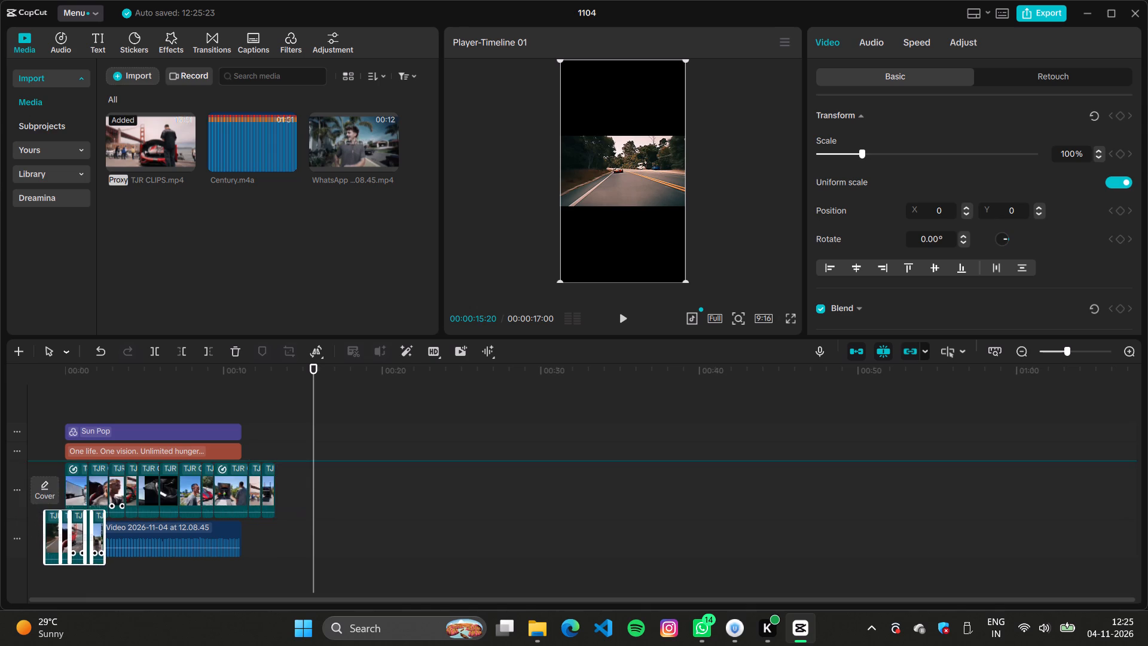
pyautogui.moveTo(79, 538); pyautogui.dragTo(109, 497)
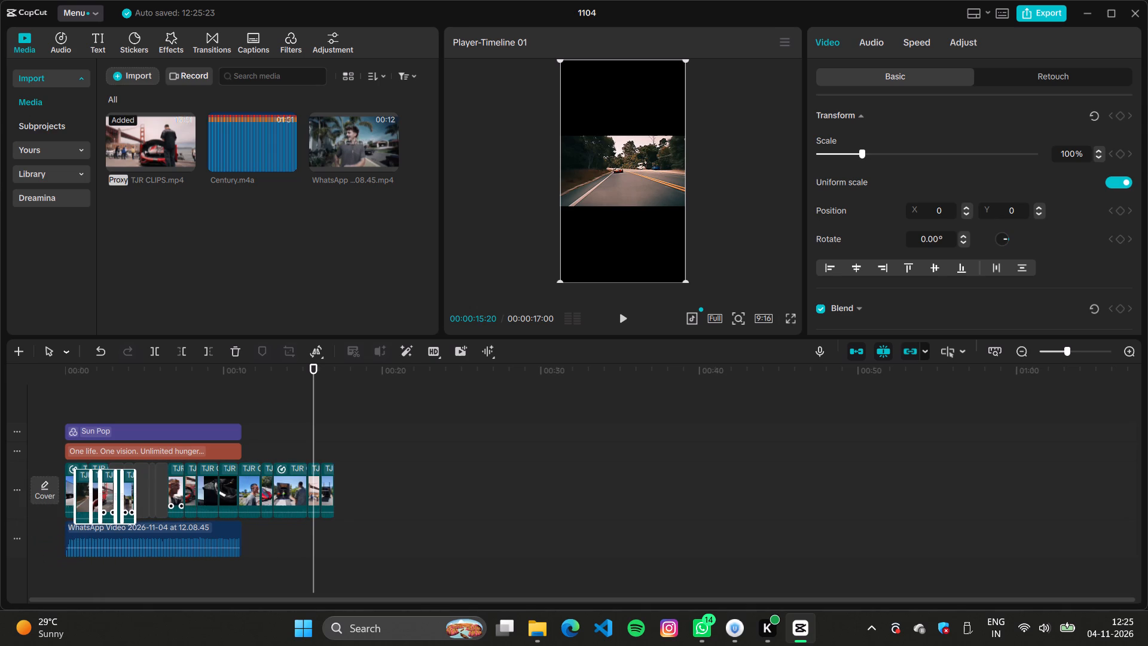
pyautogui.moveTo(109, 497); pyautogui.dragTo(109, 496)
# Preview the footage from about 00:00:12 and move the clip that starts near 00:00:11 to about 00:00:06 on the main track.
pyautogui.click(251, 431)
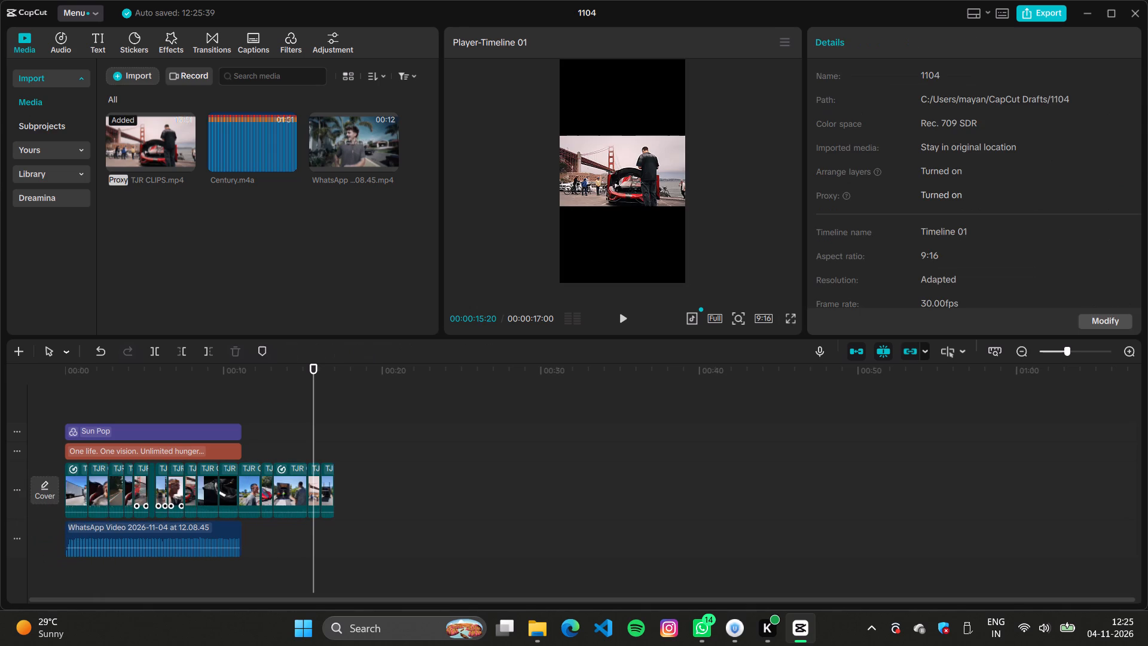
pyautogui.press('space')
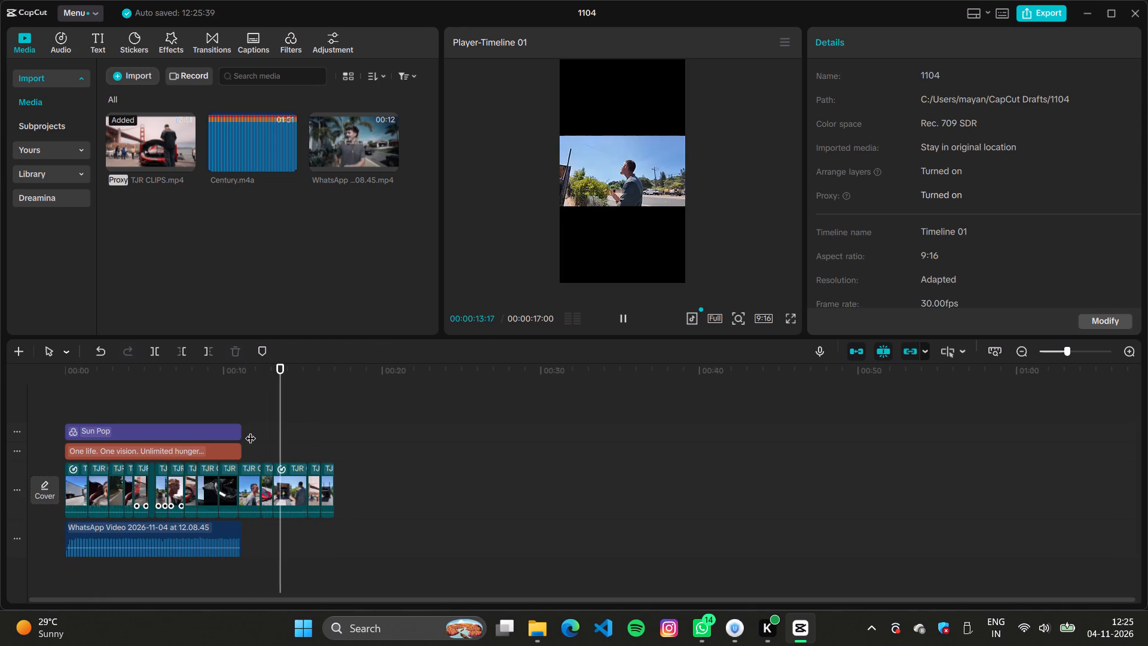
pyautogui.press('space')
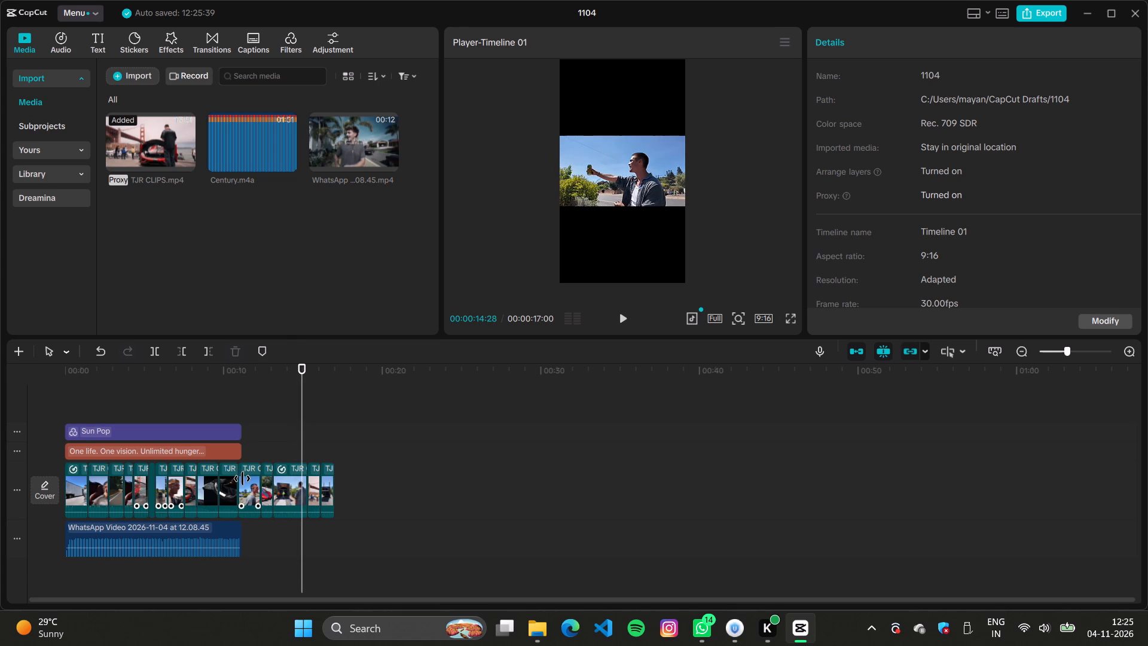
pyautogui.moveTo(253, 485); pyautogui.dragTo(164, 484)
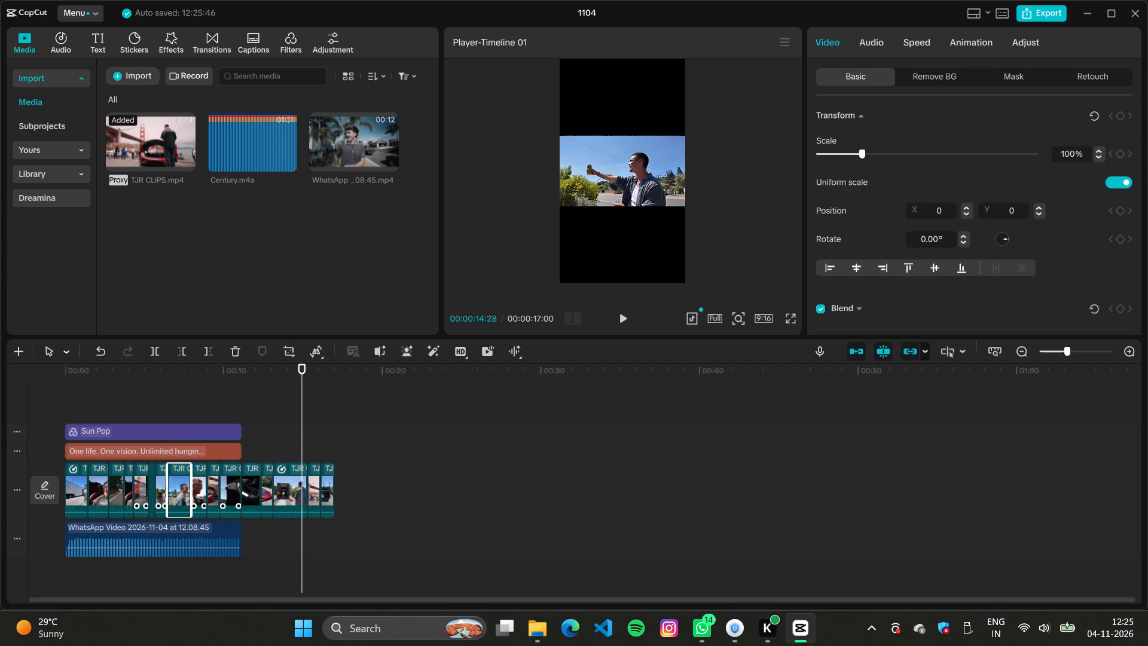
# Move the clip starting near 00:00:10 to second place in the main sequence and the clip starting near 00:00:11 to third place.
pyautogui.click(231, 415)
pyautogui.click(242, 406)
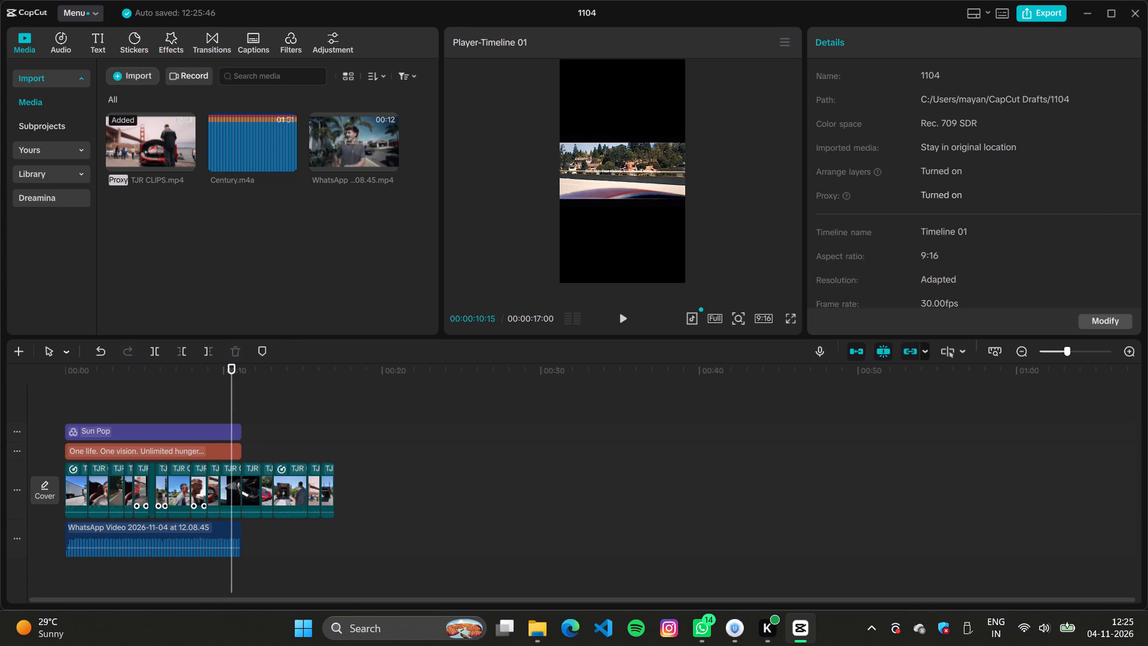
pyautogui.press('space')
pyautogui.press('space')
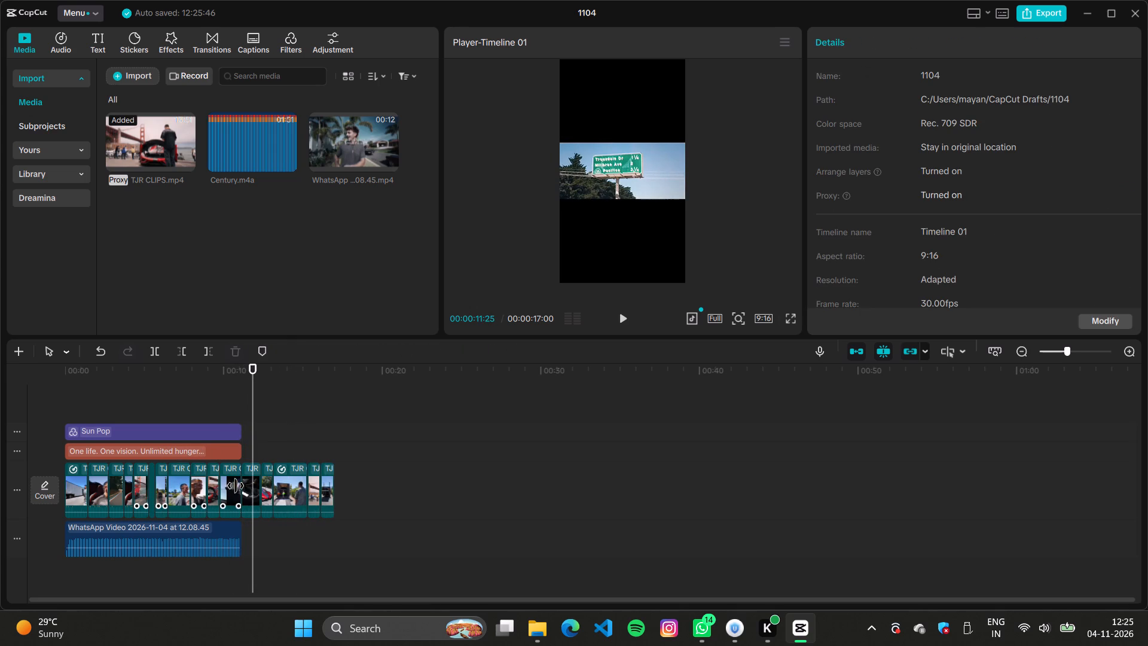
pyautogui.moveTo(231, 486); pyautogui.dragTo(88, 492)
pyautogui.click(249, 490)
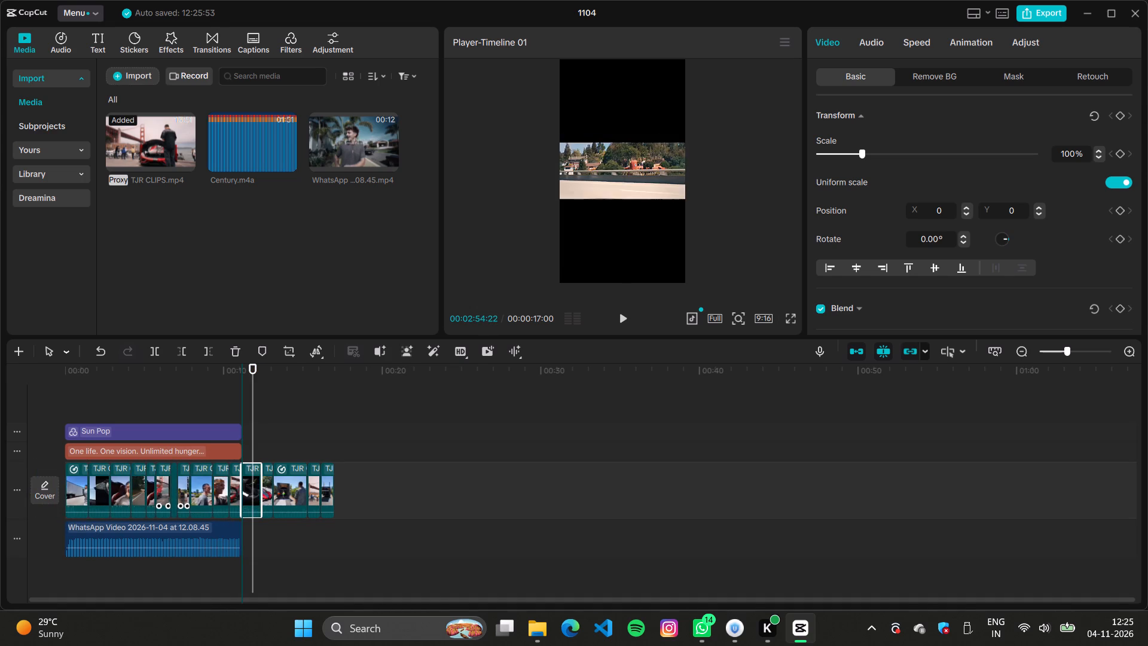
pyautogui.moveTo(249, 488); pyautogui.dragTo(108, 489)
# Play the reordered sequence from the beginning to about 00:00:11 and check the order of the shots.
pyautogui.click(67, 389)
pyautogui.press('space')
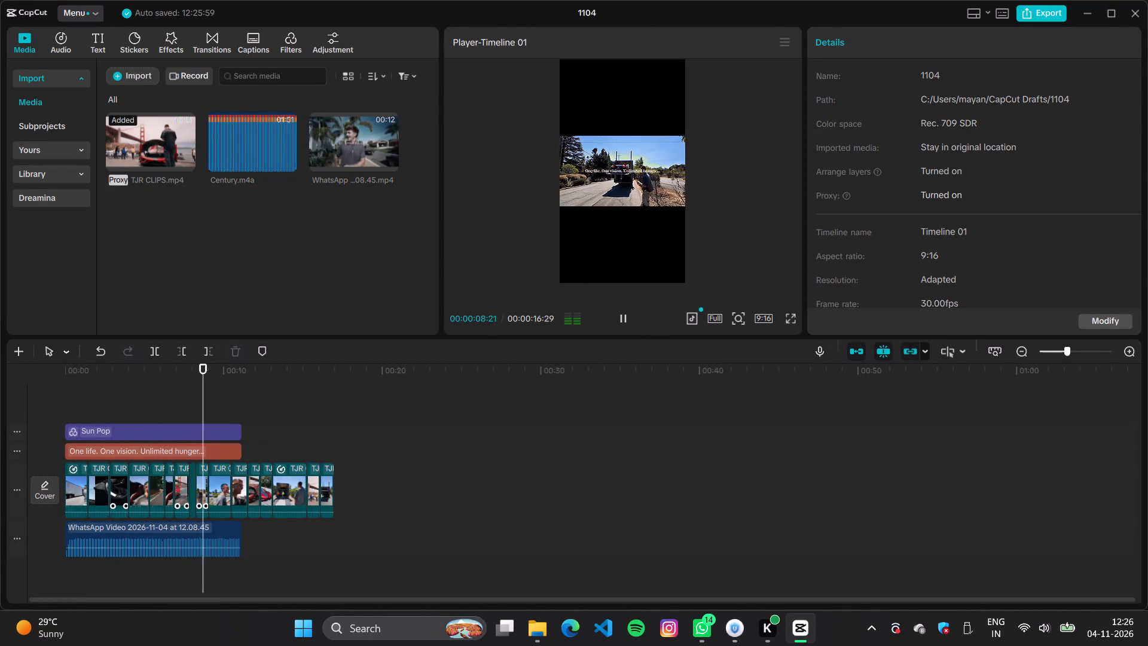
pyautogui.press('space')
pyautogui.press('space')
pyautogui.press('space')
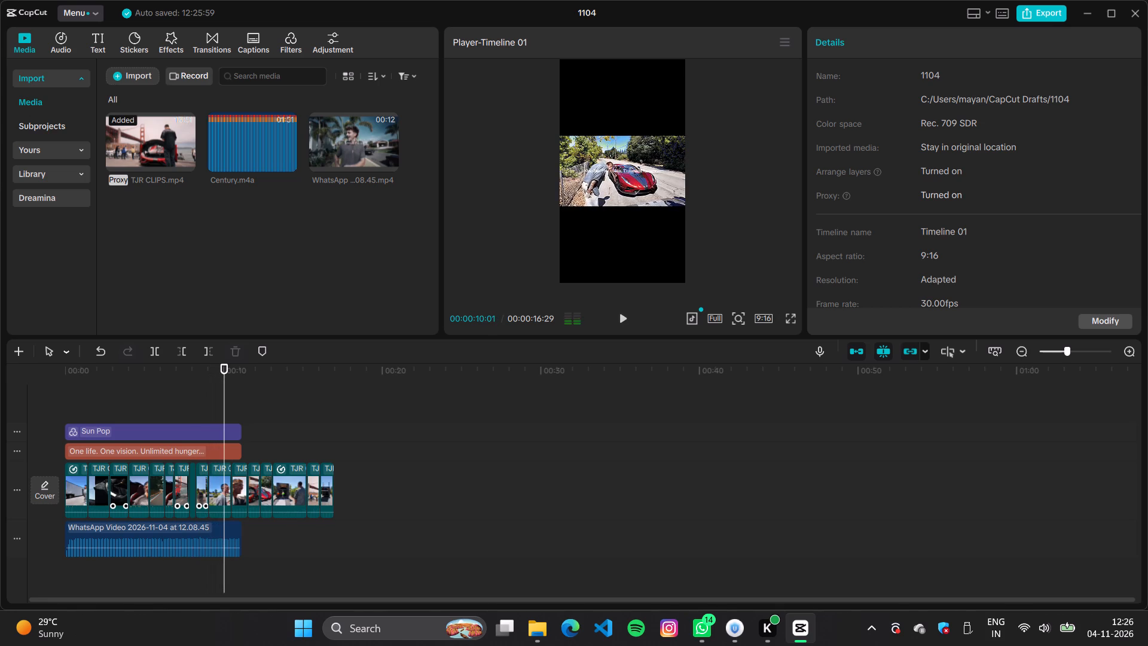
pyautogui.press('space')
pyautogui.press('space')
pyautogui.press('space')
pyautogui.press('space')
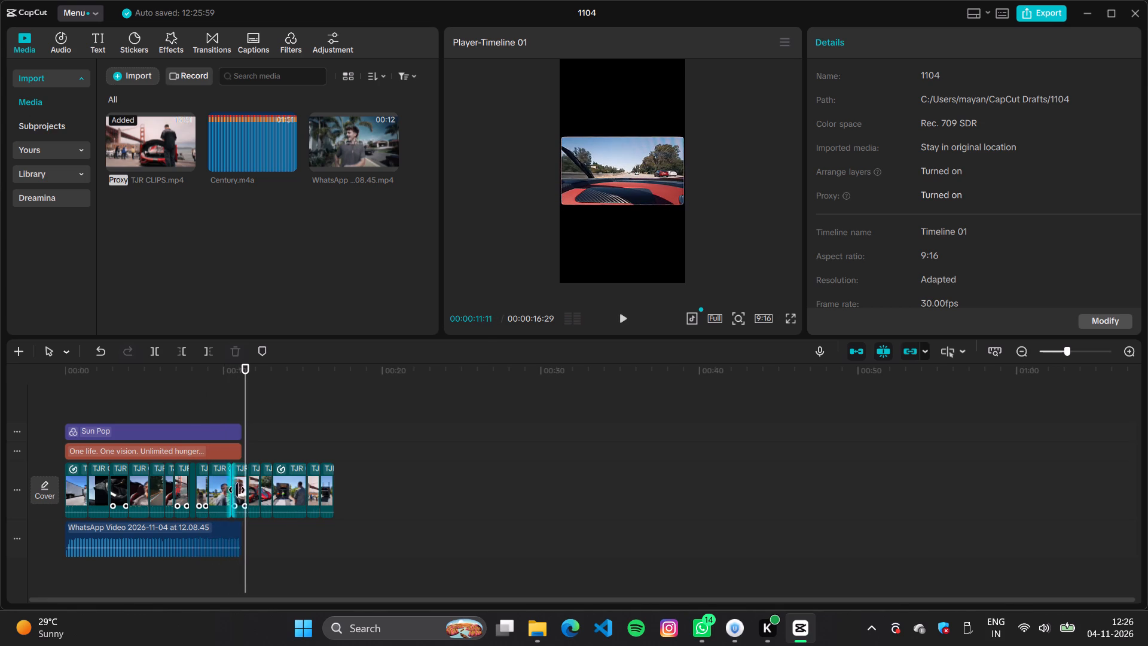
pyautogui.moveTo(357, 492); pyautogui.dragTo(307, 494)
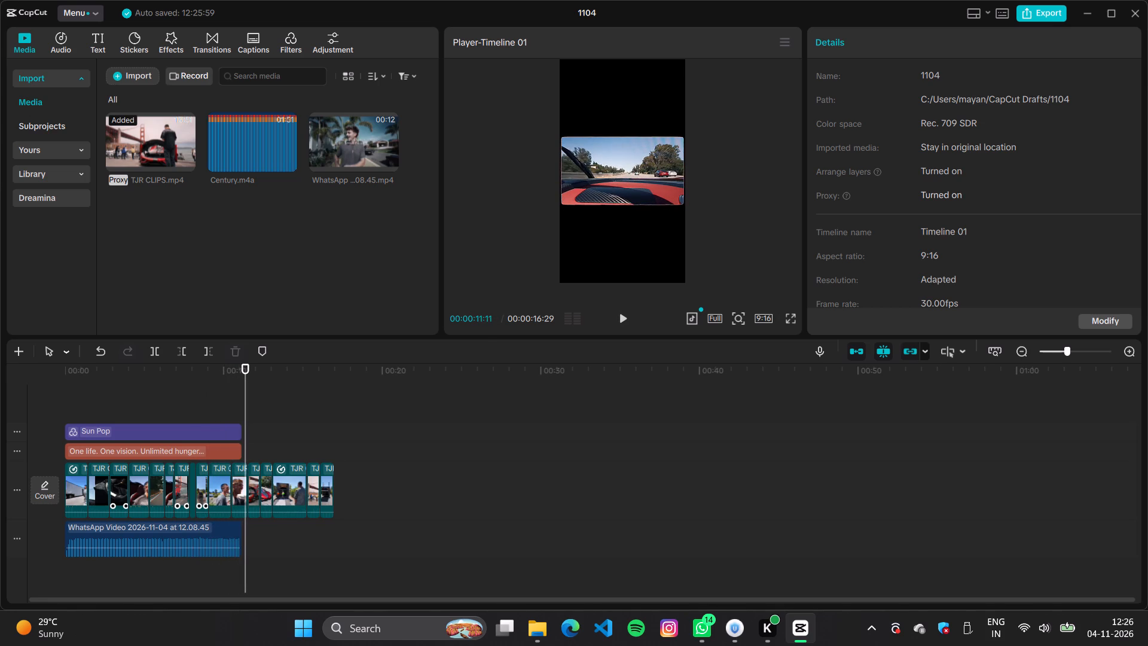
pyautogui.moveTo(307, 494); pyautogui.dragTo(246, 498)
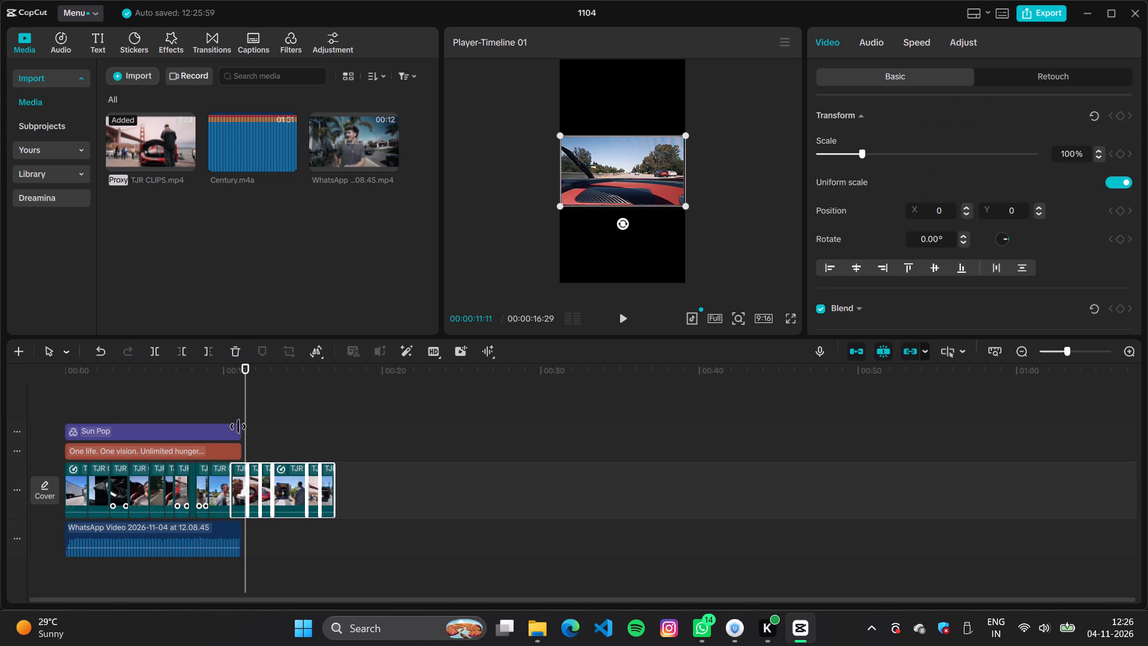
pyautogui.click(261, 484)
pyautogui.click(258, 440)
# Move the two clips at about 00:00:11 and 00:00:12, one after the other, to fourth place in the main sequence.
pyautogui.click(238, 479)
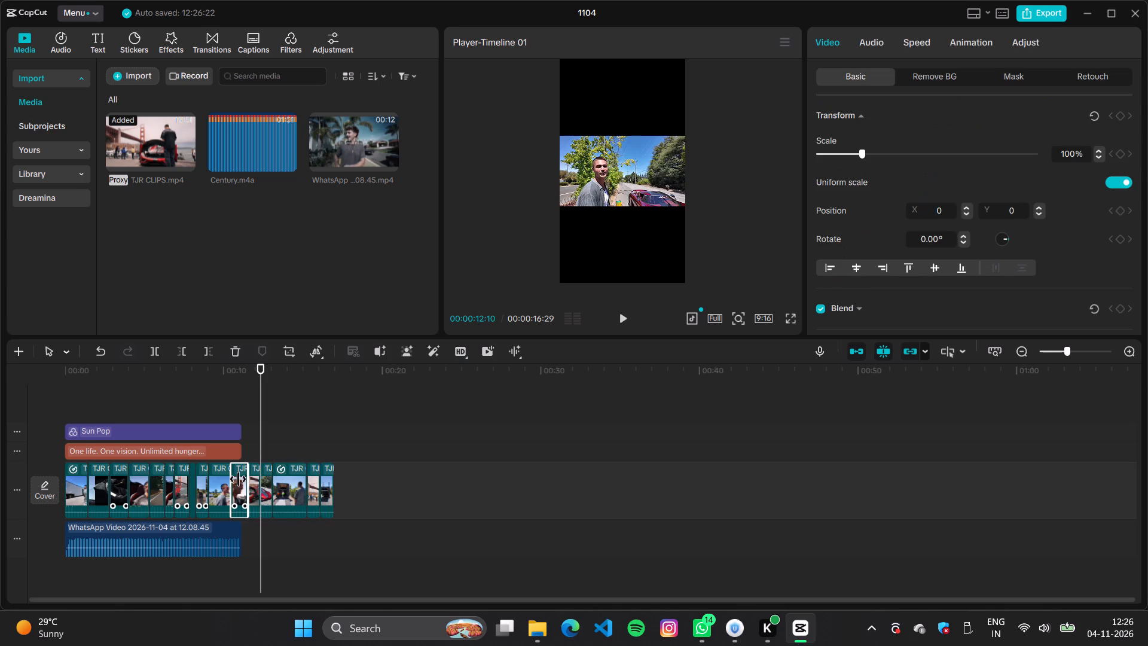
pyautogui.moveTo(238, 479); pyautogui.dragTo(134, 484)
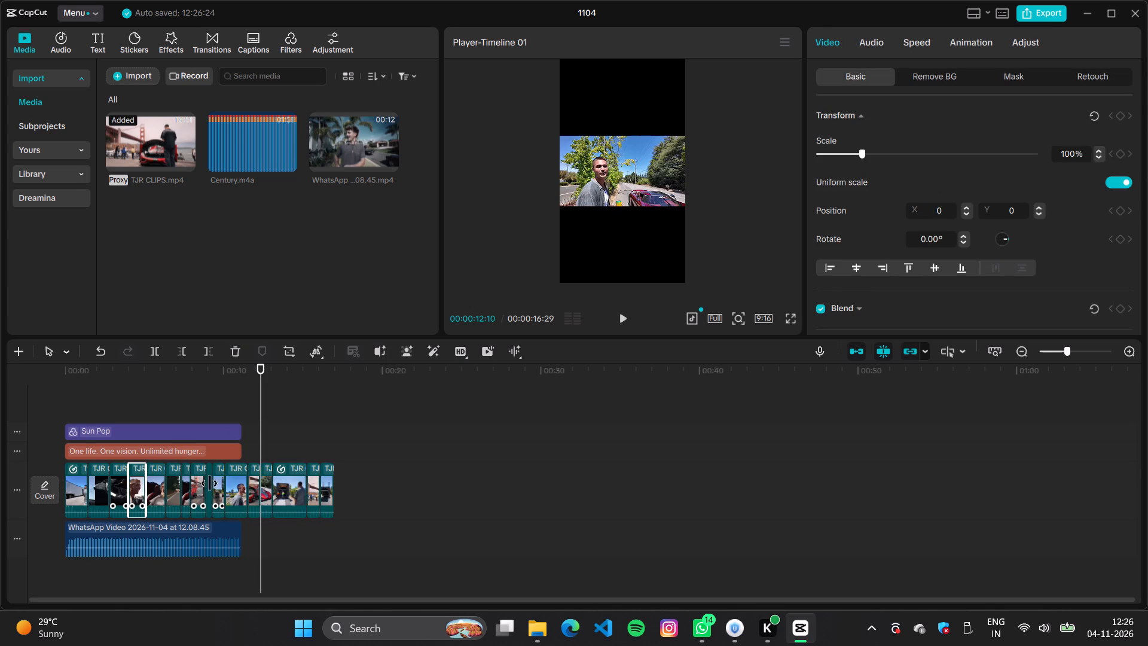
pyautogui.click(249, 442)
pyautogui.click(245, 429)
pyautogui.press('space')
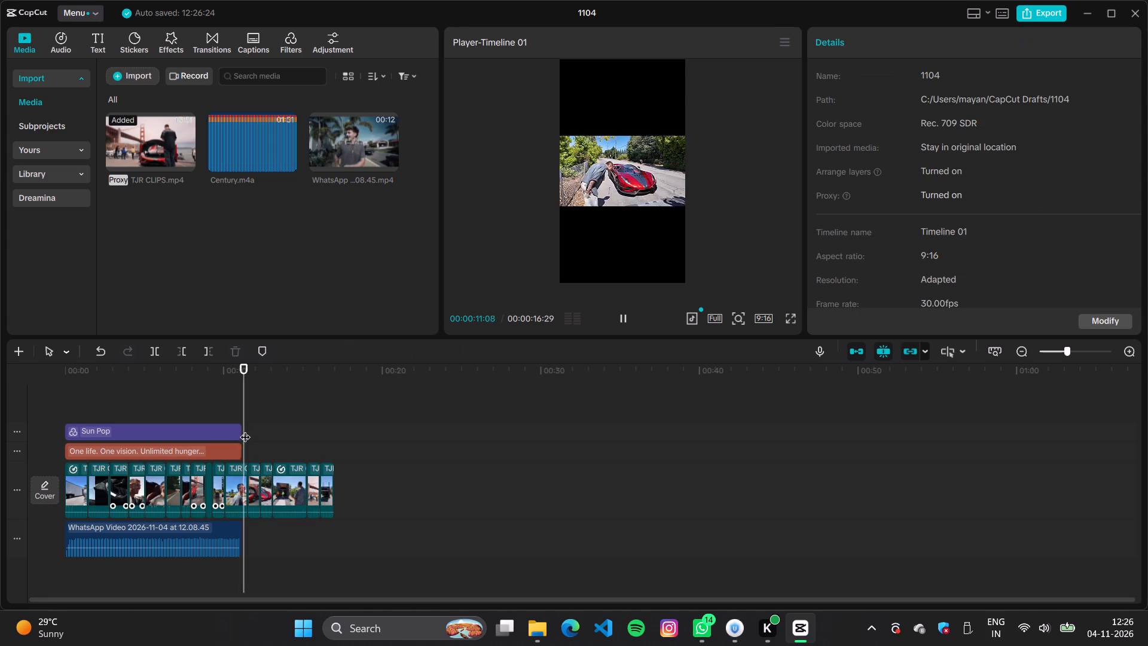
pyautogui.press('space')
pyautogui.click(253, 486)
pyautogui.moveTo(253, 486); pyautogui.dragTo(234, 480)
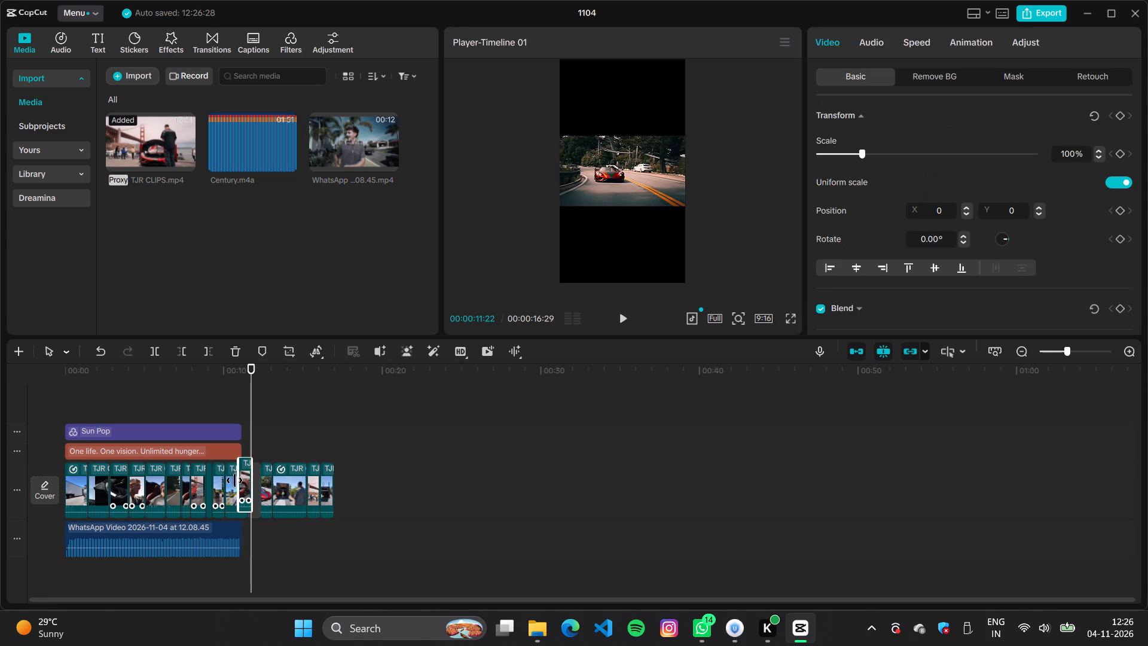
pyautogui.moveTo(234, 480); pyautogui.dragTo(133, 495)
# Preview the footage around 00:00:11 and move the selfie shot with the car to second place, directly after the first clip.
pyautogui.click(239, 400)
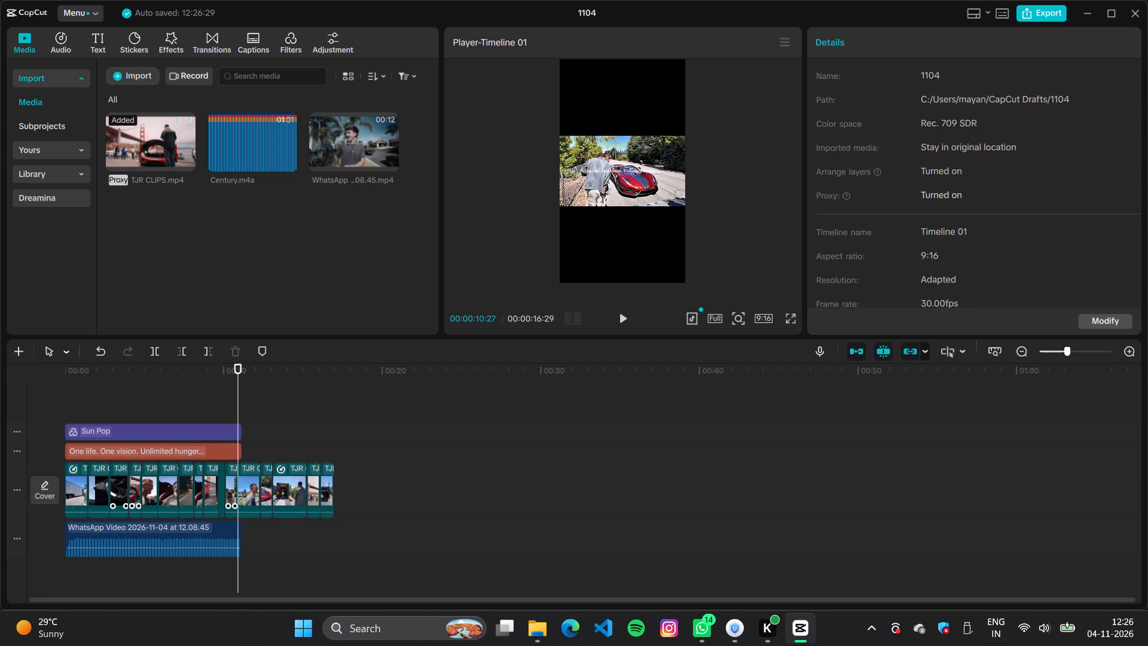
pyautogui.press('space')
pyautogui.press('space')
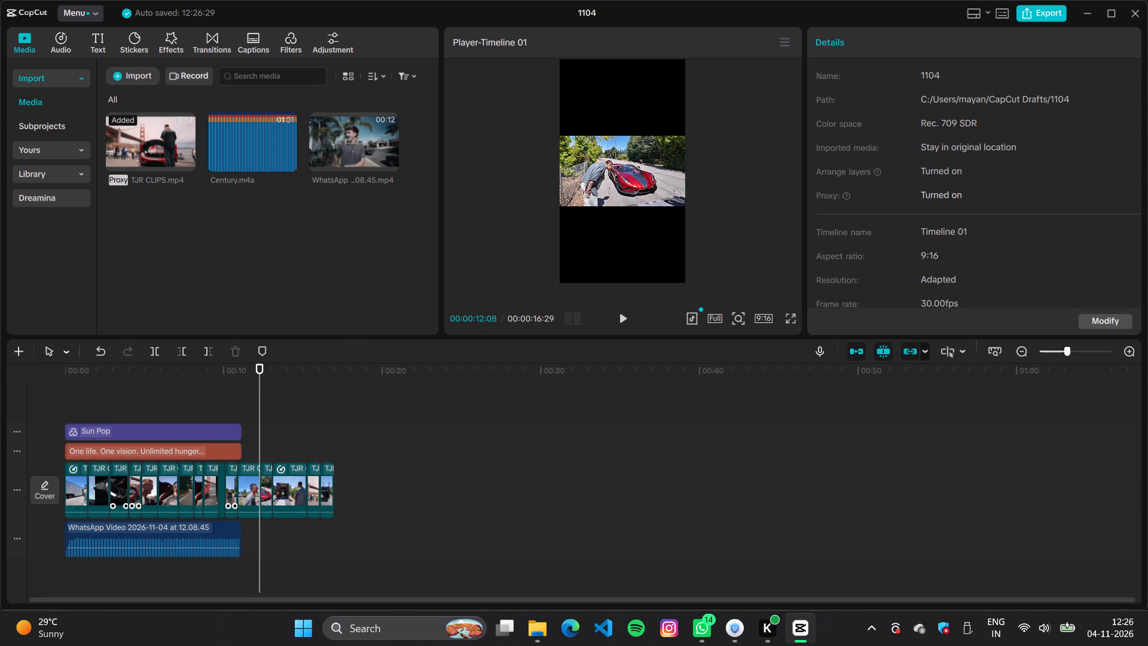
pyautogui.moveTo(247, 477); pyautogui.dragTo(81, 483)
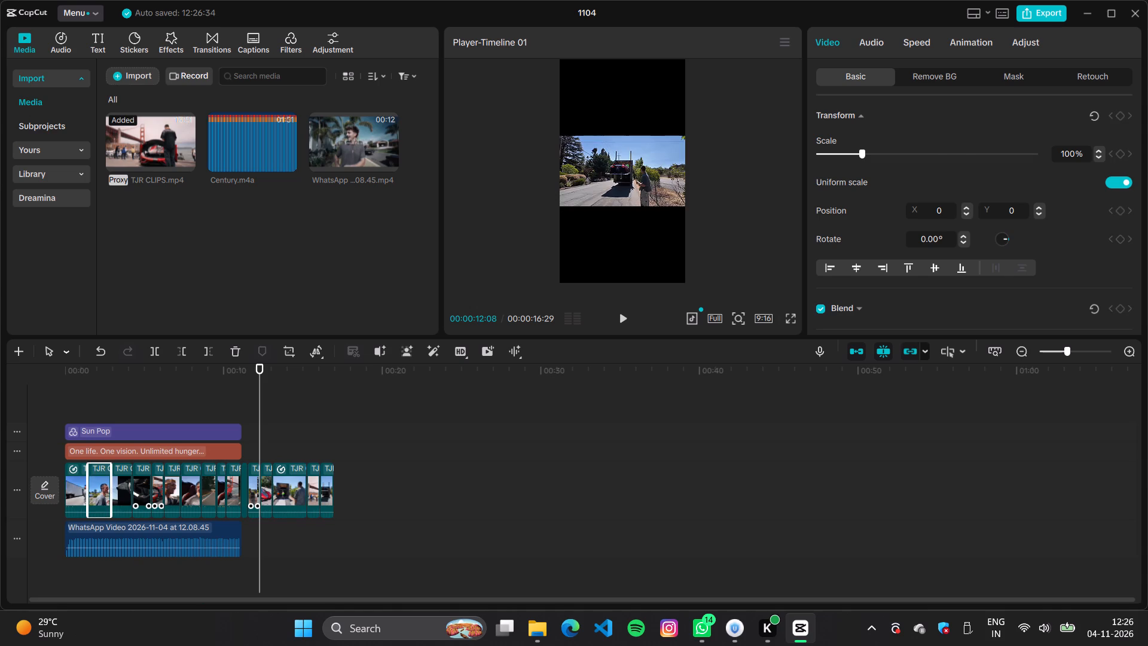
# Check the footage near 00:00:12 and delete all the main-track clips that follow 00:00:11:16.
pyautogui.click(241, 401)
pyautogui.press('space')
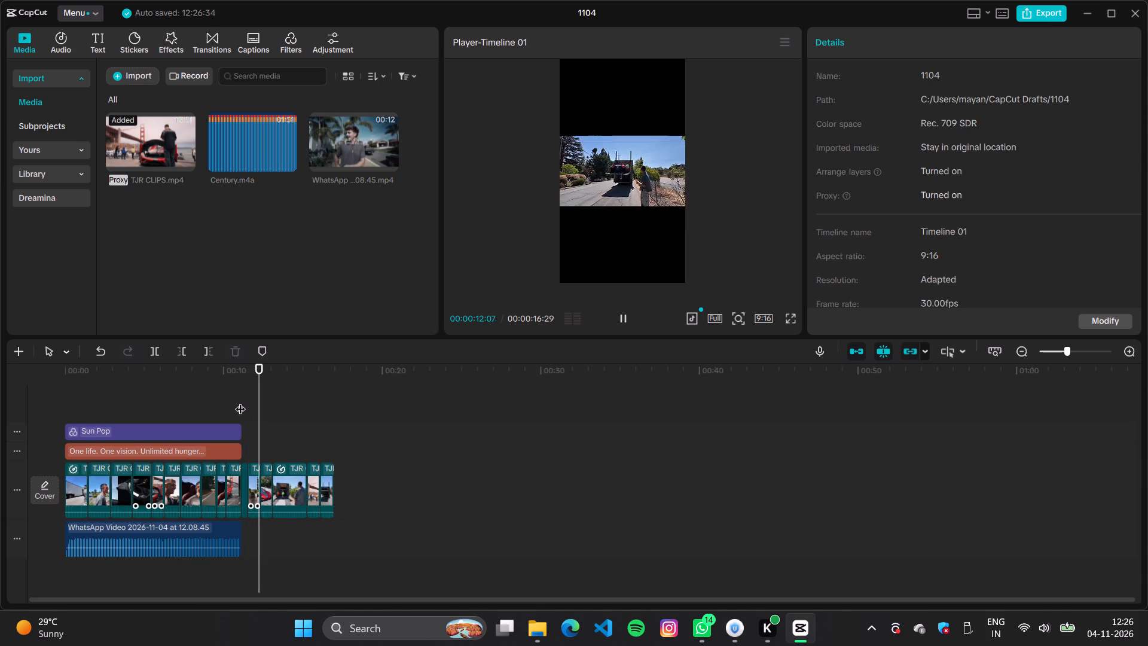
pyautogui.press('space')
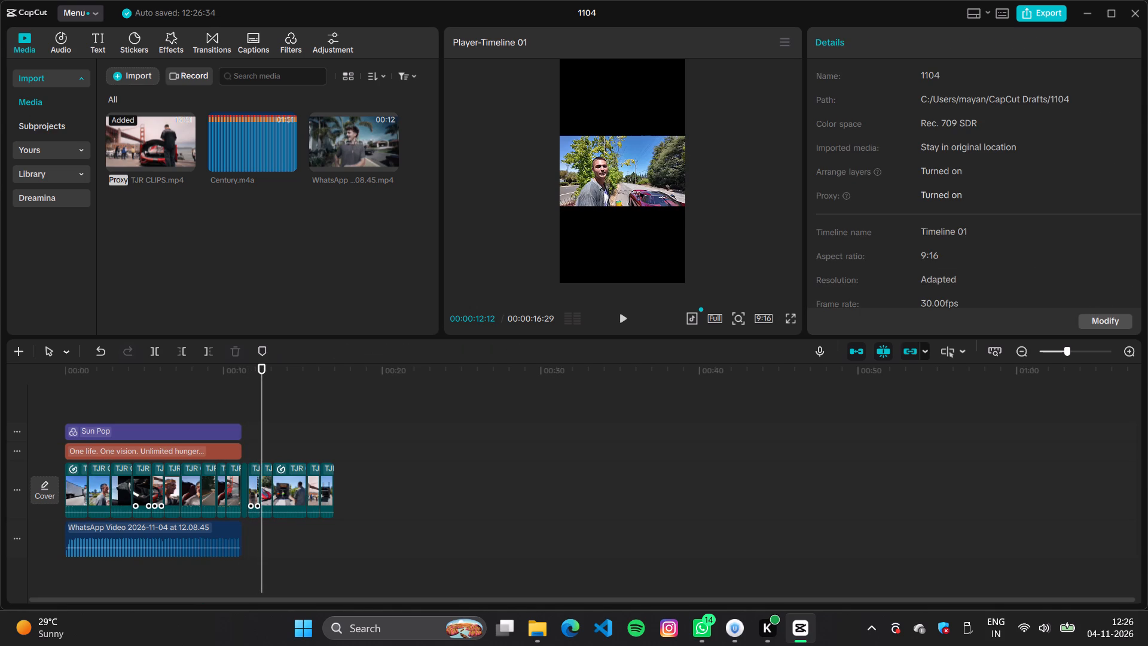
pyautogui.click(244, 484)
pyautogui.click(244, 484)
pyautogui.moveTo(258, 440); pyautogui.dragTo(268, 468)
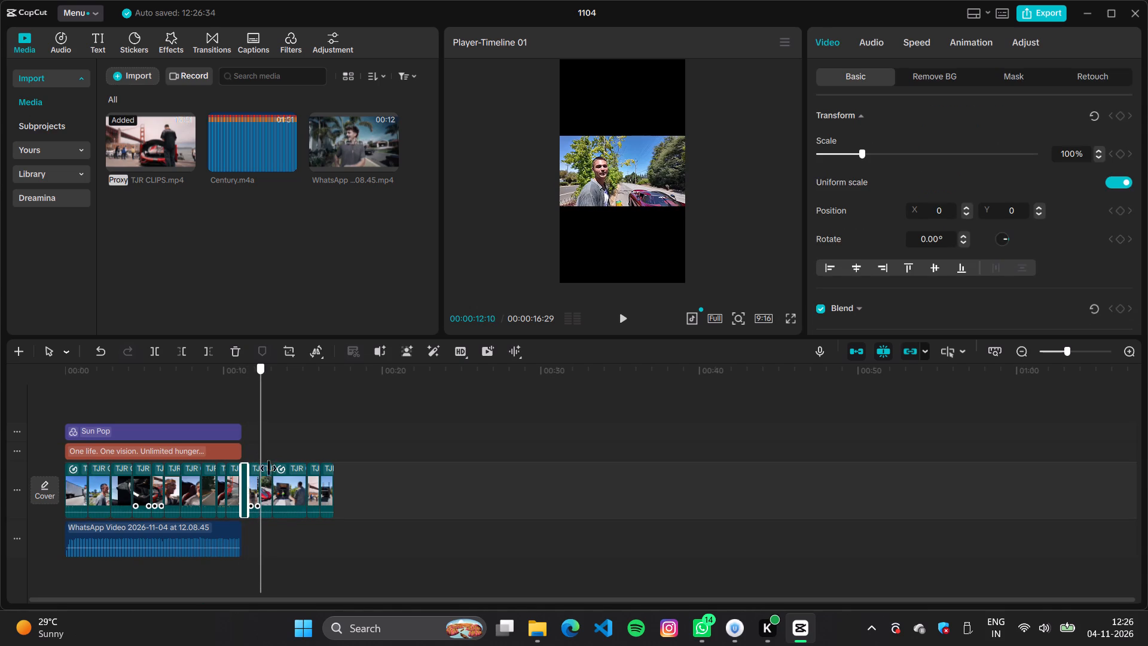
pyautogui.moveTo(268, 468); pyautogui.dragTo(294, 483)
pyautogui.moveTo(255, 447); pyautogui.dragTo(326, 499)
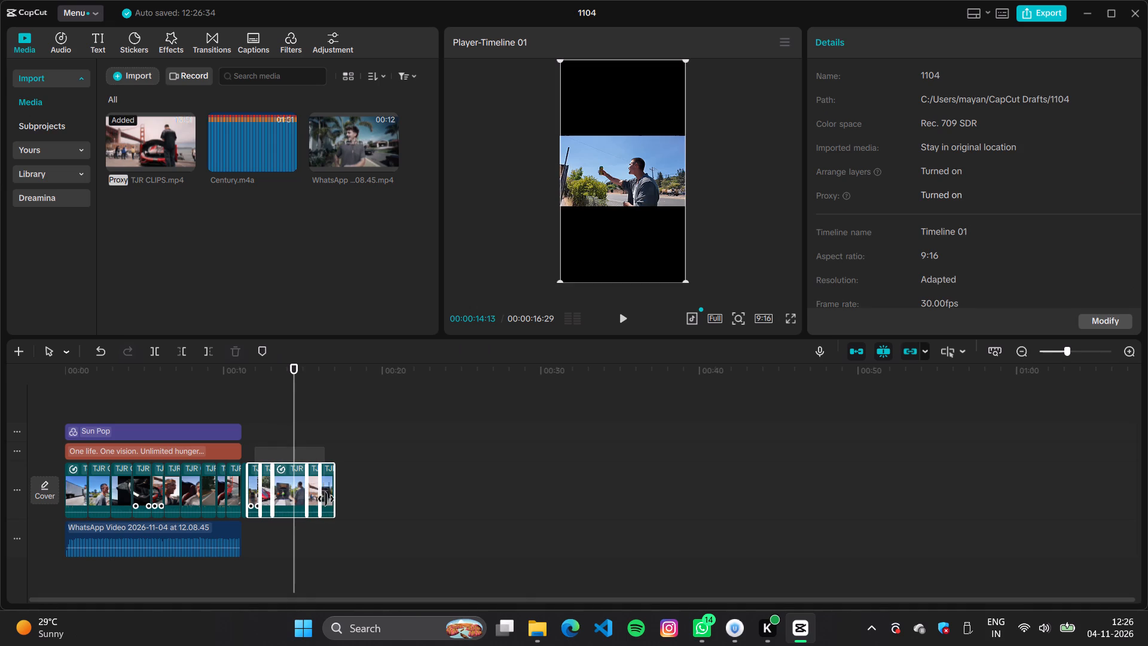
pyautogui.moveTo(326, 499); pyautogui.dragTo(328, 499)
pyautogui.press('BackSpace')
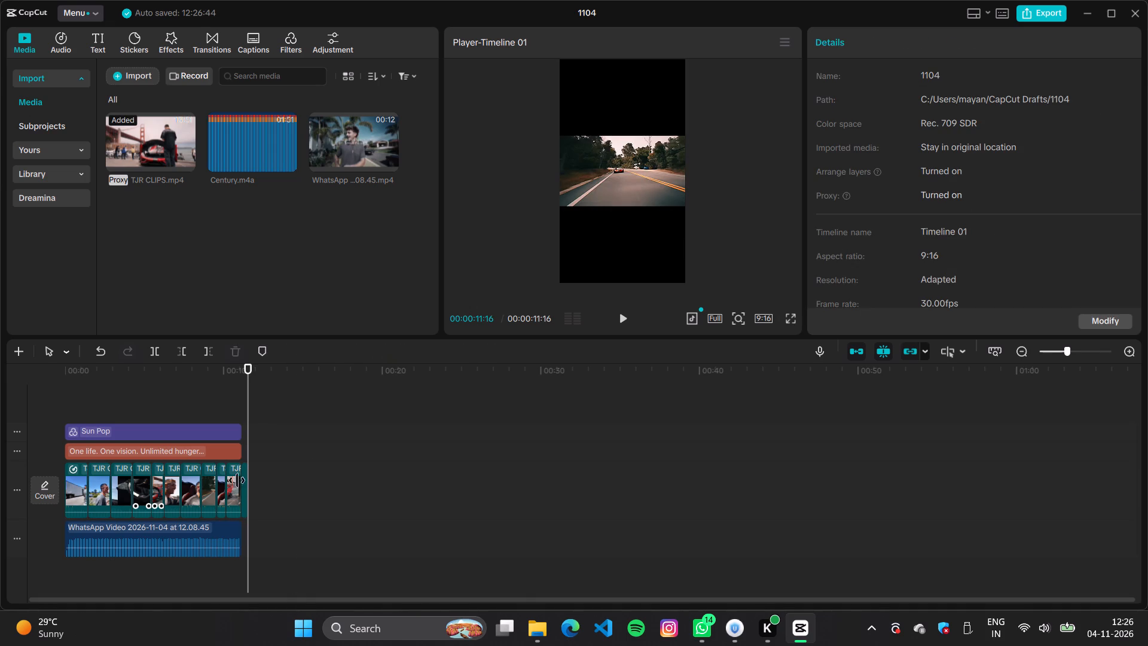
# Shift the cut between the first two clips to about 00:00:00:20 and shorten the second clip to end at about 00:00:02.
pyautogui.click(77, 405)
pyautogui.press('space')
pyautogui.press('space')
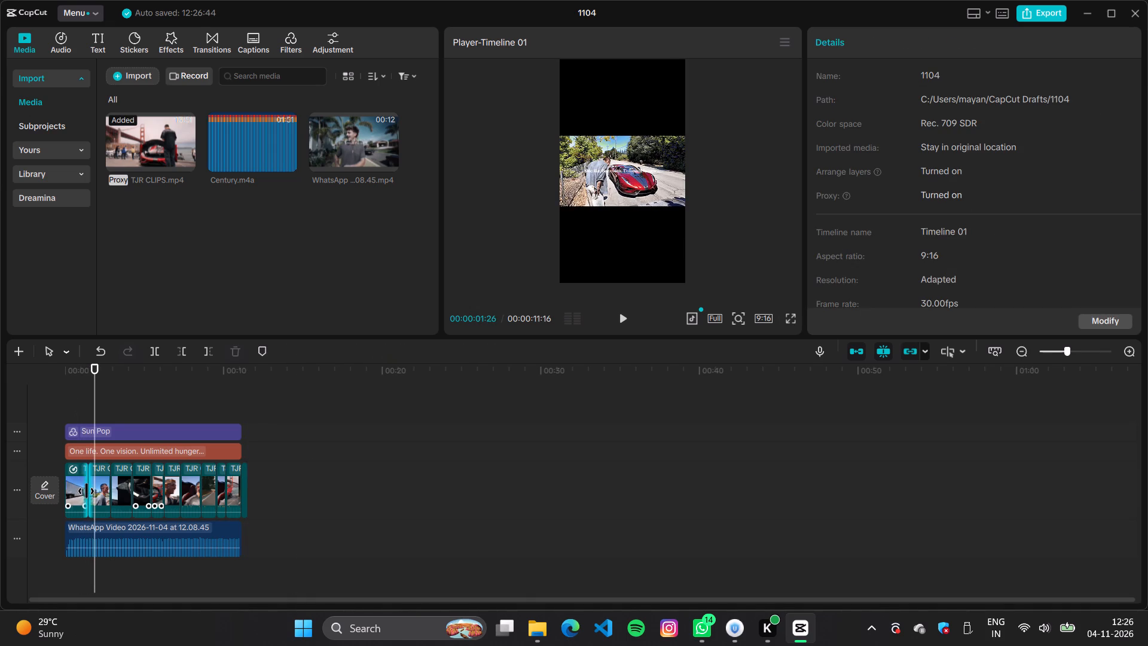
pyautogui.moveTo(86, 490); pyautogui.dragTo(75, 490)
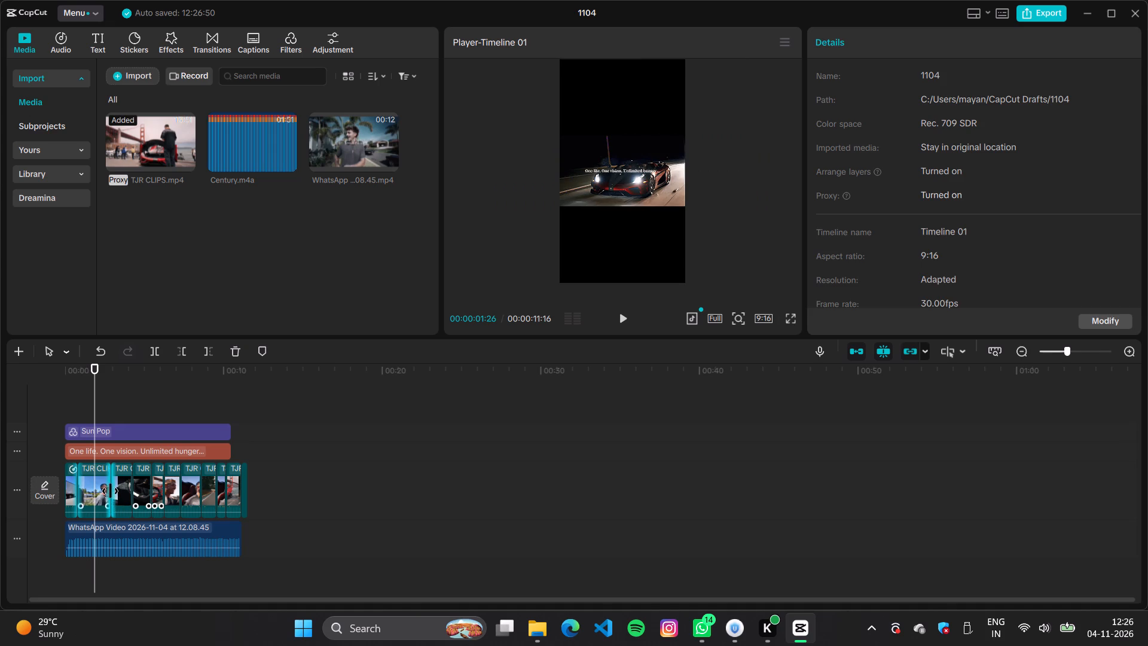
pyautogui.click(108, 489)
pyautogui.moveTo(111, 488); pyautogui.dragTo(97, 488)
# Replay the opening and shift the cut between the first and second clips to about 00:00:01:08.
pyautogui.click(71, 405)
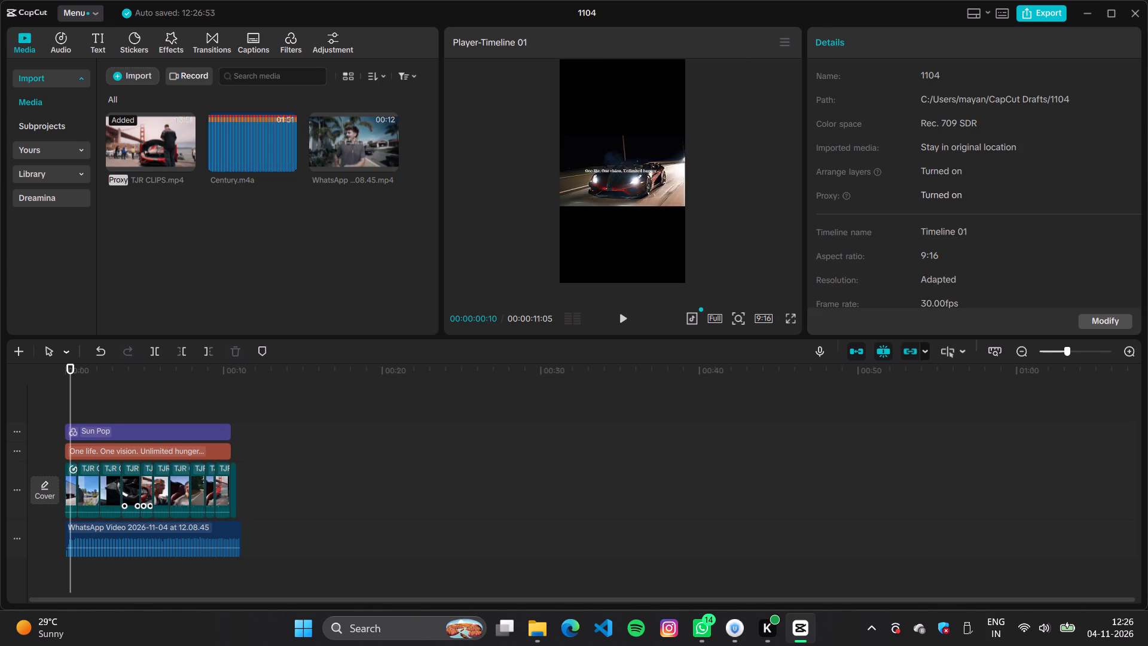
pyautogui.press('space')
pyautogui.press('space')
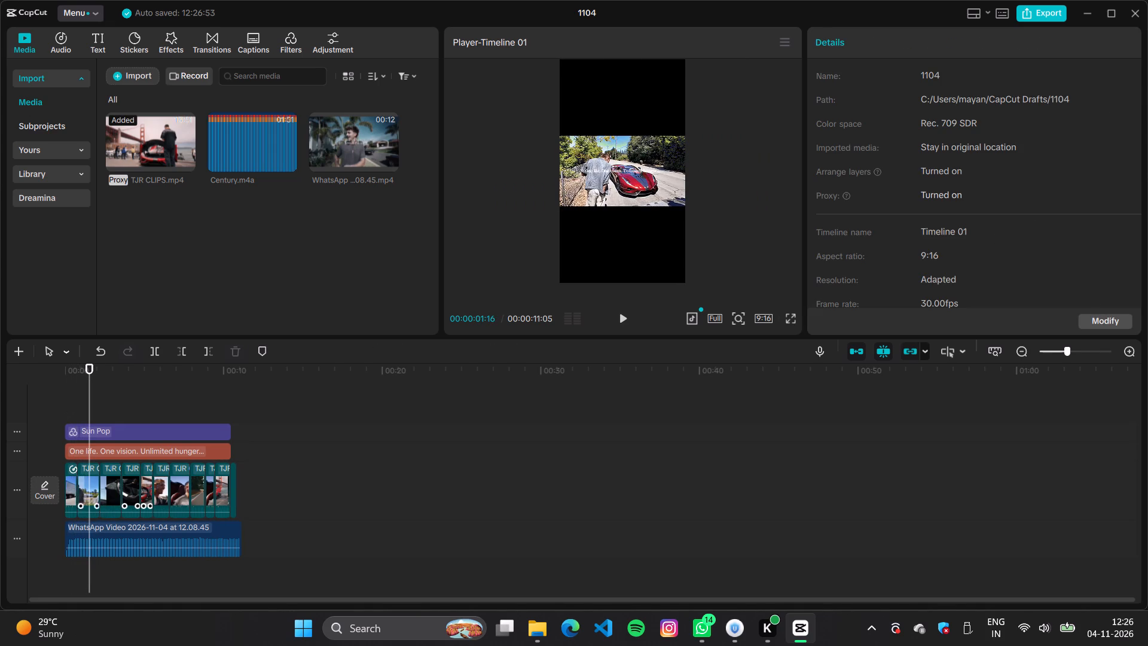
pyautogui.moveTo(78, 482); pyautogui.dragTo(86, 482)
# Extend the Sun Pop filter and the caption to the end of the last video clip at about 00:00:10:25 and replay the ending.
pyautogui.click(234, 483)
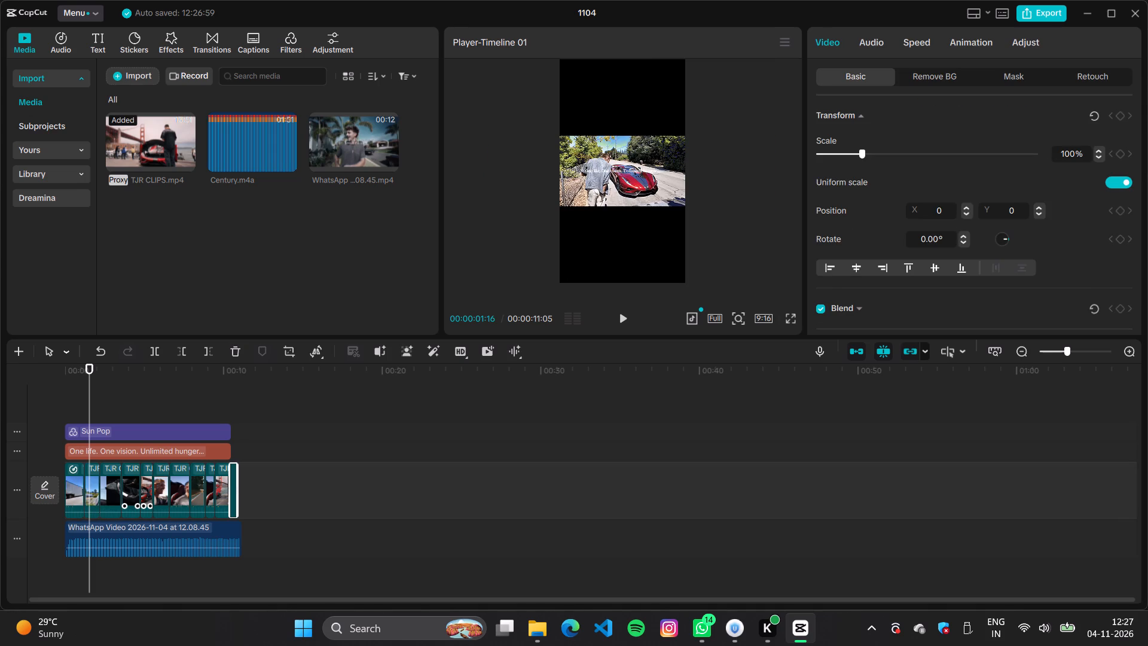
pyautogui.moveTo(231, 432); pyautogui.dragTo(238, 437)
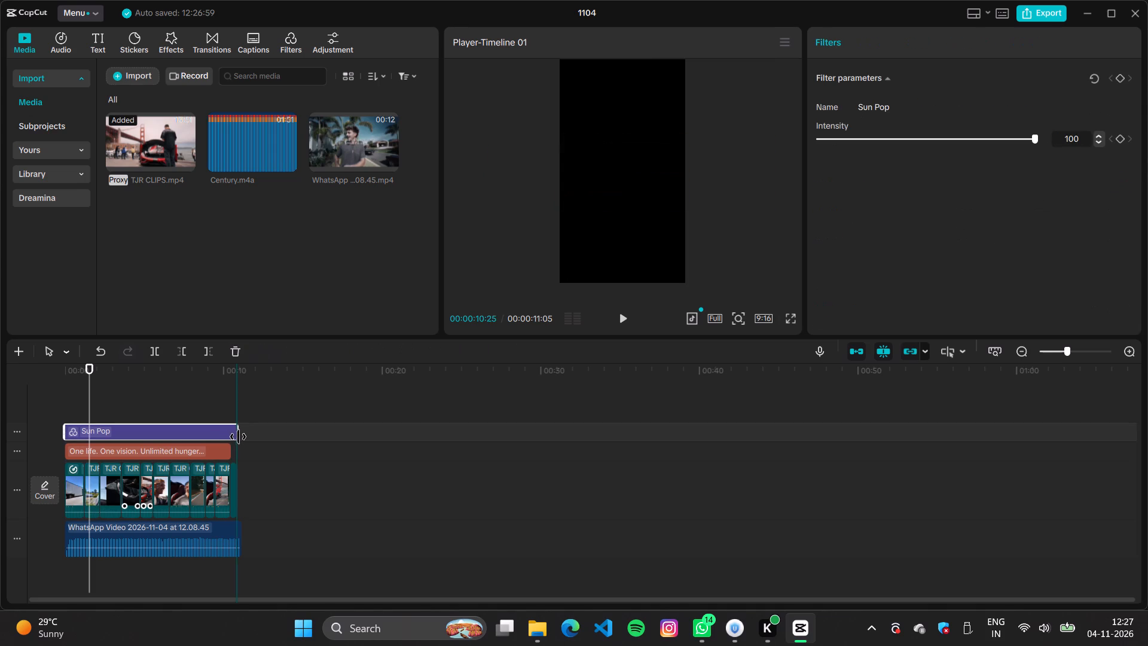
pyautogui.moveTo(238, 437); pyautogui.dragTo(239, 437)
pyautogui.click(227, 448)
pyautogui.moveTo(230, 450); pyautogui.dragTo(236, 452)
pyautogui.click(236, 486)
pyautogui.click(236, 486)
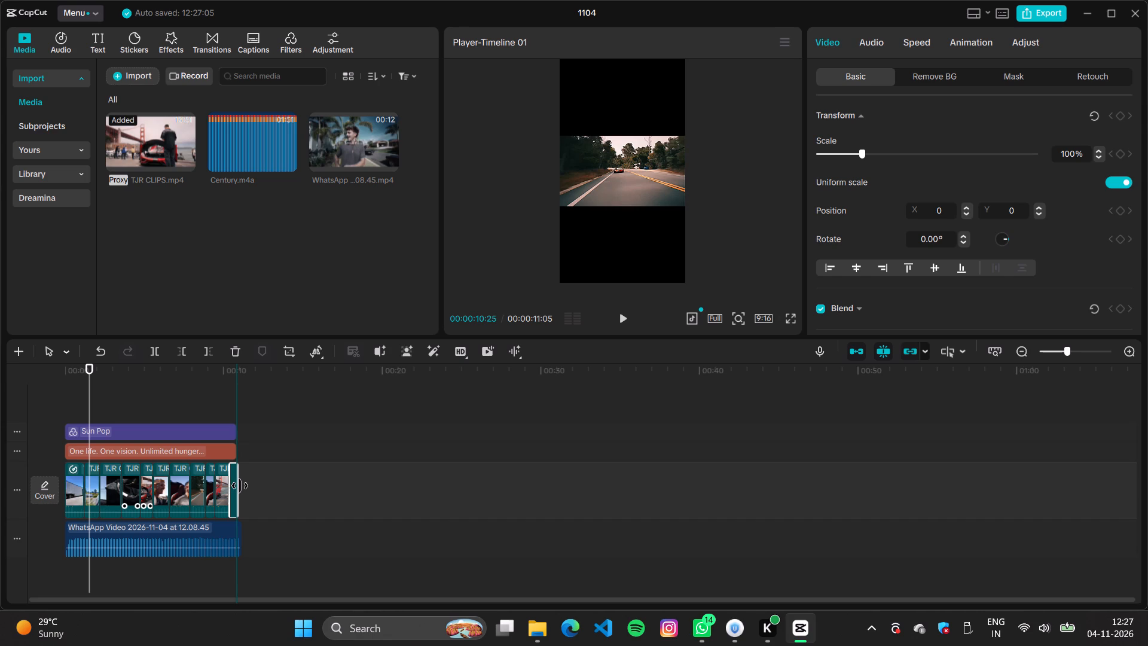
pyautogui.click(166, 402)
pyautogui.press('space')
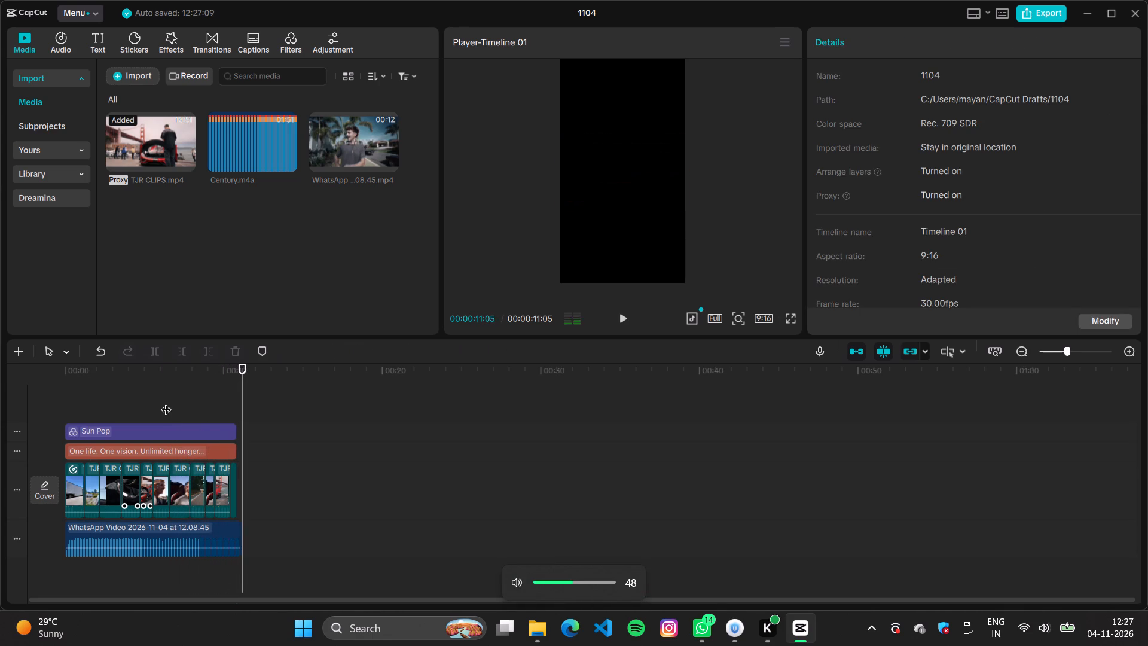
# Extend the Sun Pop filter, the caption and the last video clip to the audio's end at 00:00:11:05 and replay the ending.
pyautogui.click(238, 426)
pyautogui.moveTo(236, 426); pyautogui.dragTo(243, 428)
pyautogui.click(233, 458)
pyautogui.moveTo(238, 455); pyautogui.dragTo(247, 455)
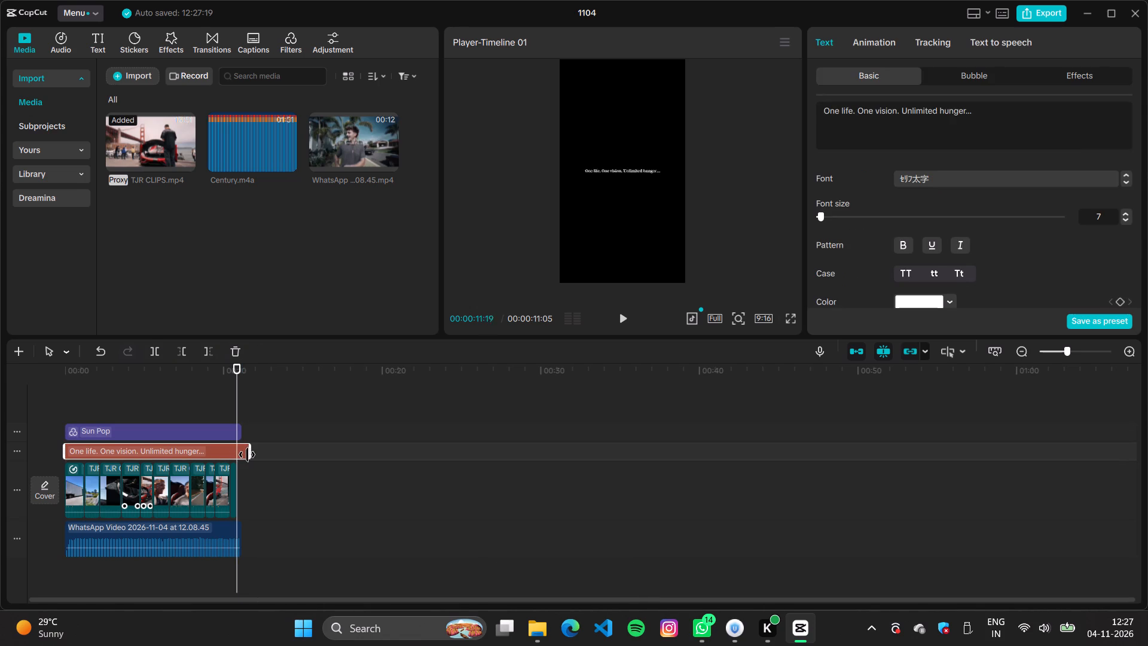
pyautogui.moveTo(249, 454); pyautogui.dragTo(243, 454)
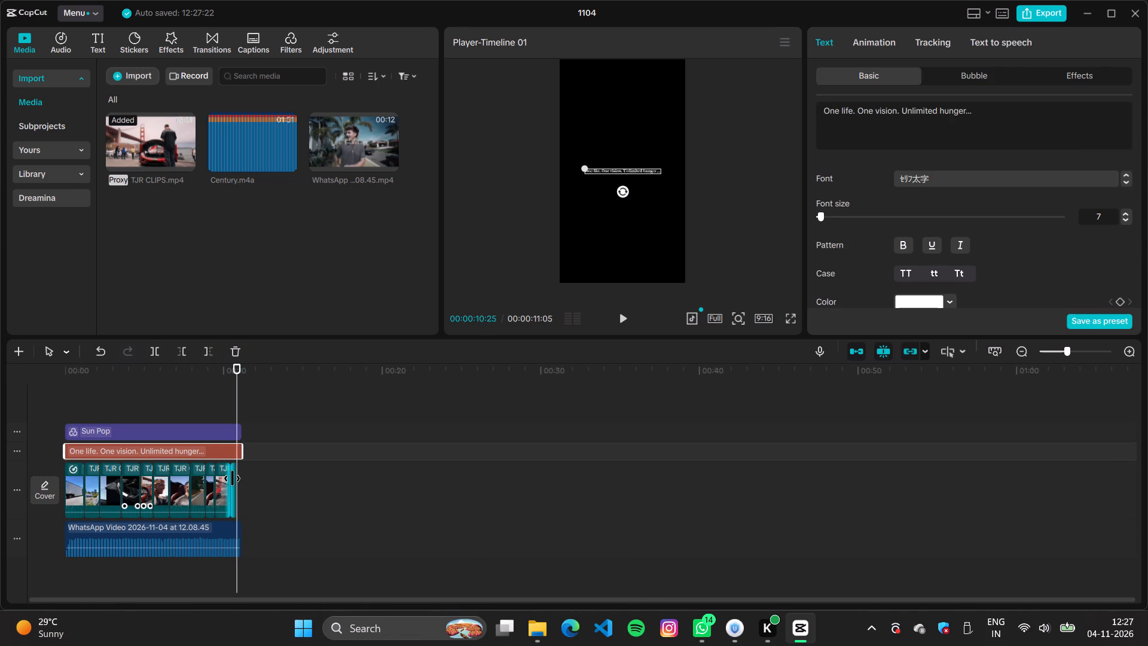
pyautogui.click(232, 479)
pyautogui.moveTo(236, 479); pyautogui.dragTo(245, 479)
pyautogui.click(234, 543)
pyautogui.click(245, 538)
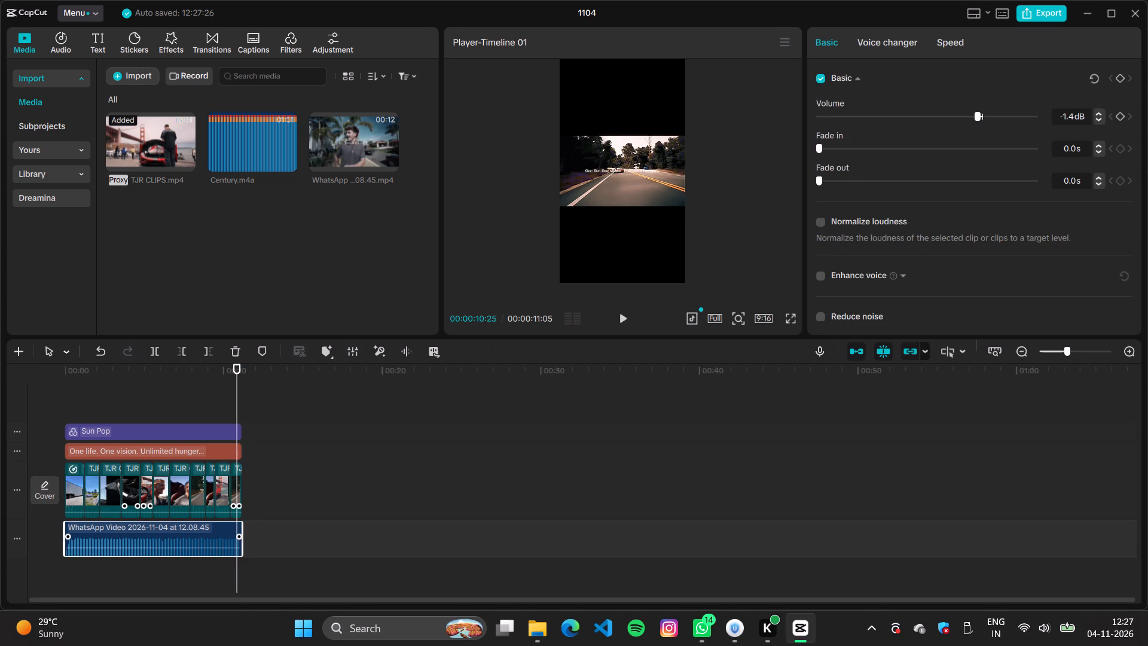
pyautogui.click(184, 412)
pyautogui.press('space')
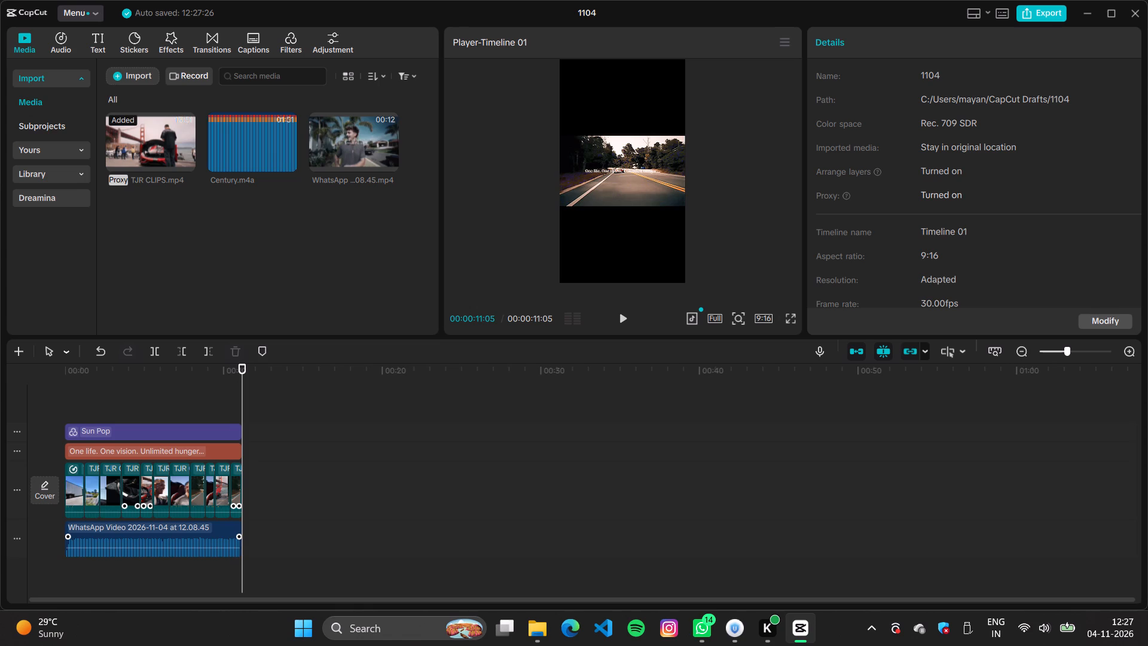
# Replace the caption text with "After leaving the school situation..." and check it in the full-screen preview.
pyautogui.click(77, 409)
pyautogui.click(218, 455)
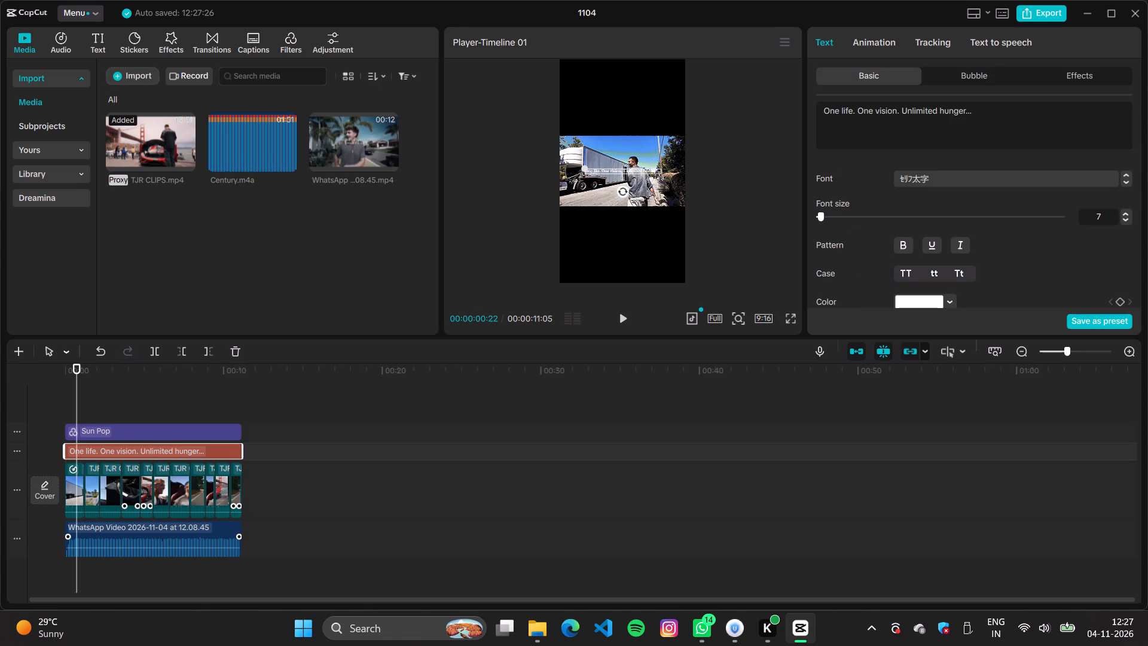
pyautogui.moveTo(978, 114); pyautogui.dragTo(822, 109)
pyautogui.press('BackSpace')
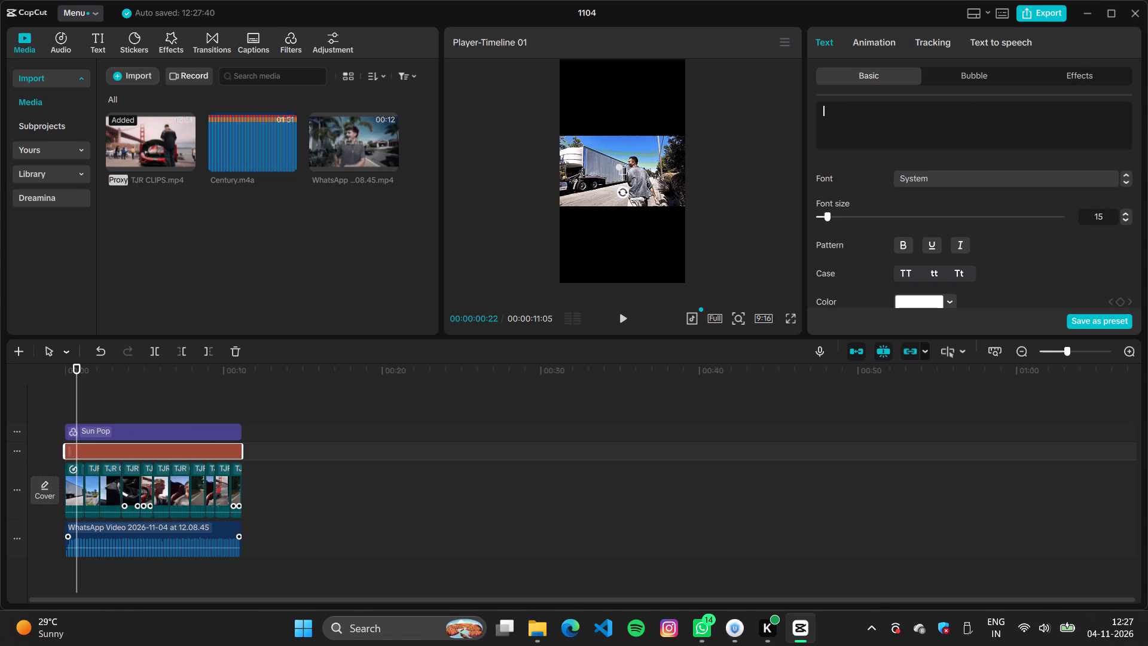
pyautogui.press('a')
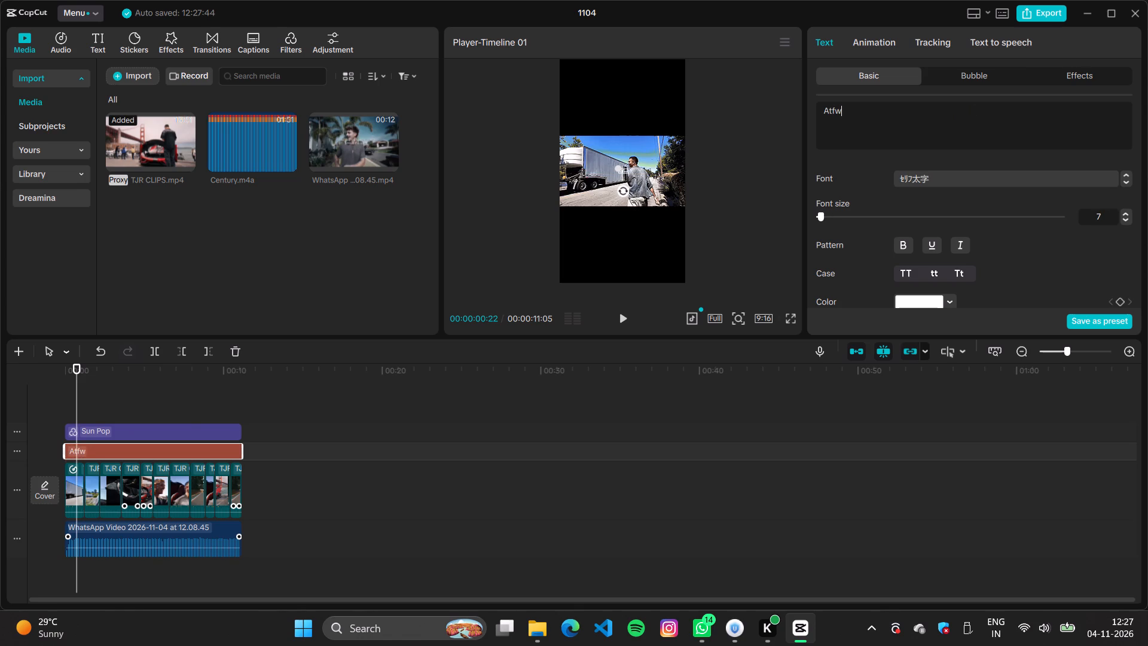
pyautogui.press('BackSpace')
pyautogui.press('BackSpace')
pyautogui.press('BackSpace')
pyautogui.press('BackSpace')
pyautogui.write('fter')
pyautogui.press('space')
pyautogui.write('leavn')
pyautogui.press('BackSpace')
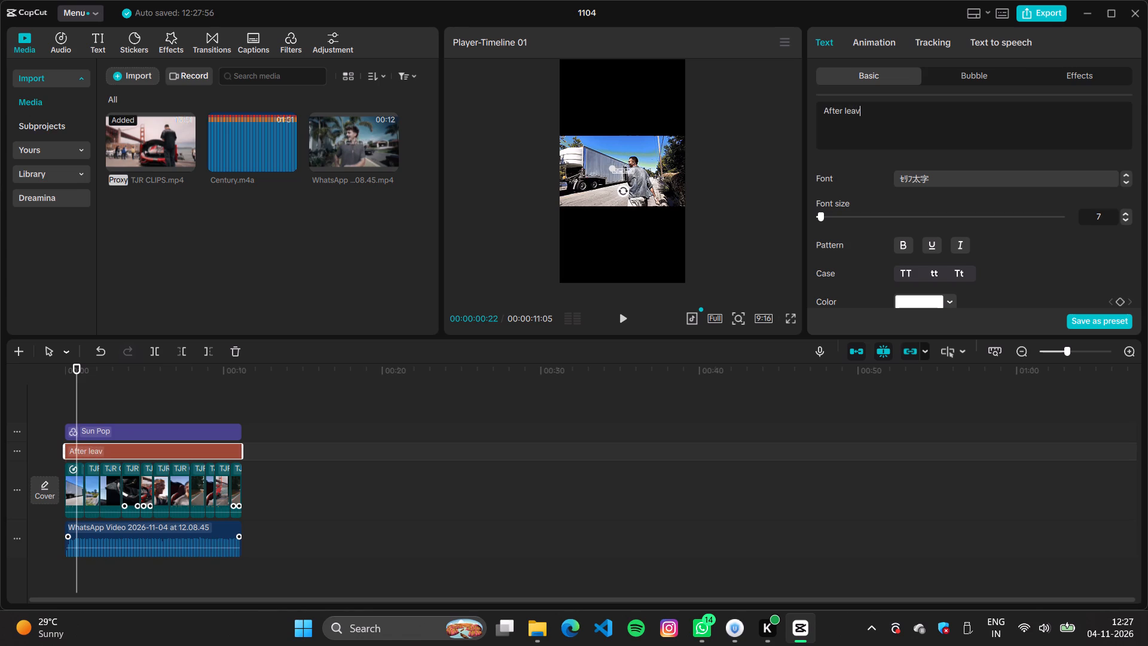
pyautogui.write('ing the s')
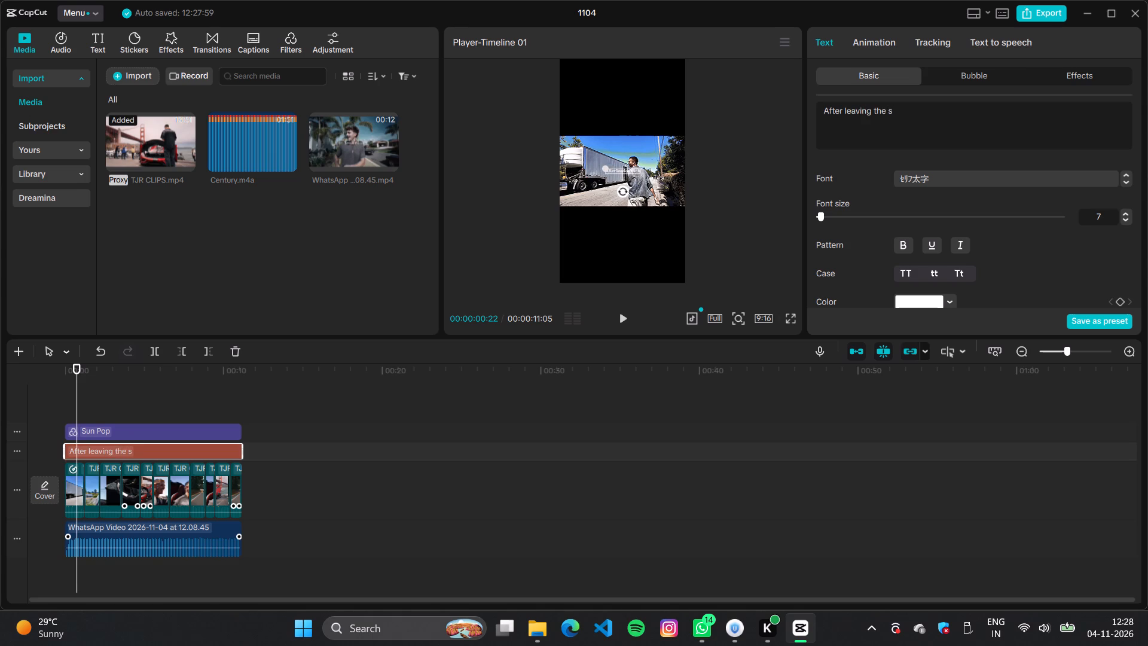
pyautogui.write('chool')
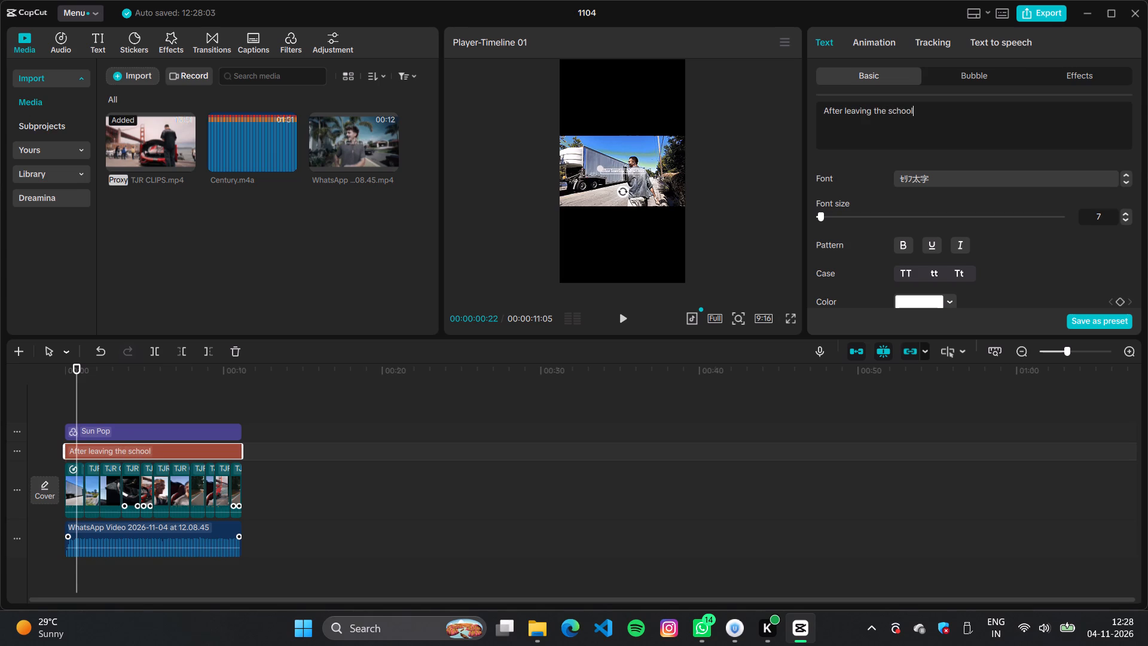
pyautogui.press('space')
pyautogui.write('si')
pyautogui.write('tu')
pyautogui.write('ation')
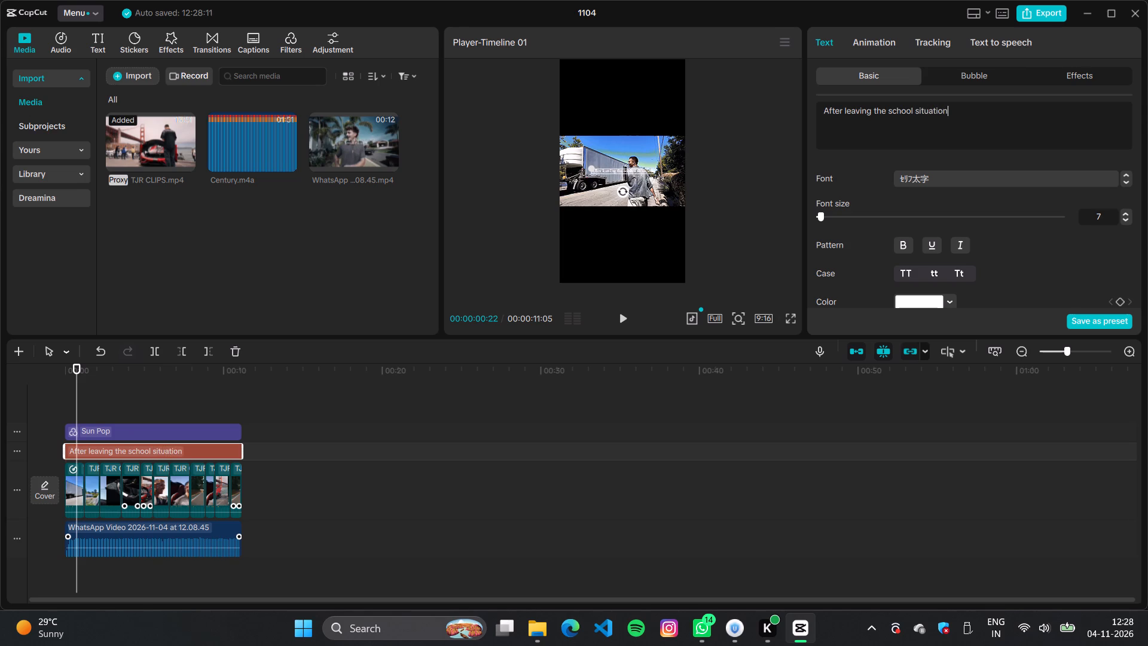
pyautogui.write('...')
pyautogui.click(788, 323)
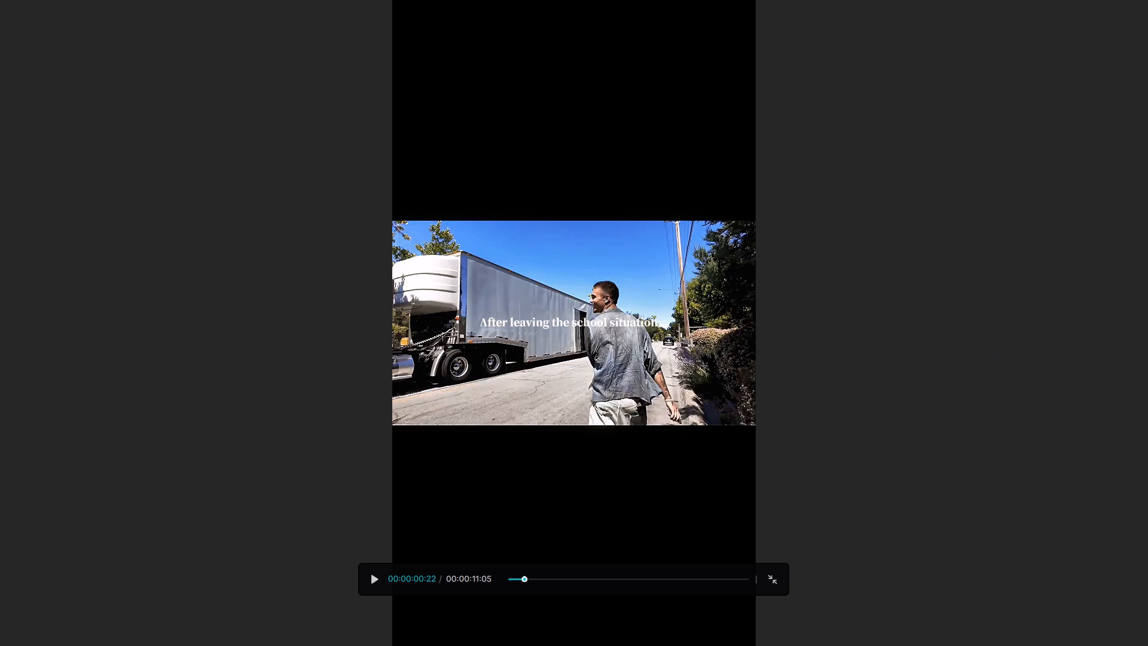
pyautogui.click(777, 586)
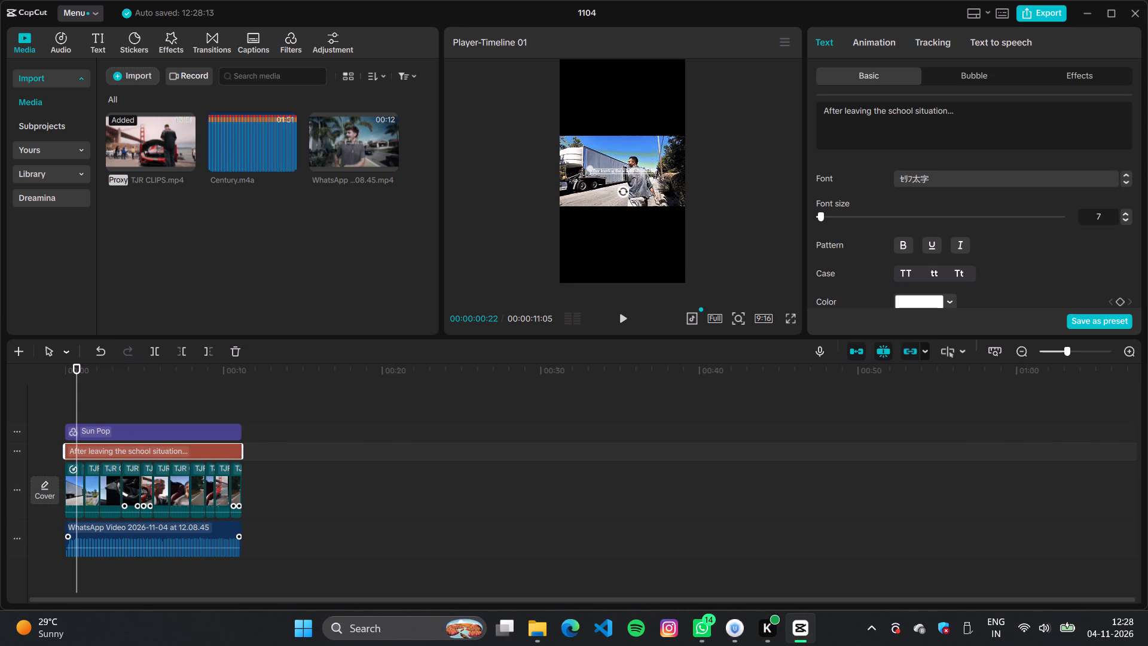
pyautogui.scroll(-7, 917, 227)
pyautogui.scroll(5, 919, 226)
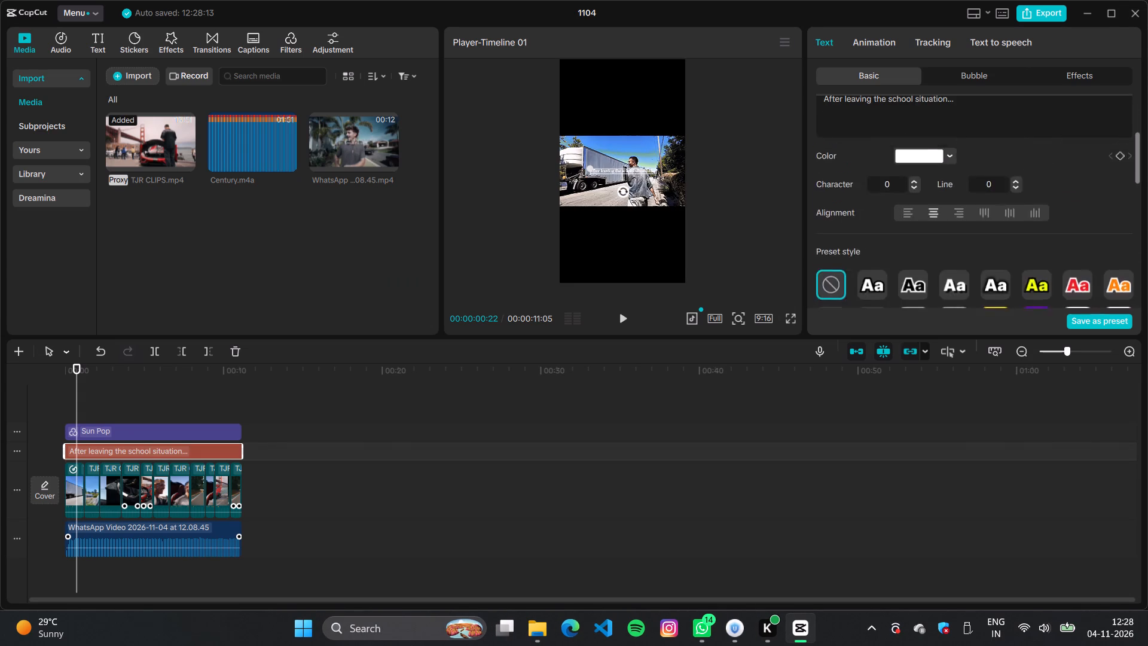
pyautogui.scroll(6, 919, 226)
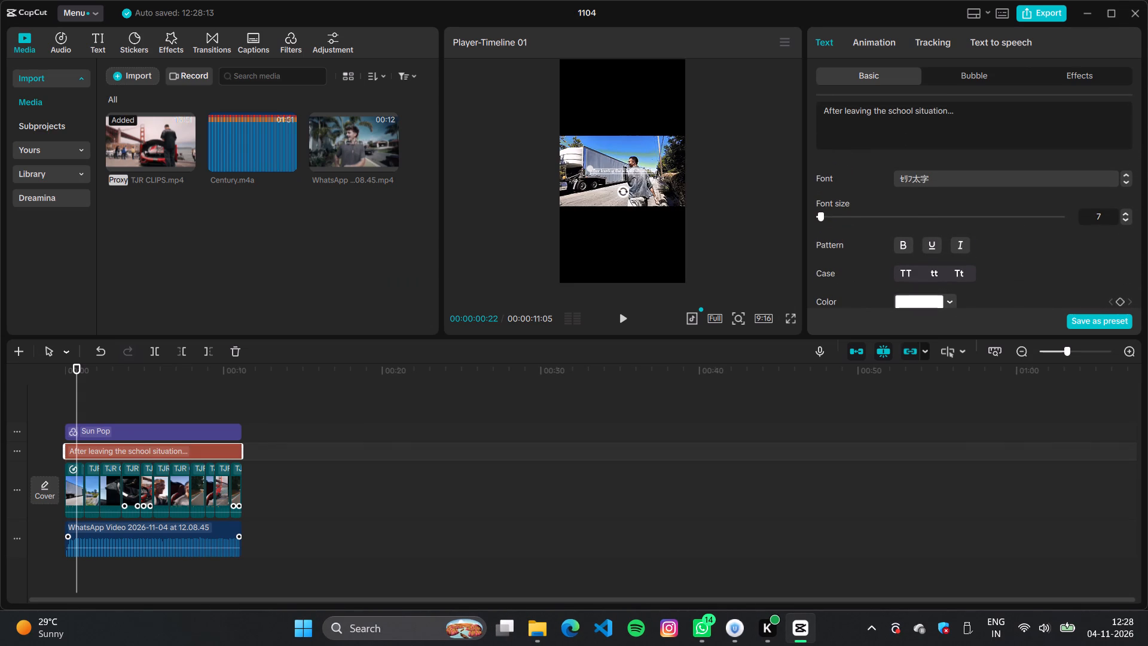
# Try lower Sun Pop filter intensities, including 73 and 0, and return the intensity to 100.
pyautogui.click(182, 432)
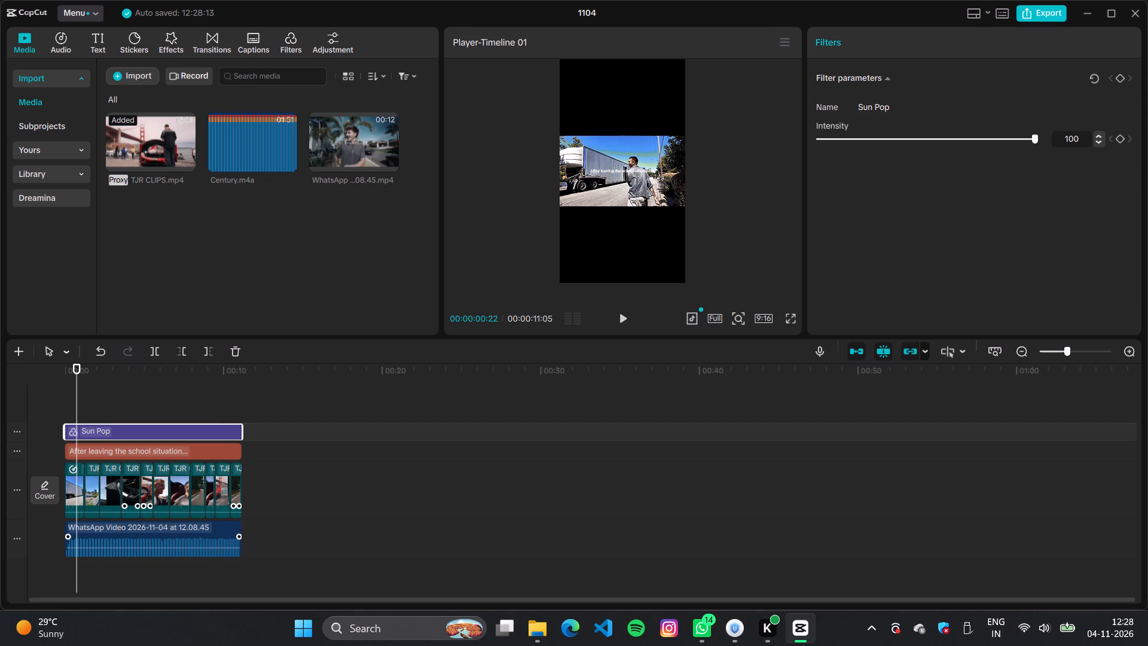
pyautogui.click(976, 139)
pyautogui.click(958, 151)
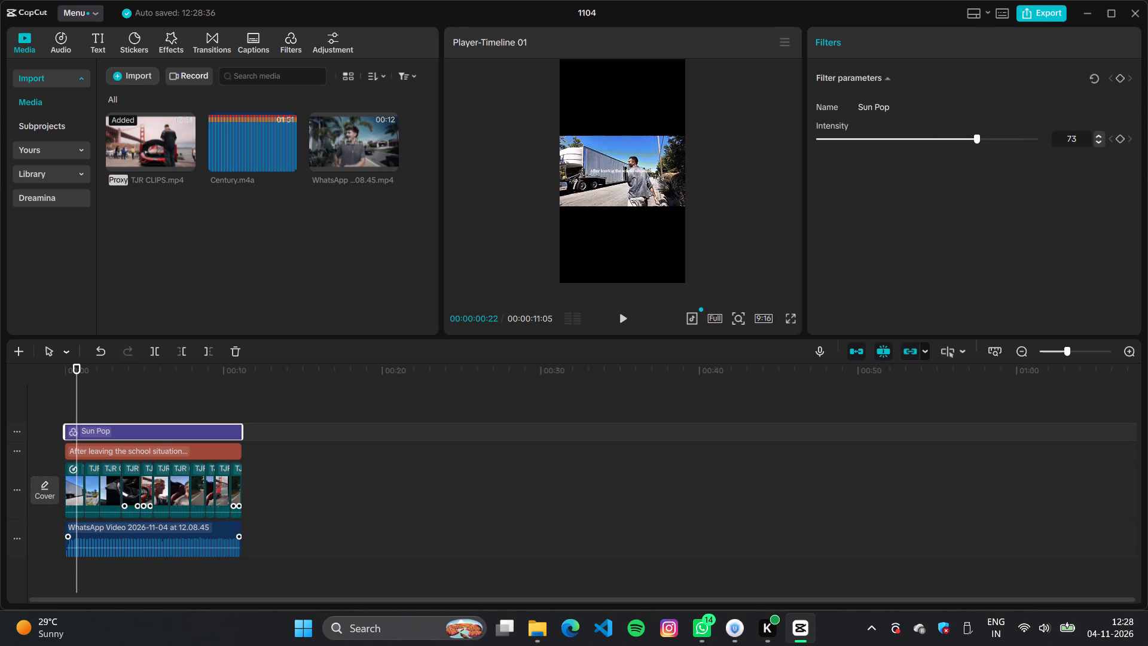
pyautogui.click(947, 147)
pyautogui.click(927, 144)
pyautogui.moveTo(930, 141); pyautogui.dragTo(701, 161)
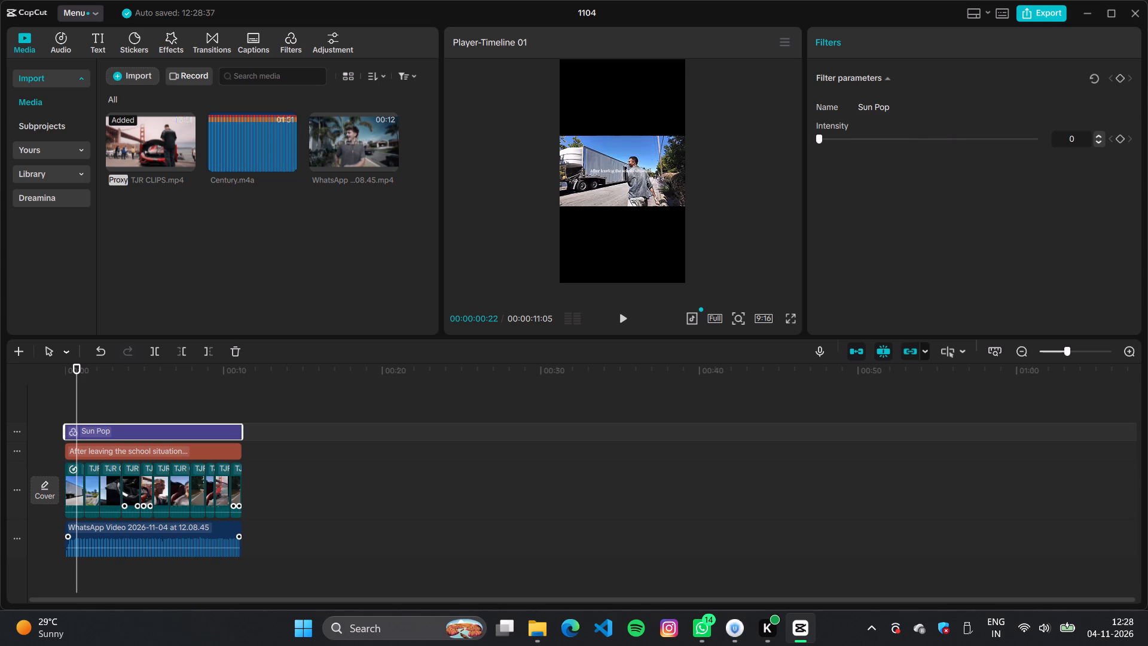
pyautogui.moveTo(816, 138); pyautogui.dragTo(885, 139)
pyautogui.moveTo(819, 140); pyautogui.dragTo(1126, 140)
# Export the video as 1104(2) in 4K, higher bit rate, H.264 mp4 at 30fps, and close the export window.
pyautogui.click(1034, 8)
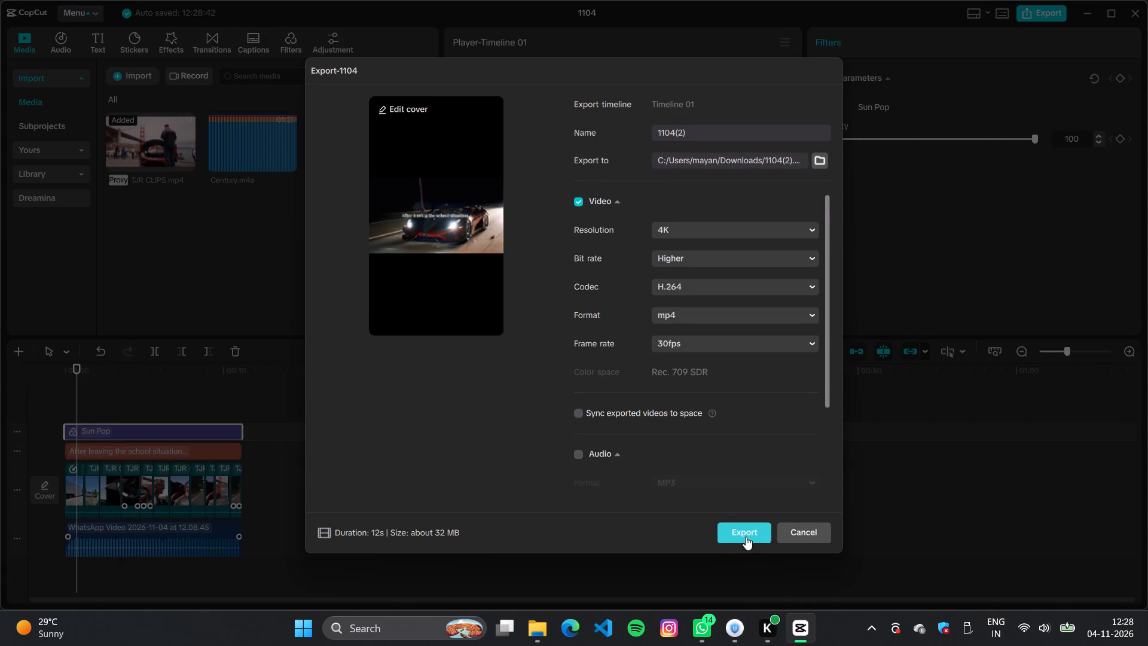
pyautogui.click(744, 535)
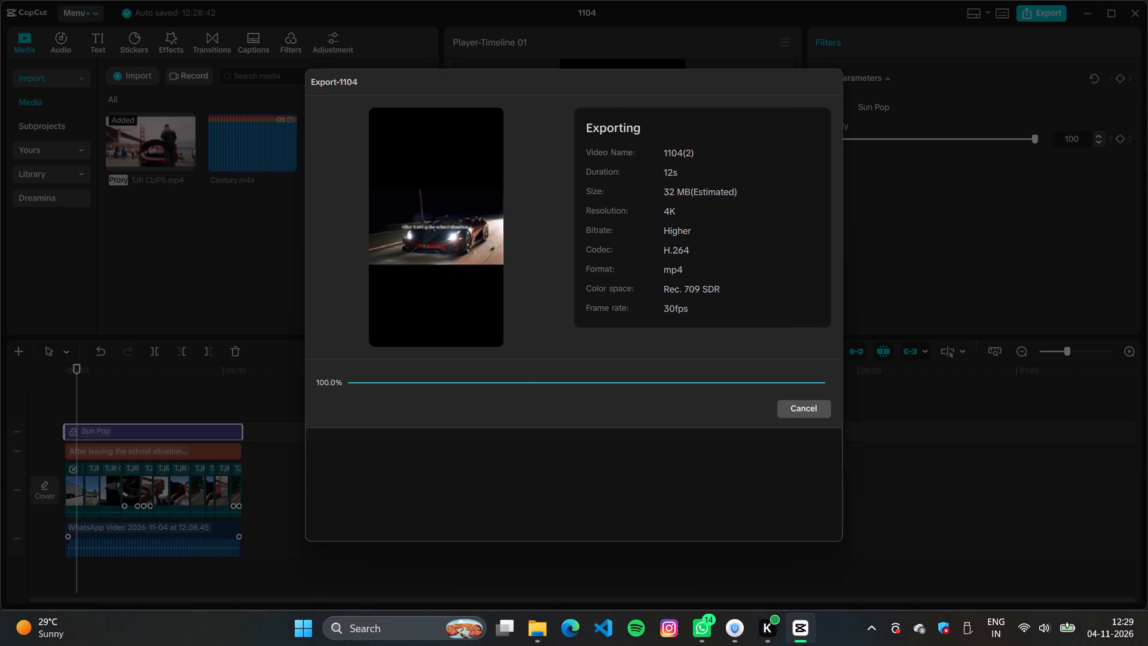
pyautogui.click(798, 520)
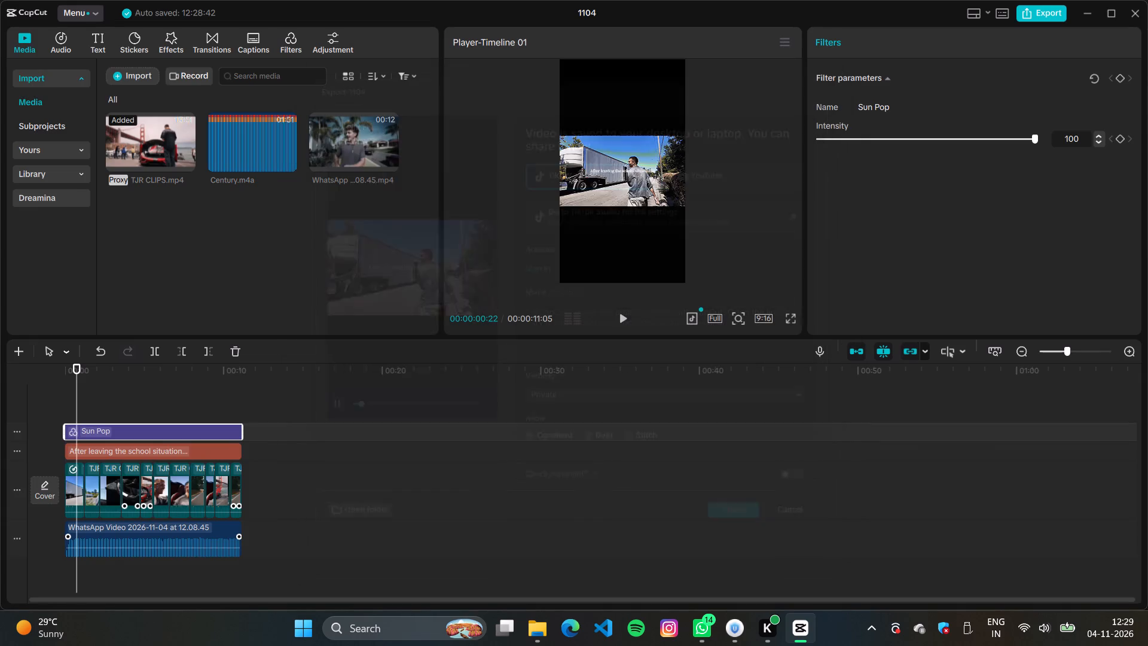
# Copy the Sun Pop filter, caption, video clips and audio from Timeline 01 and delete them all, leaving the timeline empty.
pyautogui.moveTo(312, 502); pyautogui.dragTo(41, 443)
pyautogui.click(285, 498)
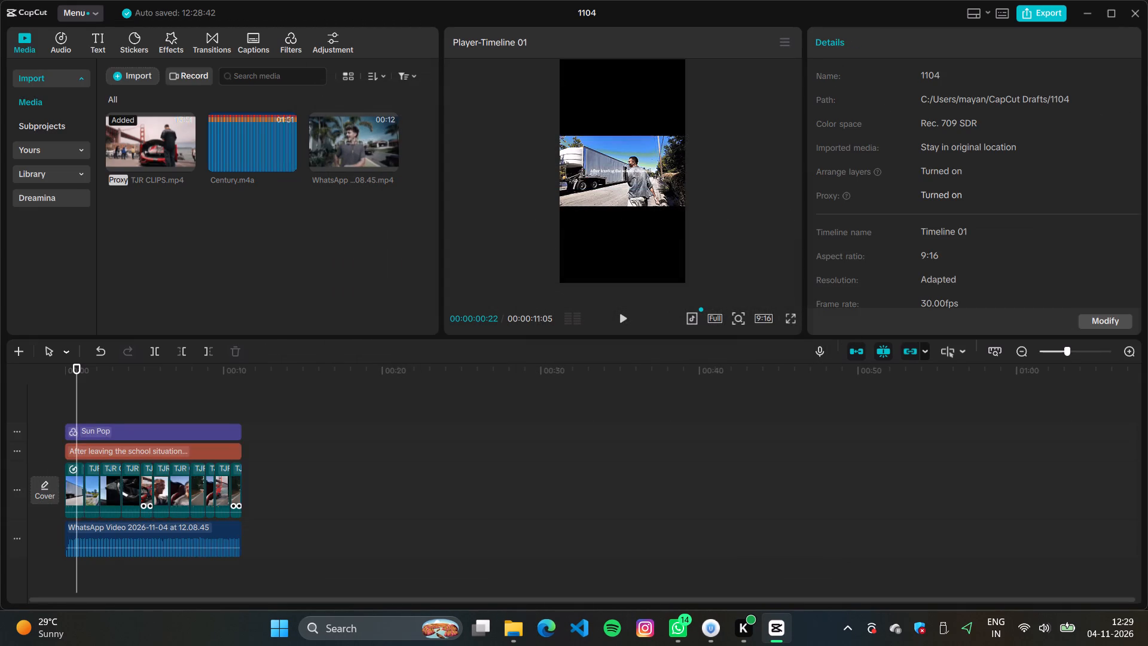
pyautogui.click(166, 538)
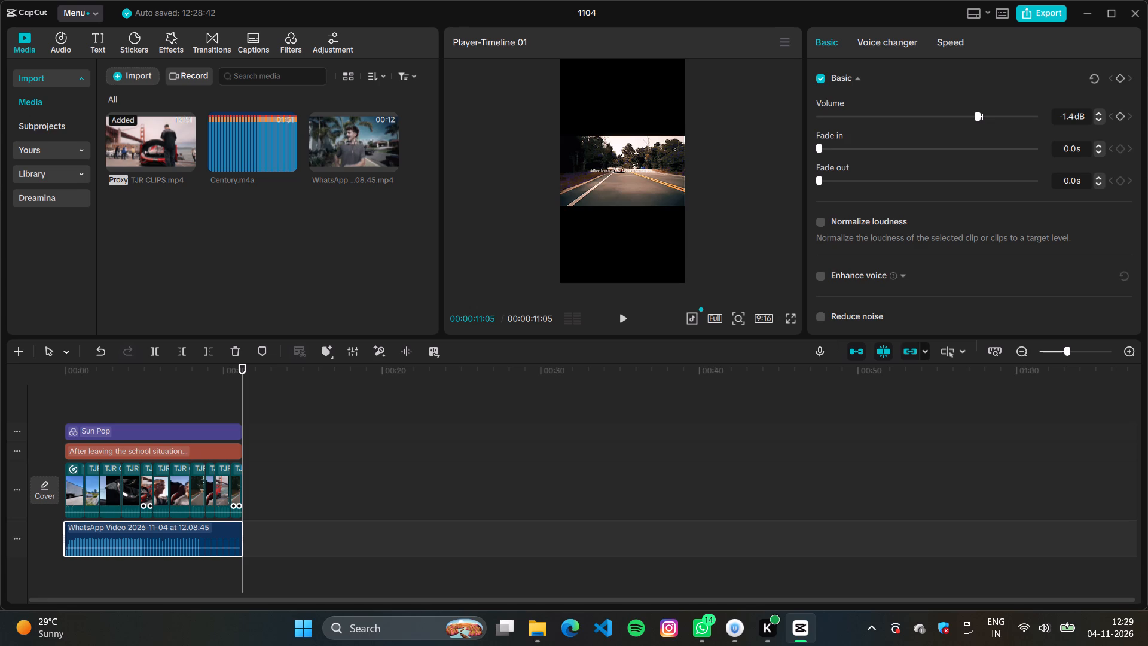
pyautogui.moveTo(257, 543); pyautogui.dragTo(55, 423)
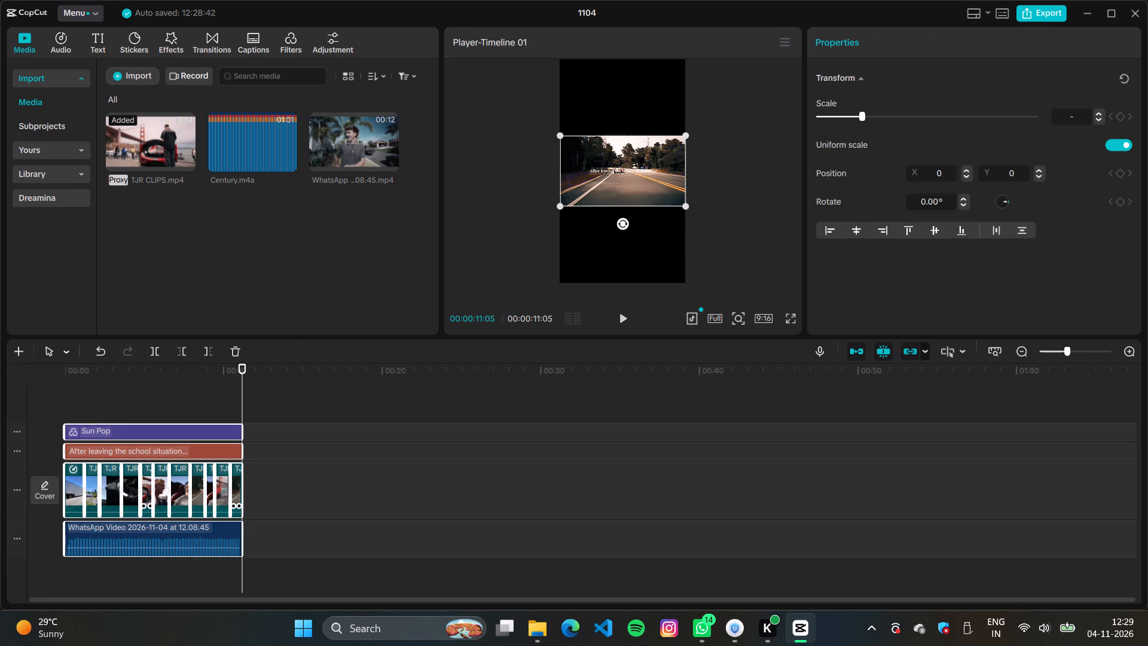
pyautogui.hotkey('ctrl', 'c')
pyautogui.press('BackSpace')
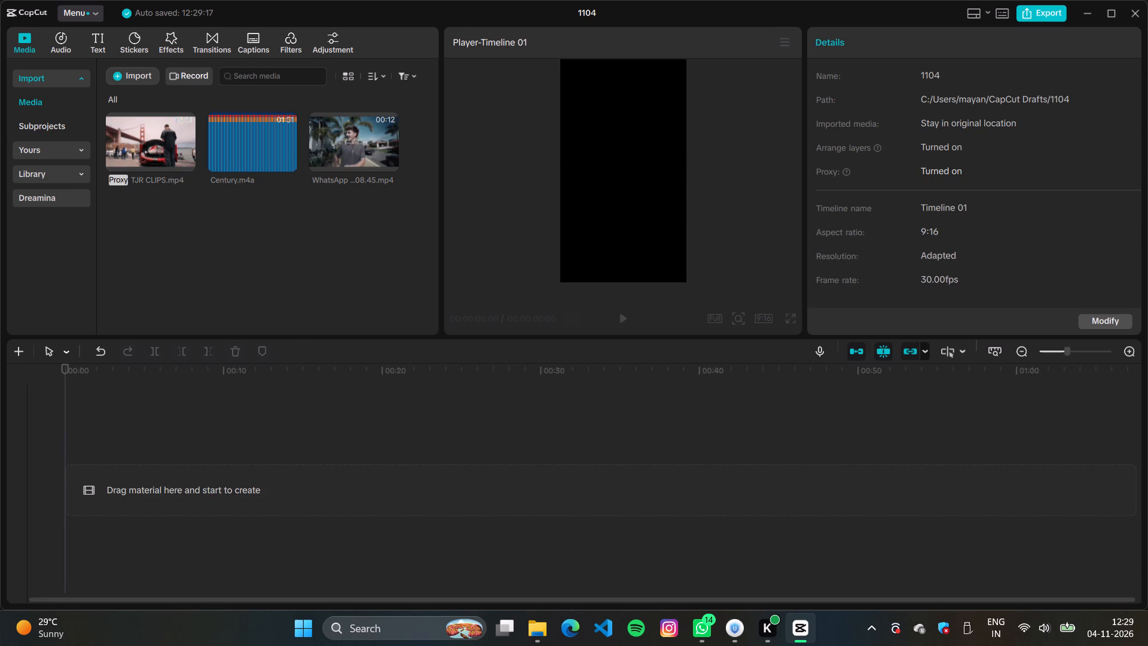
# Import the video 1104 from the Downloads folder and add it to the start of the empty timeline.
pyautogui.click(126, 78)
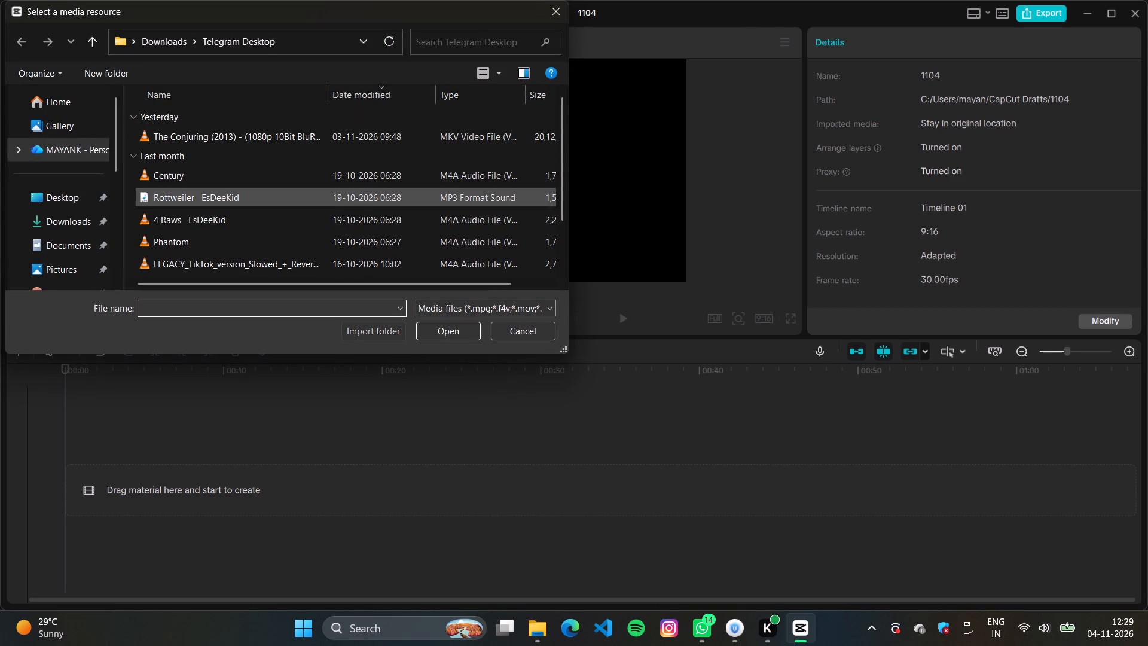
pyautogui.click(84, 219)
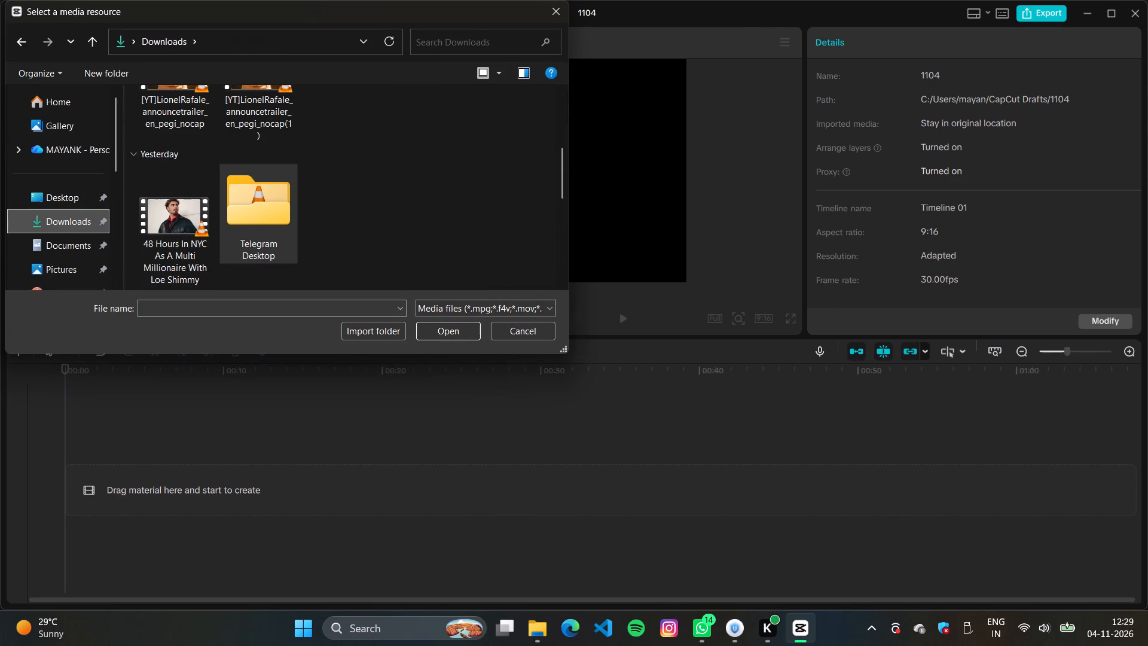
pyautogui.scroll(5, 184, 188)
pyautogui.click(304, 164)
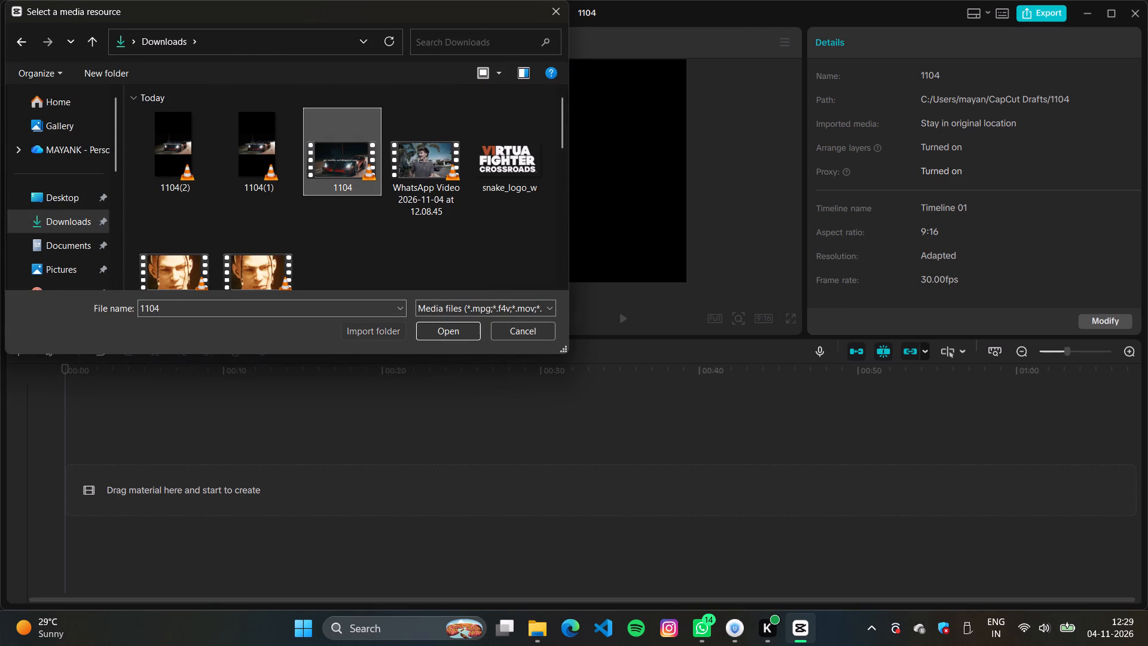
pyautogui.click(438, 327)
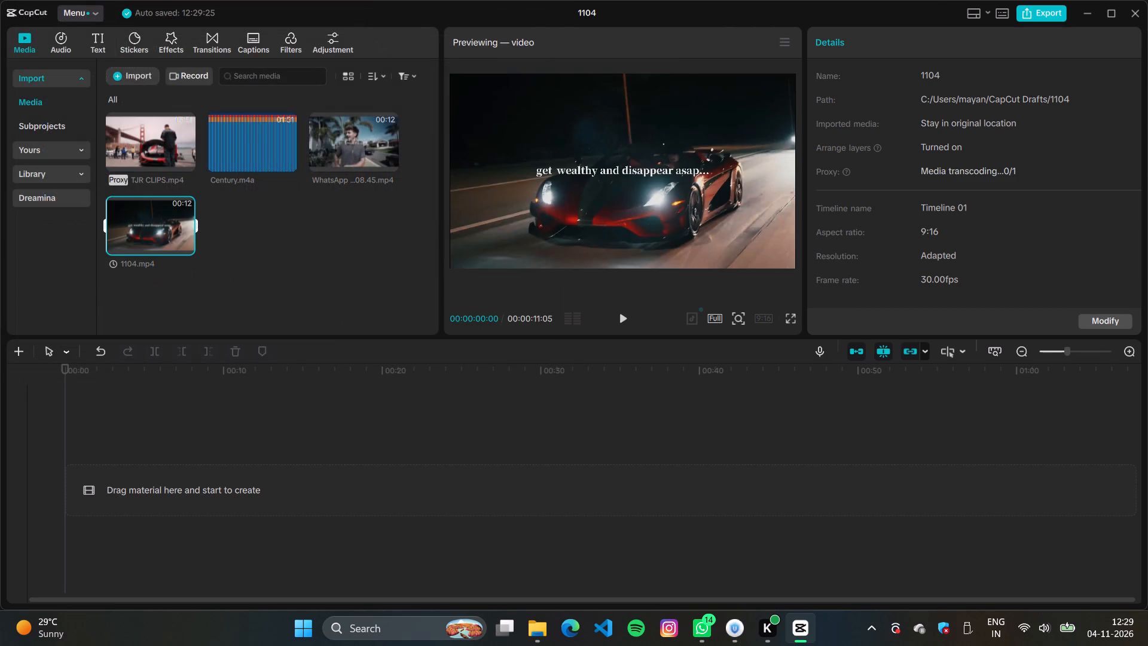
pyautogui.click(184, 243)
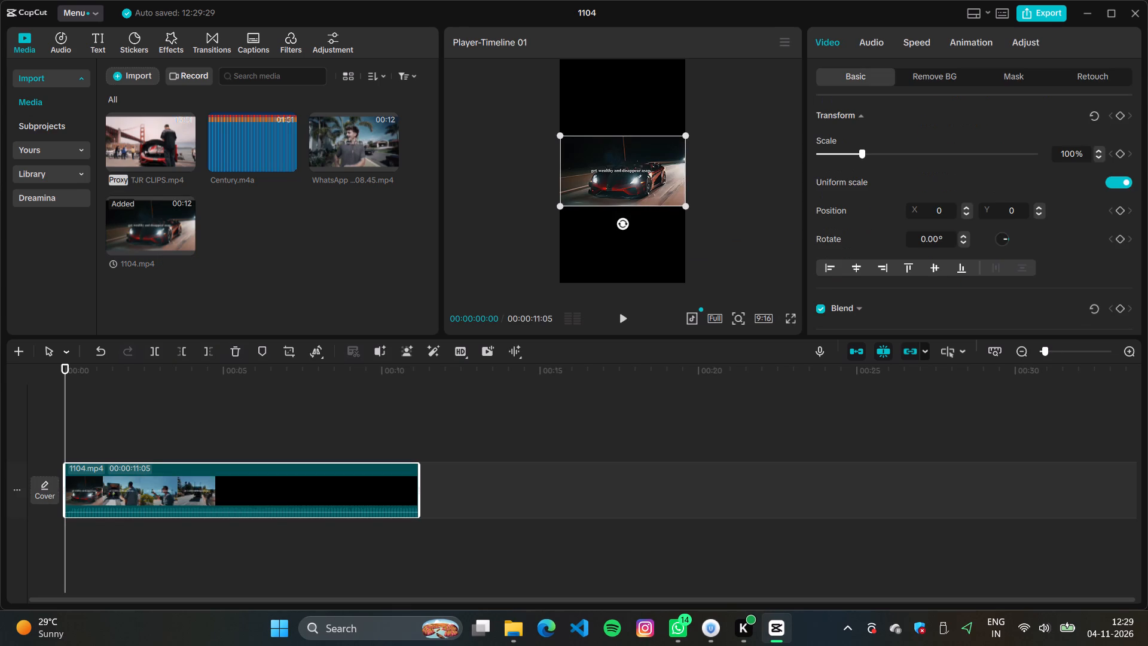
# Export the timeline that holds only the 1104.mp4 clip and dismiss the sharing options without posting.
pyautogui.click(1051, 11)
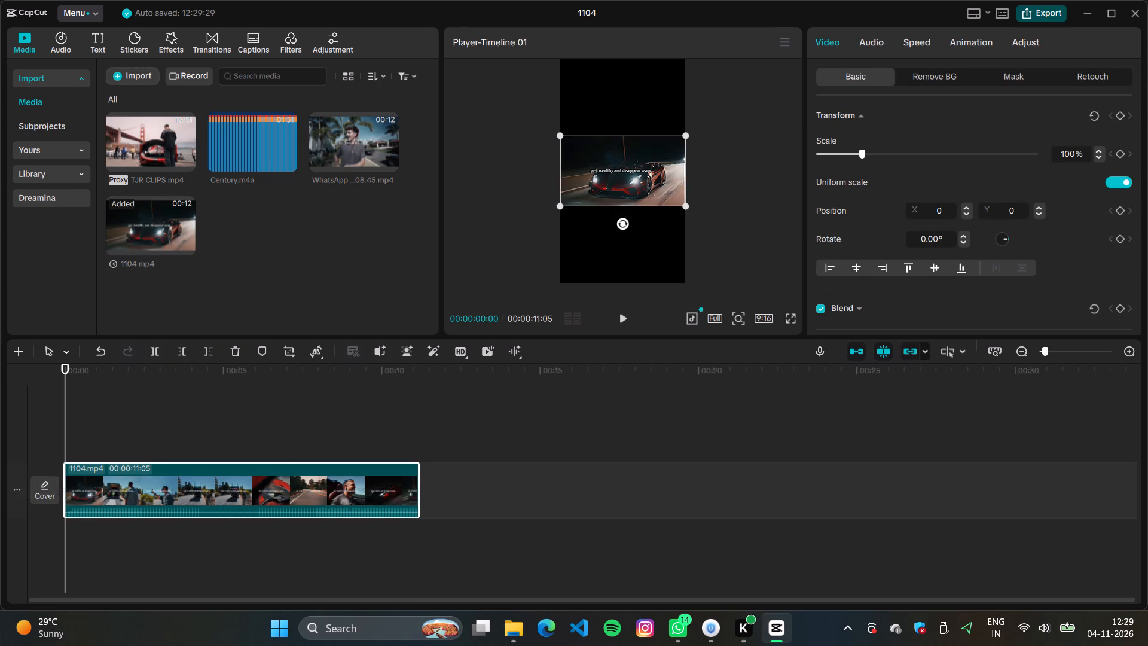
pyautogui.click(745, 527)
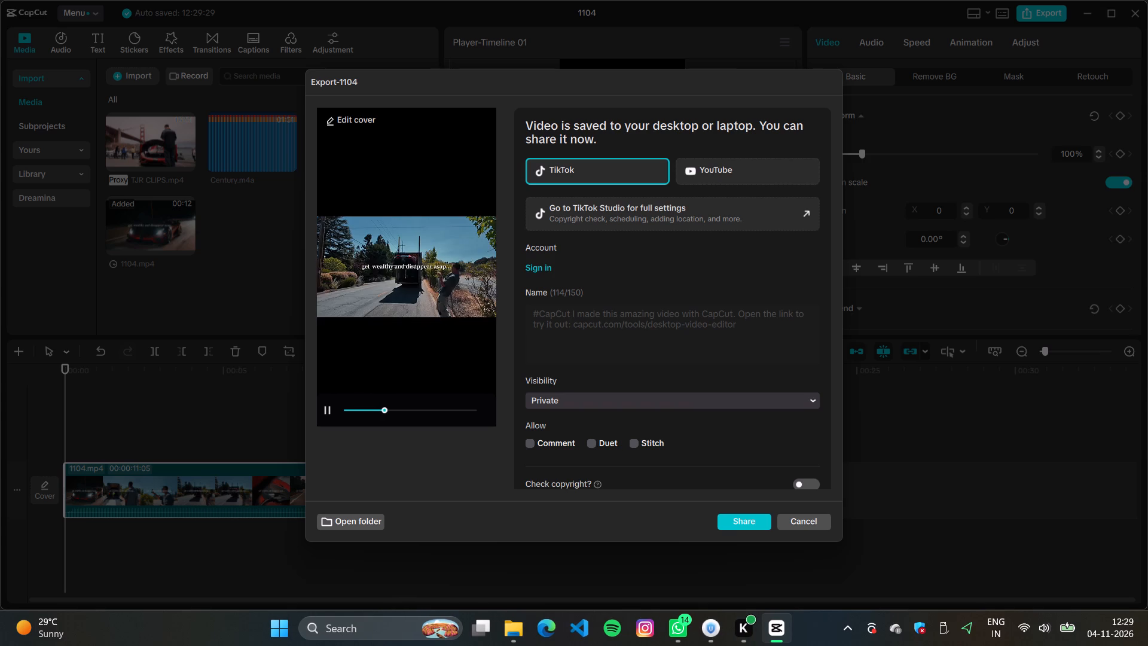
pyautogui.click(802, 529)
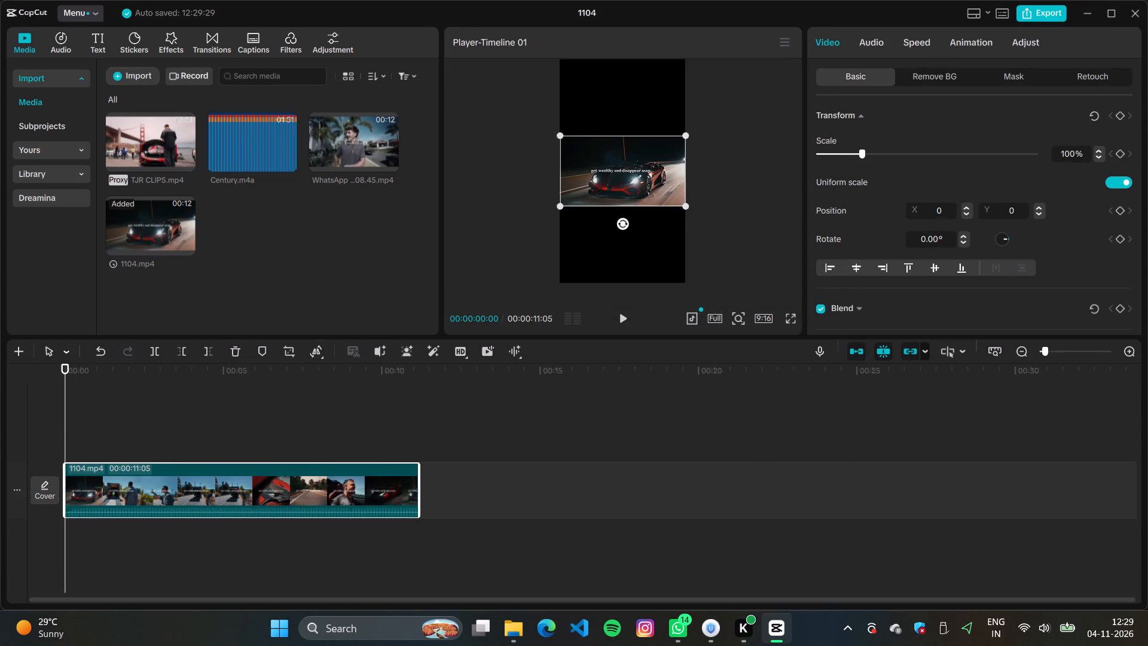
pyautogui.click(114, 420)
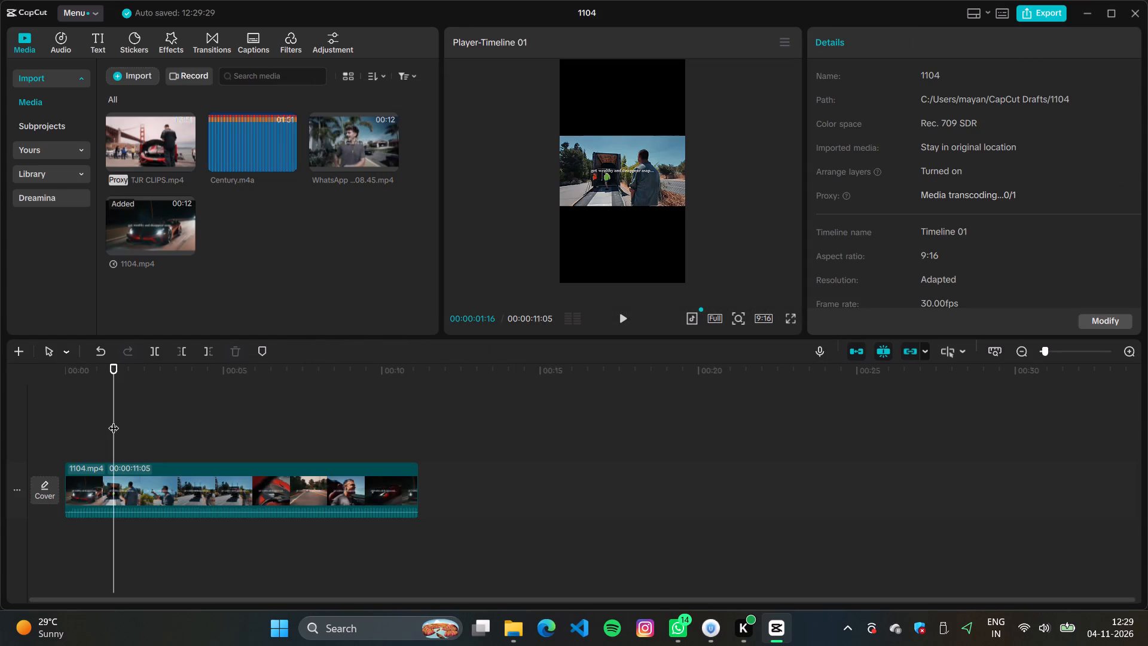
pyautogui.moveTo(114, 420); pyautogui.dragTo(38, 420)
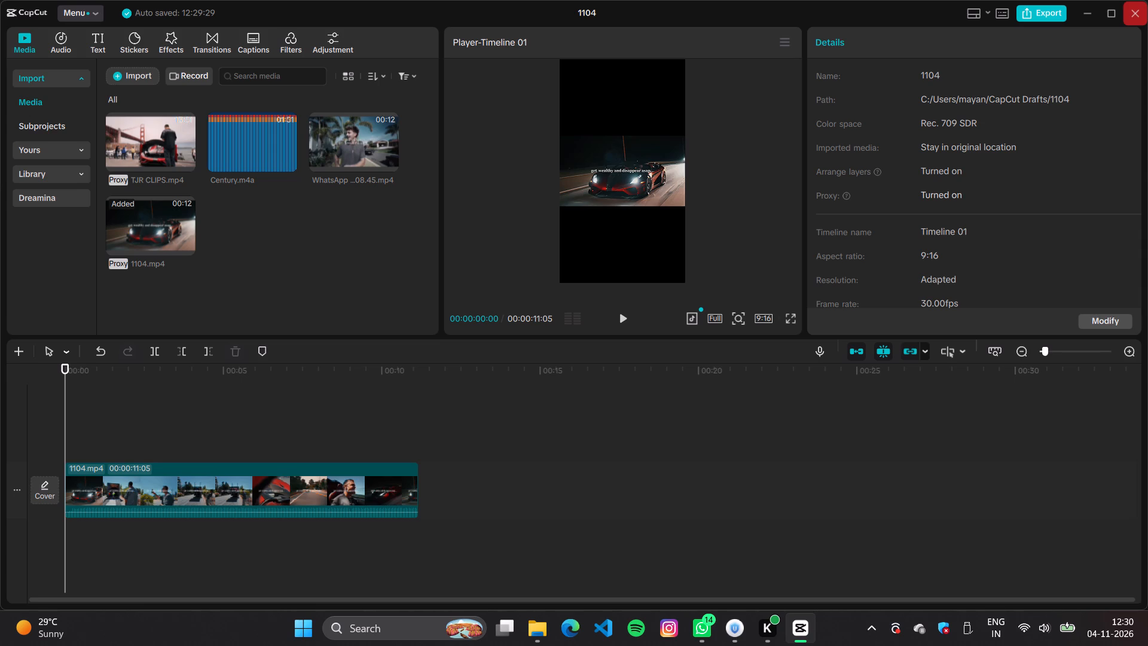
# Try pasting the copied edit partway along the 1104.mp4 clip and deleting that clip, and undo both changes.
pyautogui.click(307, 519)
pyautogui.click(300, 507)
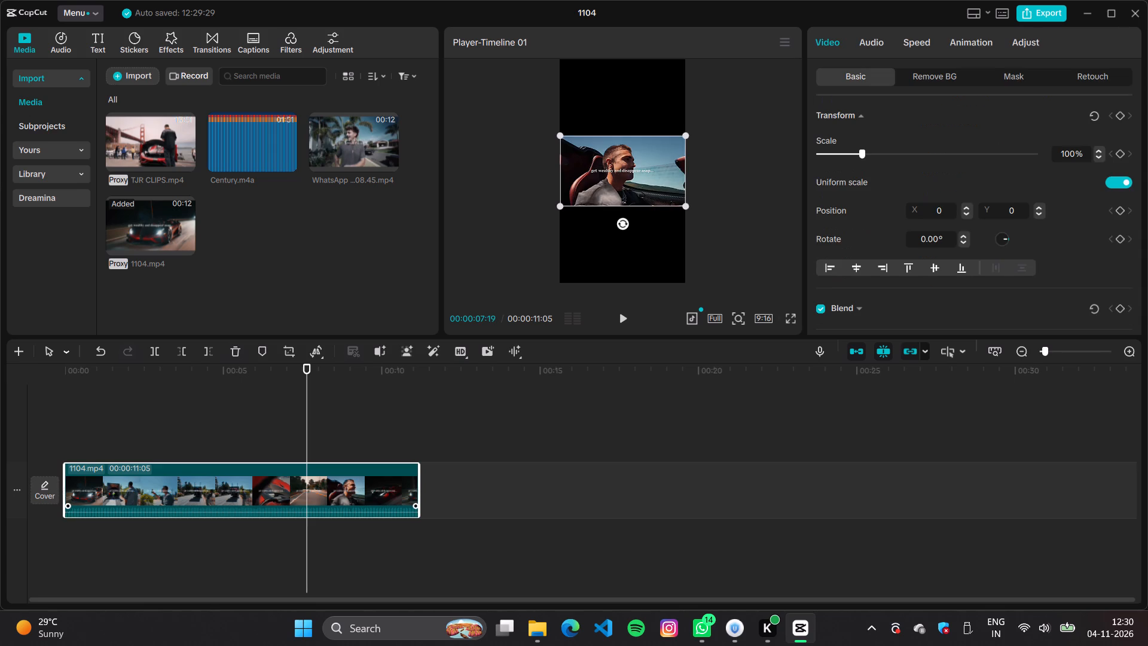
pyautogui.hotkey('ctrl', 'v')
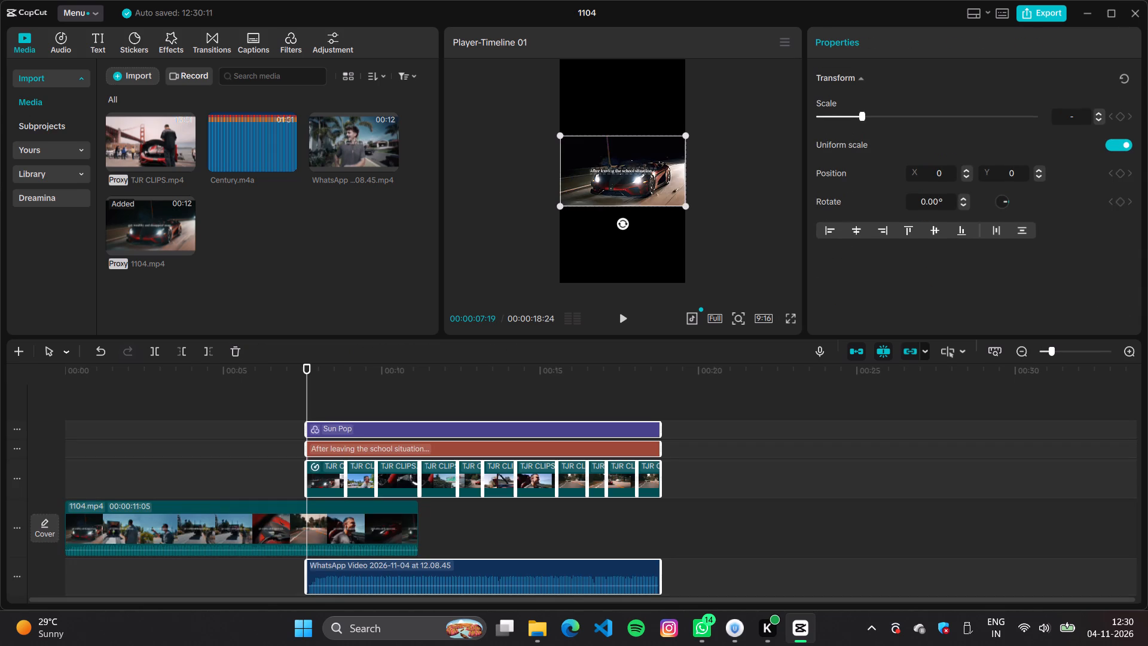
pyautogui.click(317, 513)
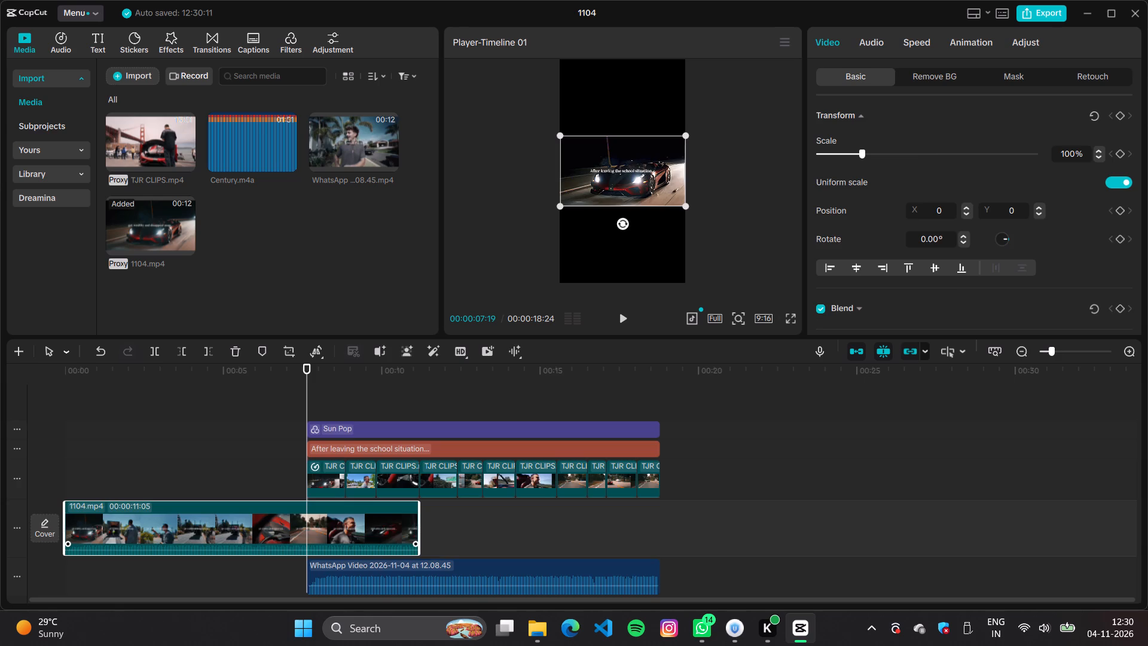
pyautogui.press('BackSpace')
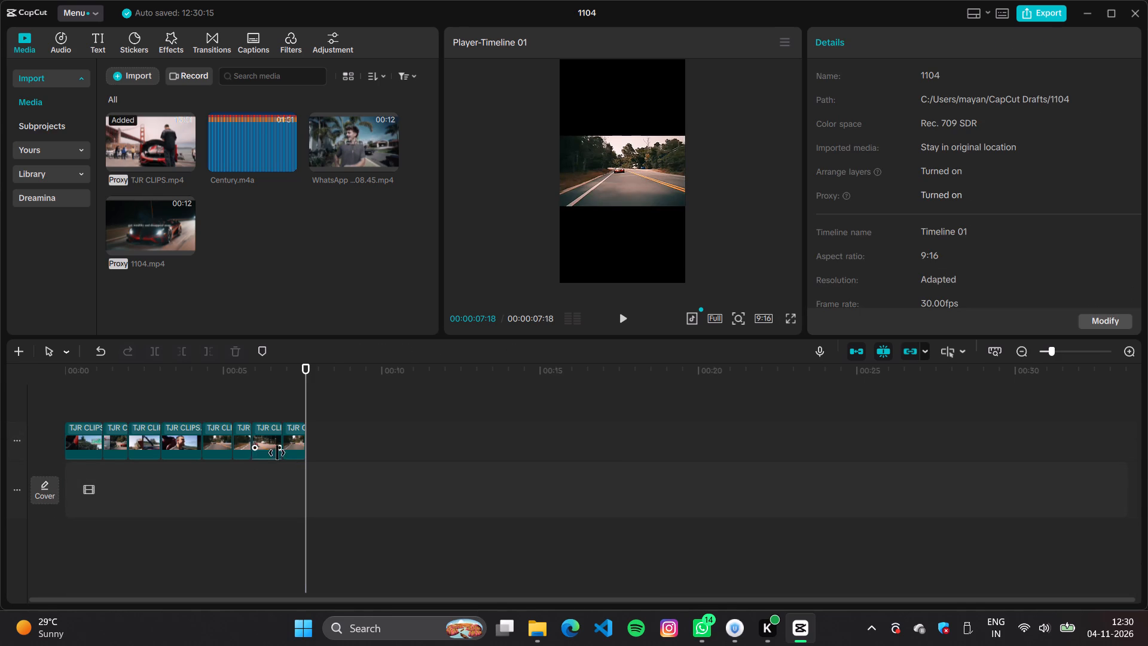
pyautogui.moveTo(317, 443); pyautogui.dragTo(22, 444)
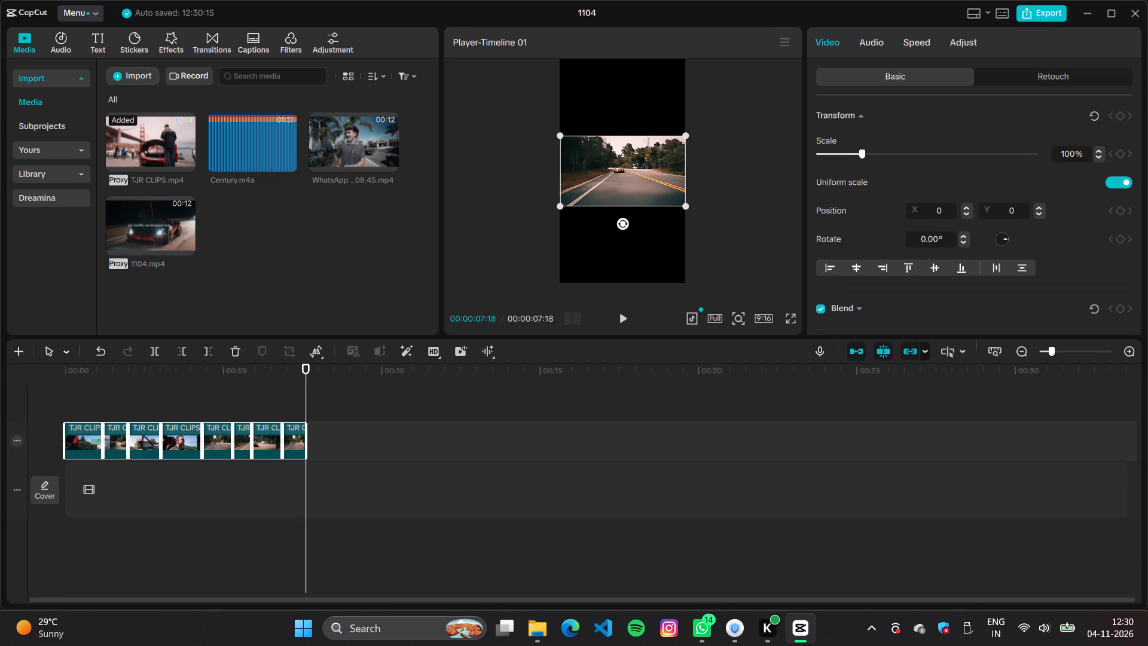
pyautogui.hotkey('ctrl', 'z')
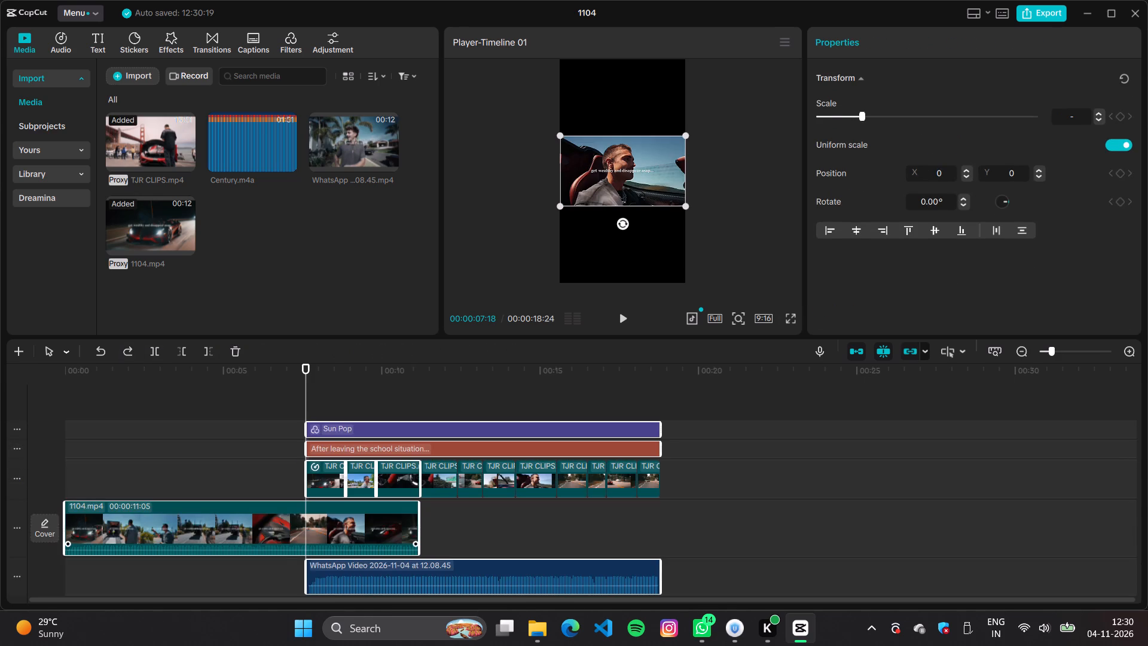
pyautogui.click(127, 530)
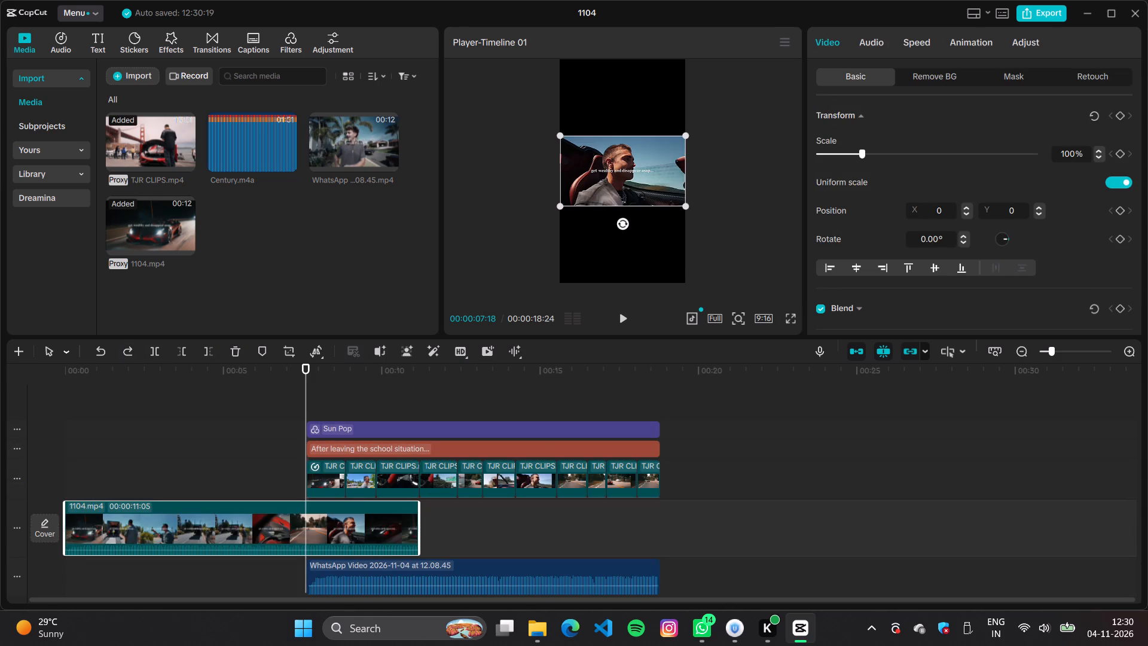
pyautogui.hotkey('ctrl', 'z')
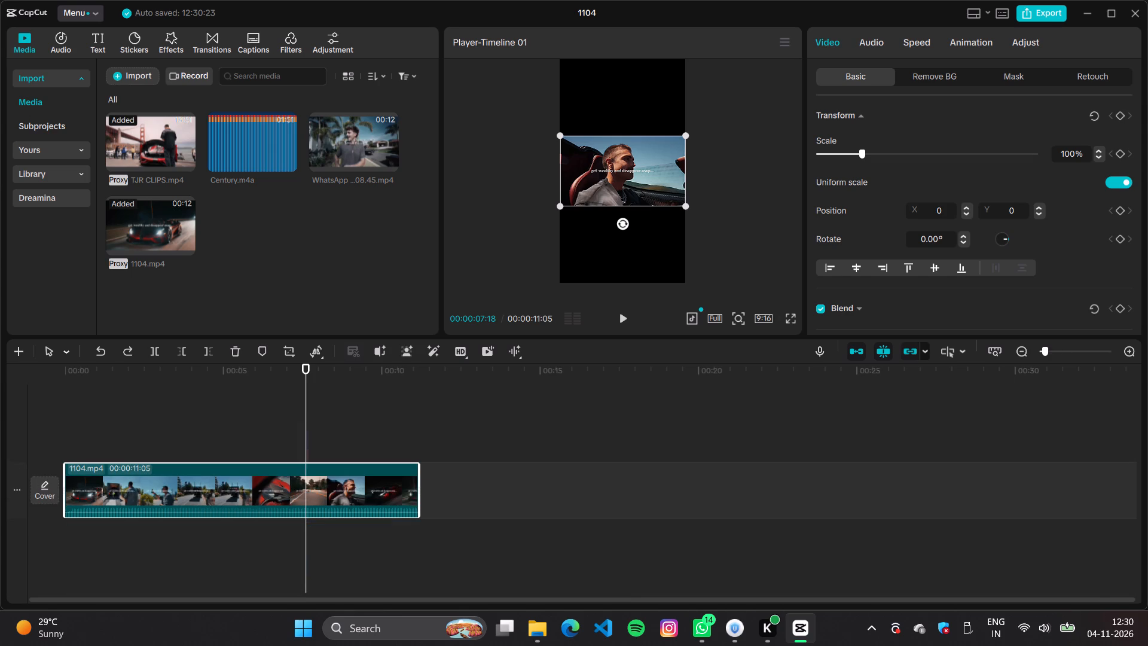
# Replace the 1104.mp4 clip with the copied Sun Pop filter, caption, TJR clips and audio, and move the playhead to their end.
pyautogui.press('BackSpace')
pyautogui.hotkey('ctrl', 'v')
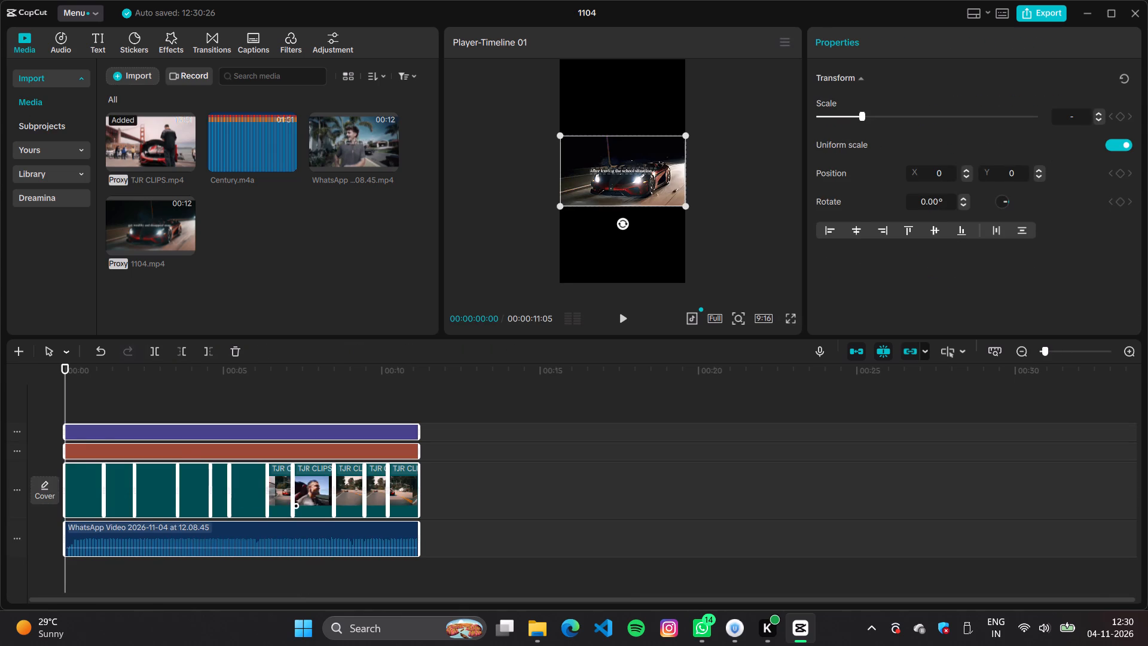
pyautogui.click(130, 398)
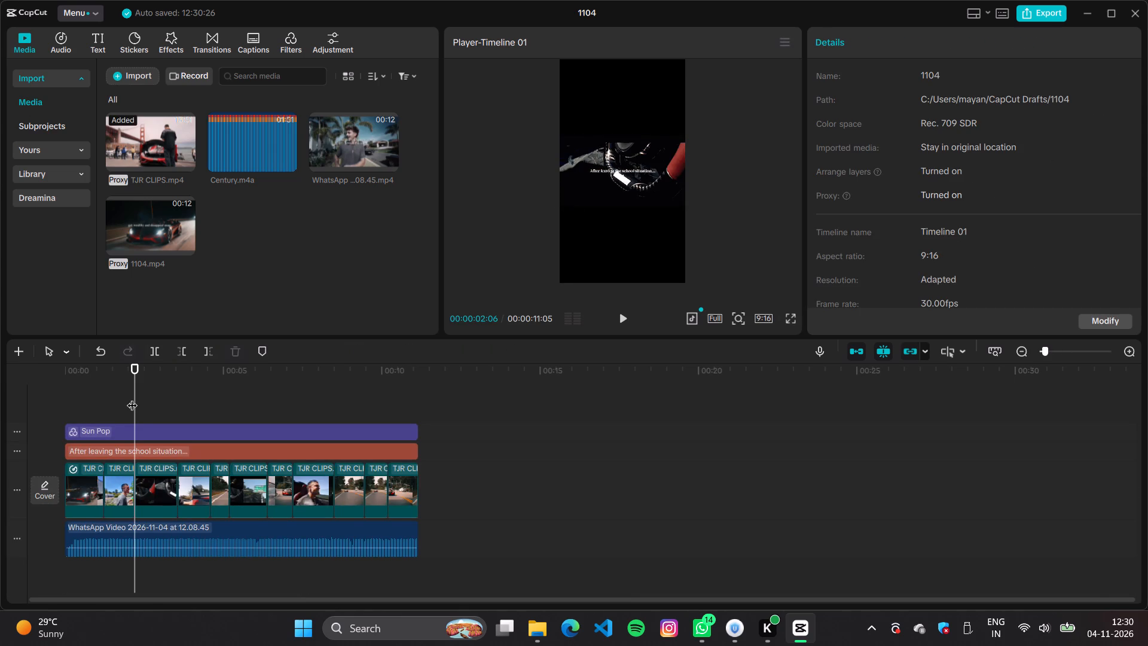
pyautogui.moveTo(133, 398); pyautogui.dragTo(43, 420)
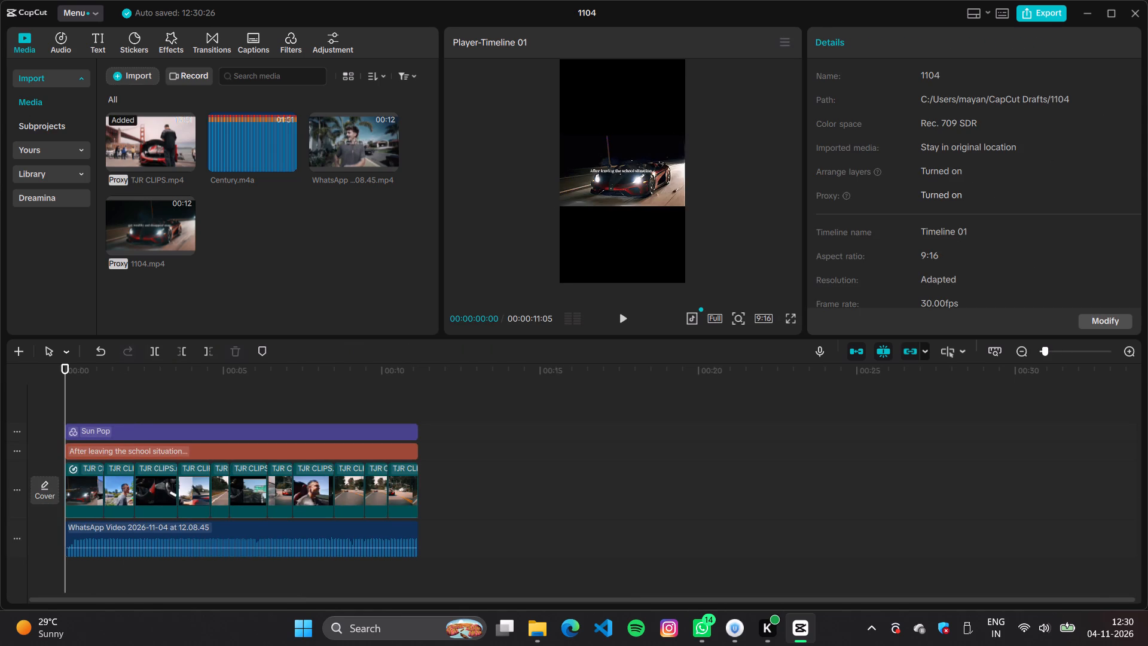
pyautogui.click(414, 404)
pyautogui.click(414, 404)
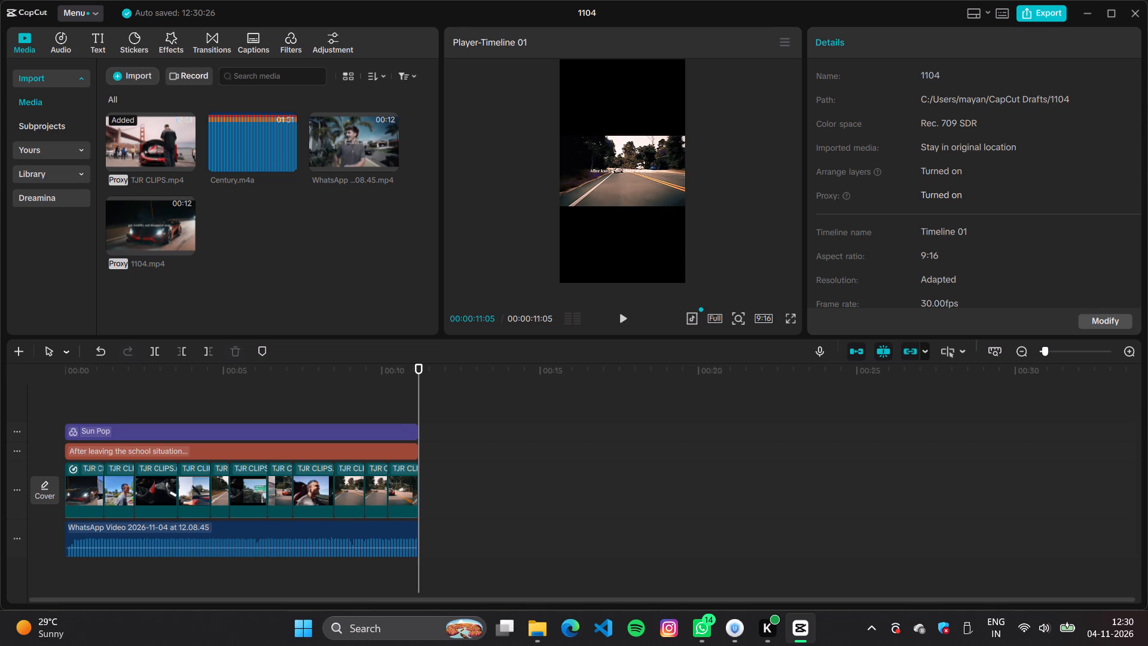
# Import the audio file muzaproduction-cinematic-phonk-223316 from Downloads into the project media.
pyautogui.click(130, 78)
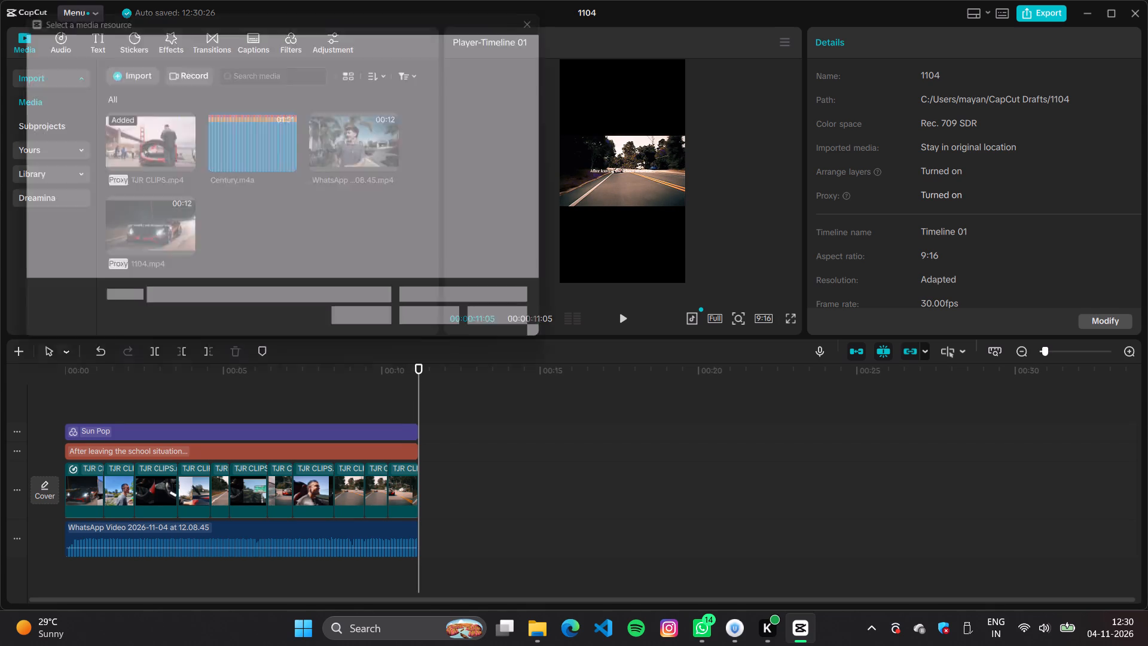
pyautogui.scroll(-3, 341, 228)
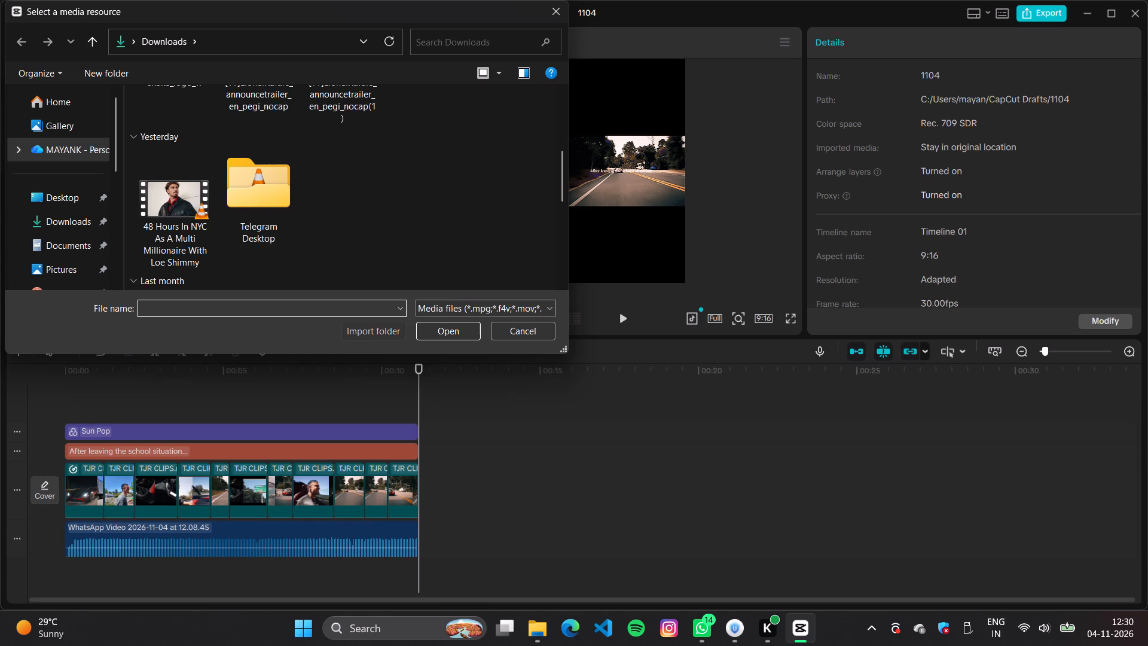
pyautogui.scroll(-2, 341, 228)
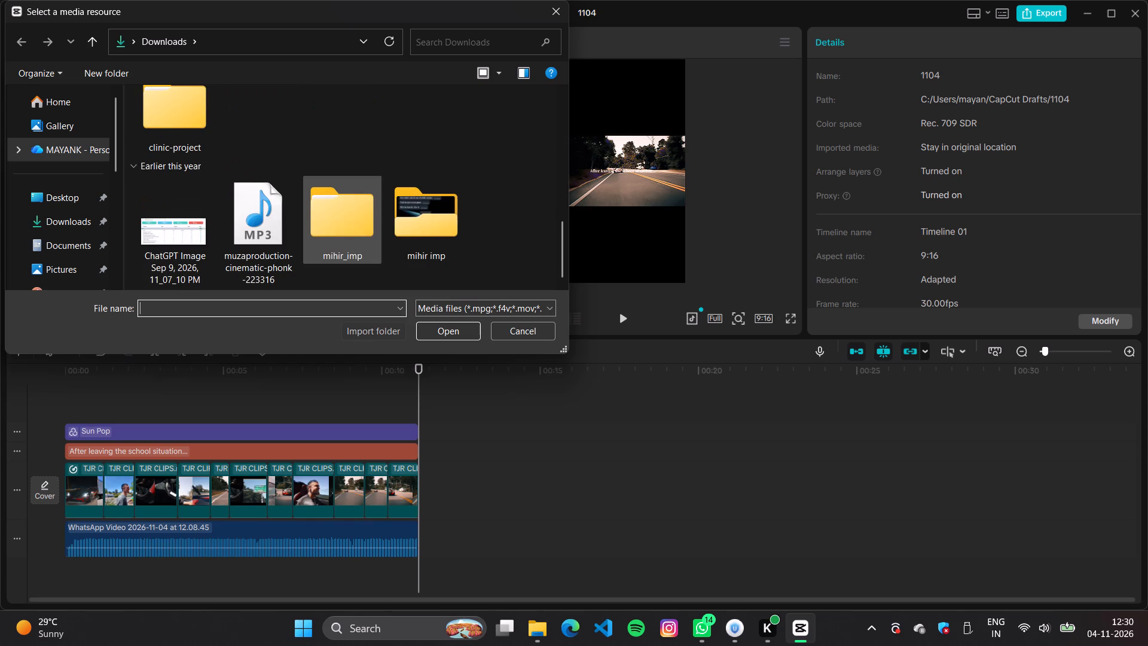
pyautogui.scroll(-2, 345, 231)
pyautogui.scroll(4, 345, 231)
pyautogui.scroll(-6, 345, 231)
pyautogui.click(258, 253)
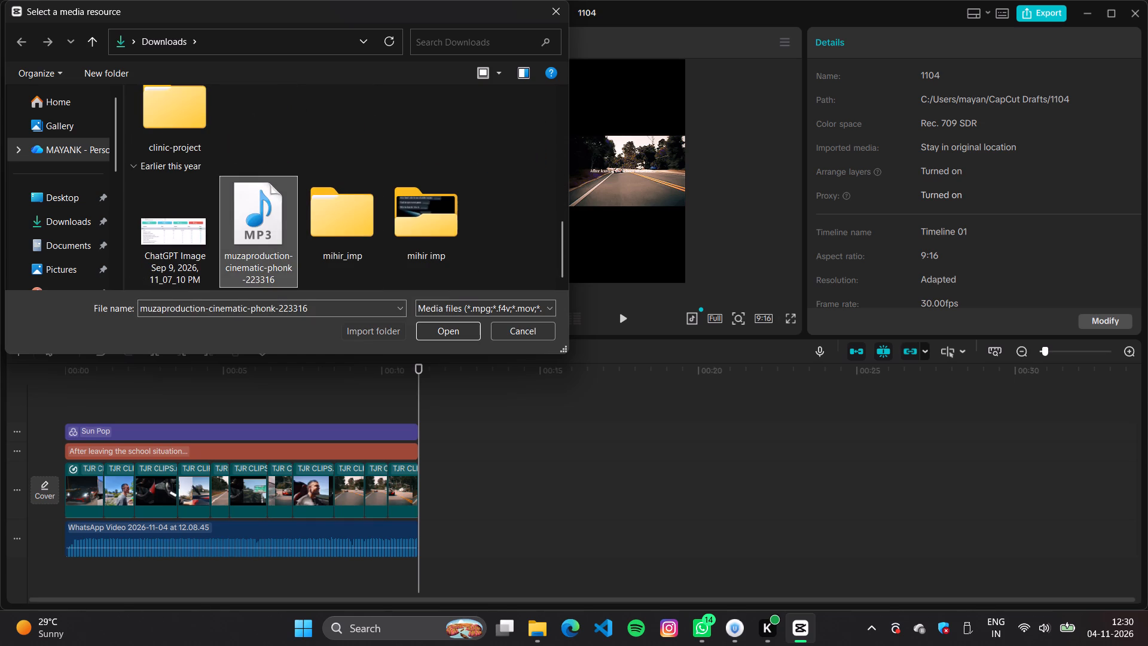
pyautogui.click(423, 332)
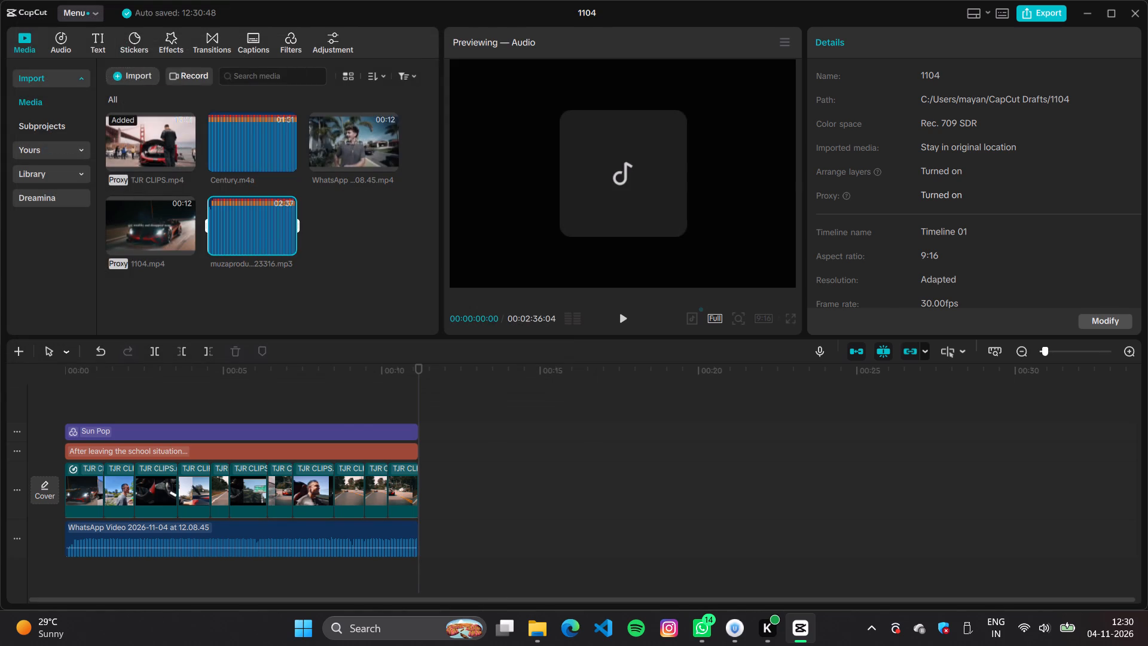
# Listen to several passages of the imported muzaproduction audio track.
pyautogui.click(271, 255)
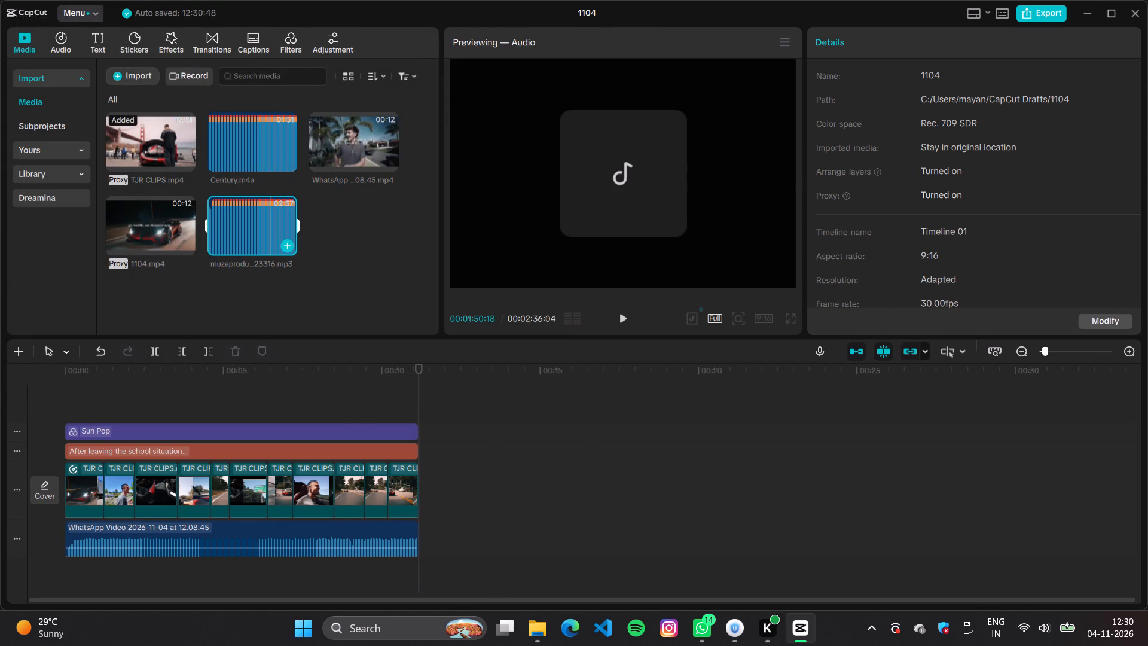
pyautogui.click(264, 243)
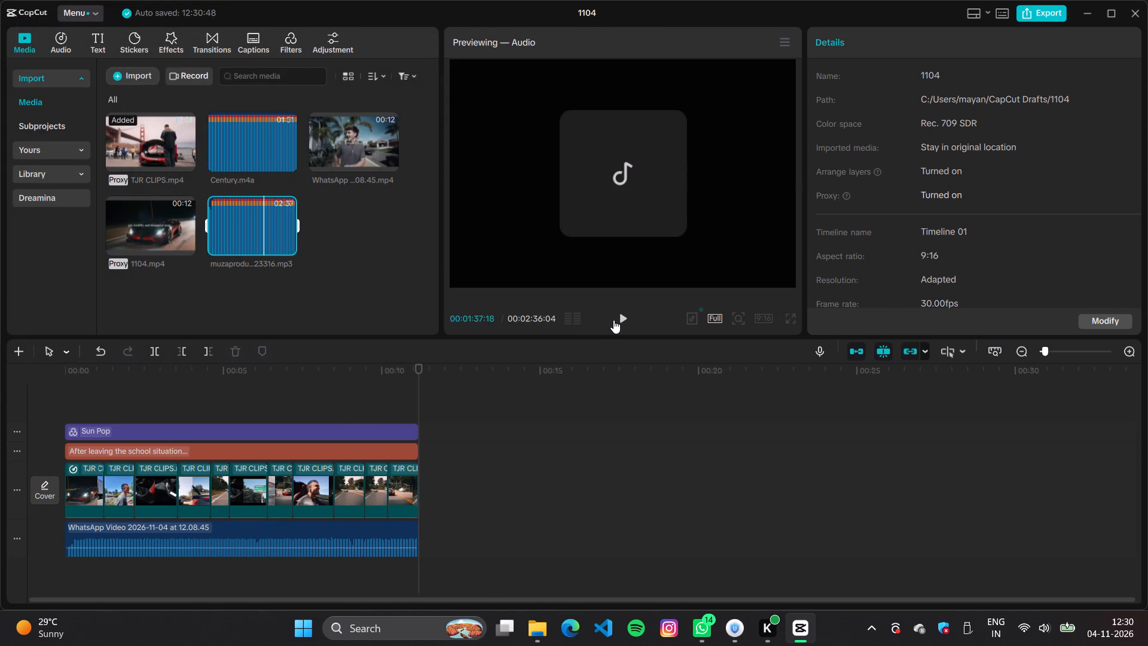
pyautogui.click(616, 319)
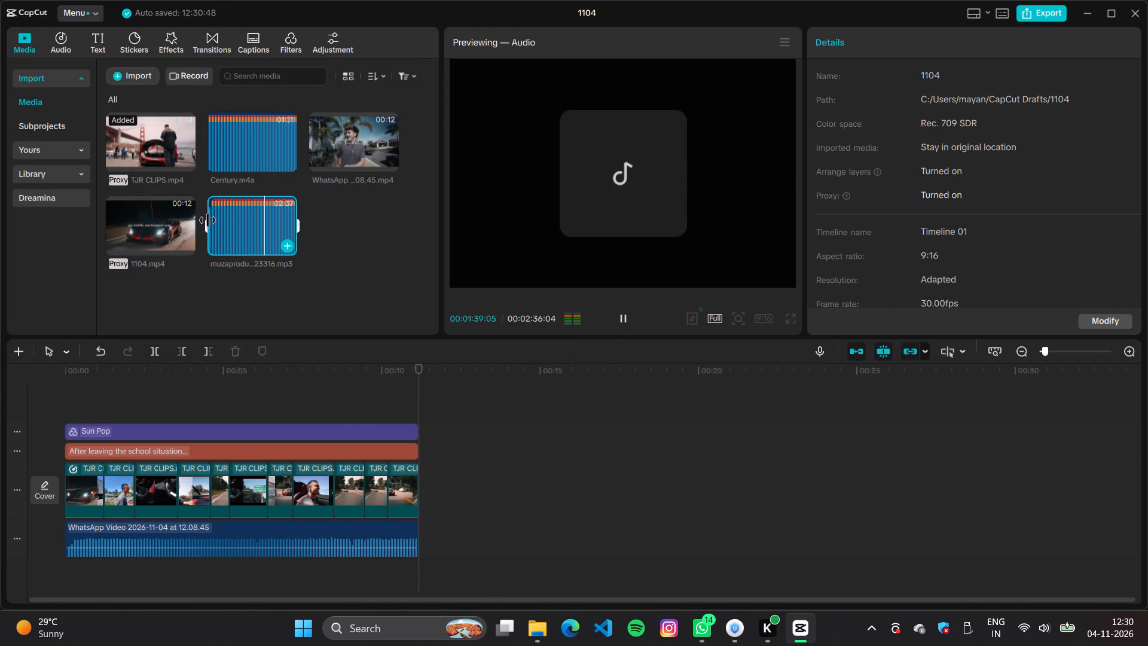
pyautogui.click(215, 220)
pyautogui.press('space')
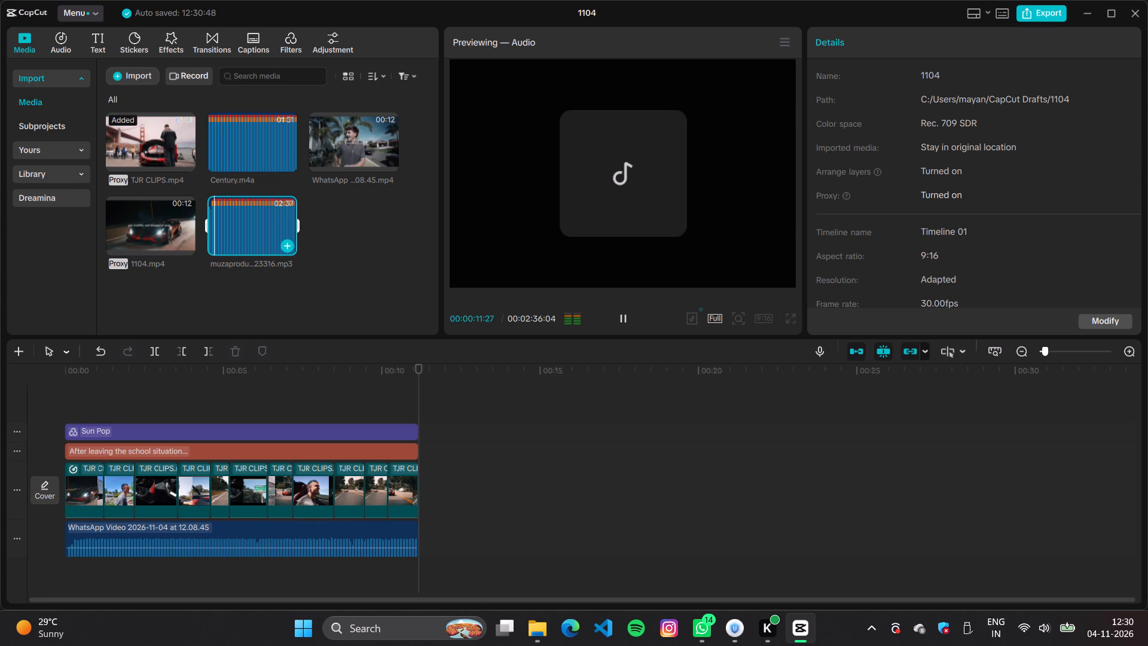
pyautogui.click(254, 227)
pyautogui.press('space')
pyautogui.press('space')
pyautogui.press('space')
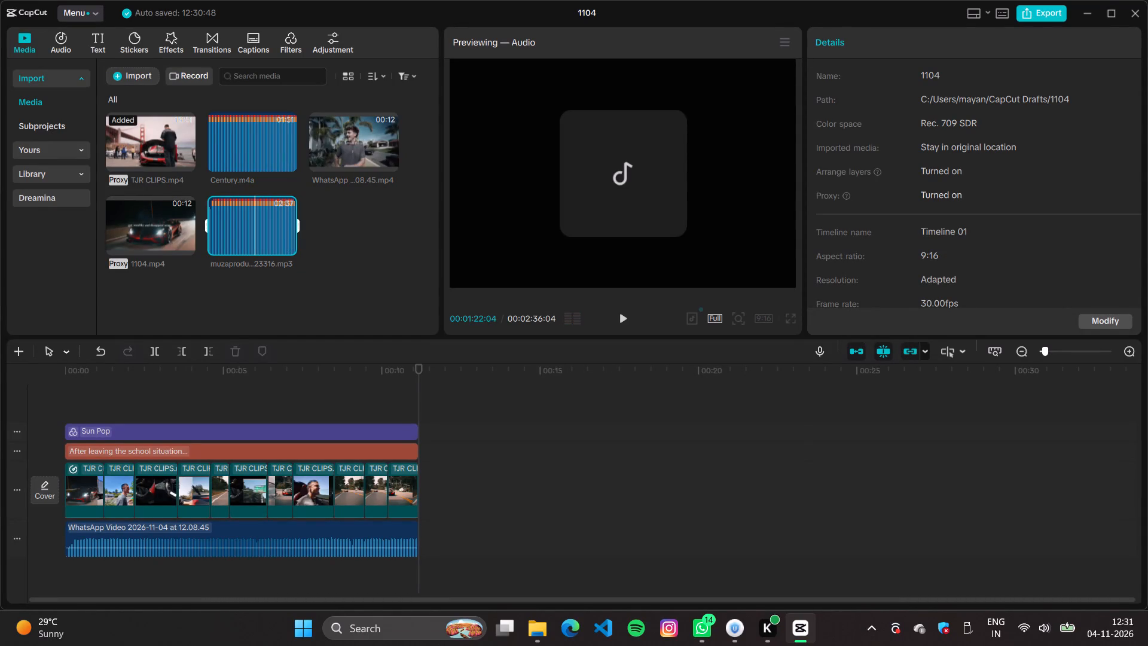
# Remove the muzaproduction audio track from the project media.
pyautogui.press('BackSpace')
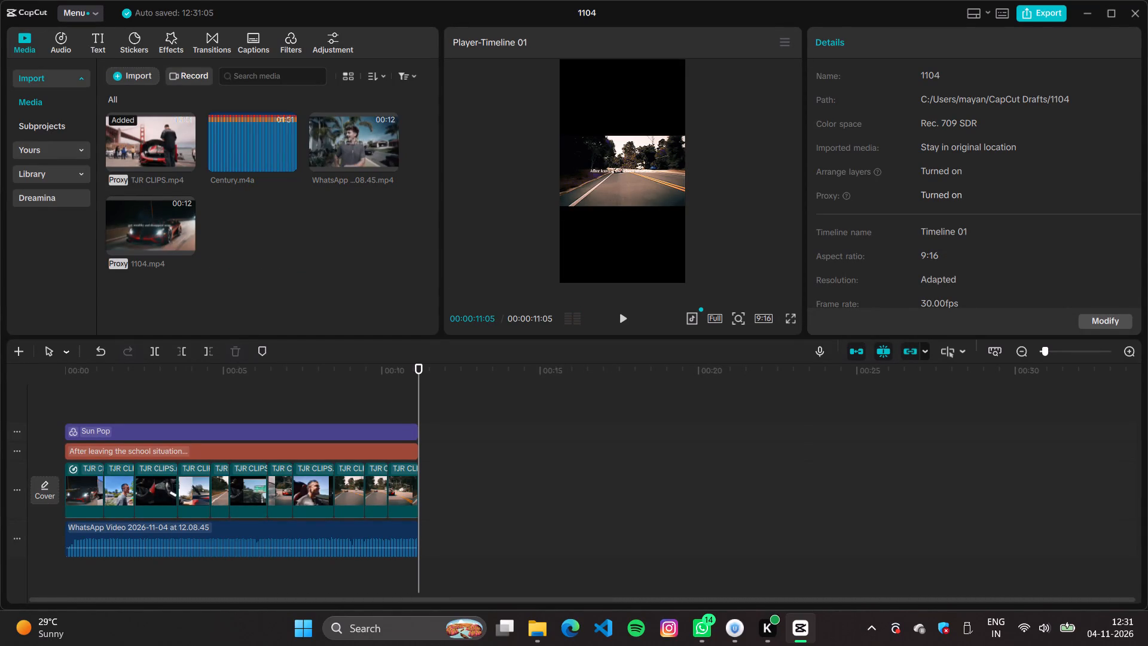
# Add the full TJR CLIPS.mp4 to the main track after the last clip, at 00:00:11:05.
pyautogui.click(185, 161)
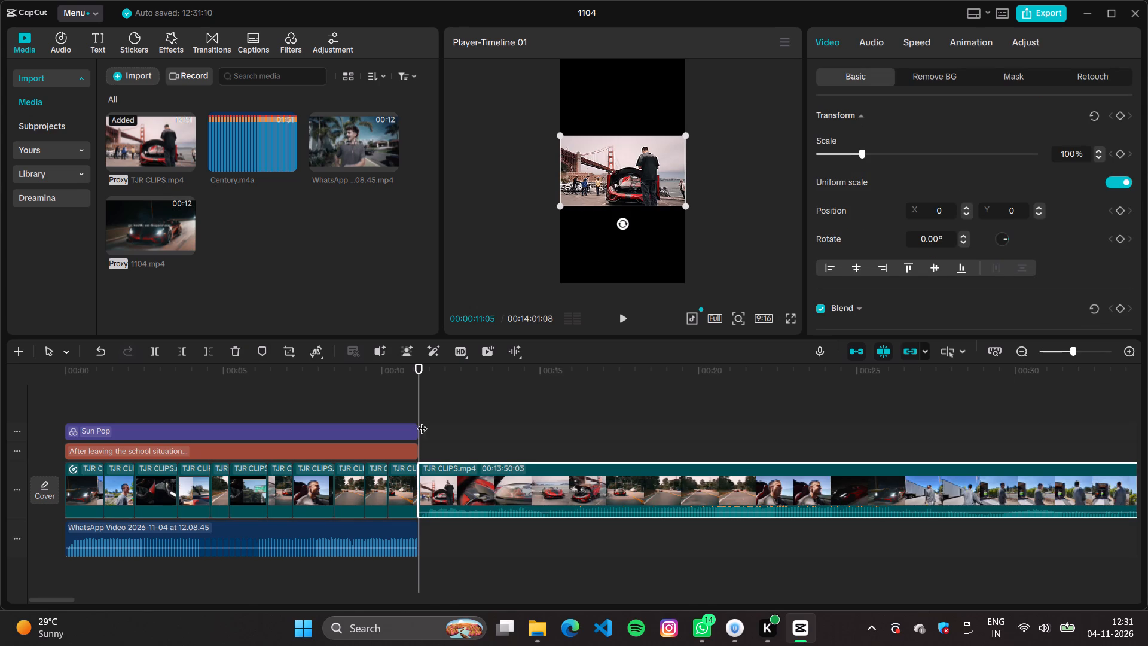
# Find the bright in-car shot after the dark passage in the added TJR CLIPS.mp4 and split the clip at 00:03:10:20.
pyautogui.moveTo(419, 394); pyautogui.dragTo(1044, 438)
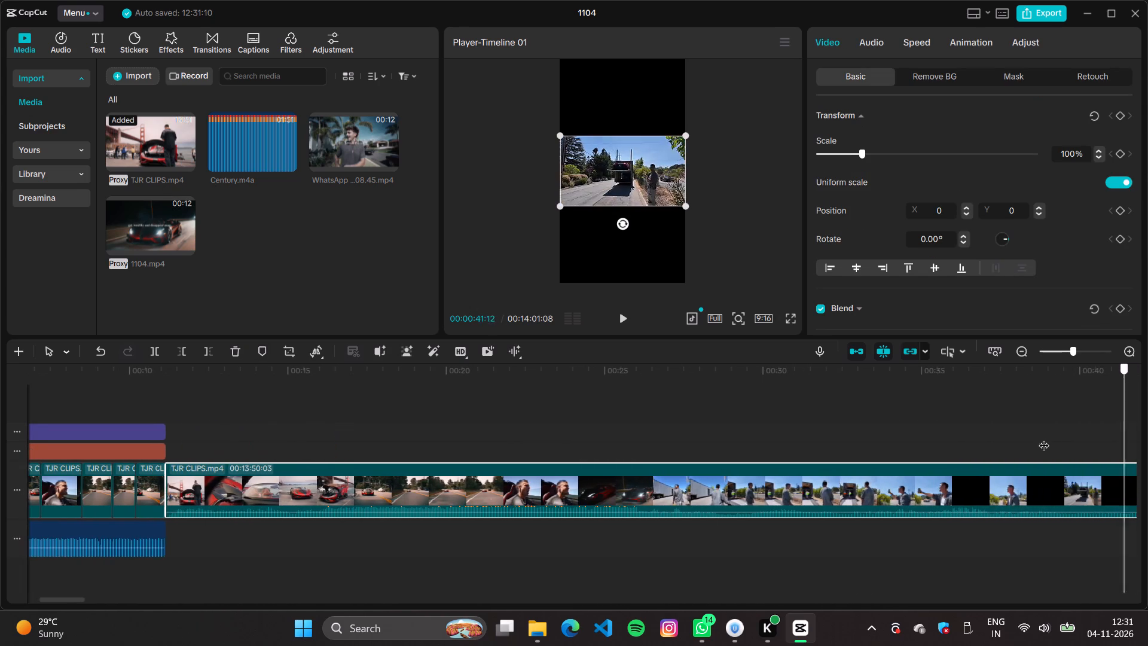
pyautogui.moveTo(1044, 438); pyautogui.dragTo(1147, 437)
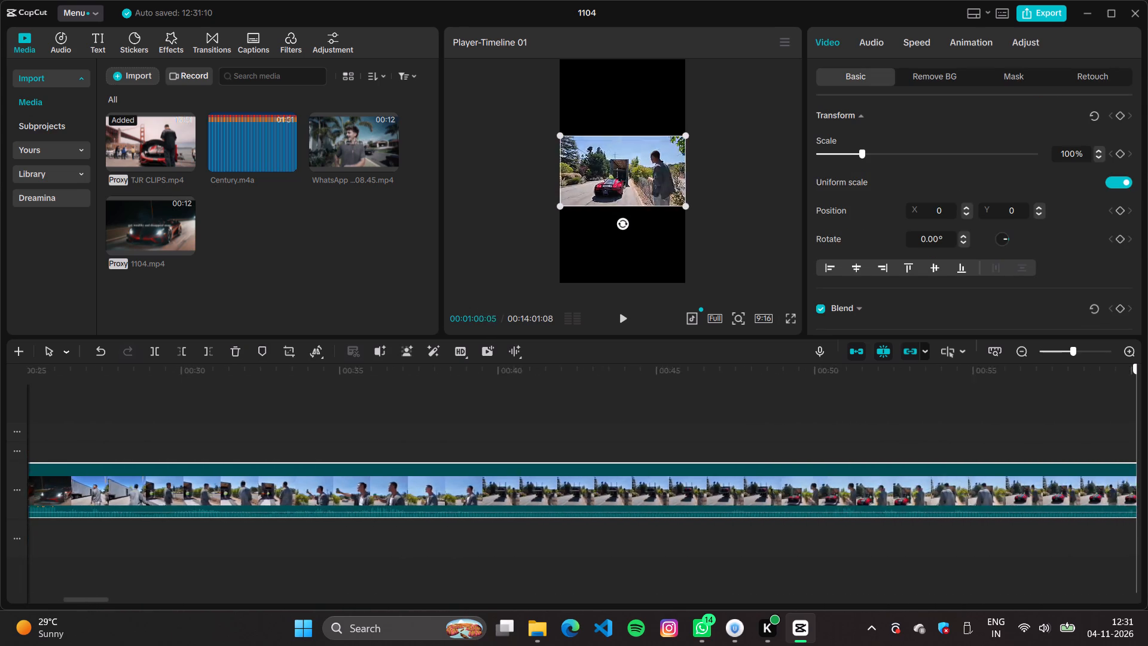
pyautogui.moveTo(1147, 437); pyautogui.dragTo(1147, 438)
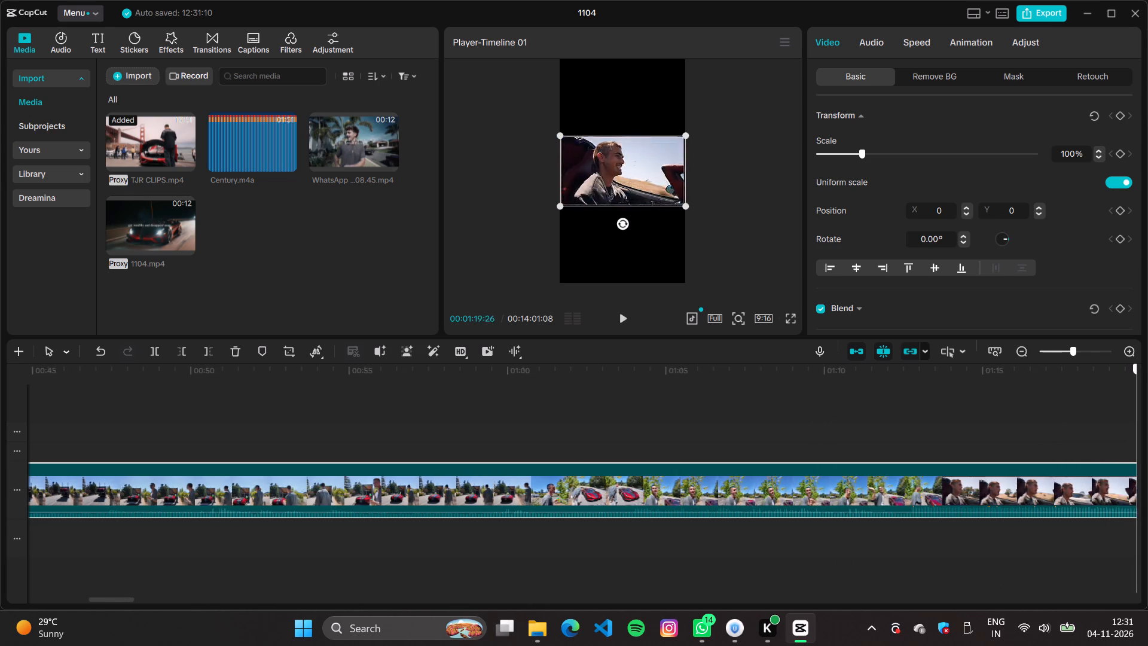
pyautogui.moveTo(1147, 438); pyautogui.dragTo(1125, 435)
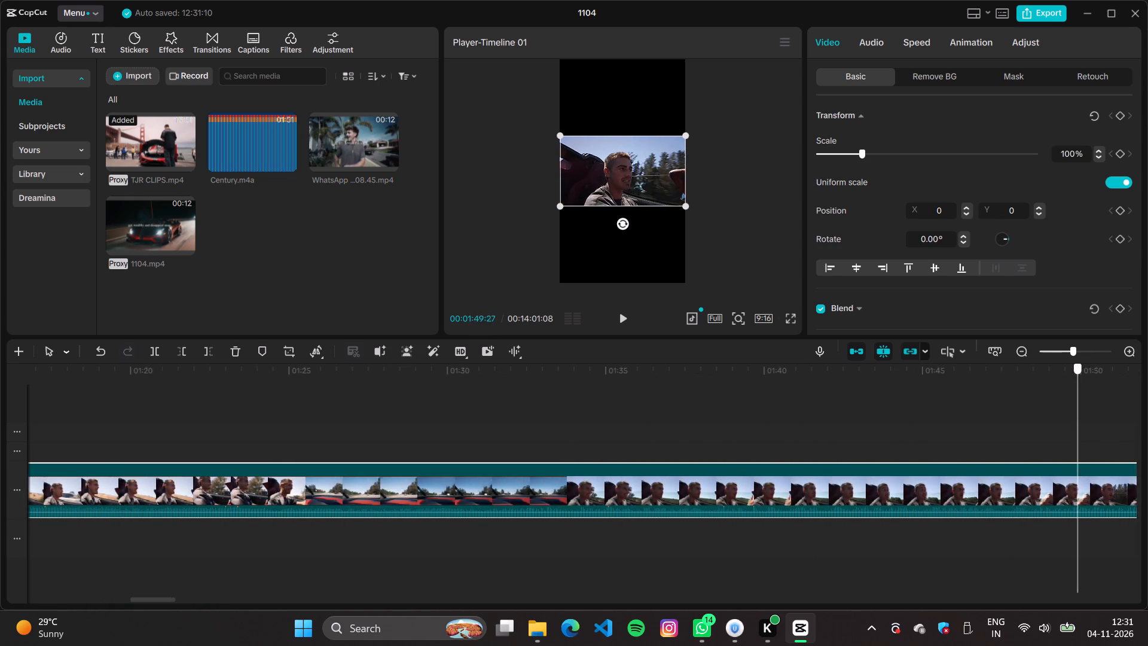
pyautogui.moveTo(1125, 435); pyautogui.dragTo(1146, 430)
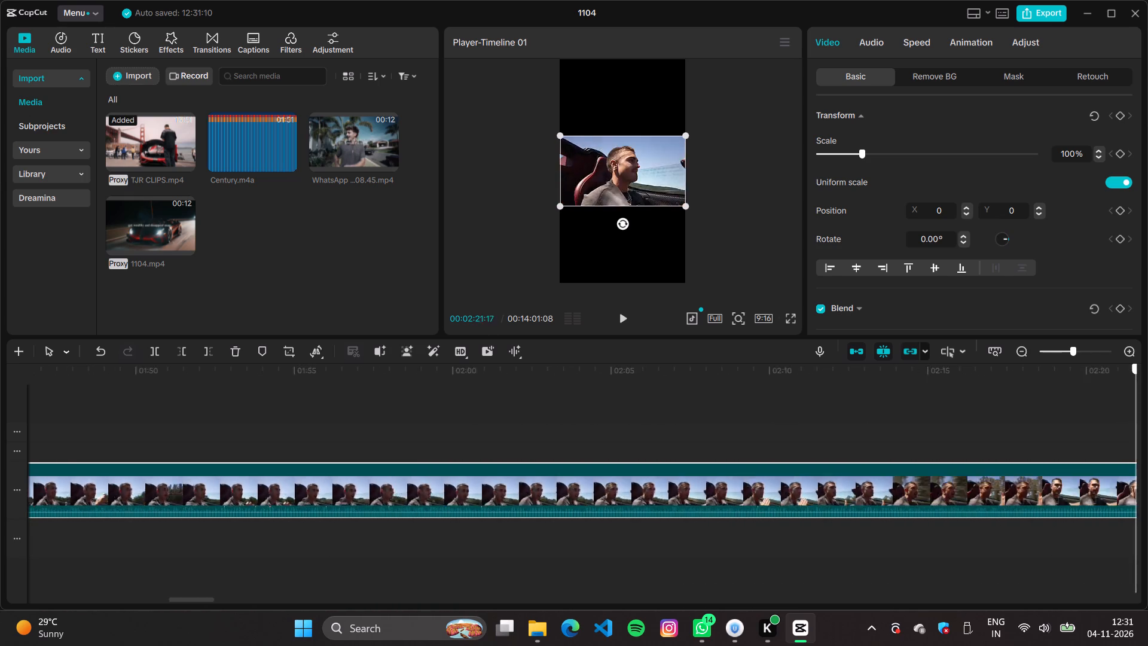
pyautogui.moveTo(1146, 430); pyautogui.dragTo(835, 437)
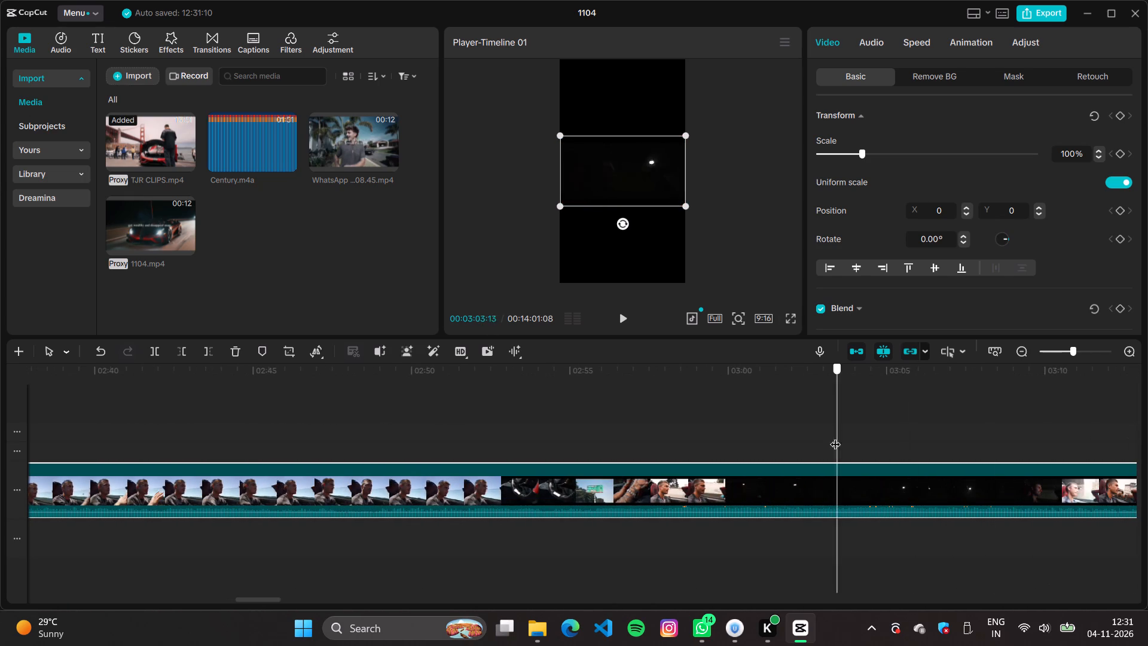
pyautogui.moveTo(835, 437); pyautogui.dragTo(1045, 431)
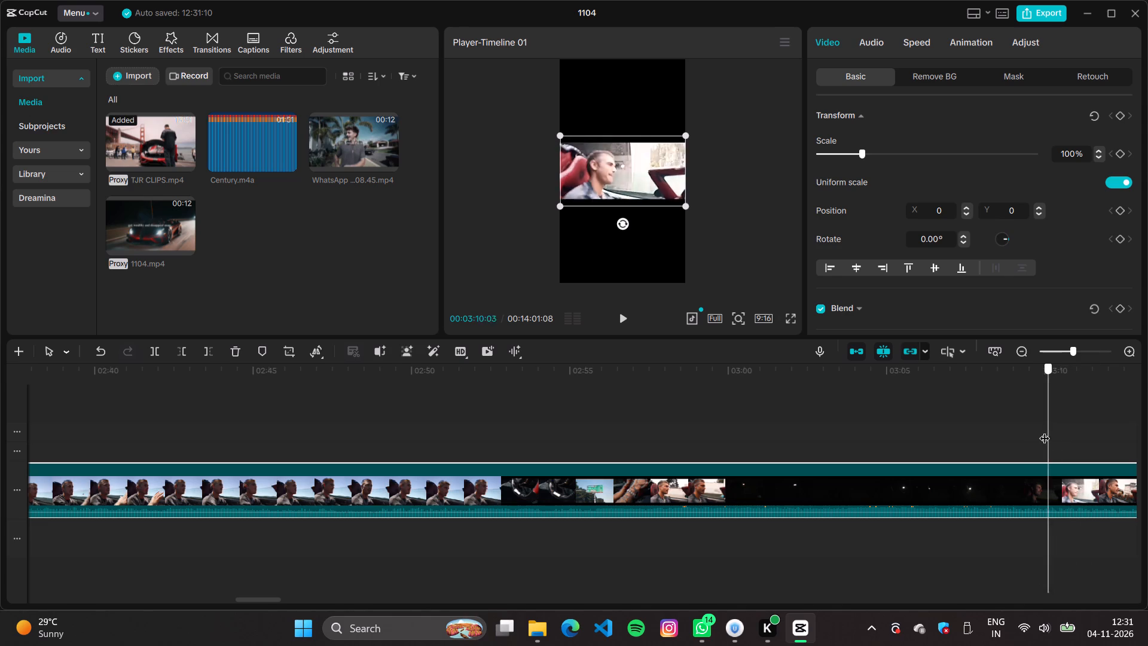
pyautogui.moveTo(1045, 431); pyautogui.dragTo(778, 433)
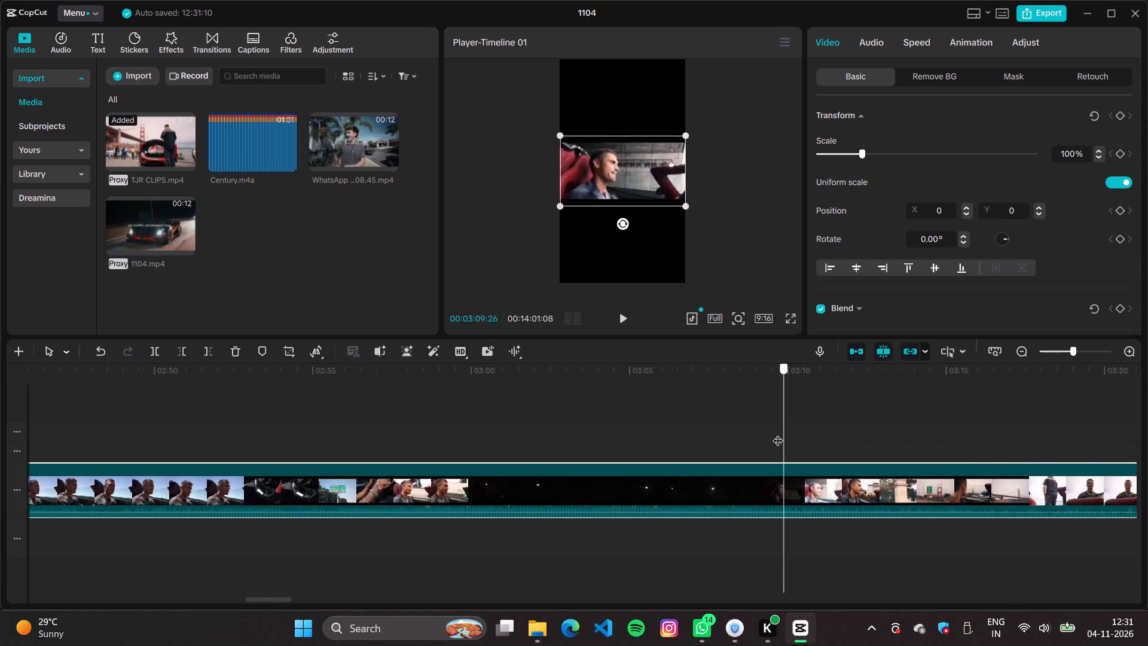
pyautogui.moveTo(778, 433); pyautogui.dragTo(809, 437)
pyautogui.hotkey('ctrl', 'b')
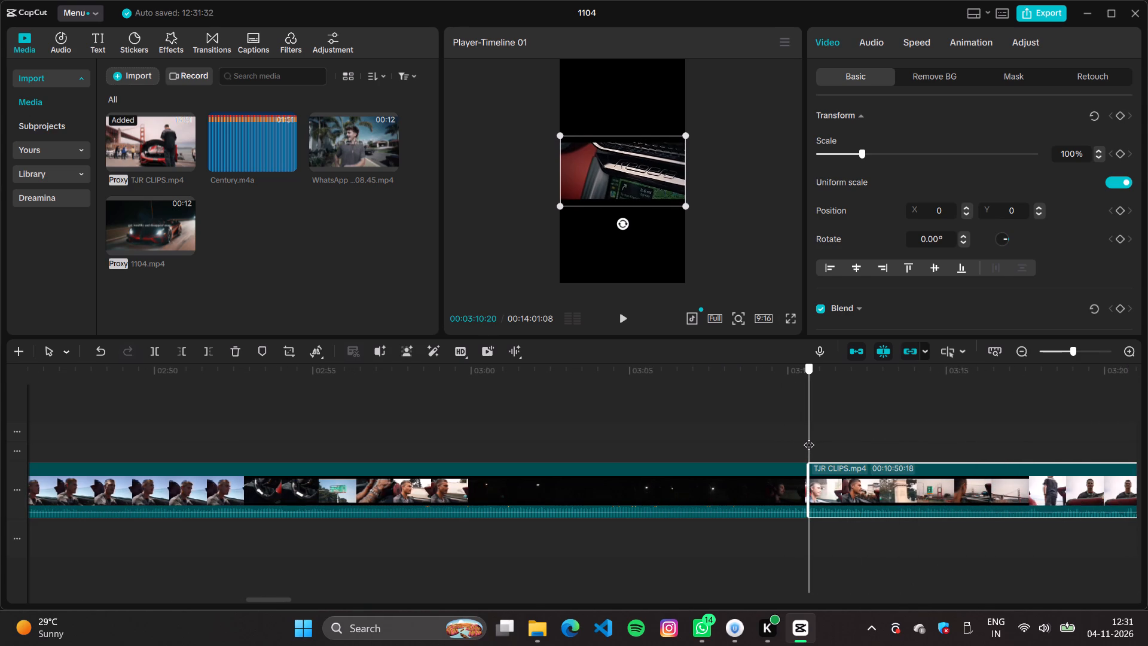
# Find the end of the smiling close-up by the bridge and split the TJR CLIPS.mp4 clip at 00:03:23:16.
pyautogui.moveTo(809, 437); pyautogui.dragTo(847, 441)
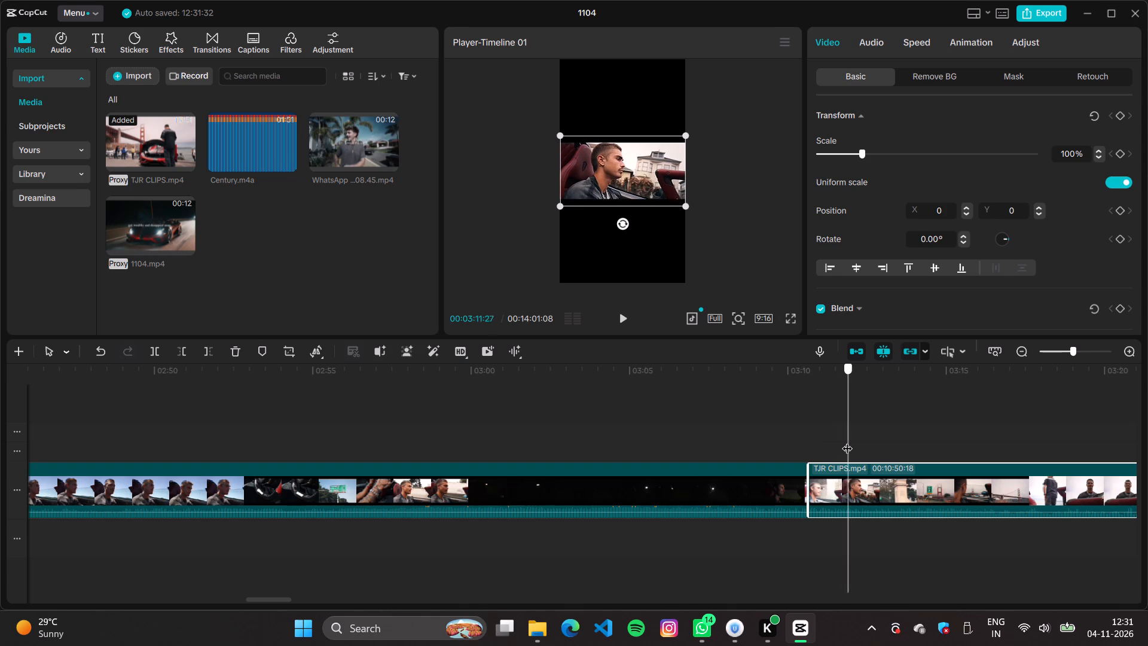
pyautogui.moveTo(847, 441); pyautogui.dragTo(869, 439)
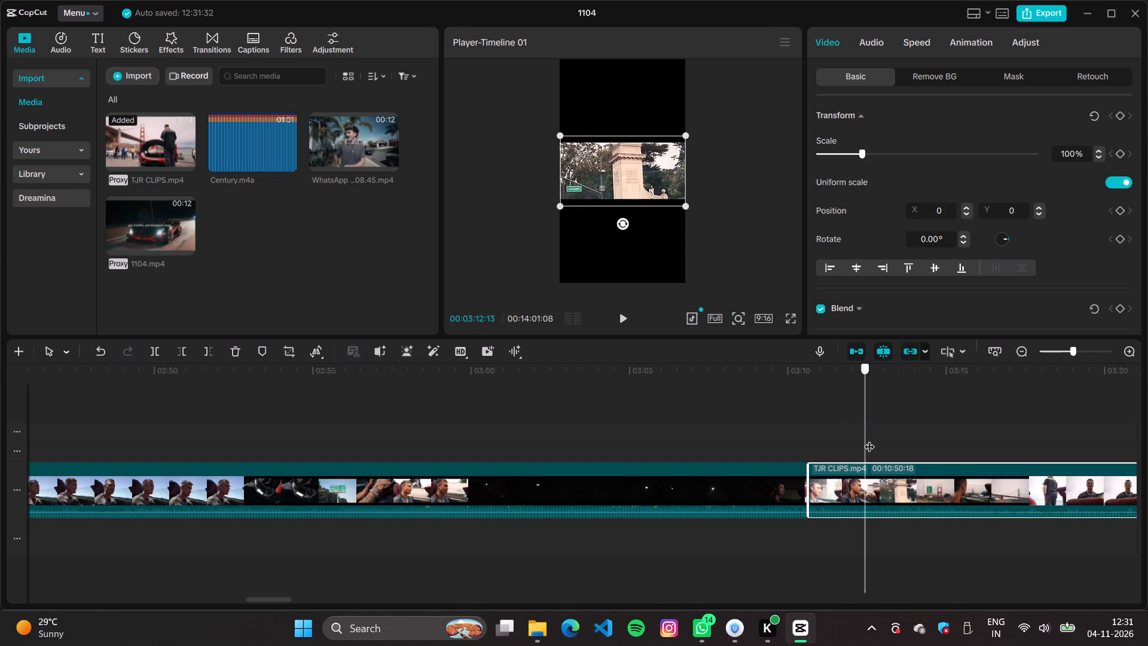
pyautogui.moveTo(869, 439); pyautogui.dragTo(944, 449)
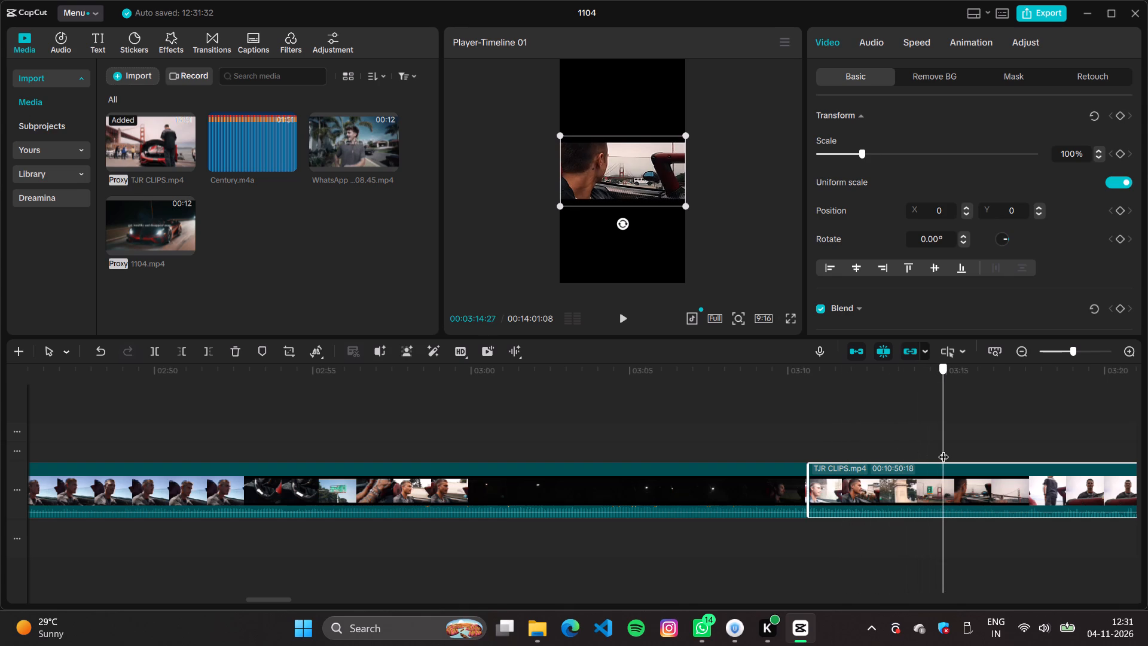
pyautogui.moveTo(944, 449); pyautogui.dragTo(978, 450)
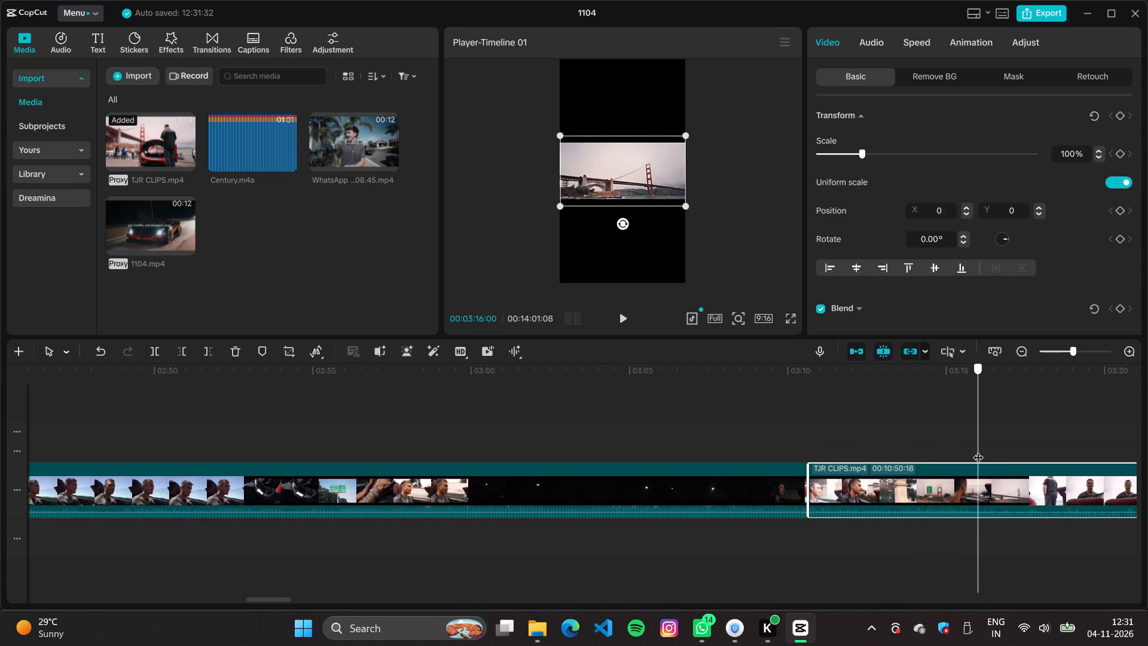
pyautogui.moveTo(978, 450); pyautogui.dragTo(1034, 453)
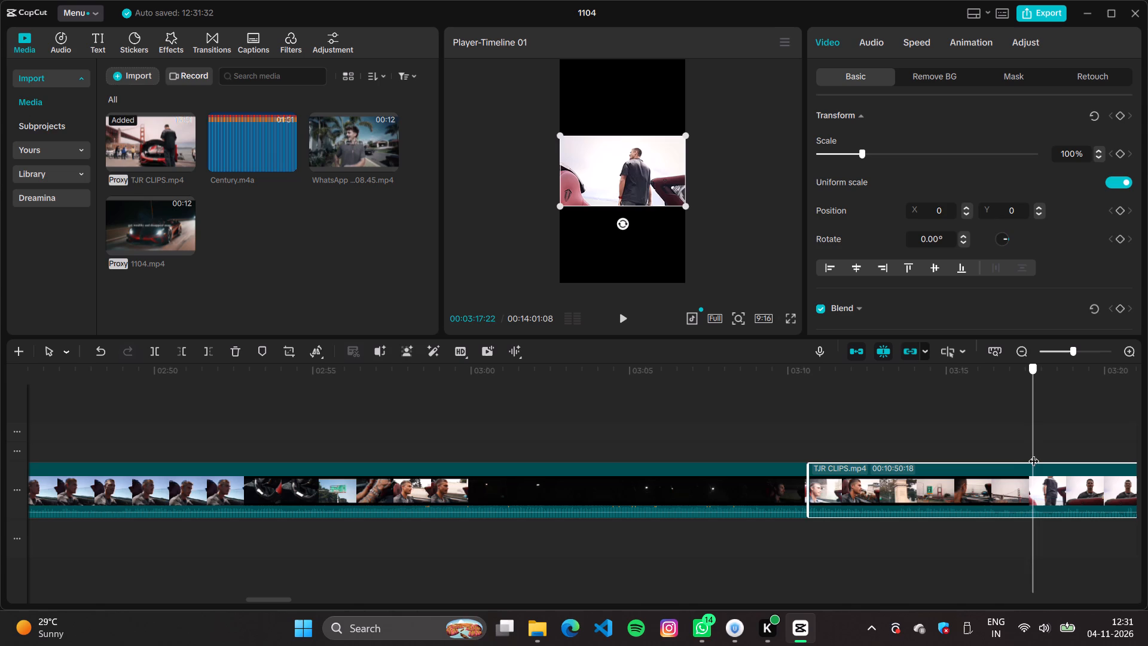
pyautogui.moveTo(1034, 453); pyautogui.dragTo(1045, 453)
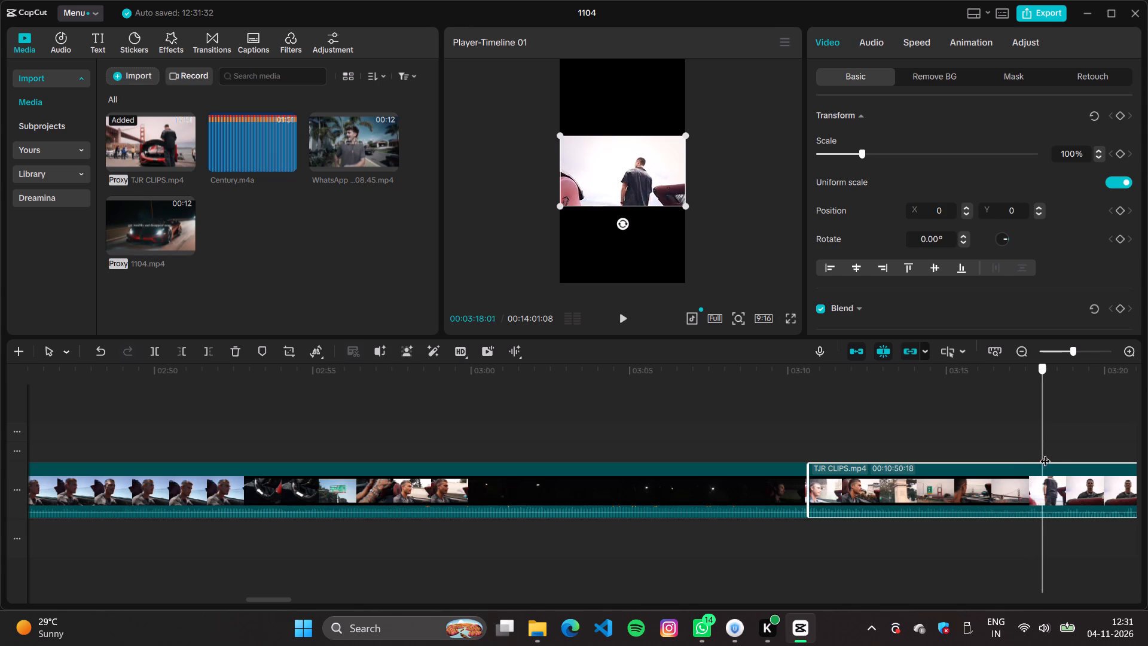
pyautogui.moveTo(1045, 453); pyautogui.dragTo(980, 453)
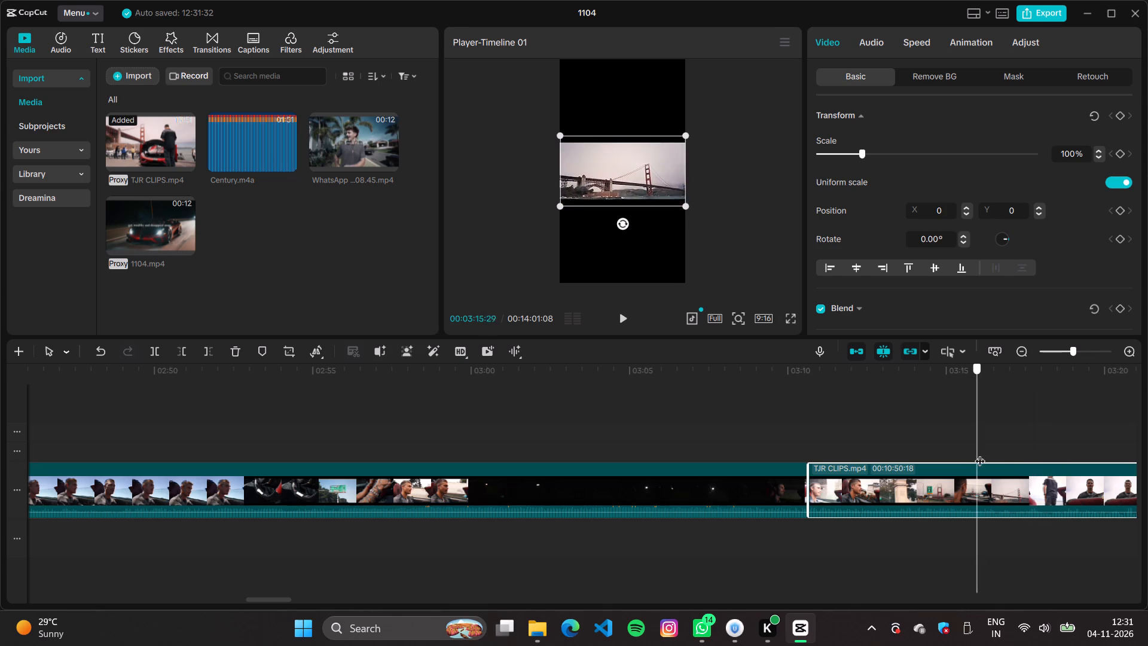
pyautogui.moveTo(980, 453); pyautogui.dragTo(1079, 453)
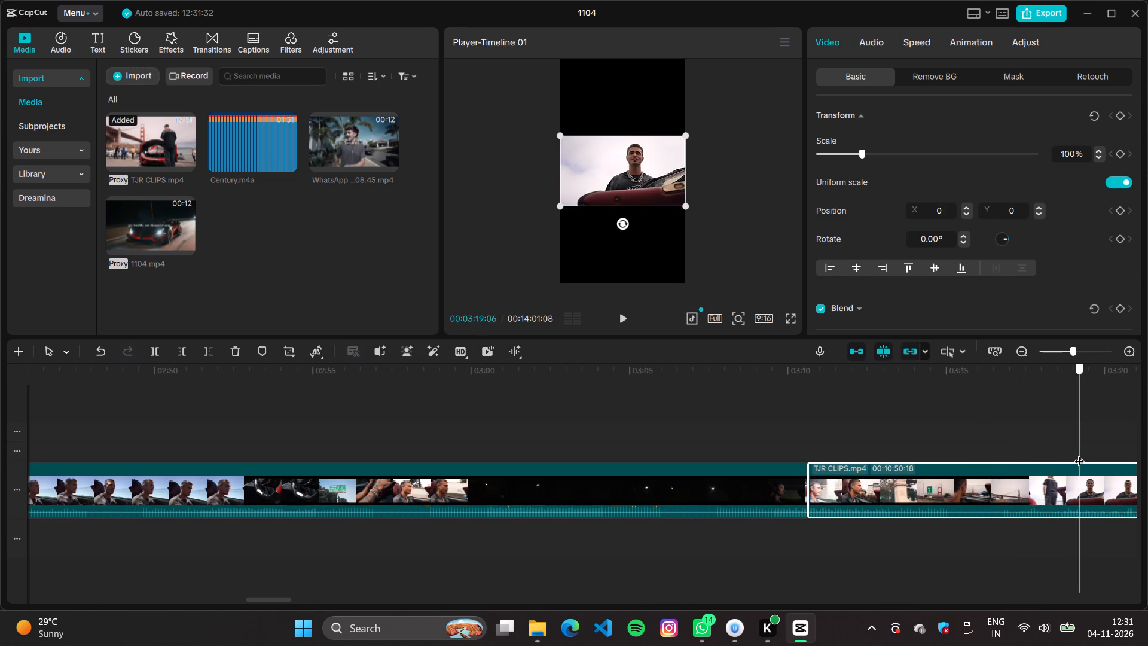
pyautogui.moveTo(1079, 453); pyautogui.dragTo(1115, 455)
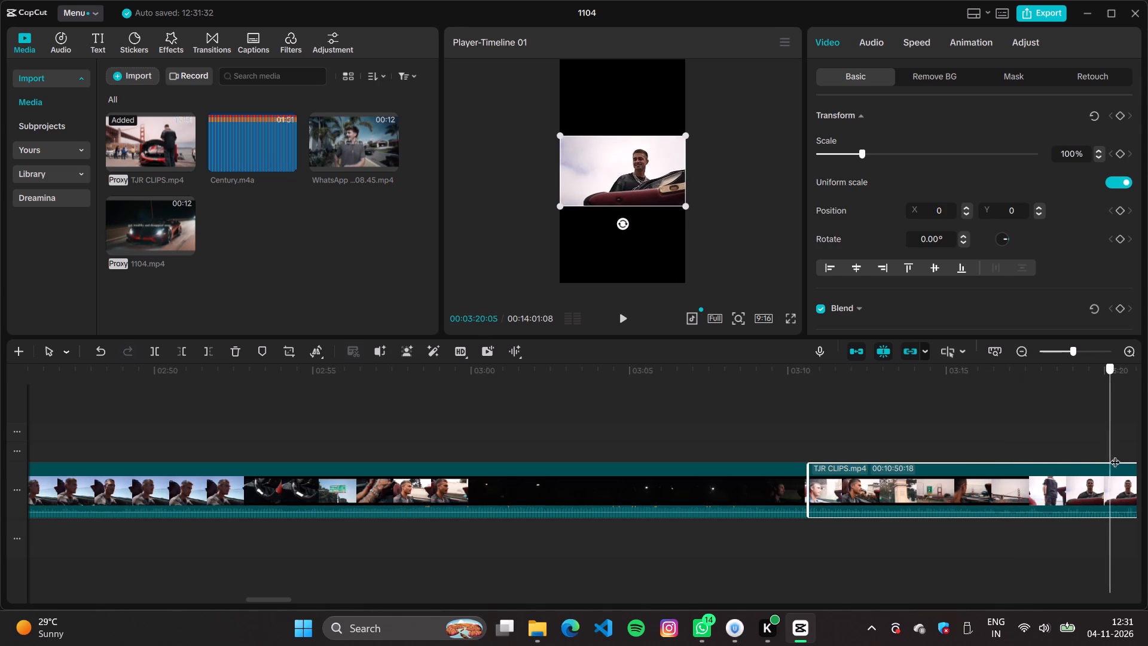
pyautogui.moveTo(1115, 455); pyautogui.dragTo(929, 444)
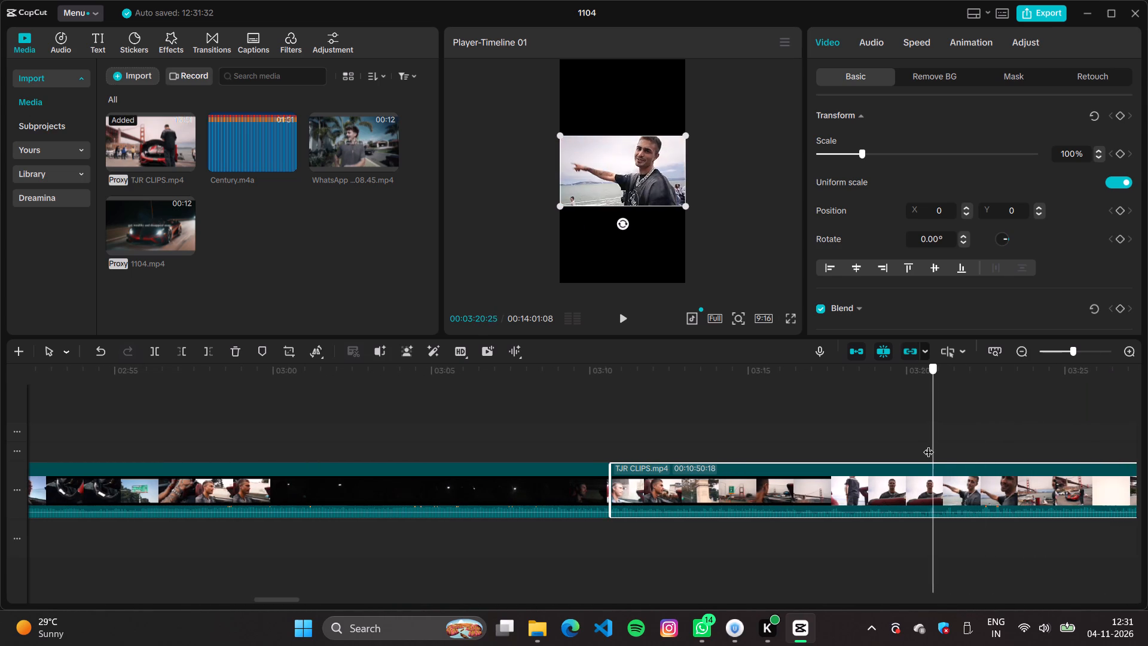
pyautogui.moveTo(929, 444); pyautogui.dragTo(1014, 450)
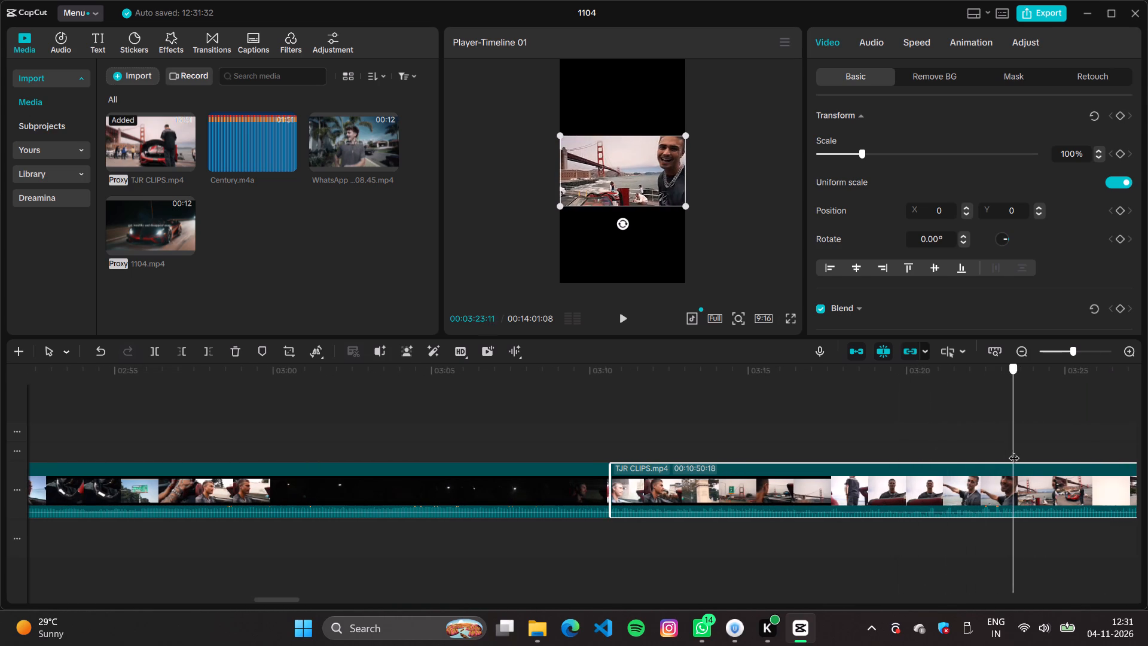
pyautogui.moveTo(1014, 450); pyautogui.dragTo(1057, 450)
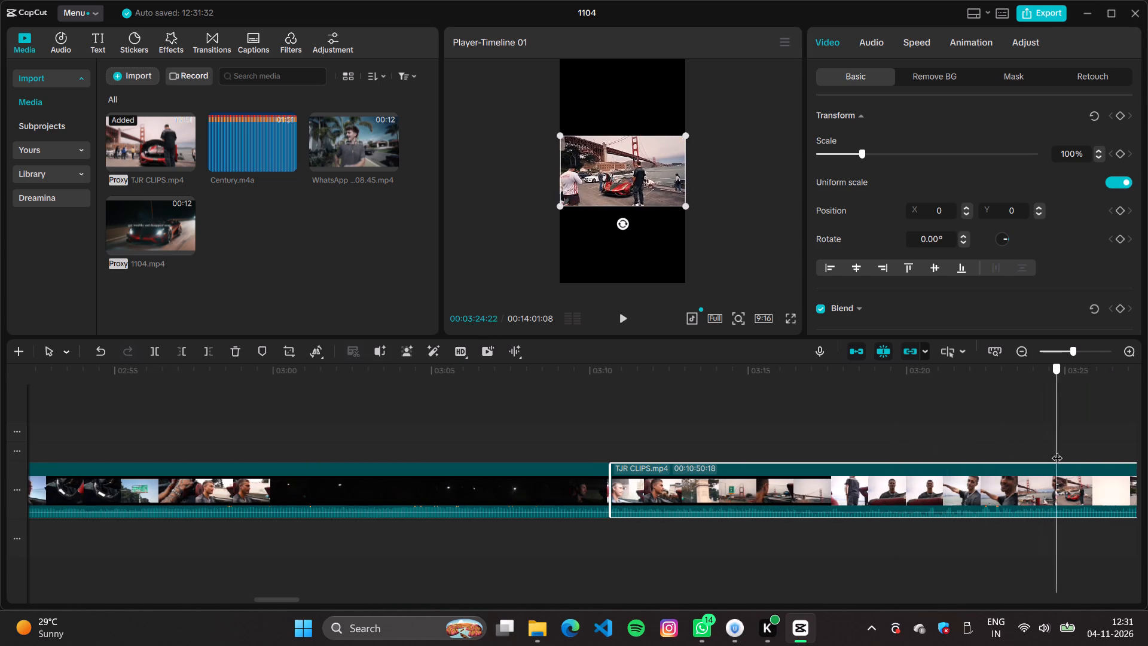
pyautogui.moveTo(1057, 450); pyautogui.dragTo(1020, 450)
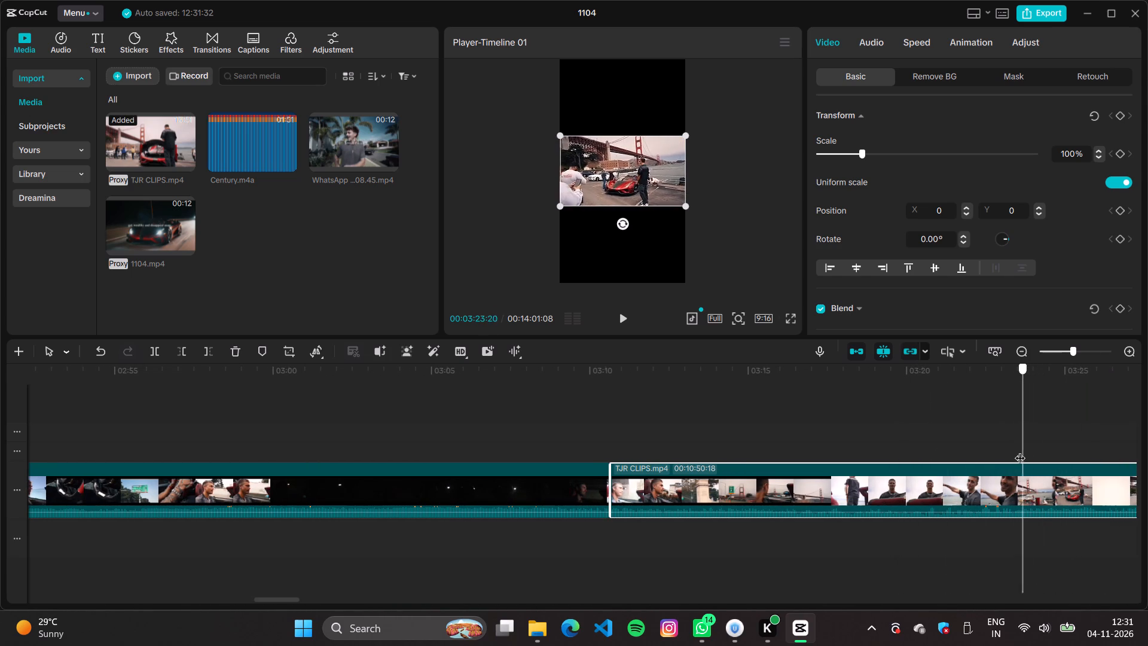
pyautogui.moveTo(1020, 450); pyautogui.dragTo(1020, 450)
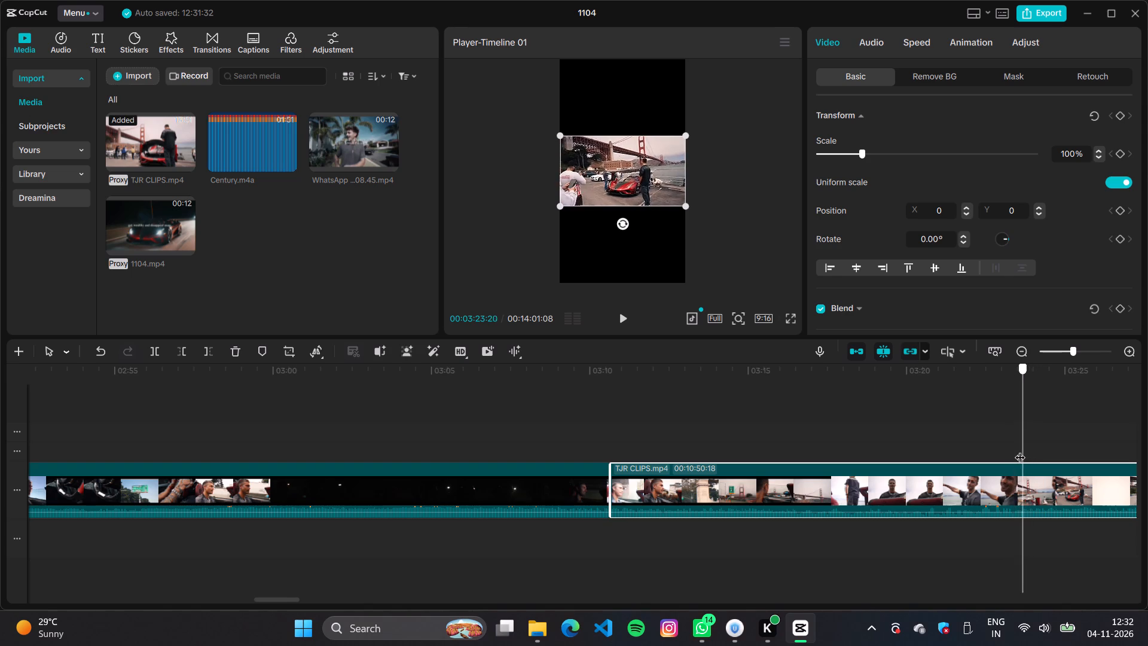
pyautogui.moveTo(1020, 450); pyautogui.dragTo(1018, 449)
pyautogui.hotkey('ctrl', 'b')
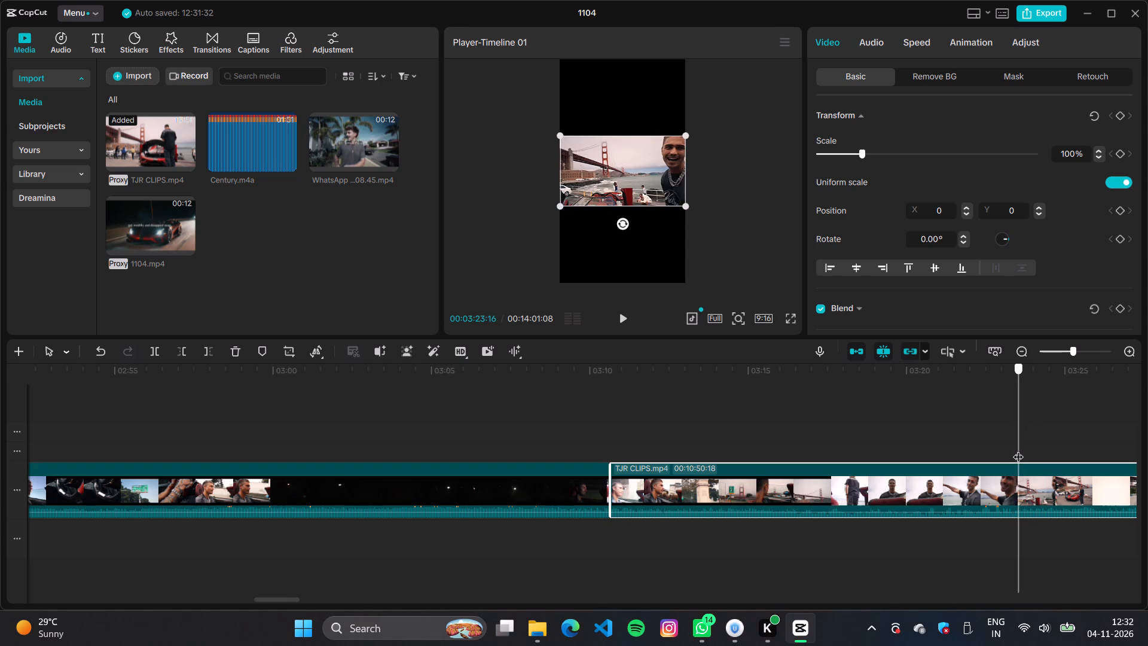
# Delete the unused TJR CLIPS.mp4 footage after and before the isolated 00:00:12:26 segment.
pyautogui.moveTo(1018, 449); pyautogui.dragTo(985, 464)
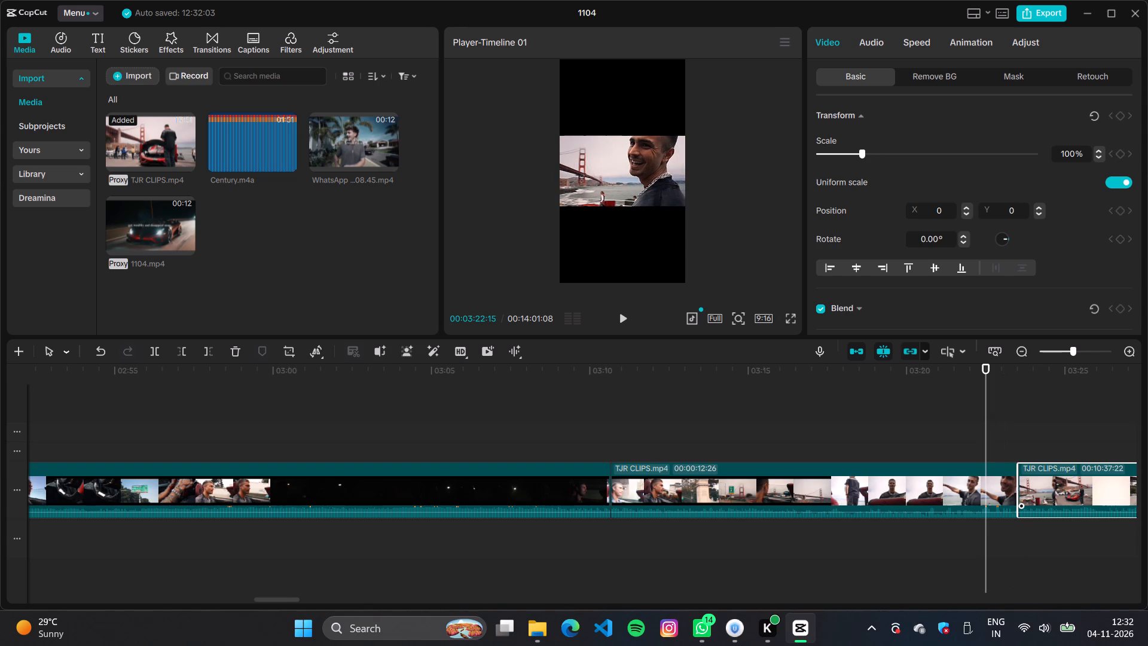
pyautogui.press('BackSpace')
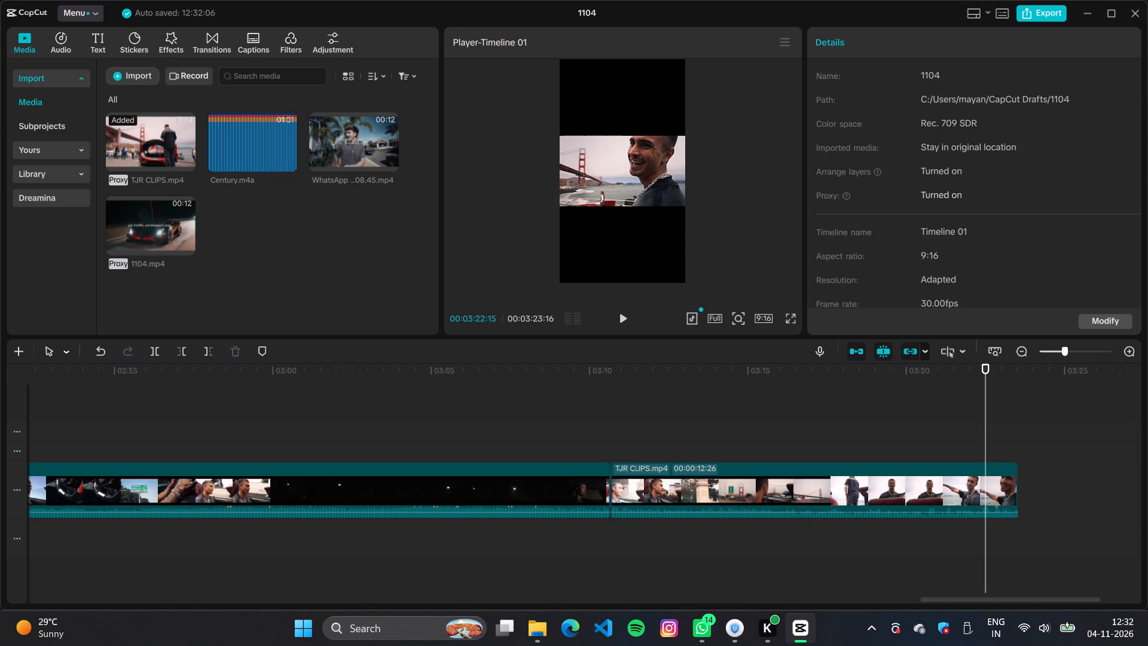
pyautogui.click(438, 479)
pyautogui.press('BackSpace')
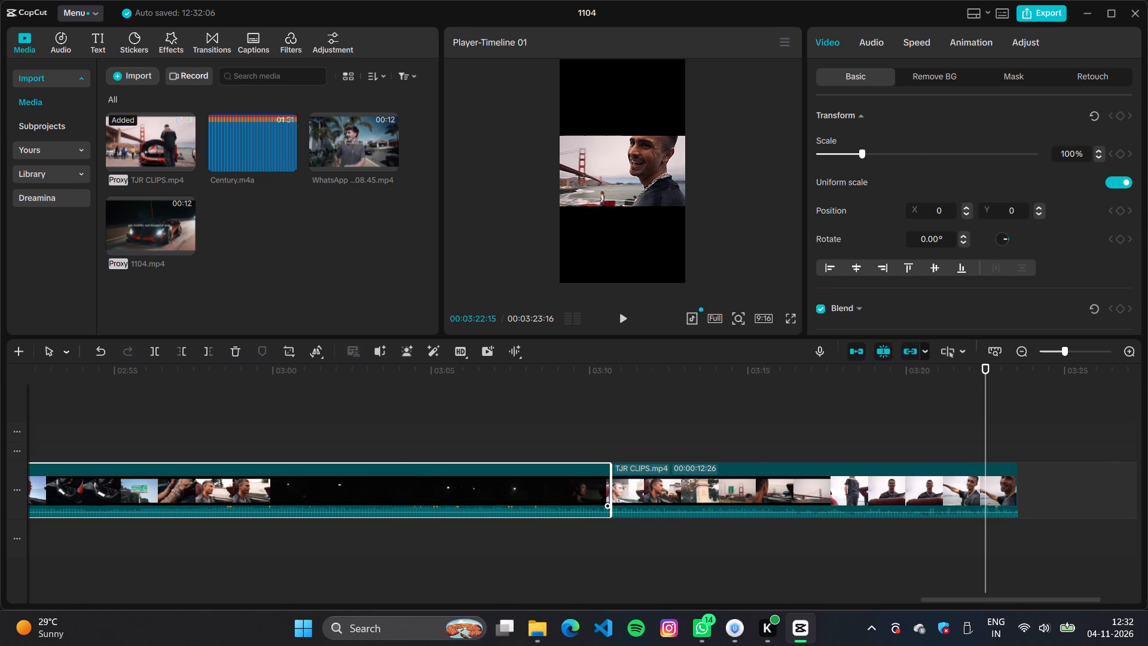
# Move the 00:00:12:26 TJR CLIPS.mp4 segment forward on the main track, between the third and fourth short clips.
pyautogui.click(457, 470)
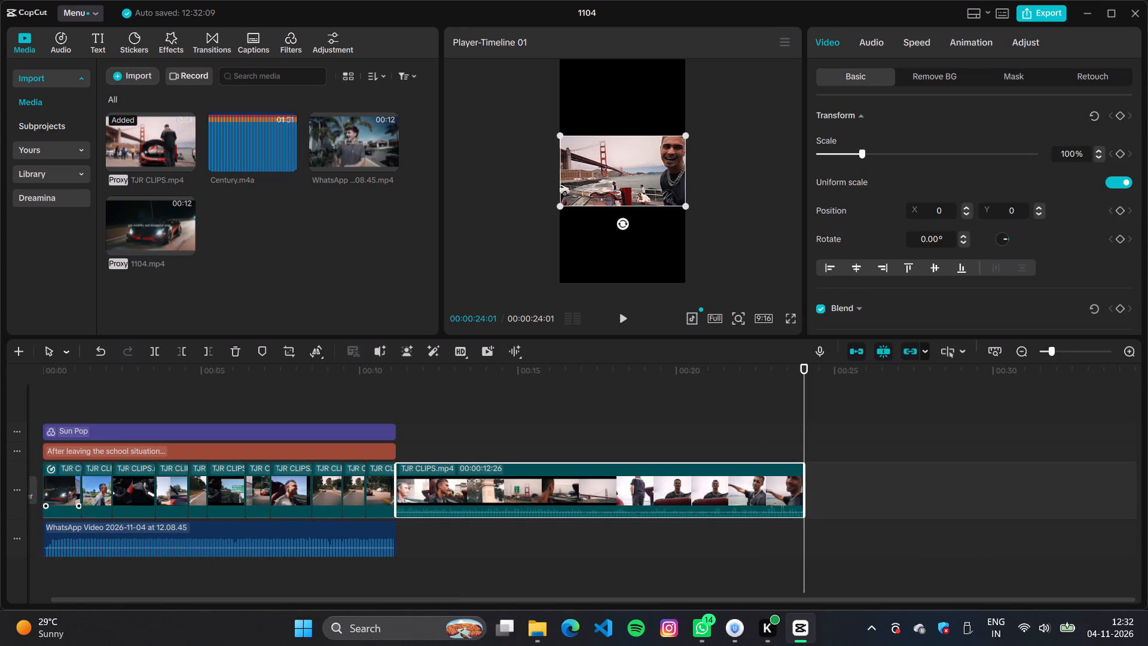
pyautogui.moveTo(499, 479); pyautogui.dragTo(206, 482)
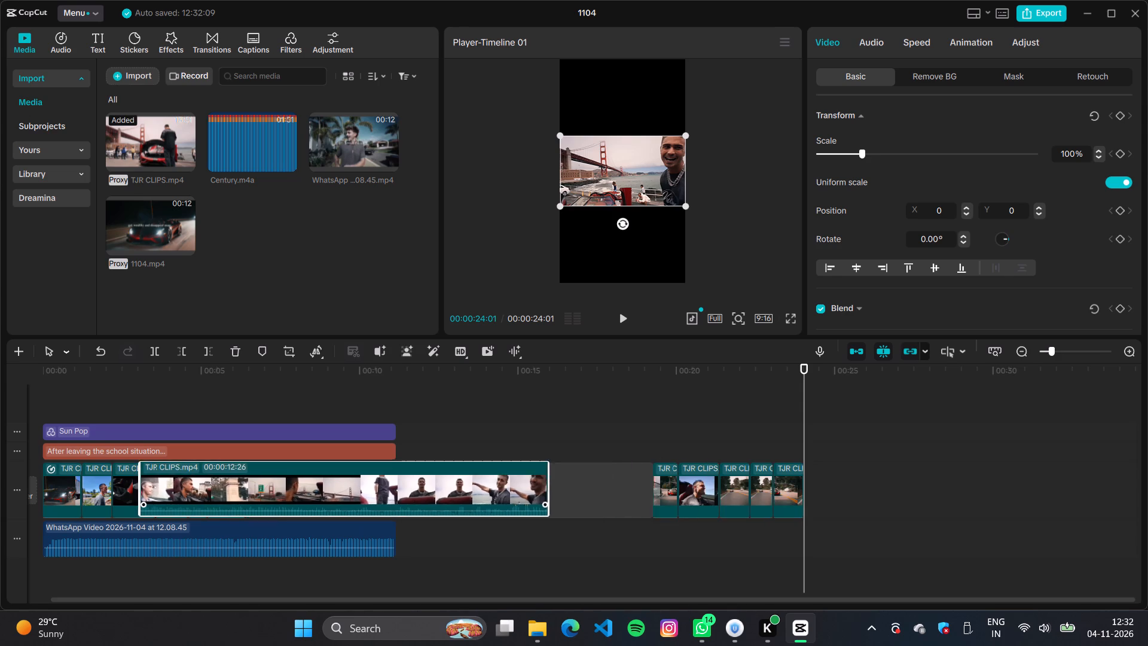
pyautogui.moveTo(206, 482); pyautogui.dragTo(215, 484)
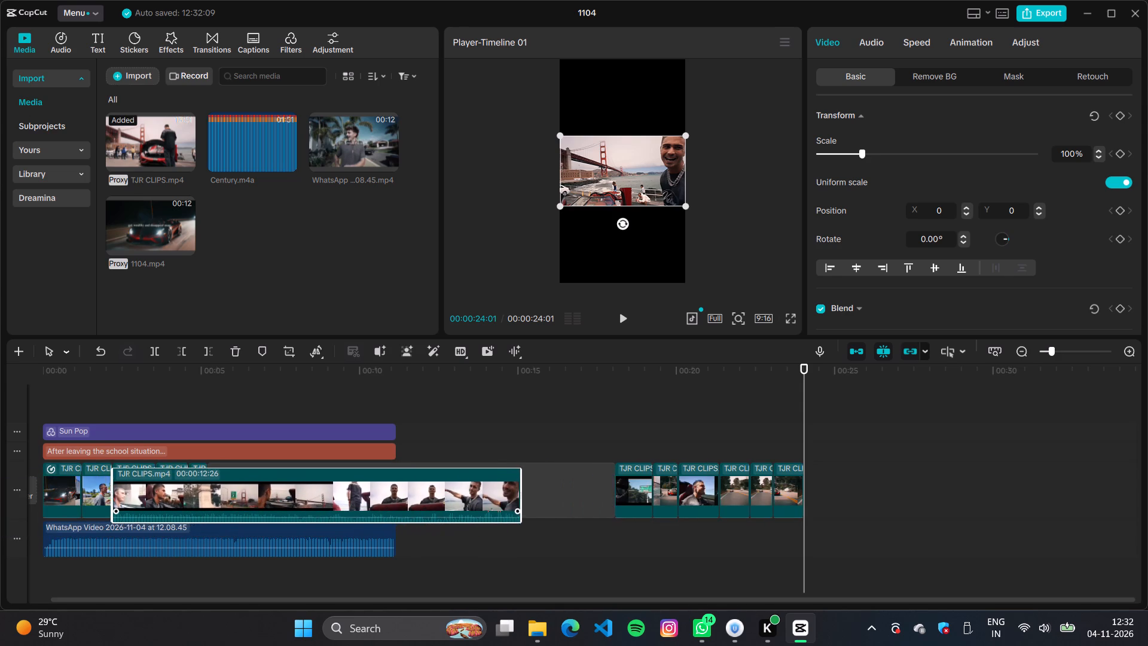
pyautogui.moveTo(215, 484); pyautogui.dragTo(93, 493)
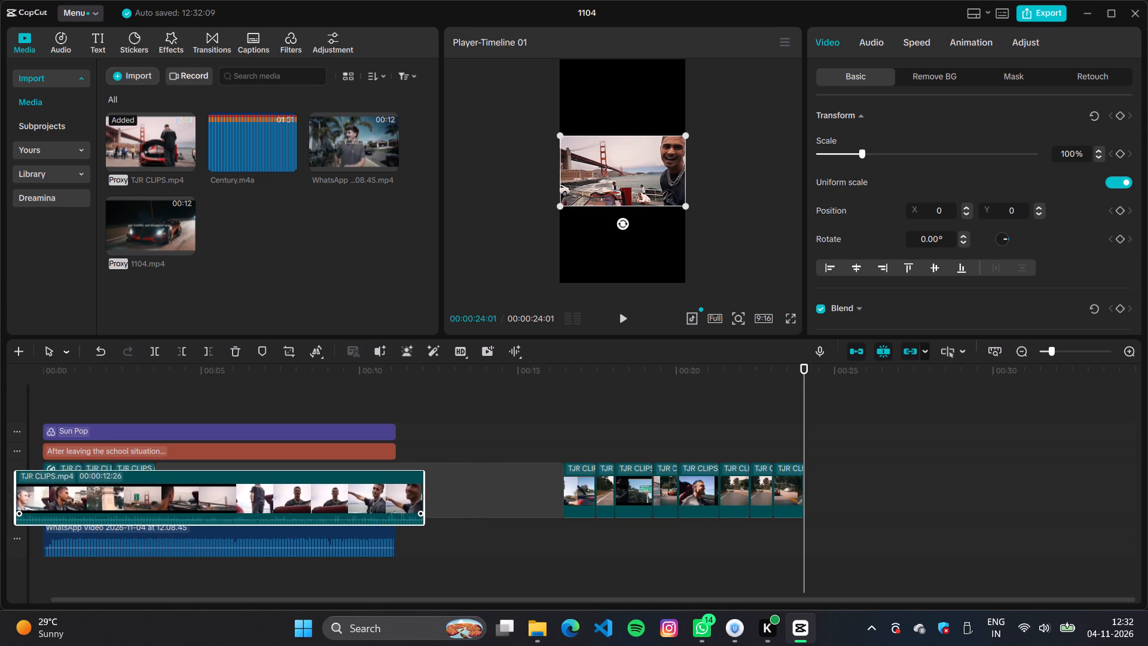
pyautogui.moveTo(93, 493); pyautogui.dragTo(11, 502)
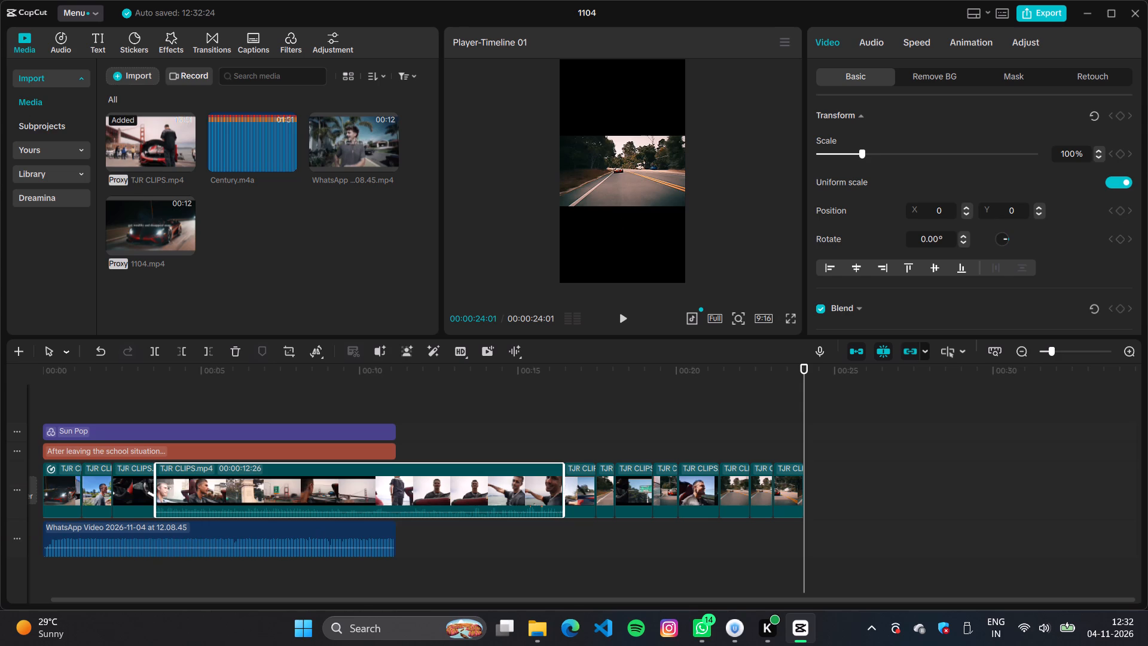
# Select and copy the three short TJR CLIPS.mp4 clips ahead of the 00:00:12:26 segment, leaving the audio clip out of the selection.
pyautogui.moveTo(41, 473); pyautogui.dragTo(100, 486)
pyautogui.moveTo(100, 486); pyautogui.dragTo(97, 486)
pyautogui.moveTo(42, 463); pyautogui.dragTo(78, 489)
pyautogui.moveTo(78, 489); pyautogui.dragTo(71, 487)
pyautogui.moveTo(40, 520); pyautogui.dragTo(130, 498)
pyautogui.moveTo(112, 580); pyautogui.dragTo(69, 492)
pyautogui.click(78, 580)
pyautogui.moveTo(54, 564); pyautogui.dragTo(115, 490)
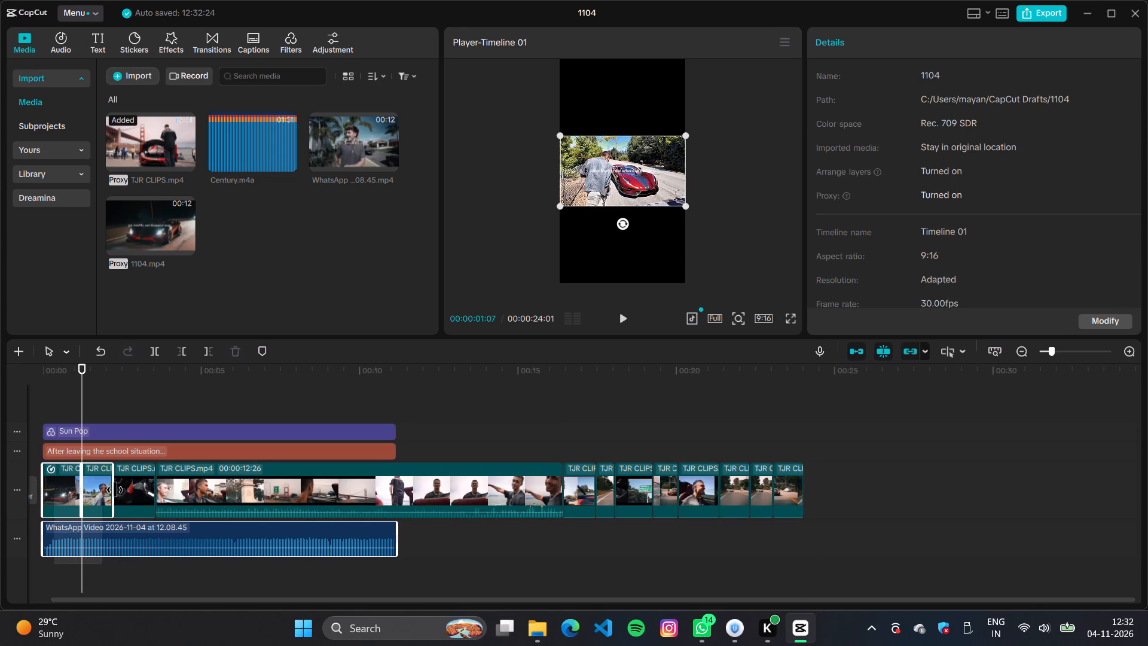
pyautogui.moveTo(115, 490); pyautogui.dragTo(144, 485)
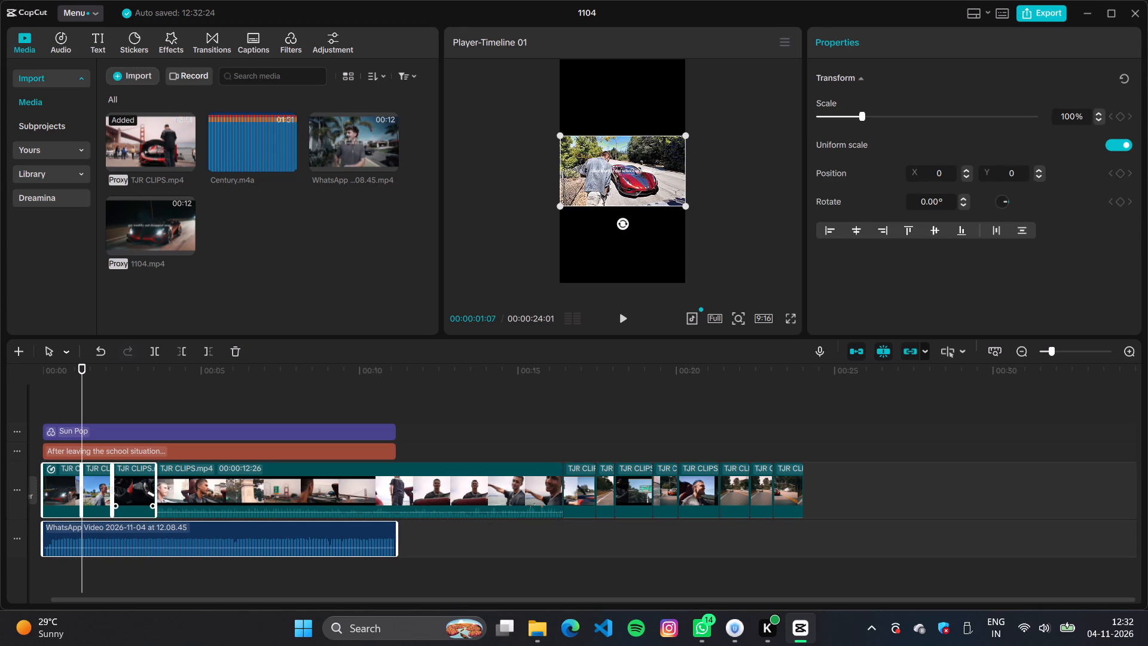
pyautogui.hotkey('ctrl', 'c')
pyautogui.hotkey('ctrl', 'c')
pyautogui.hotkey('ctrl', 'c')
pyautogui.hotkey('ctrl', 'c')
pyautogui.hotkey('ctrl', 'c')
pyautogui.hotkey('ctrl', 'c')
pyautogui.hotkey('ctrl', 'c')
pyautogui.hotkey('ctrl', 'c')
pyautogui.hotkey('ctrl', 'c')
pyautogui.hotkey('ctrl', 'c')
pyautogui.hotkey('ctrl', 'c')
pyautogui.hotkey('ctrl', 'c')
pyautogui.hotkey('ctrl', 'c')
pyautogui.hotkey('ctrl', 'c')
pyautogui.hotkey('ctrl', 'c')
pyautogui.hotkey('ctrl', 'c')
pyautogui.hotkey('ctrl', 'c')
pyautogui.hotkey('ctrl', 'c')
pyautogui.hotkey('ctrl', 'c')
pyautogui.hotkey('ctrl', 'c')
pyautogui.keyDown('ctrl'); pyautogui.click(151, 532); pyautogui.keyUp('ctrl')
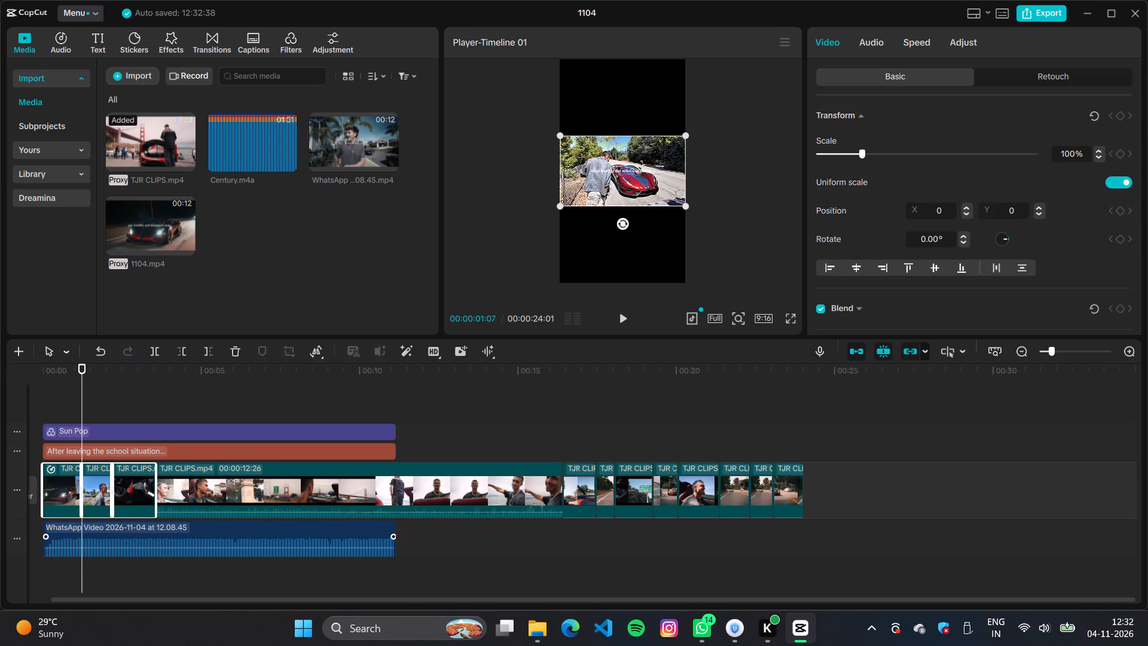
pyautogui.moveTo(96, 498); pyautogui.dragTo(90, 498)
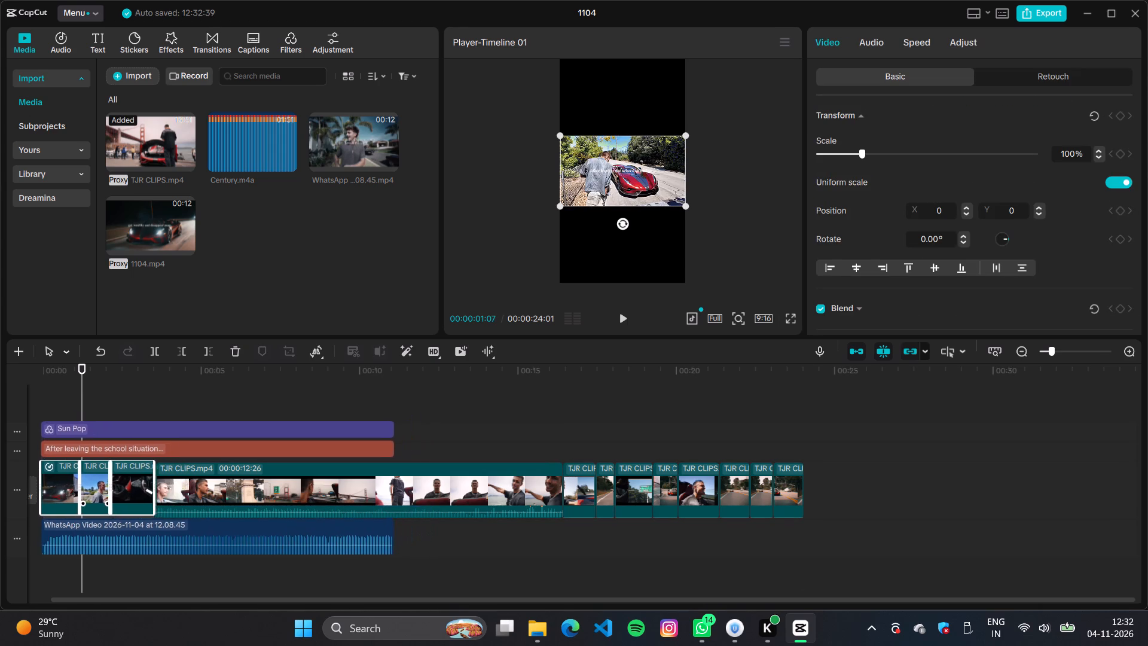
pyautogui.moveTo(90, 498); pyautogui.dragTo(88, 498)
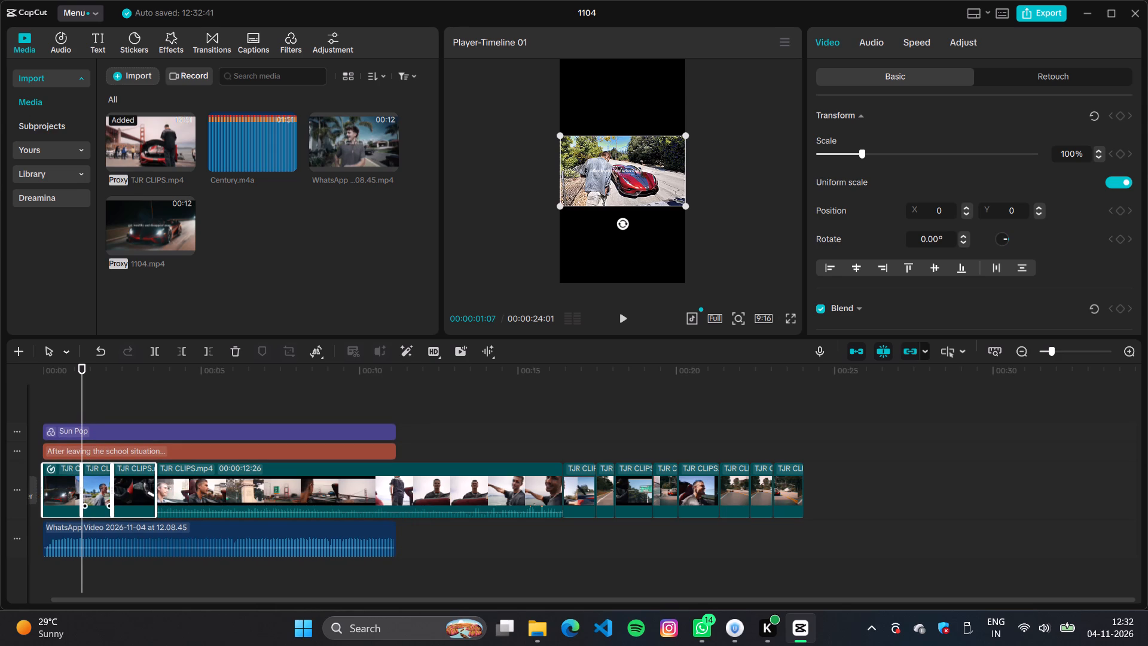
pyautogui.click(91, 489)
# Move the Sun Pop filter, the text clip and the WhatsApp Video audio so they start together with the 00:00:12:26 segment.
pyautogui.moveTo(57, 412); pyautogui.dragTo(163, 453)
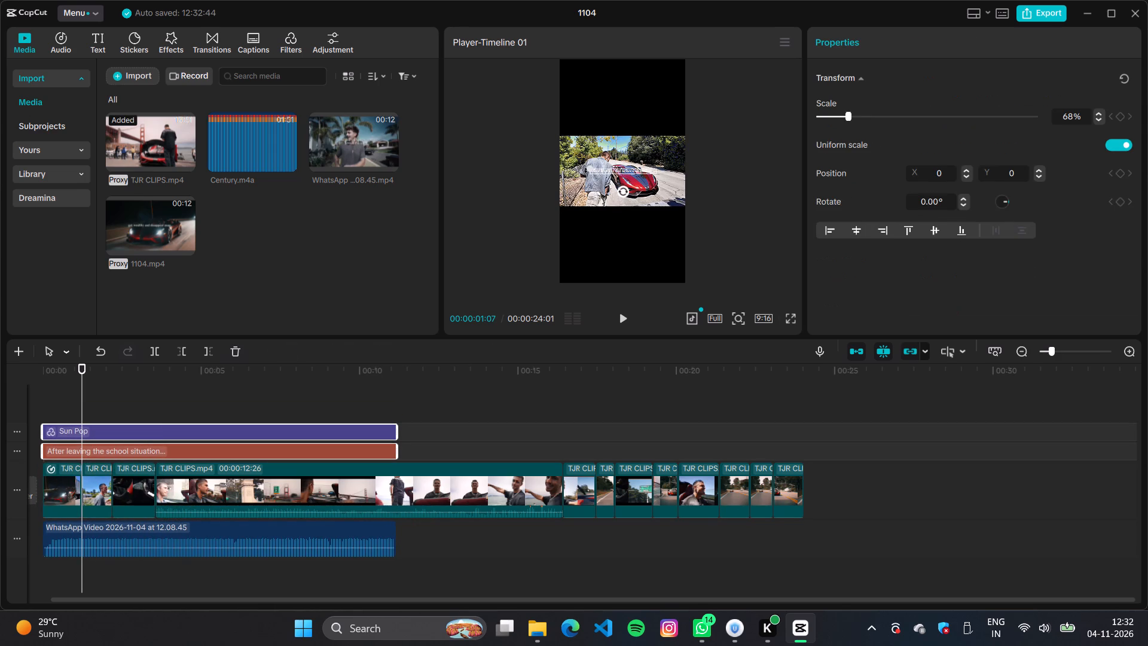
pyautogui.moveTo(145, 426); pyautogui.dragTo(303, 433)
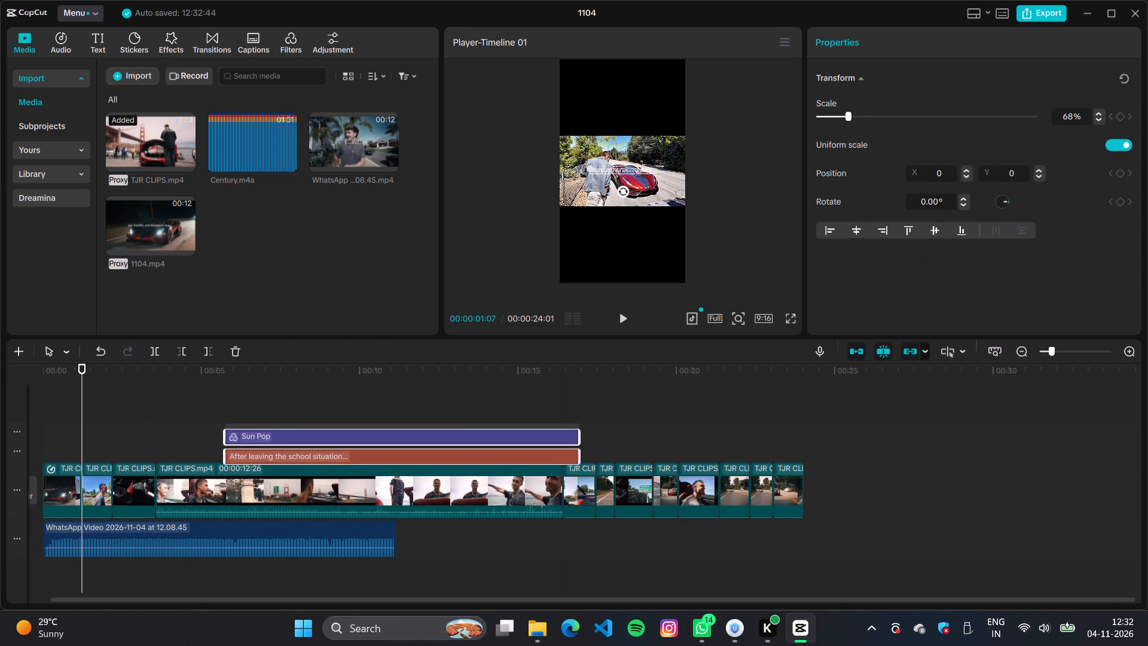
pyautogui.moveTo(303, 433); pyautogui.dragTo(254, 432)
pyautogui.click(163, 536)
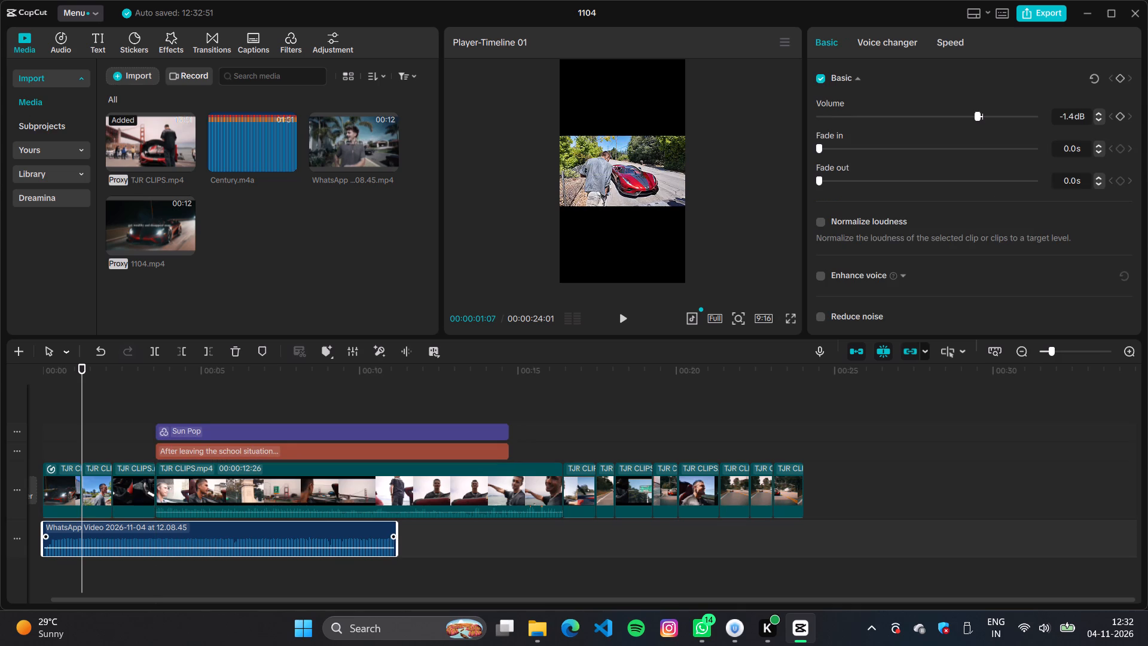
pyautogui.moveTo(159, 534); pyautogui.dragTo(274, 537)
# Delete the three short TJR CLIPS.mp4 clips at the start of the main track.
pyautogui.moveTo(118, 426); pyautogui.dragTo(69, 500)
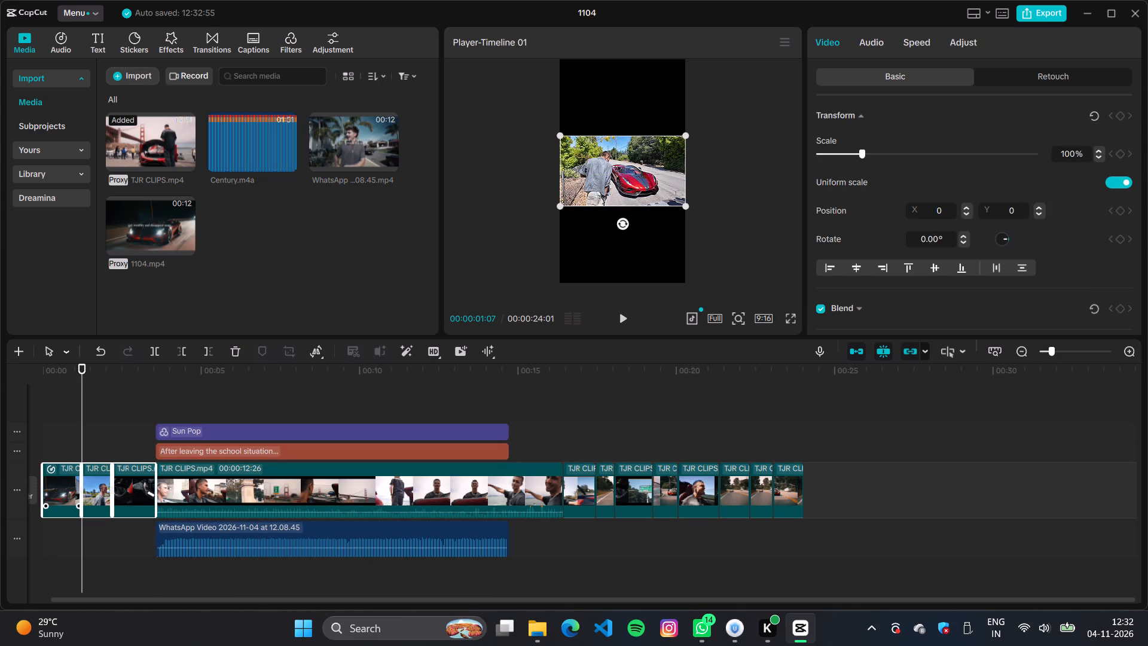
pyautogui.press('BackSpace')
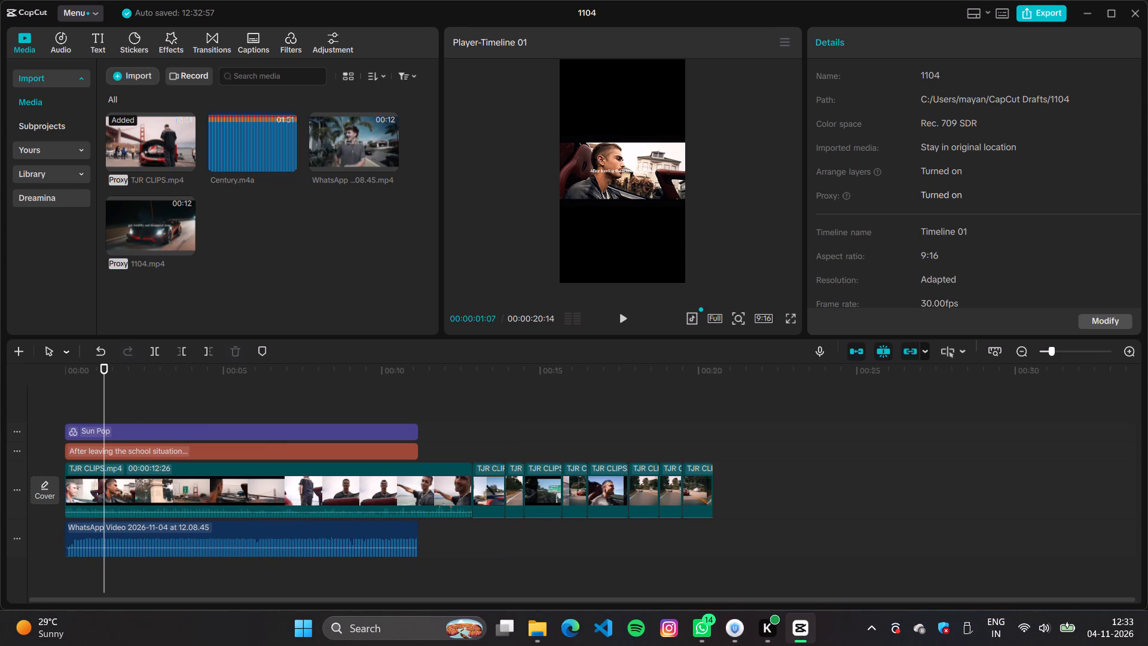
# Split the long TJR CLIPS.mp4 segment at 00:00:01:18 and 00:00:02:05, and delete the short piece between the cuts.
pyautogui.click(461, 491)
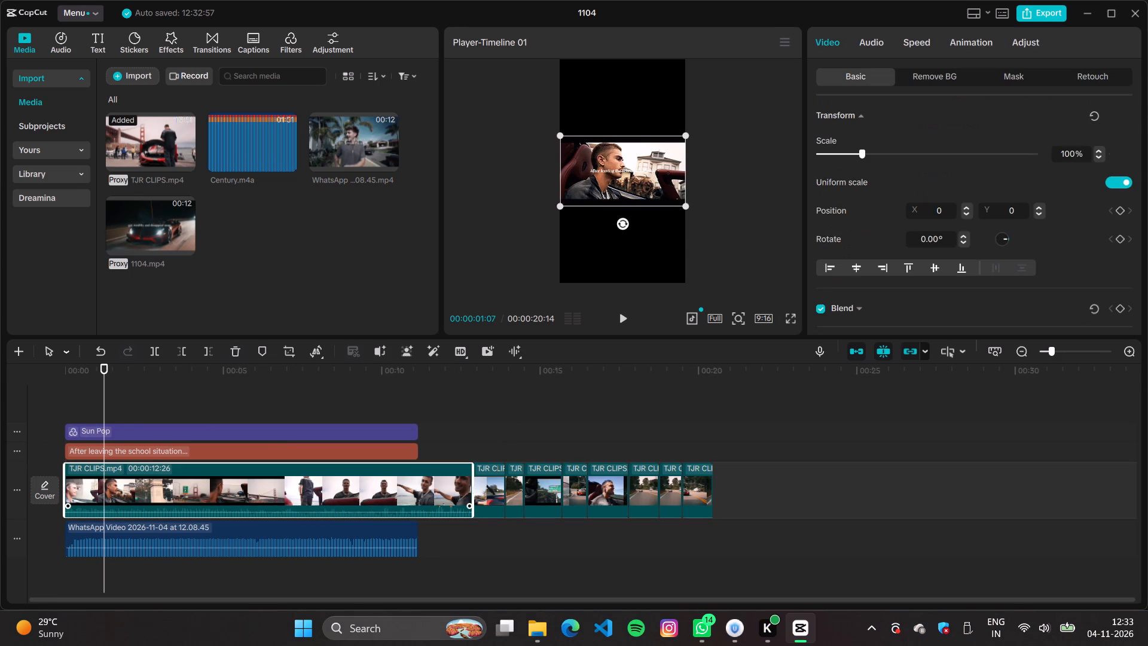
pyautogui.click(265, 490)
pyautogui.click(204, 492)
pyautogui.click(164, 380)
pyautogui.moveTo(164, 397); pyautogui.dragTo(187, 403)
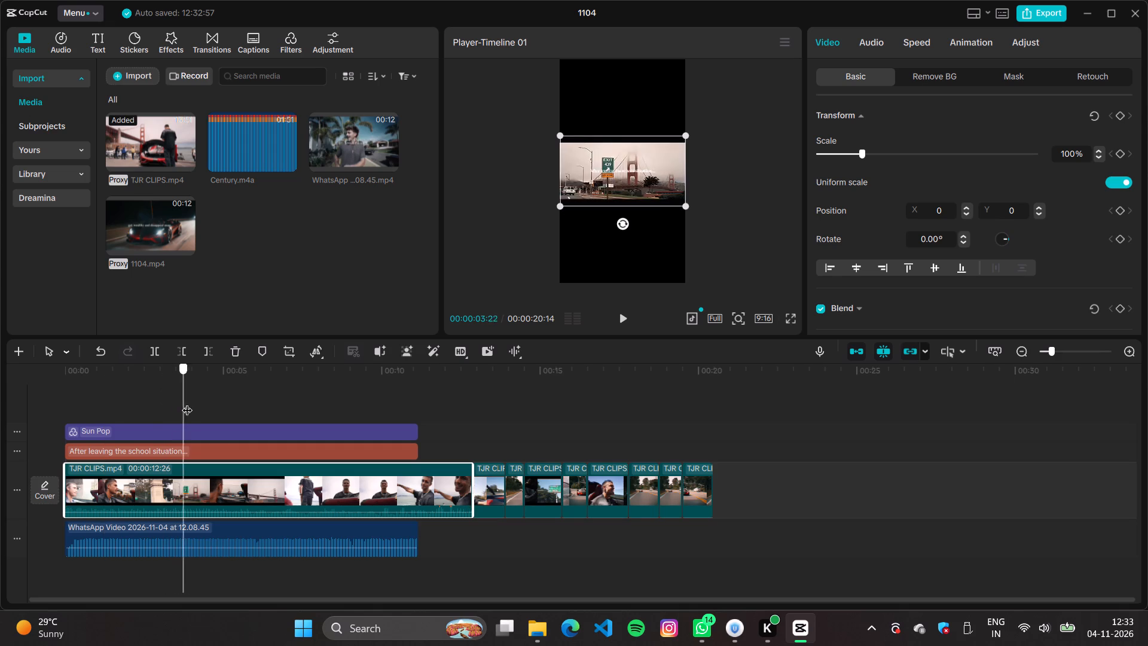
pyautogui.moveTo(187, 403); pyautogui.dragTo(91, 434)
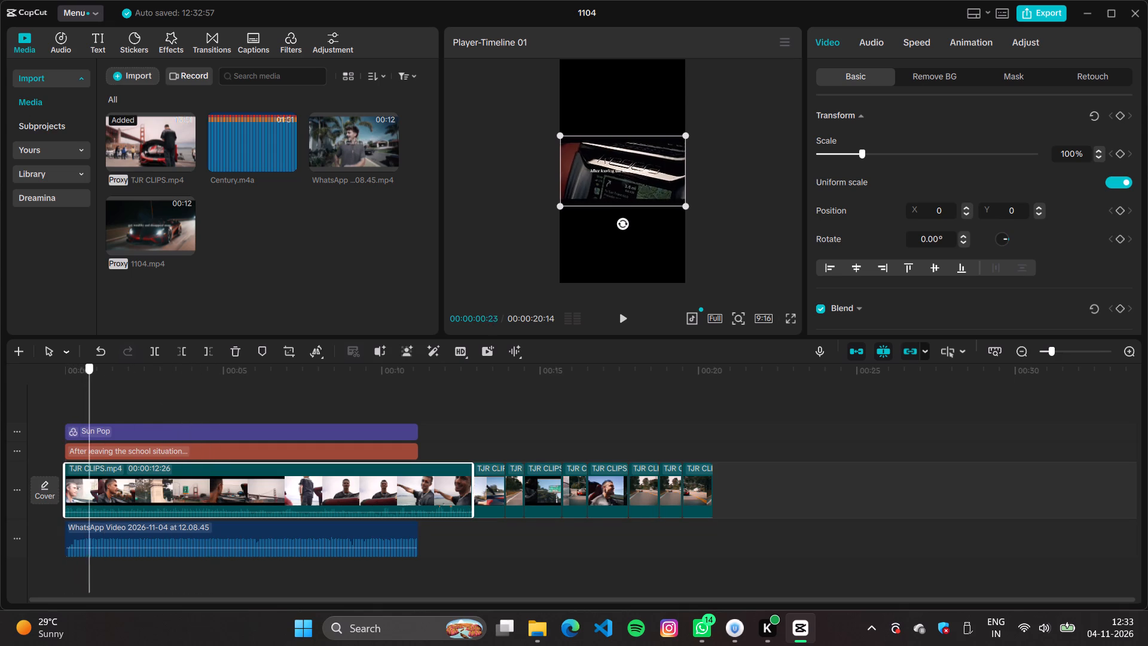
pyautogui.moveTo(91, 434); pyautogui.dragTo(116, 437)
pyautogui.hotkey('ctrl', 'b')
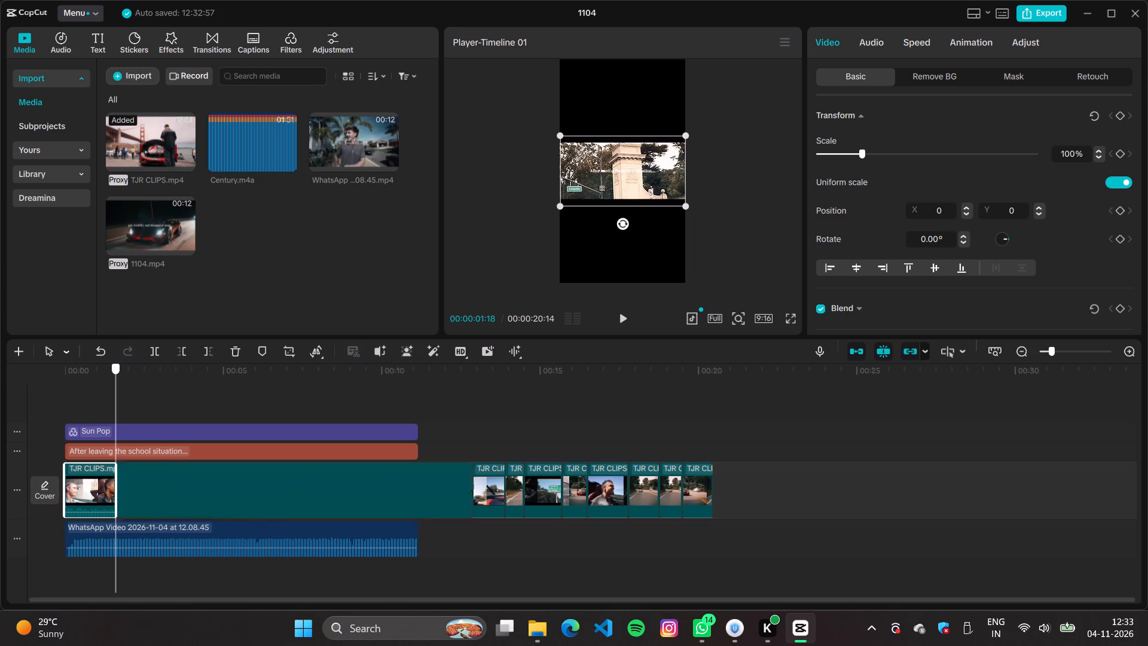
pyautogui.moveTo(116, 437); pyautogui.dragTo(134, 450)
pyautogui.hotkey('ctrl', 'b')
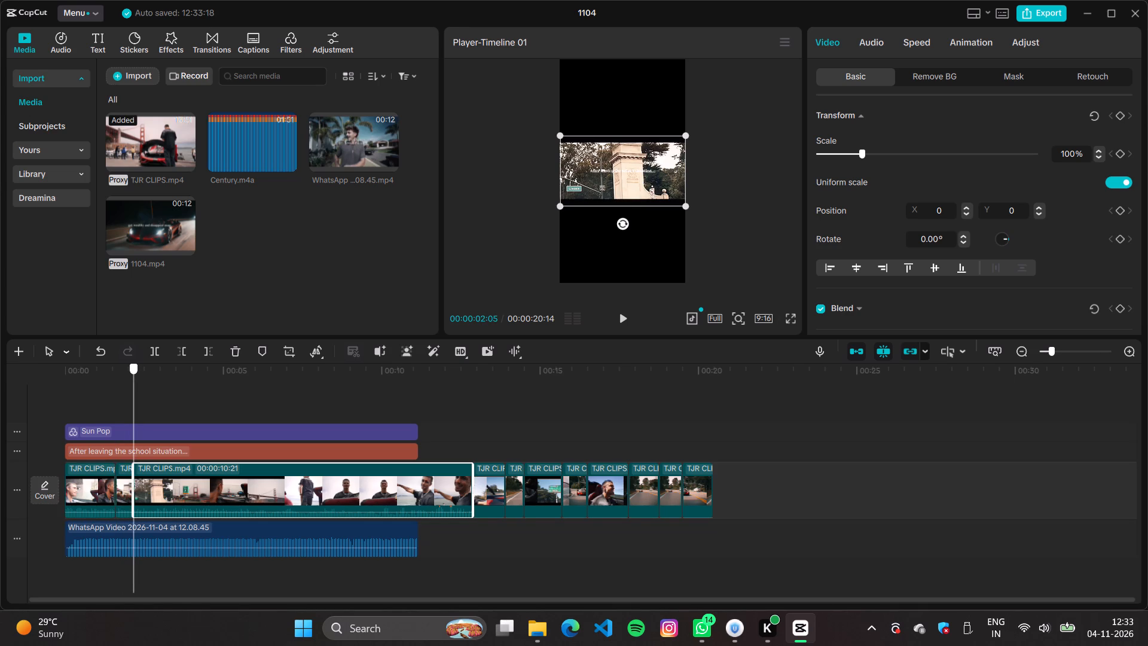
pyautogui.moveTo(134, 450); pyautogui.dragTo(135, 464)
pyautogui.click(125, 486)
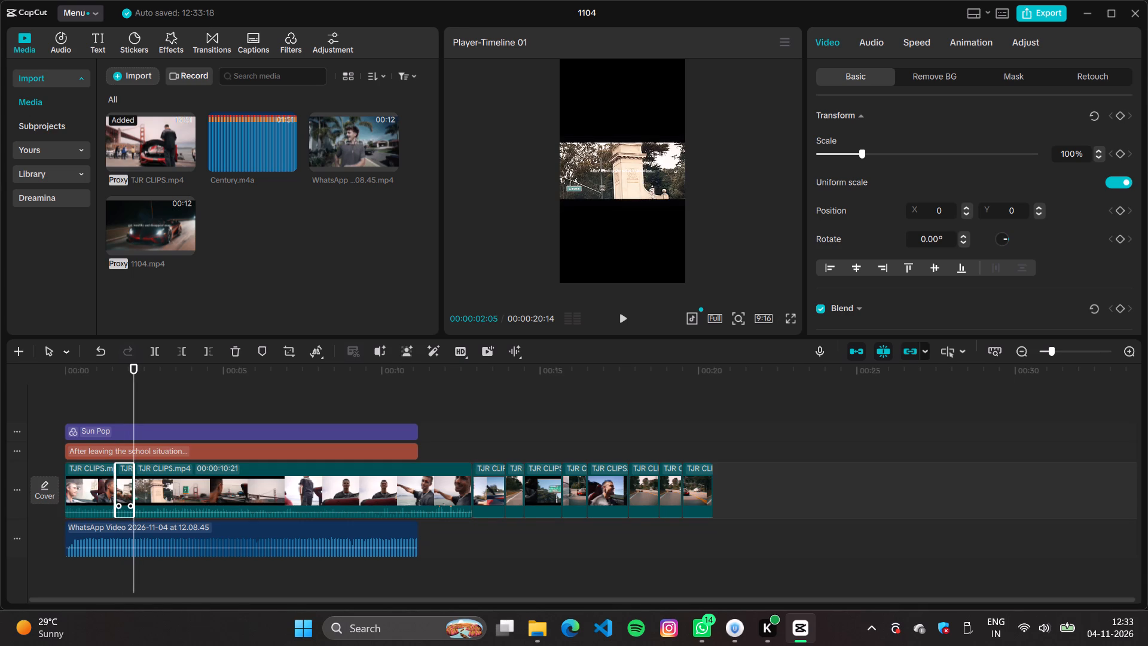
pyautogui.press('BackSpace')
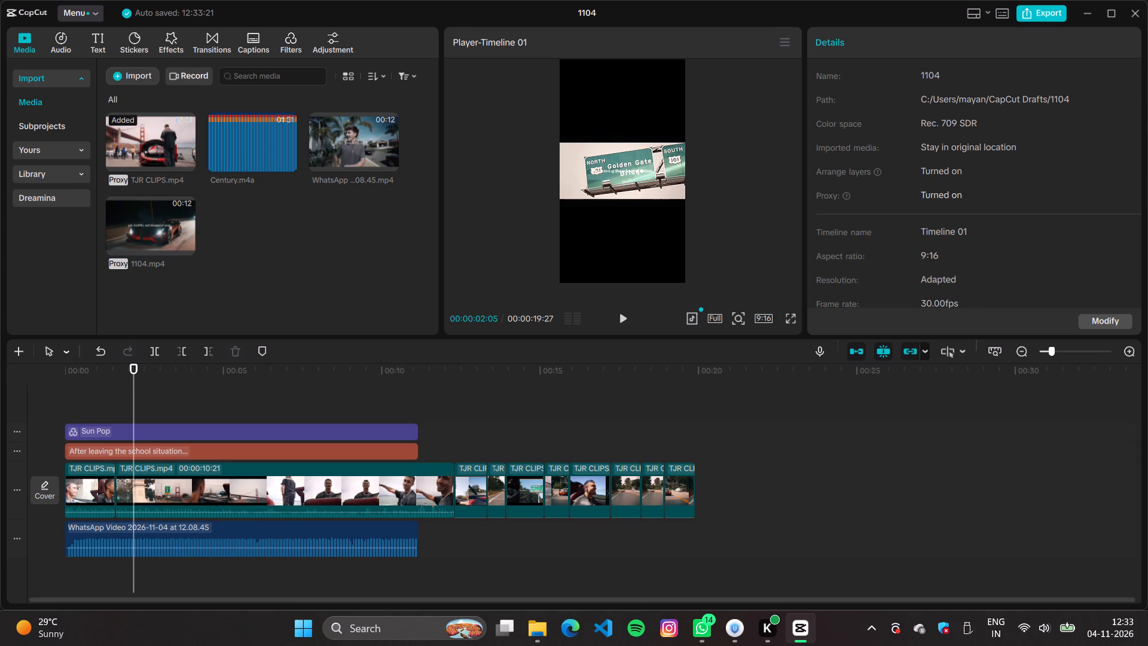
# Shorten the second TJR CLIPS.mp4 segment to 00:00:09:17 by moving its end cut back to about the end of the audio and text.
pyautogui.moveTo(454, 487); pyautogui.dragTo(423, 487)
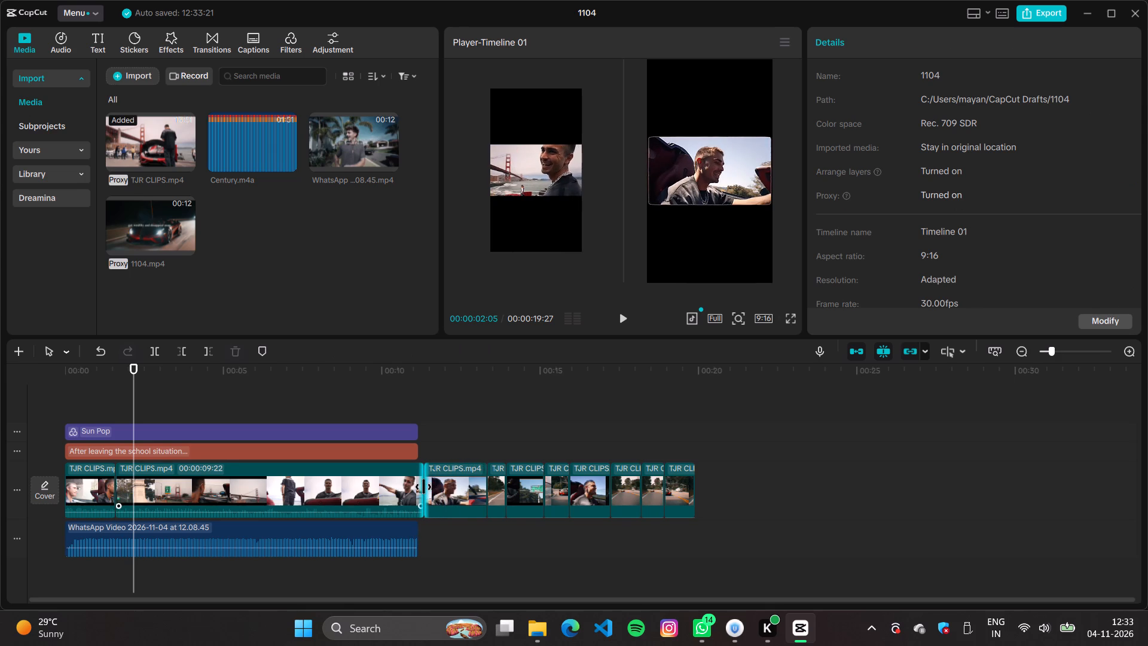
pyautogui.moveTo(423, 487); pyautogui.dragTo(422, 487)
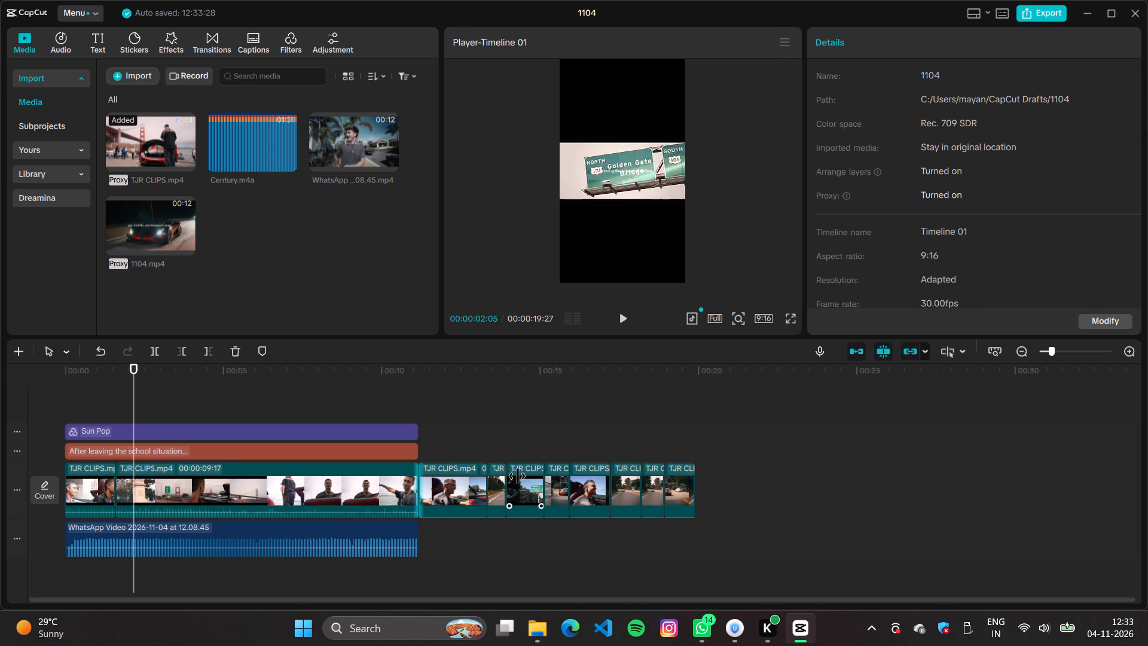
# Play through the end cut, then copy and delete all TJR CLIPS.mp4 clips following the 00:00:09:17 segment.
pyautogui.click(441, 482)
pyautogui.click(427, 426)
pyautogui.press('space')
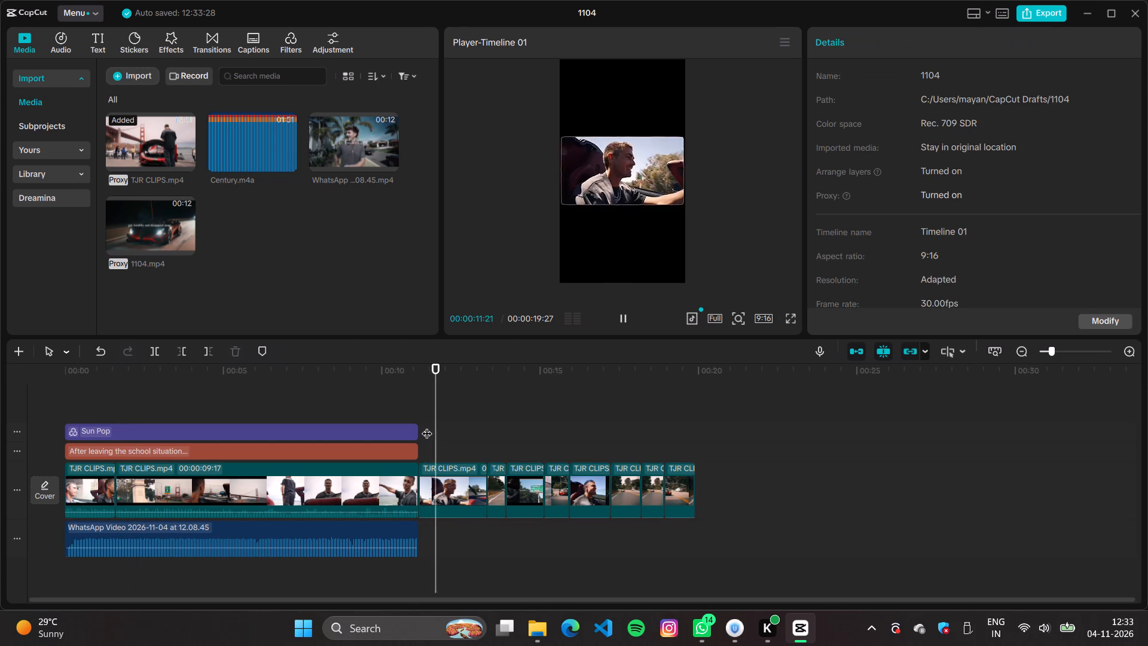
pyautogui.press('space')
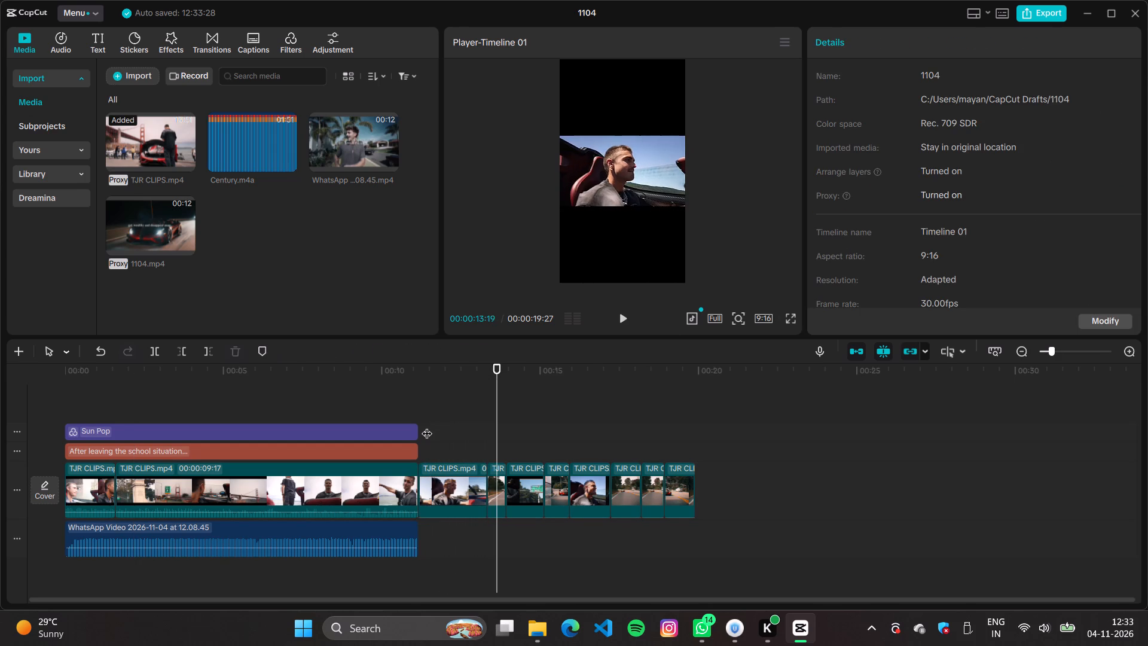
pyautogui.click(315, 396)
pyautogui.press('space')
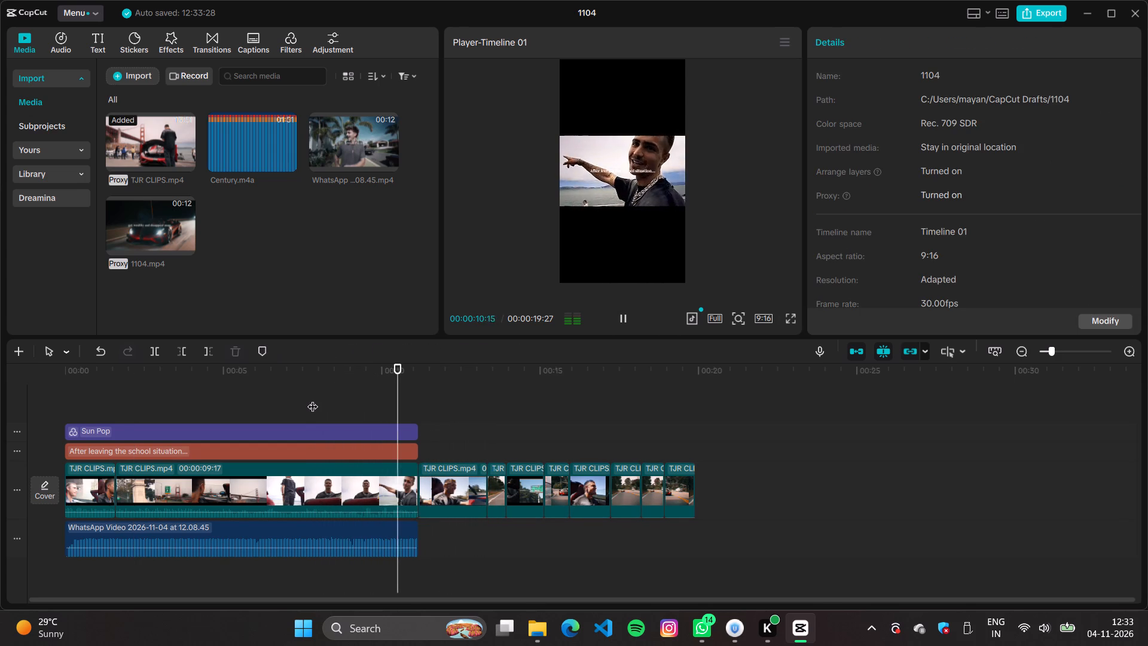
pyautogui.press('space')
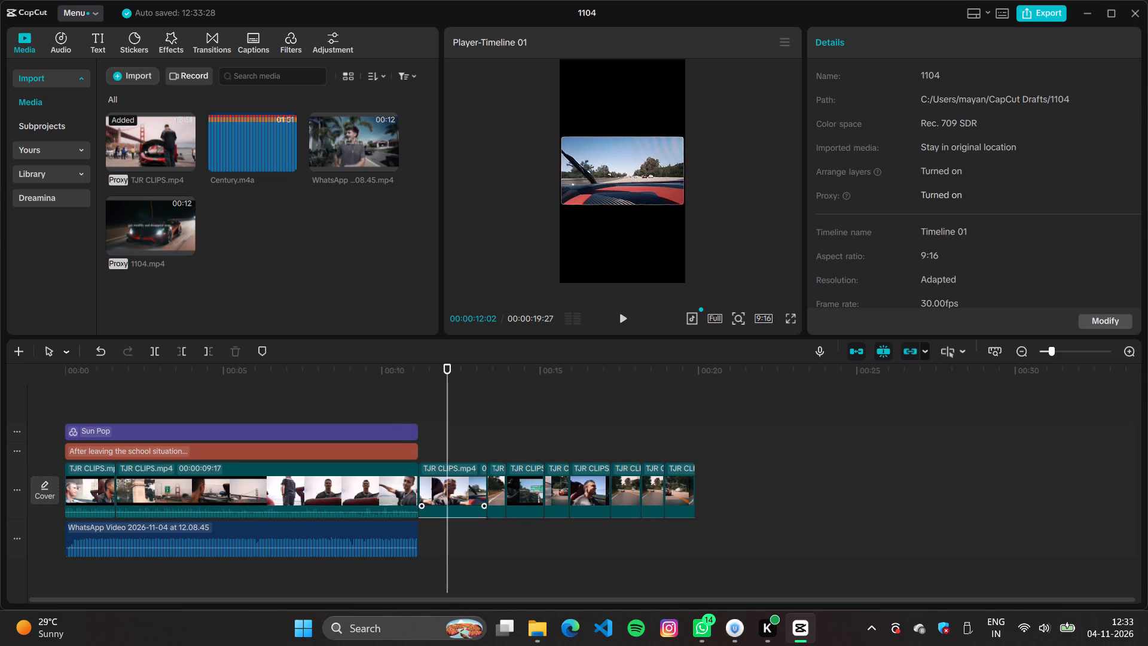
pyautogui.moveTo(759, 512); pyautogui.dragTo(433, 504)
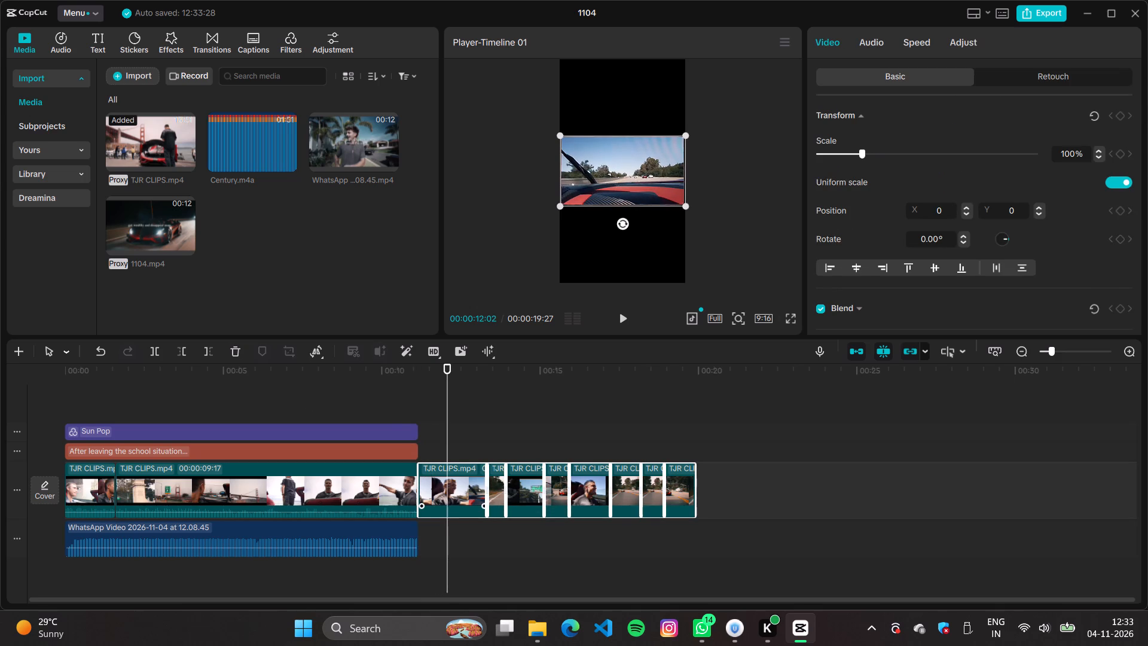
pyautogui.hotkey('ctrl', 'c')
pyautogui.press('BackSpace')
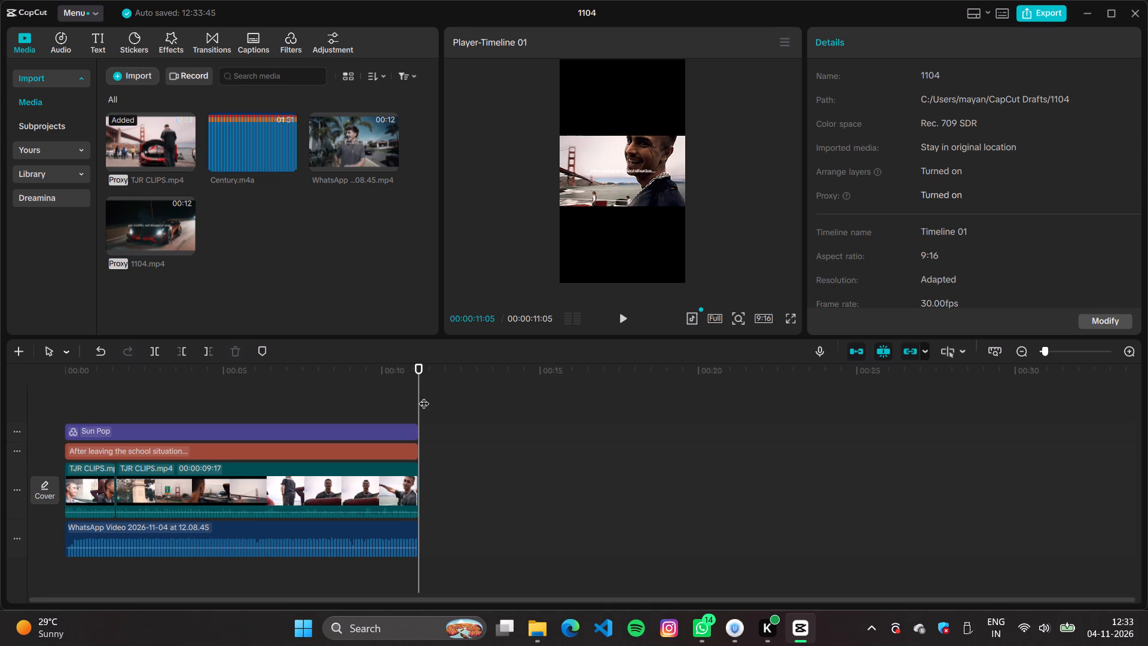
# Clear the wording "After leaving the school situation..." from the text clip.
pyautogui.moveTo(419, 396); pyautogui.dragTo(100, 441)
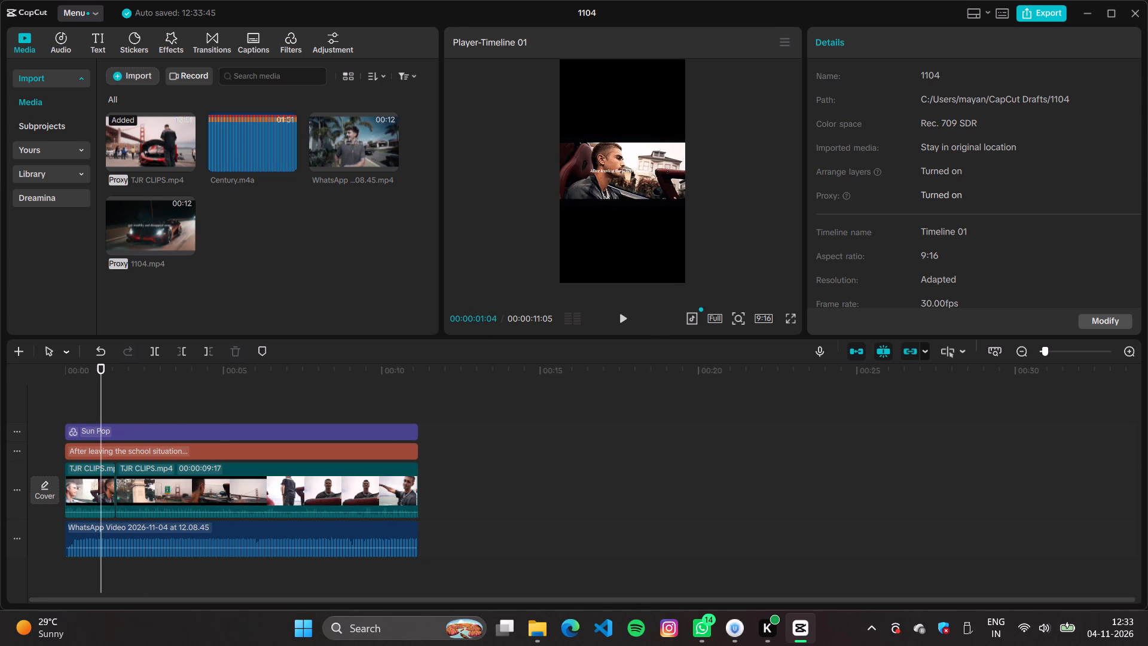
pyautogui.moveTo(99, 408); pyautogui.dragTo(158, 428)
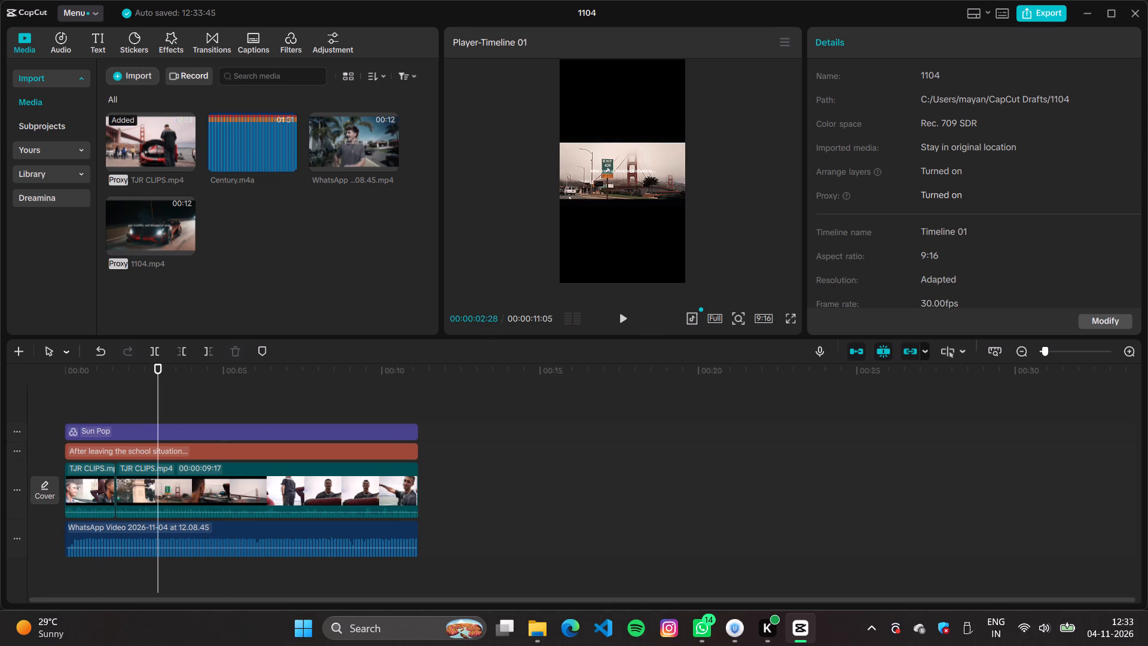
pyautogui.click(353, 446)
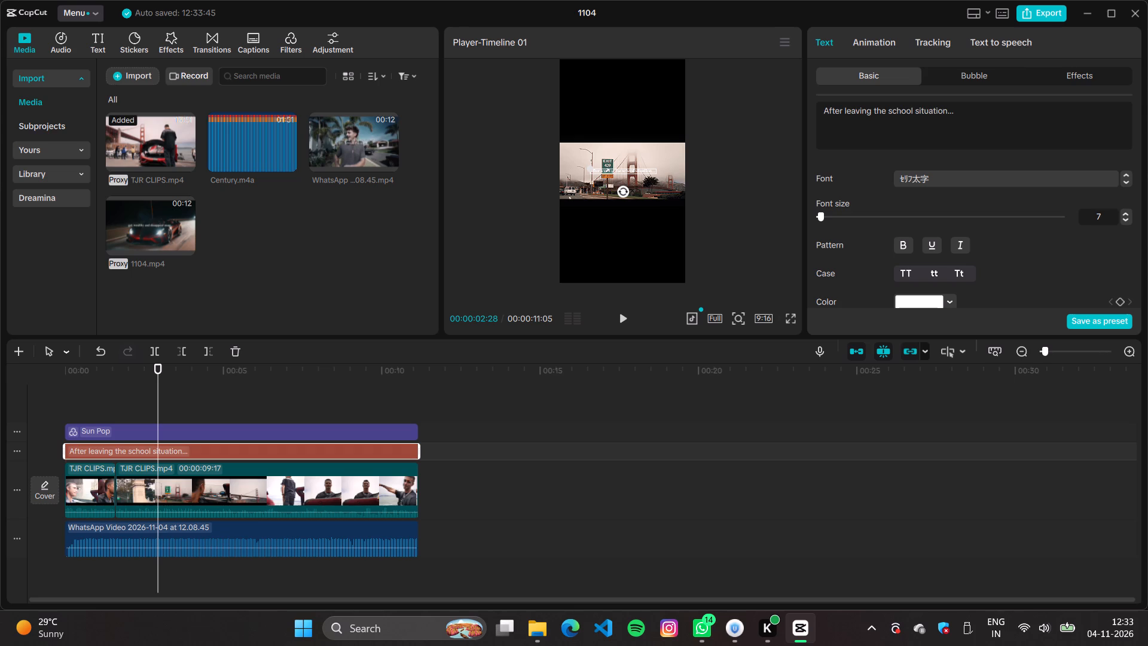
pyautogui.moveTo(975, 112); pyautogui.dragTo(823, 95)
pyautogui.moveTo(823, 95); pyautogui.dragTo(822, 105)
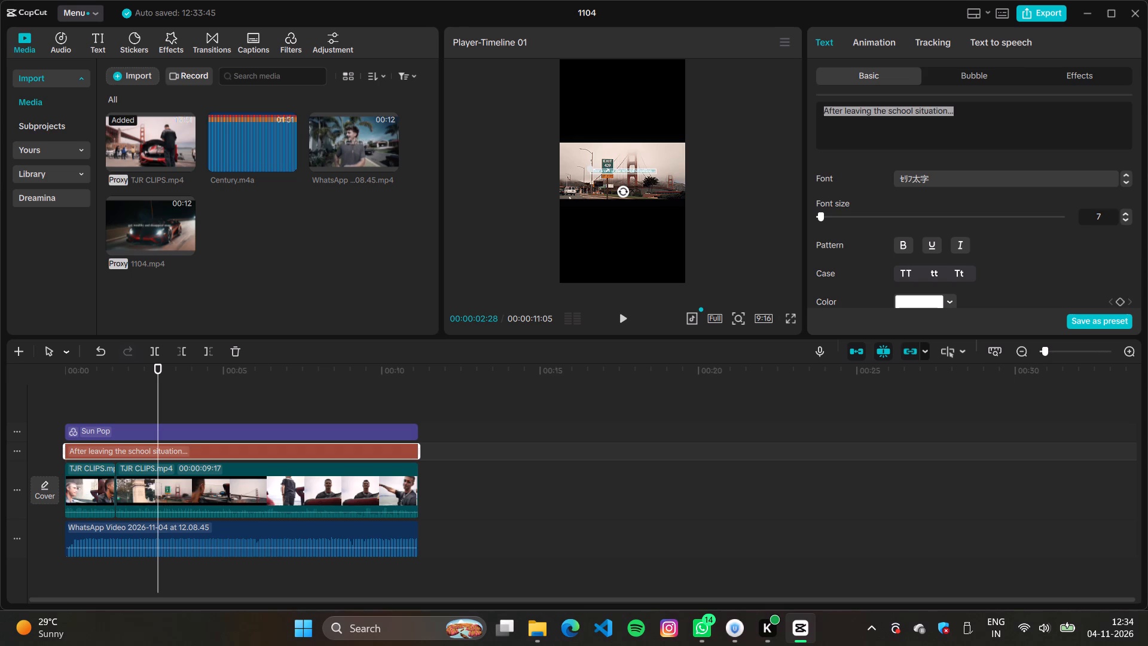
pyautogui.press('BackSpace')
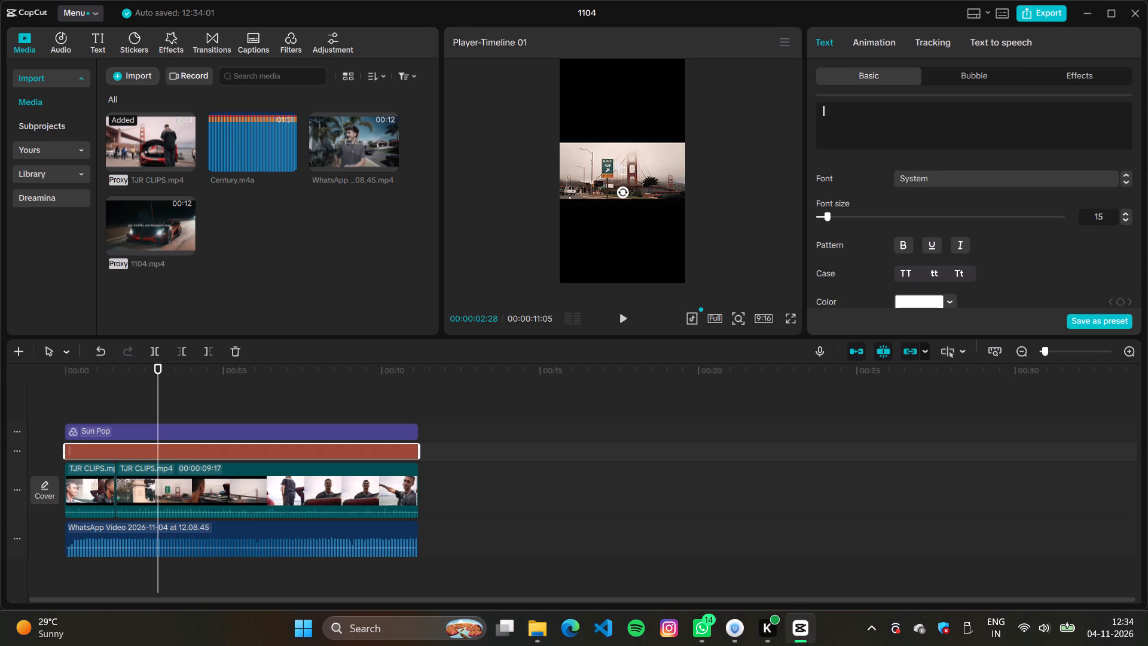
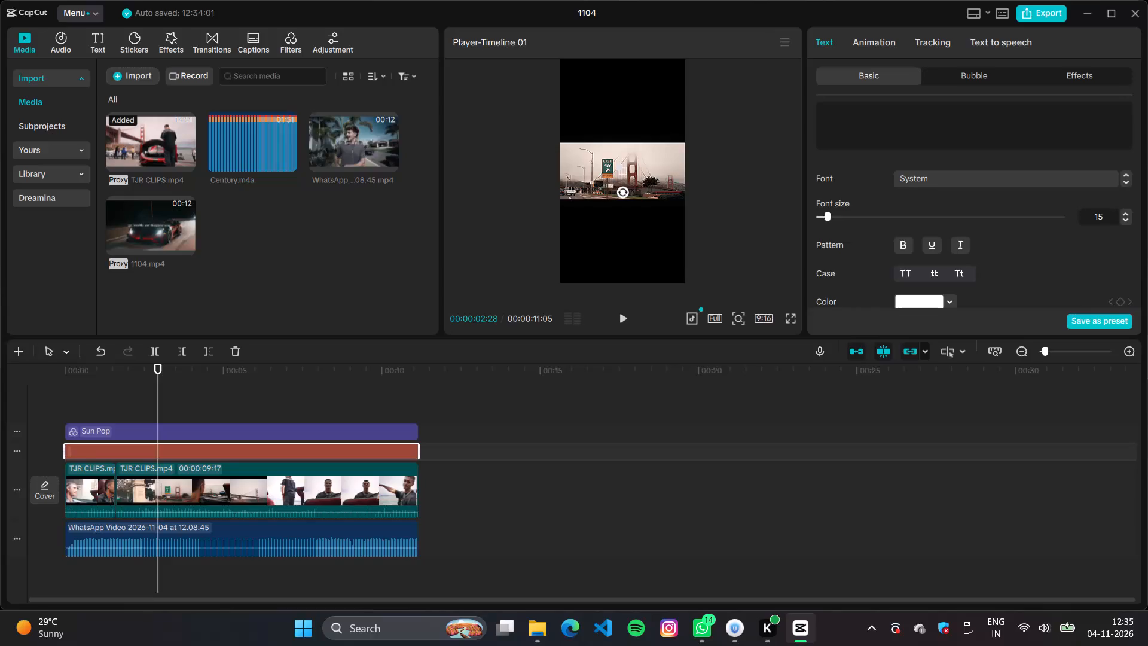
# Enter the new caption wording "name one thing better than" in the emptied text clip.
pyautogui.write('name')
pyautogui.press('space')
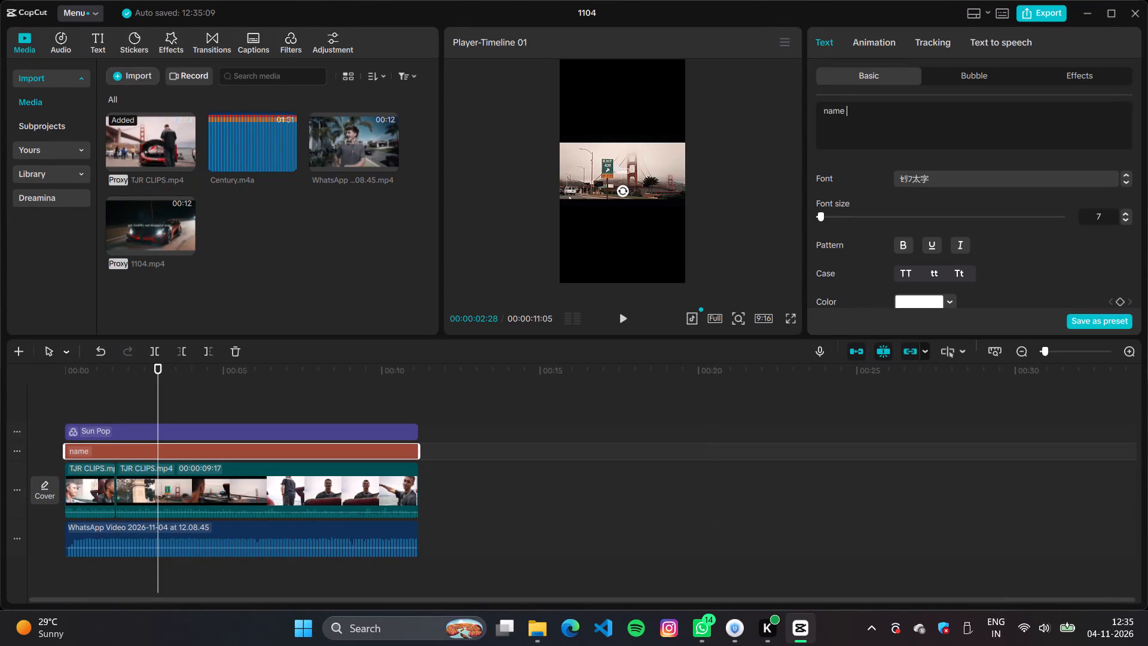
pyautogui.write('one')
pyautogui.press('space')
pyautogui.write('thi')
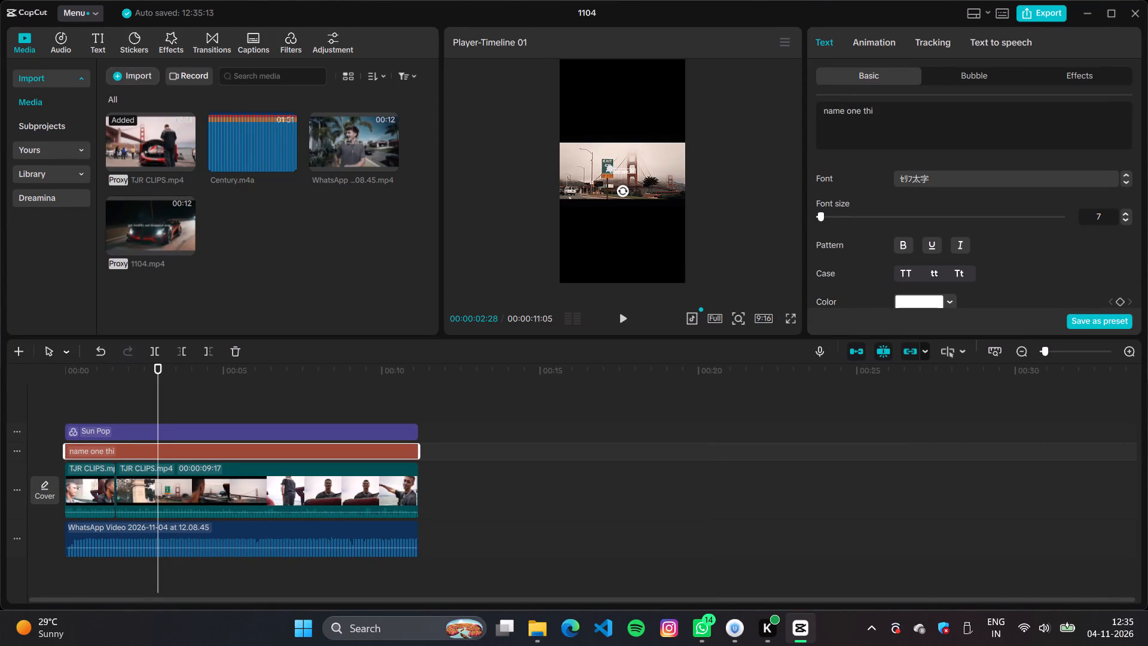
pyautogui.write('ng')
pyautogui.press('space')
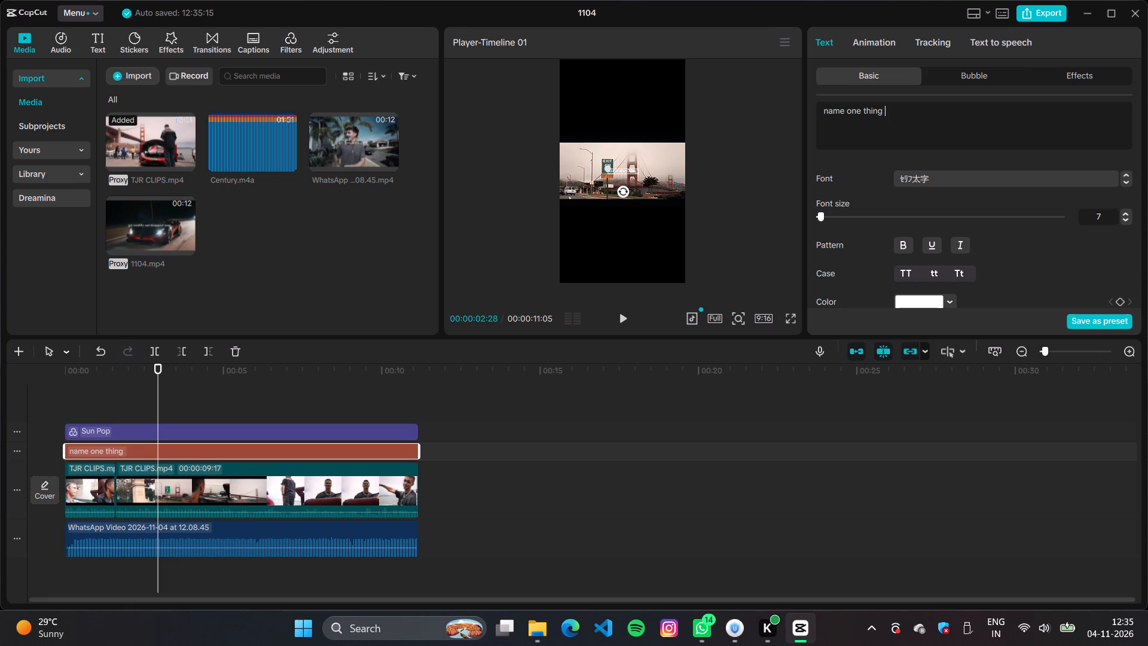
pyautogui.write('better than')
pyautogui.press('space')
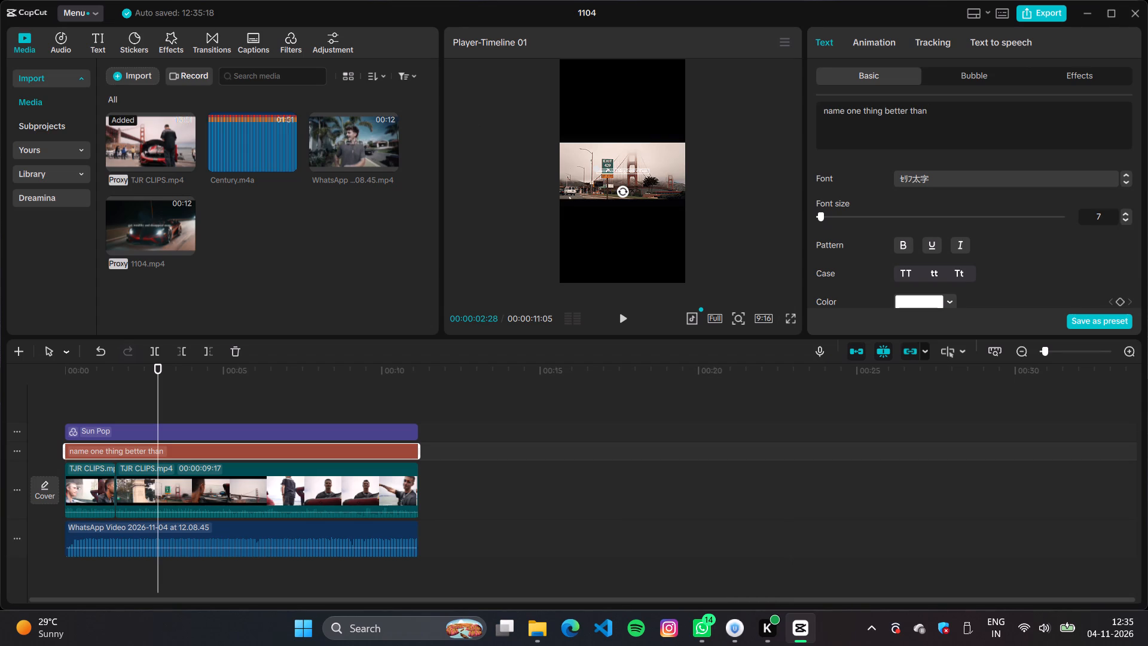
# Extend the text clip's wording to read "name one thing better than $1M".
pyautogui.write('1 milli')
pyautogui.write('on')
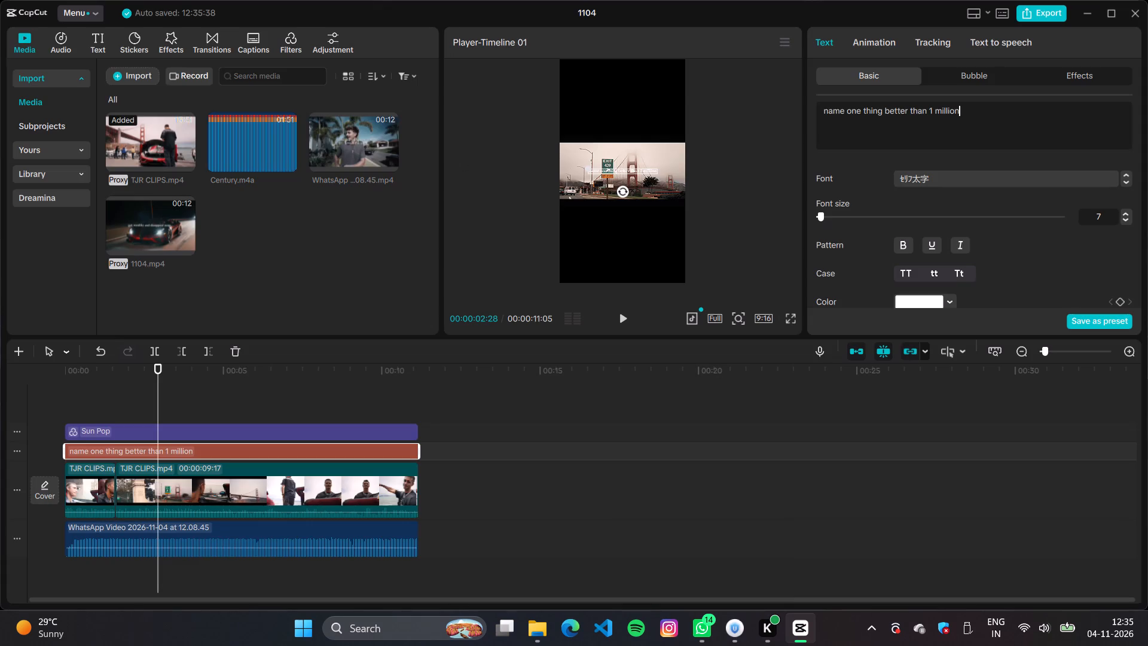
pyautogui.click(966, 112)
pyautogui.press('BackSpace')
pyautogui.press('BackSpace')
pyautogui.press('BackSpace')
pyautogui.press('BackSpace')
pyautogui.press('BackSpace')
pyautogui.press('BackSpace')
pyautogui.press('BackSpace')
pyautogui.press('BackSpace')
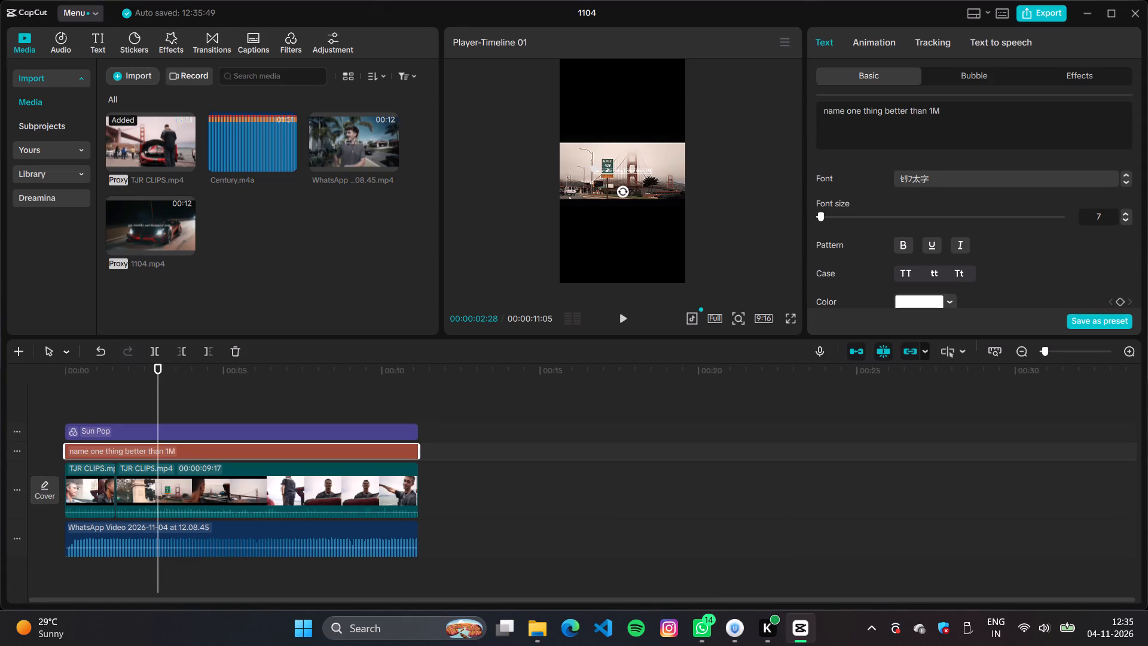
pyautogui.press('Left')
pyautogui.press('Left')
pyautogui.press('Right')
pyautogui.press('Up')
pyautogui.hotkey('shift', '$')
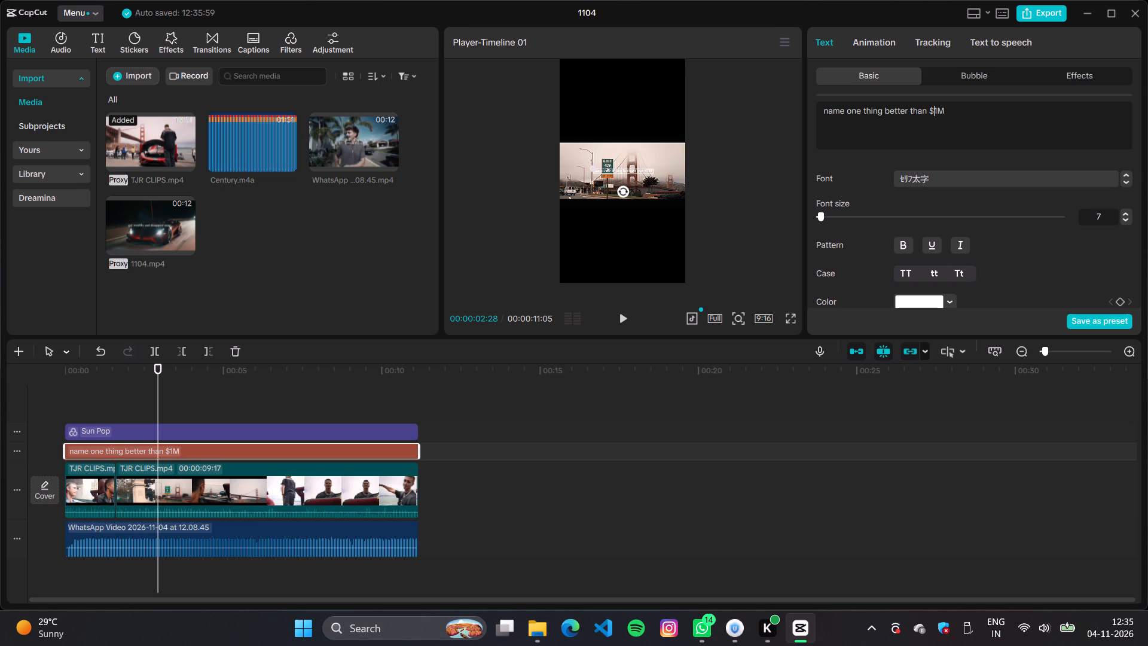
# Append "in a BANK" to the text and capitalise the first letter of "name".
pyautogui.click(966, 112)
pyautogui.press('space')
pyautogui.write('in a')
pyautogui.press('space')
pyautogui.press('b')
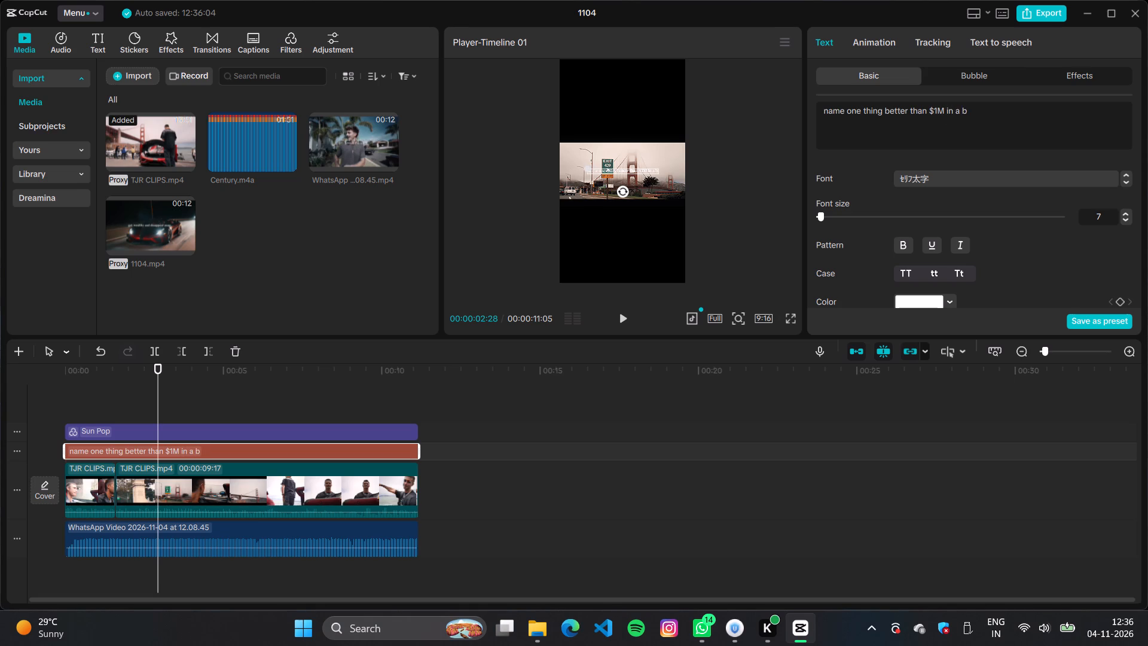
pyautogui.press('BackSpace')
pyautogui.write('BANK')
pyautogui.click(828, 110)
pyautogui.press('BackSpace')
pyautogui.press('n')
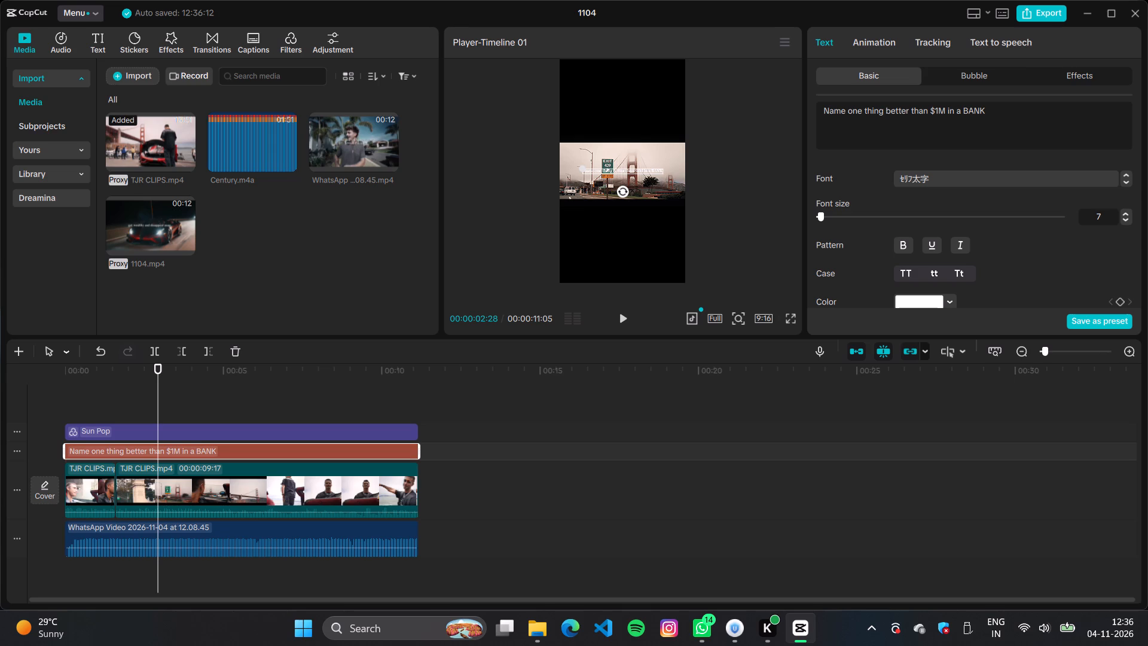
# Make the text bold and all uppercase, and check it in the full-screen preview.
pyautogui.click(902, 241)
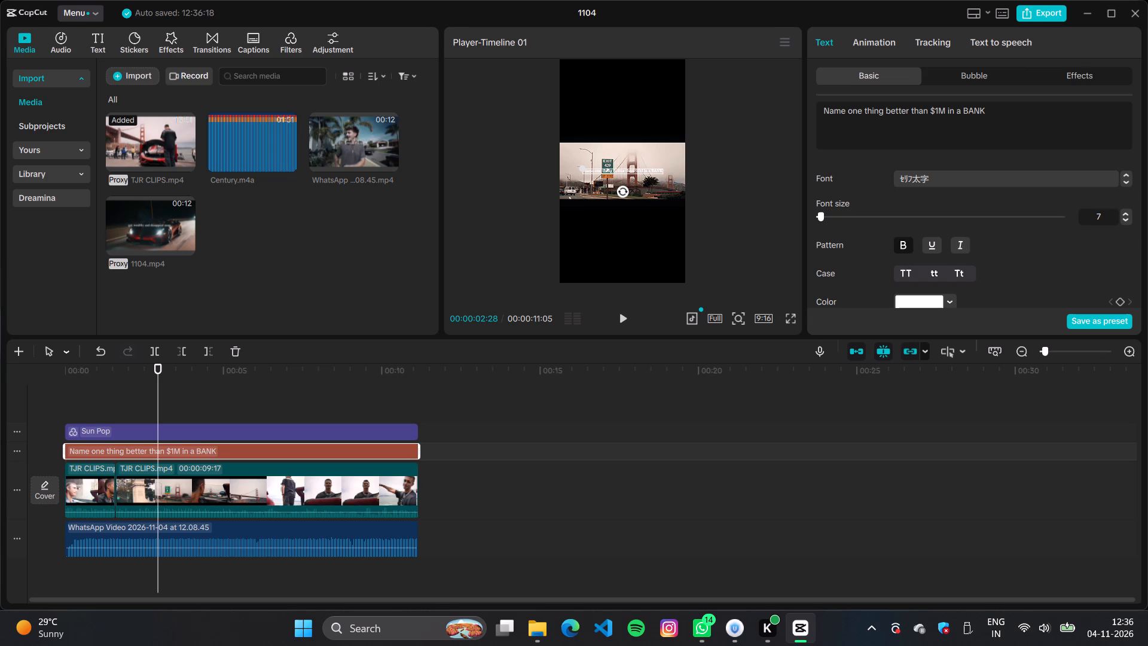
pyautogui.click(903, 273)
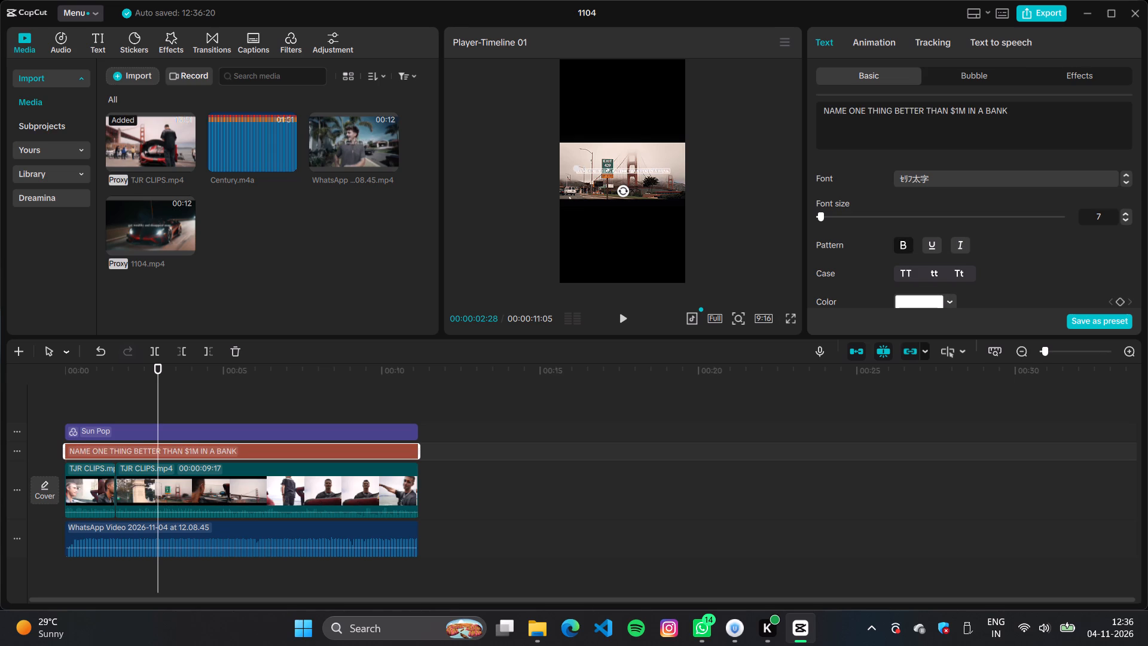
pyautogui.click(787, 322)
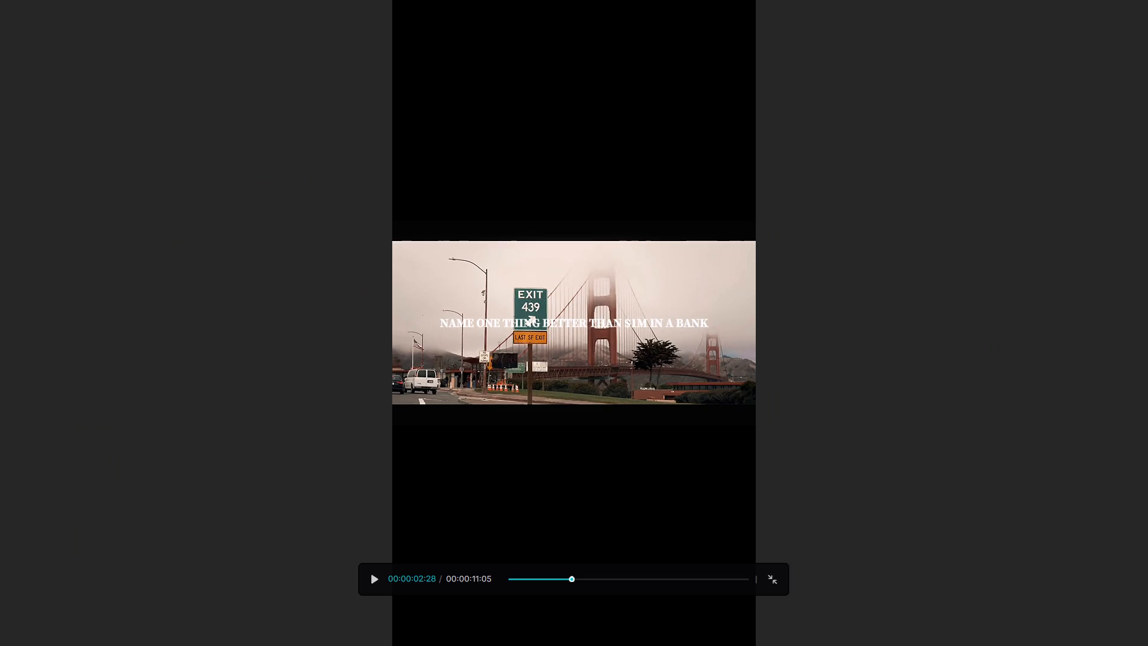
pyautogui.click(772, 577)
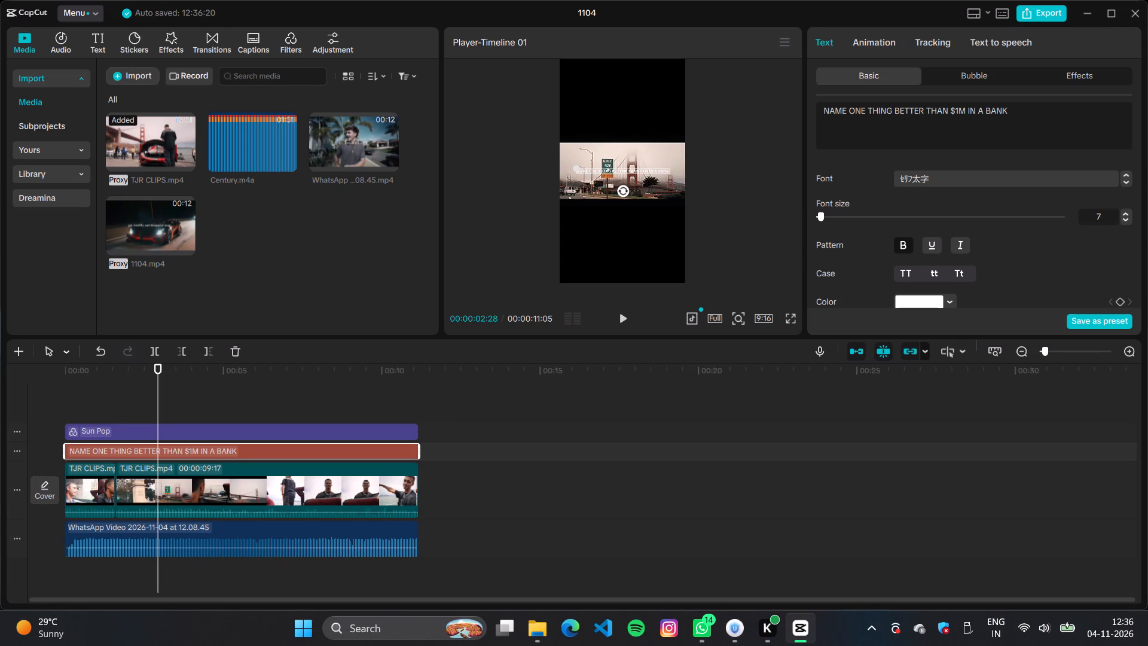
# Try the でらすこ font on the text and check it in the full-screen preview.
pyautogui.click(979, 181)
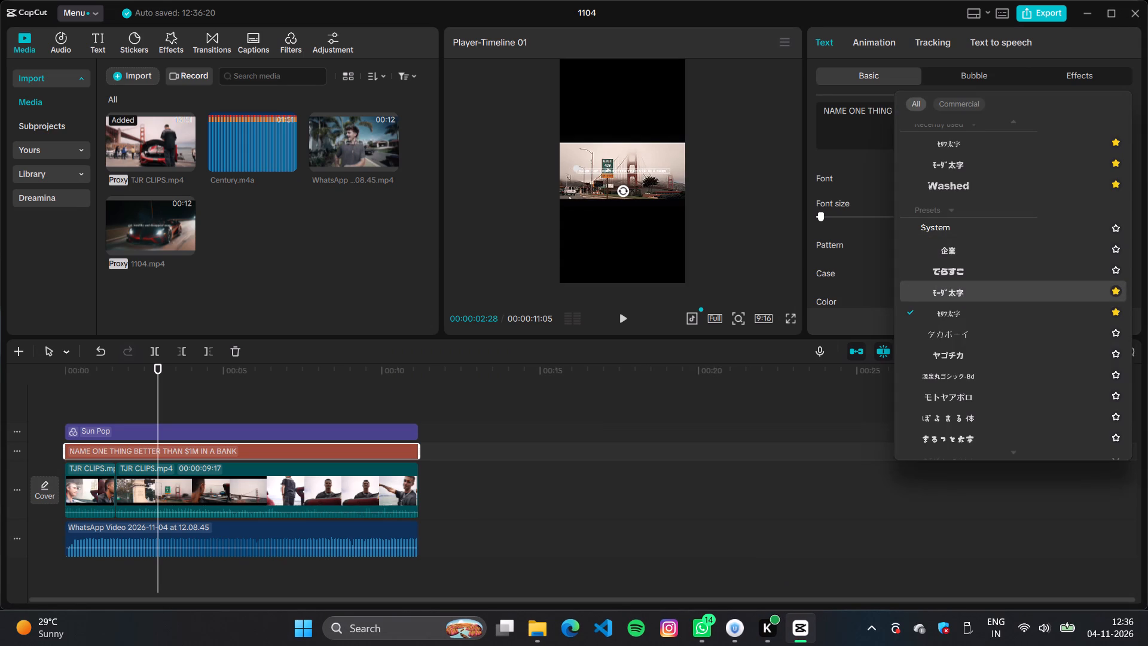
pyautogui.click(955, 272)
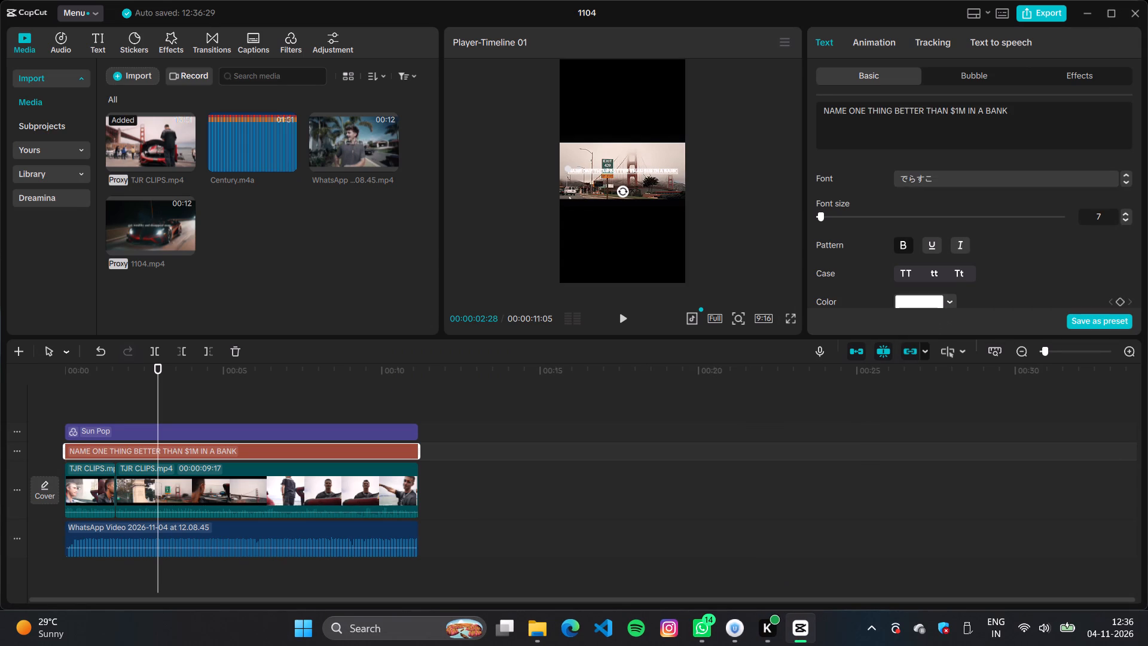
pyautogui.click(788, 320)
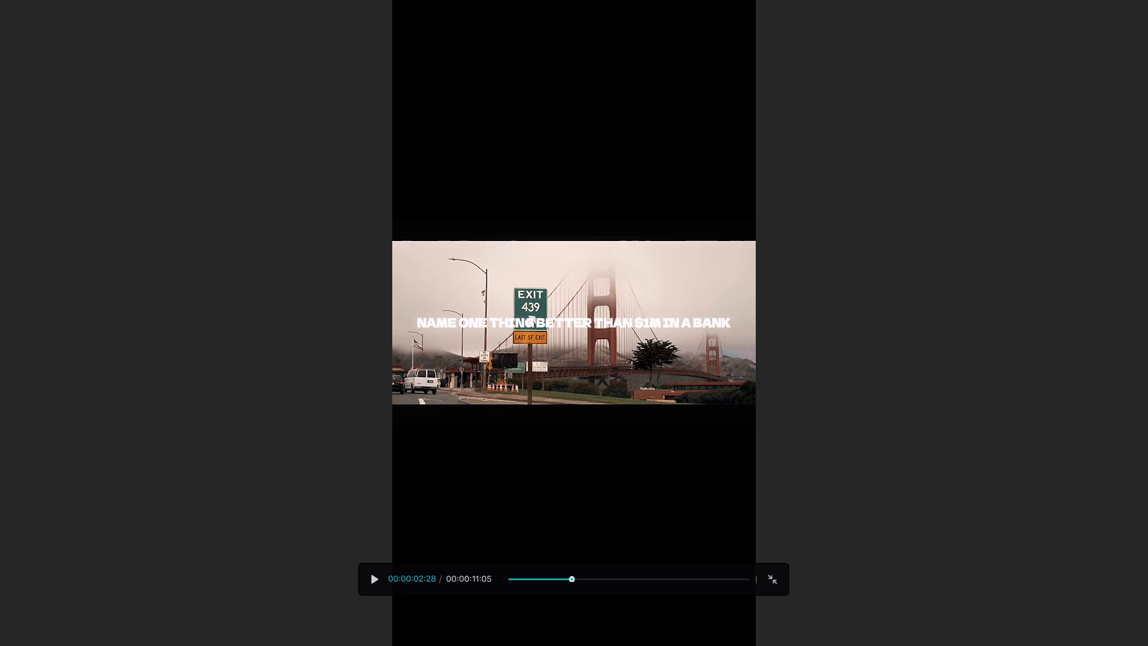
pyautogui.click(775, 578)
# Set the project's aspect ratio to Original.
pyautogui.click(766, 315)
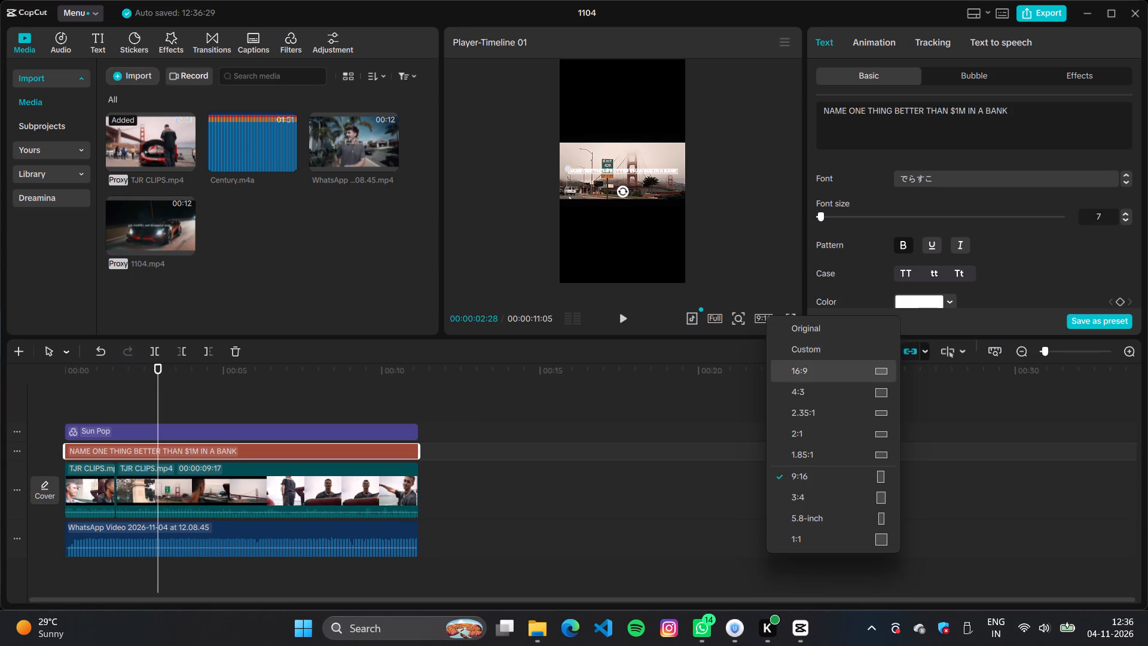
pyautogui.click(805, 330)
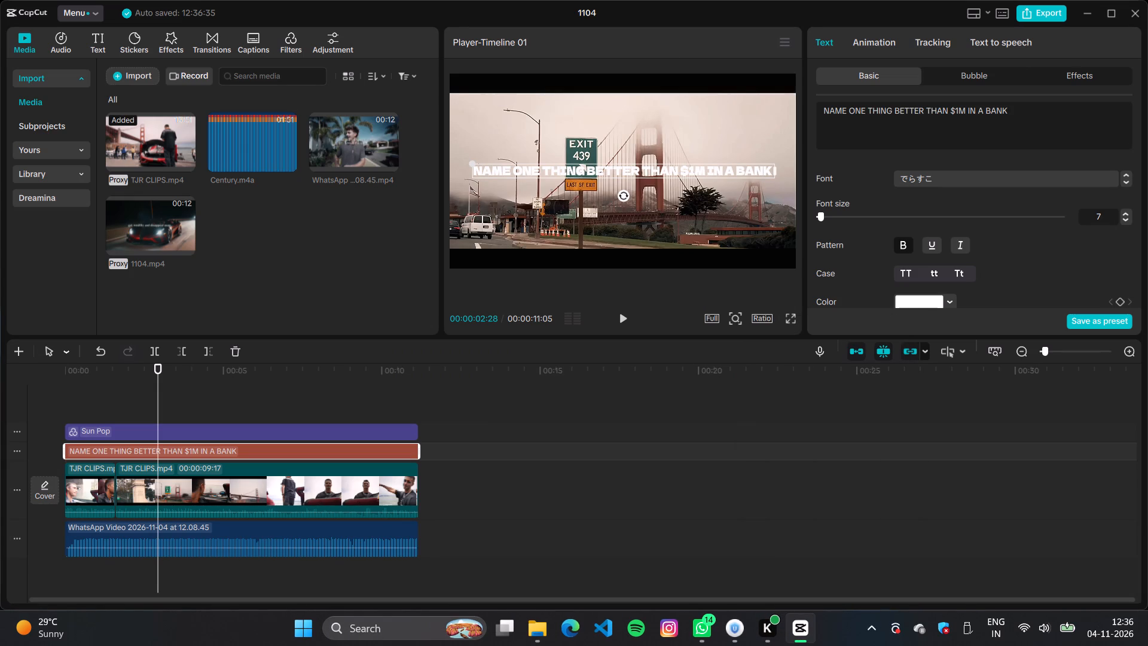
# Change the text's font to ヤゴチカ and make it italic.
pyautogui.click(936, 175)
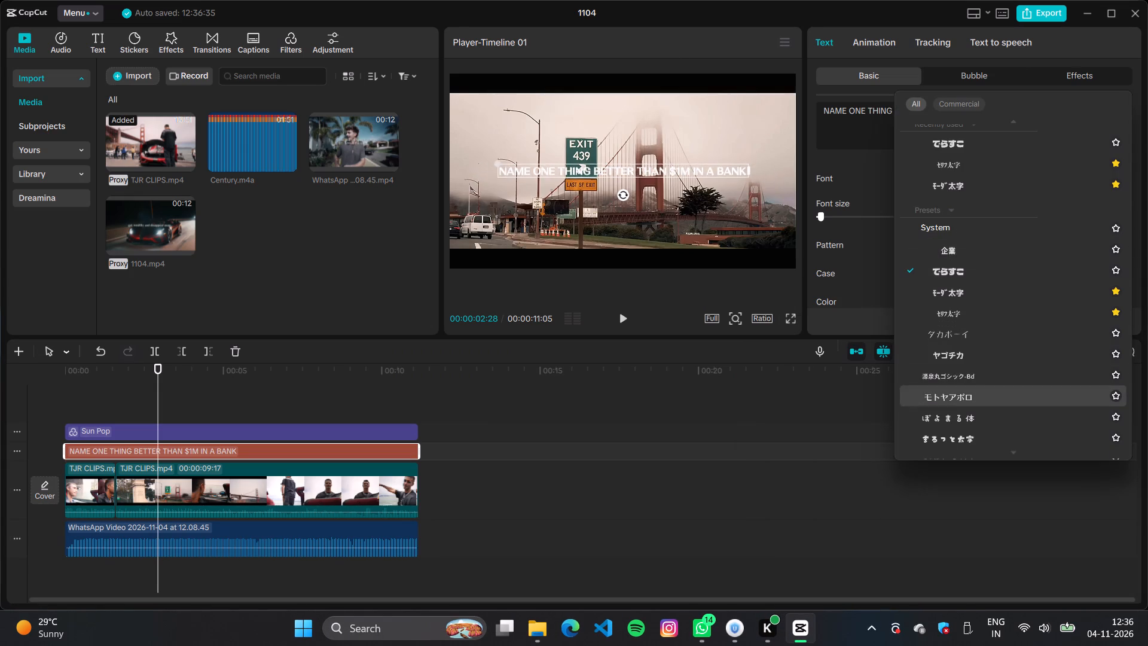
pyautogui.click(960, 355)
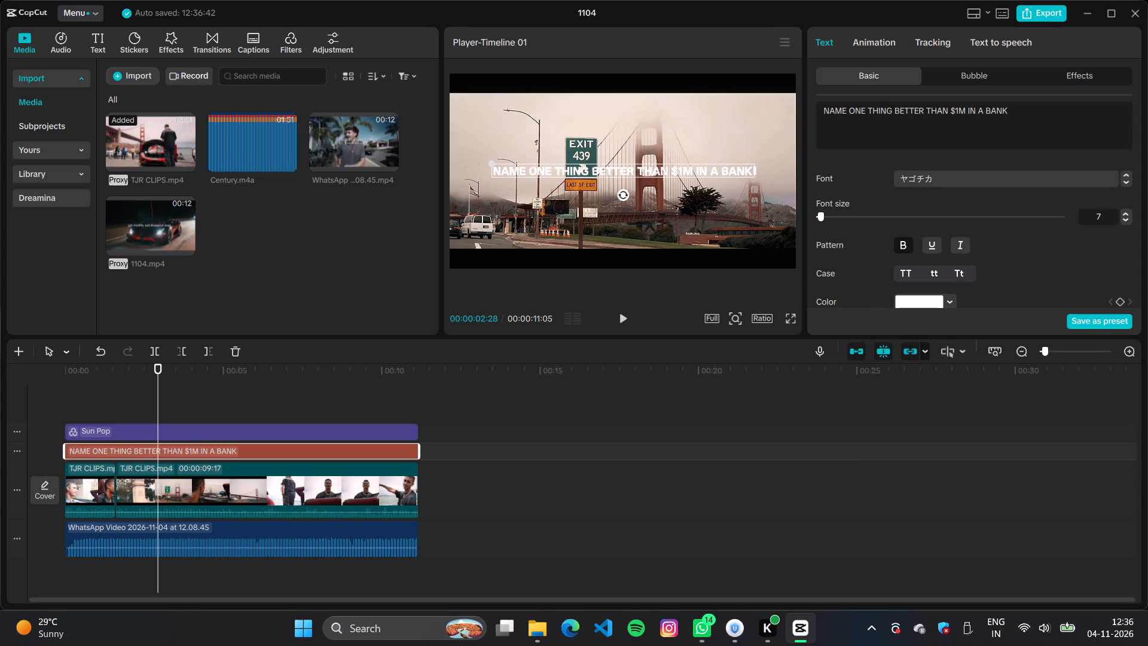
pyautogui.click(963, 248)
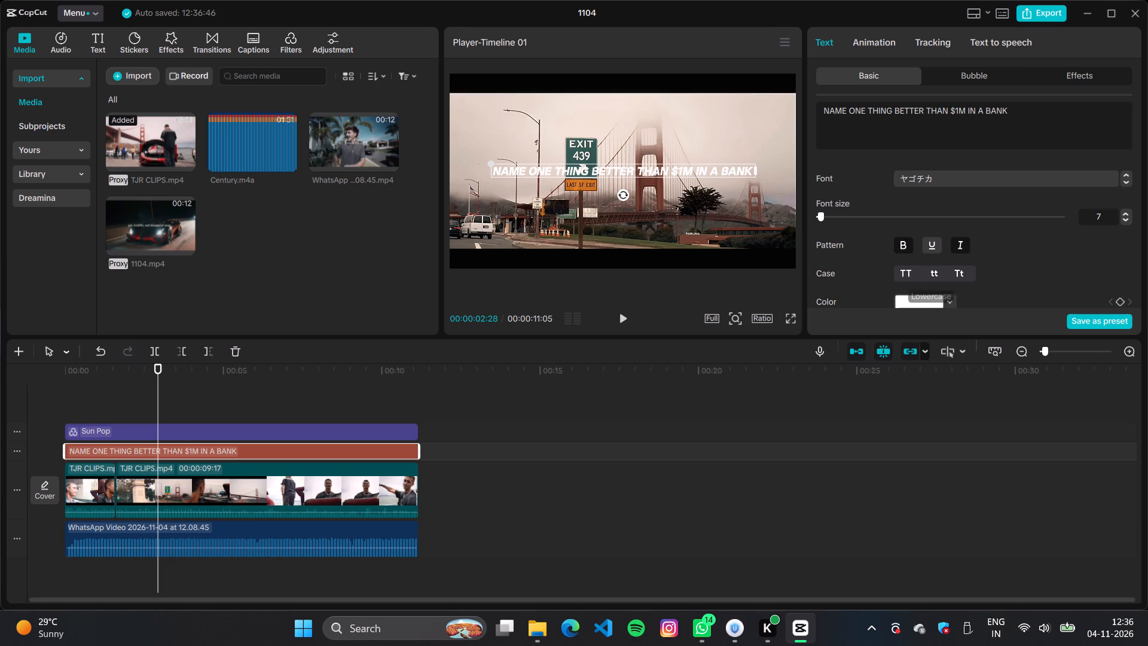
# Try several white preset styles on the text and keep the white one just before the yellow preset.
pyautogui.scroll(-6, 931, 255)
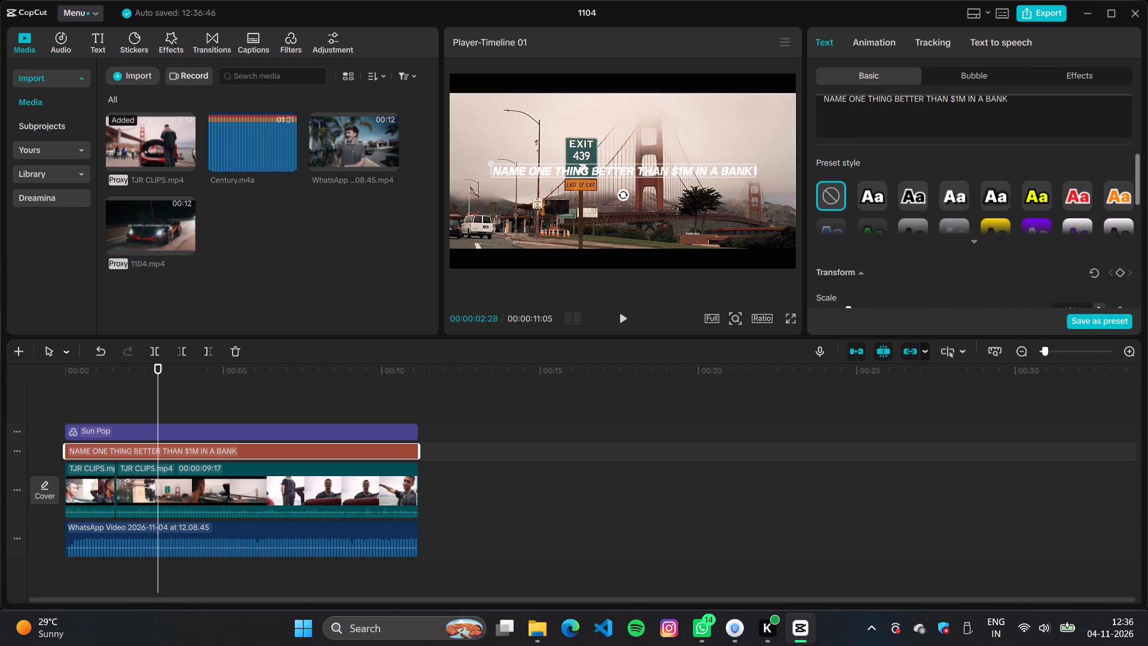
pyautogui.click(871, 200)
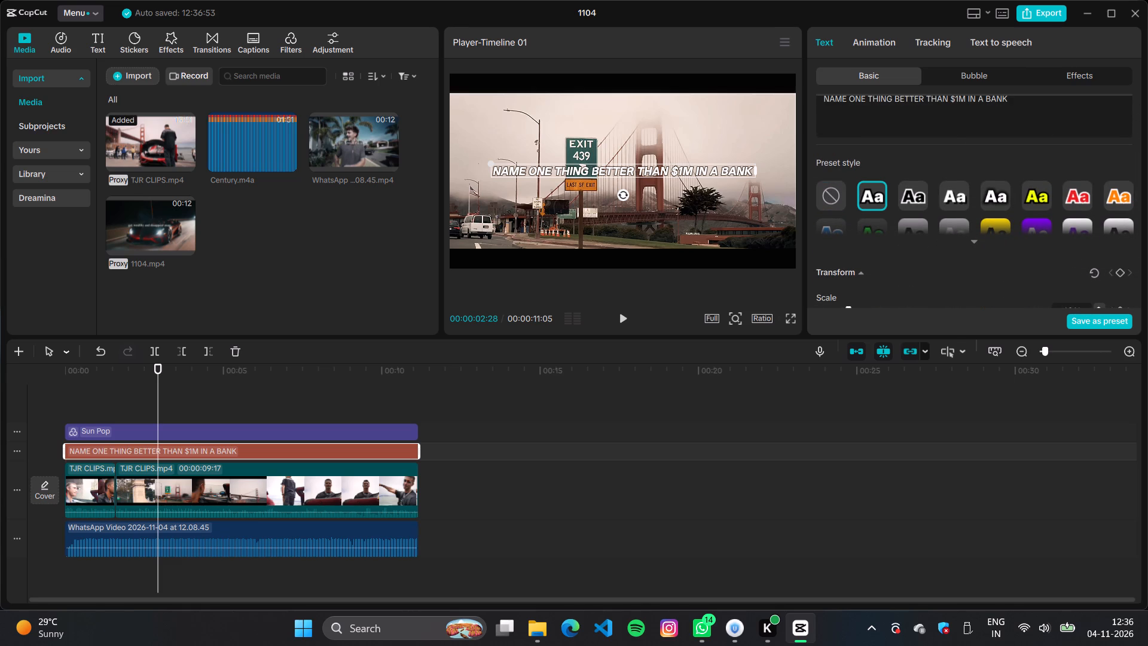
pyautogui.click(948, 198)
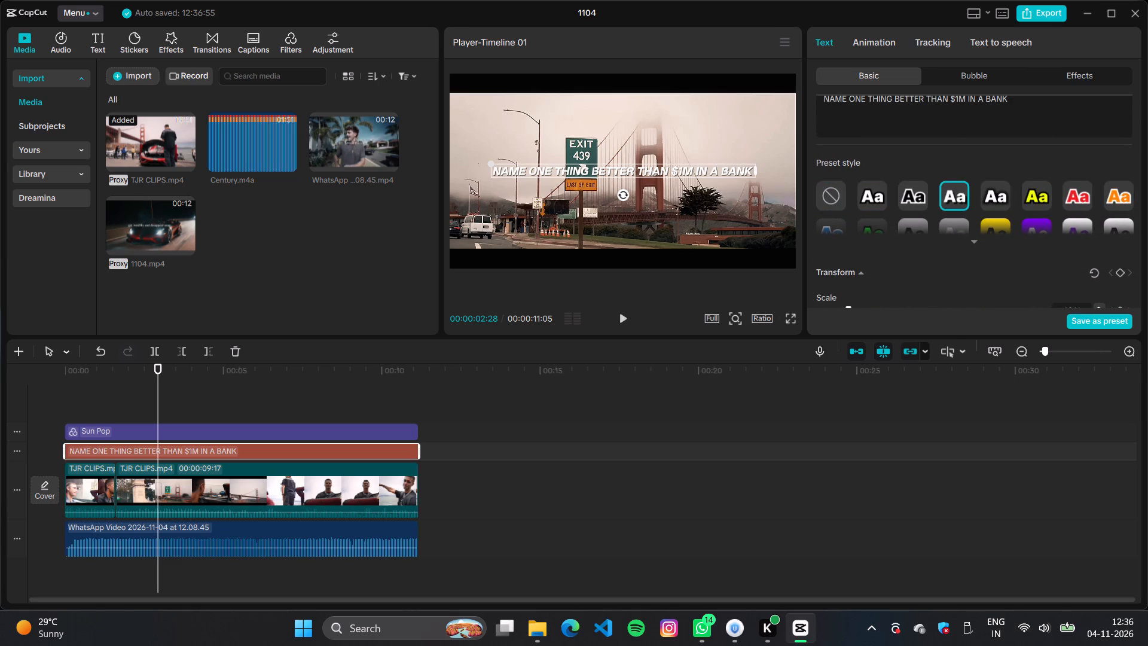
pyautogui.click(989, 196)
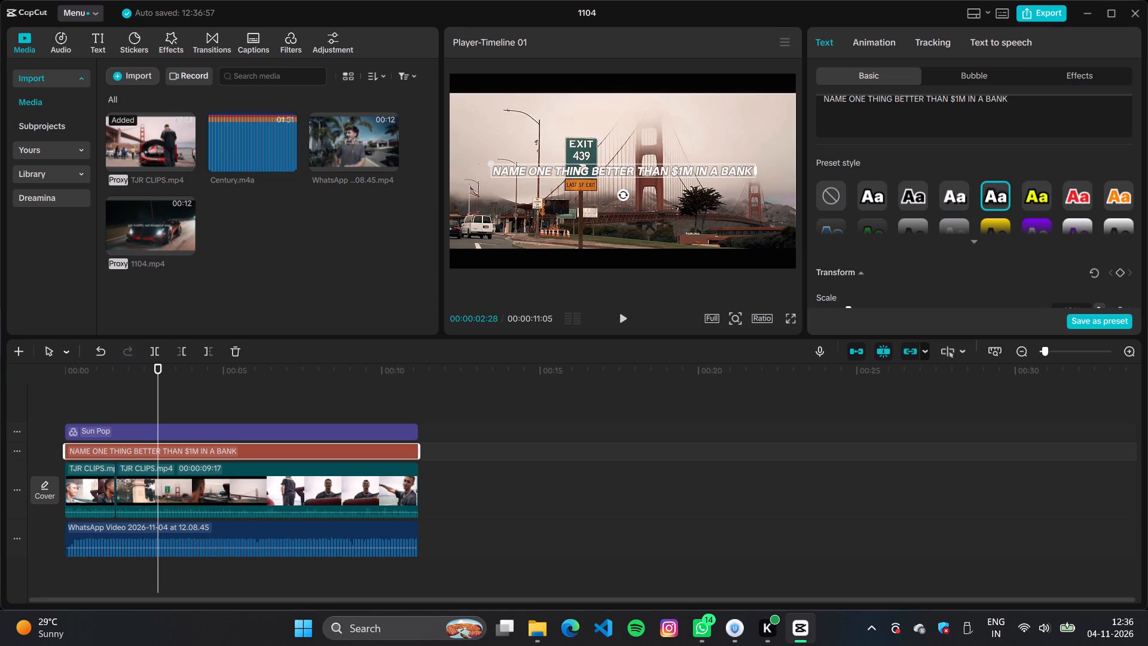
pyautogui.scroll(-1, 947, 164)
pyautogui.click(1072, 170)
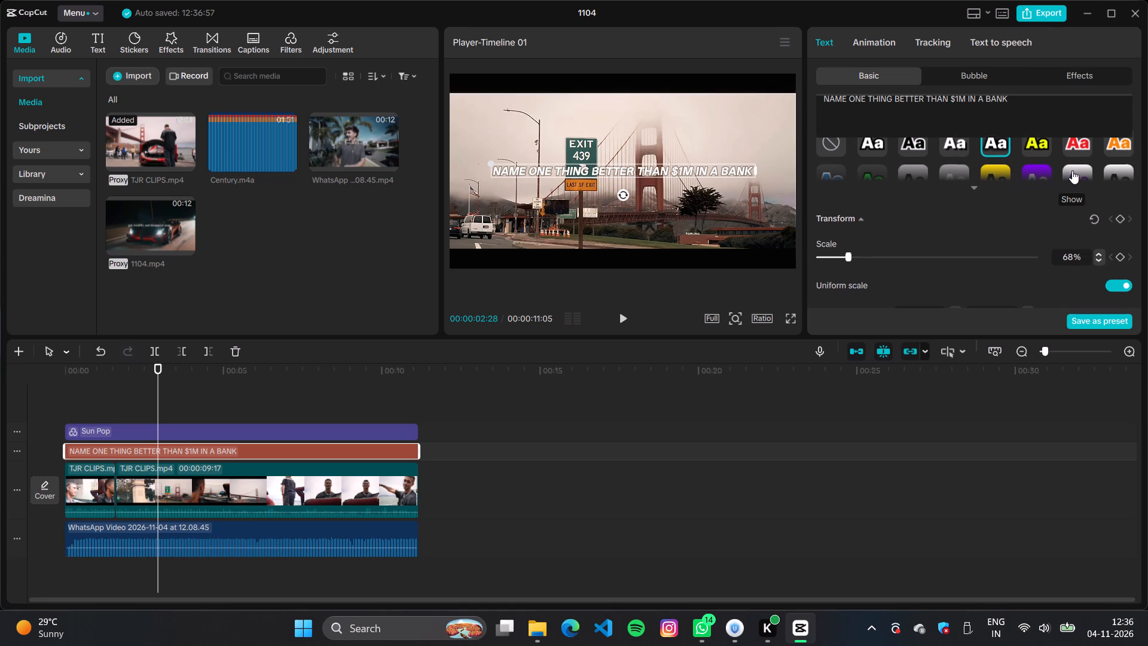
pyautogui.scroll(2, 943, 179)
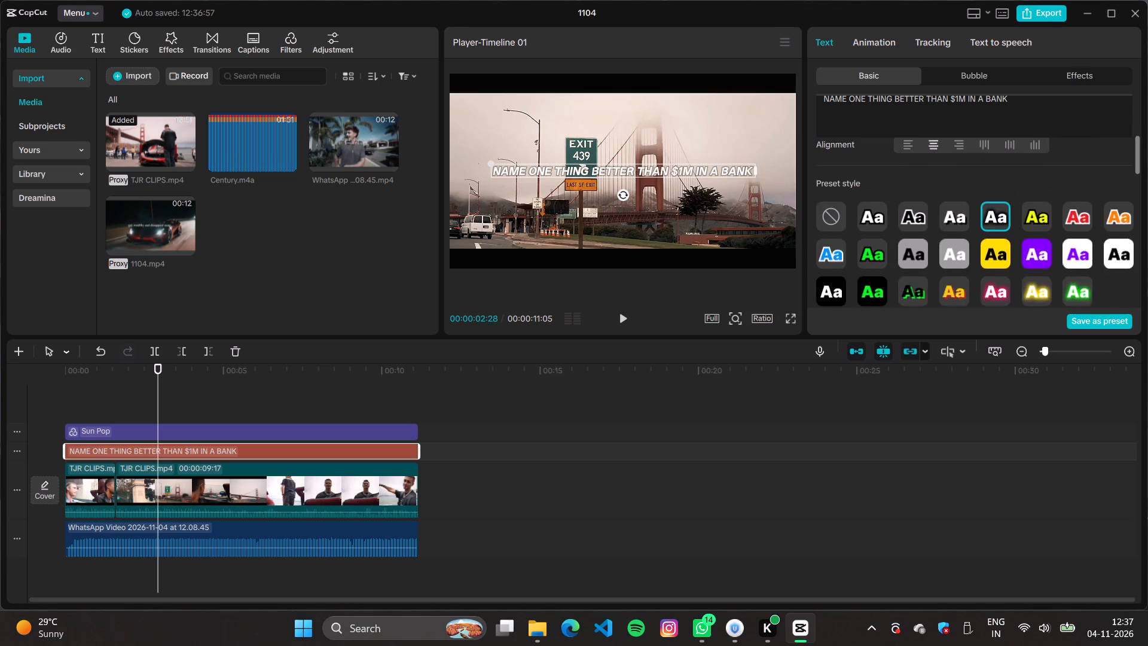
# Increase the text's font size to 8.
pyautogui.scroll(2, 912, 219)
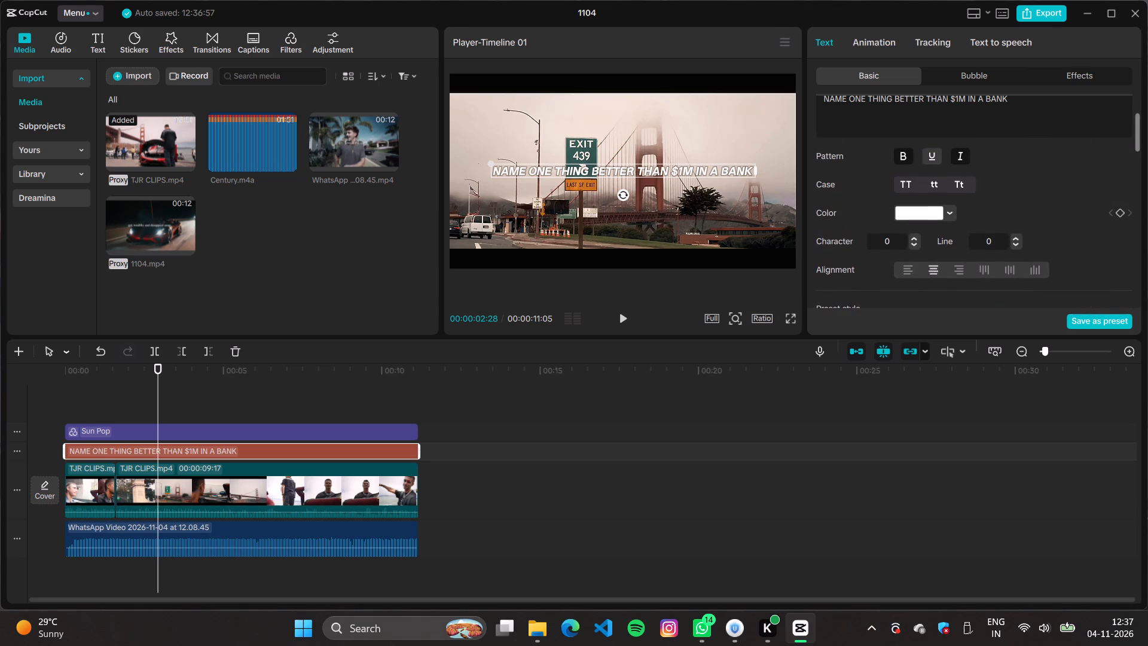
pyautogui.scroll(3, 898, 243)
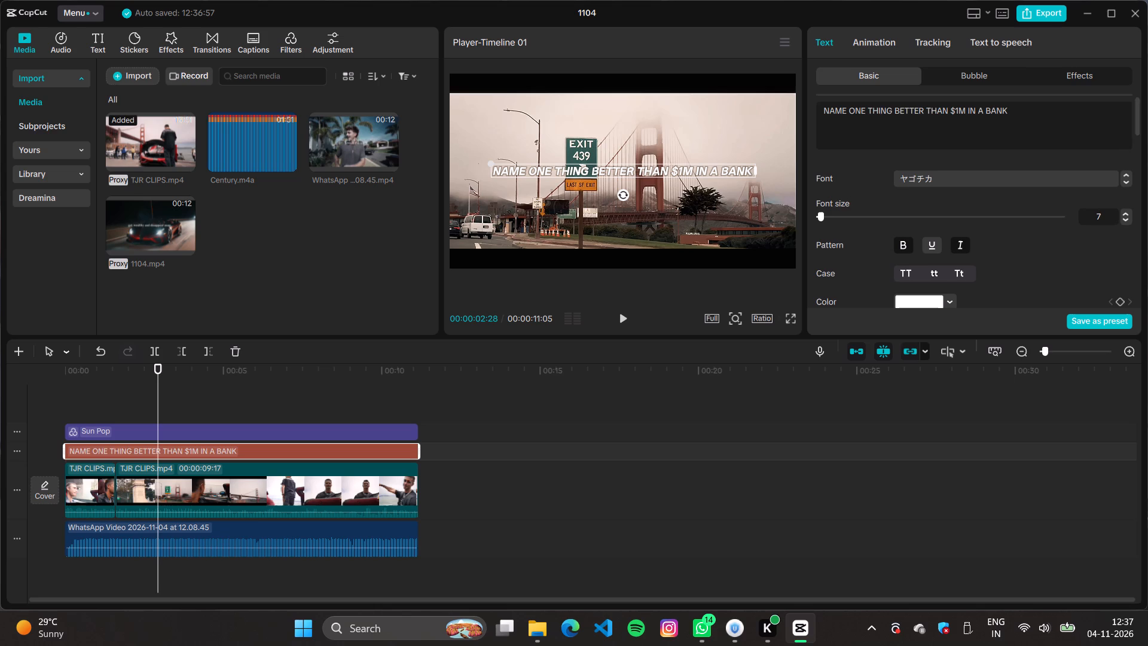
pyautogui.scroll(1, 957, 192)
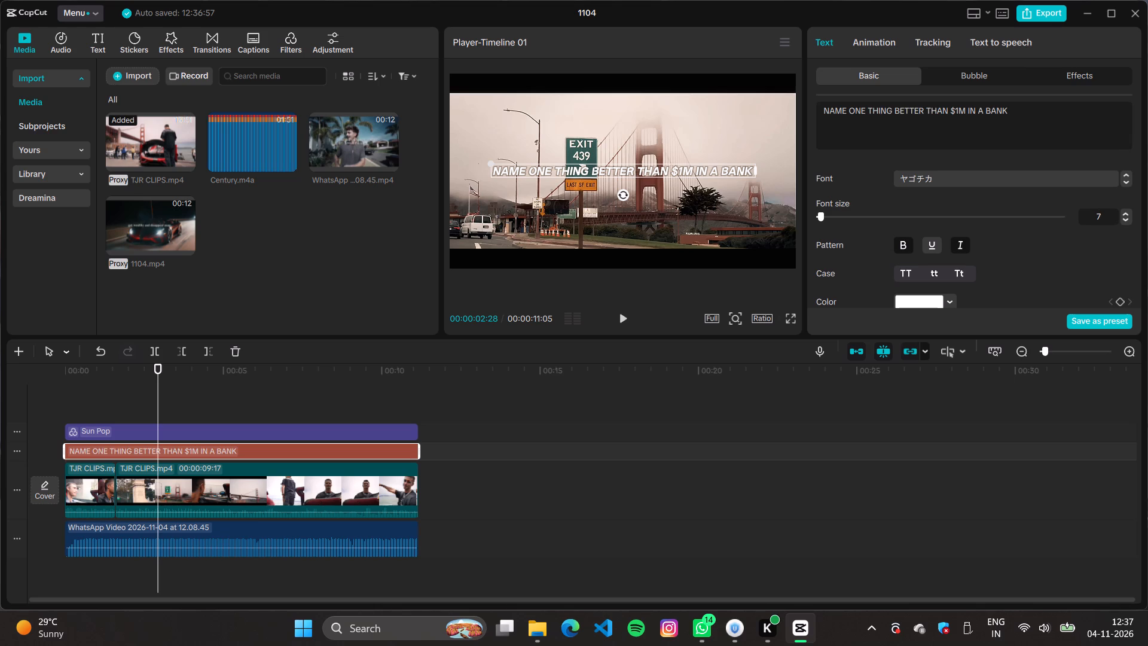
pyautogui.click(1017, 114)
pyautogui.click(820, 214)
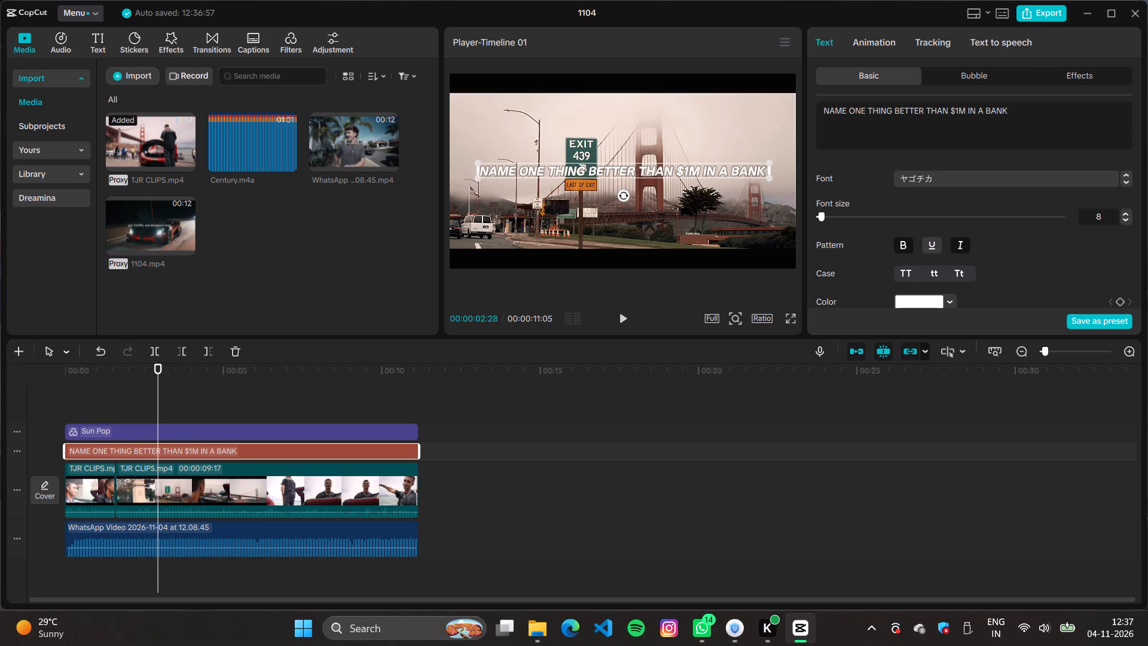
# Set the text's font size to 6 and check it in the full-screen preview.
pyautogui.doubleClick(1126, 221)
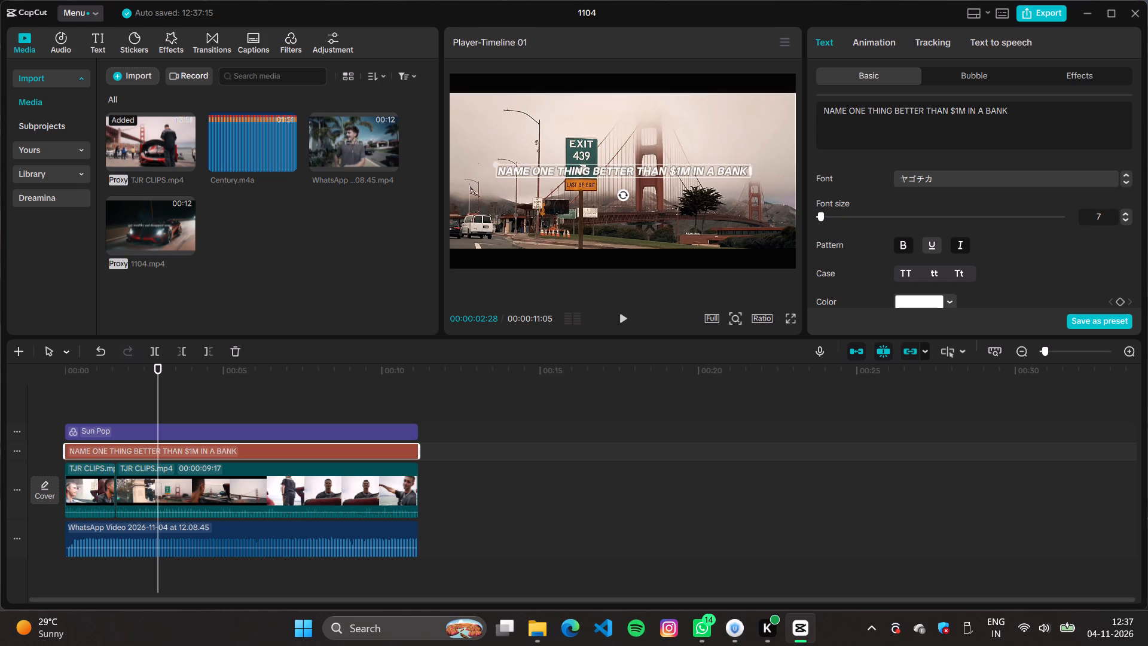
pyautogui.click(787, 322)
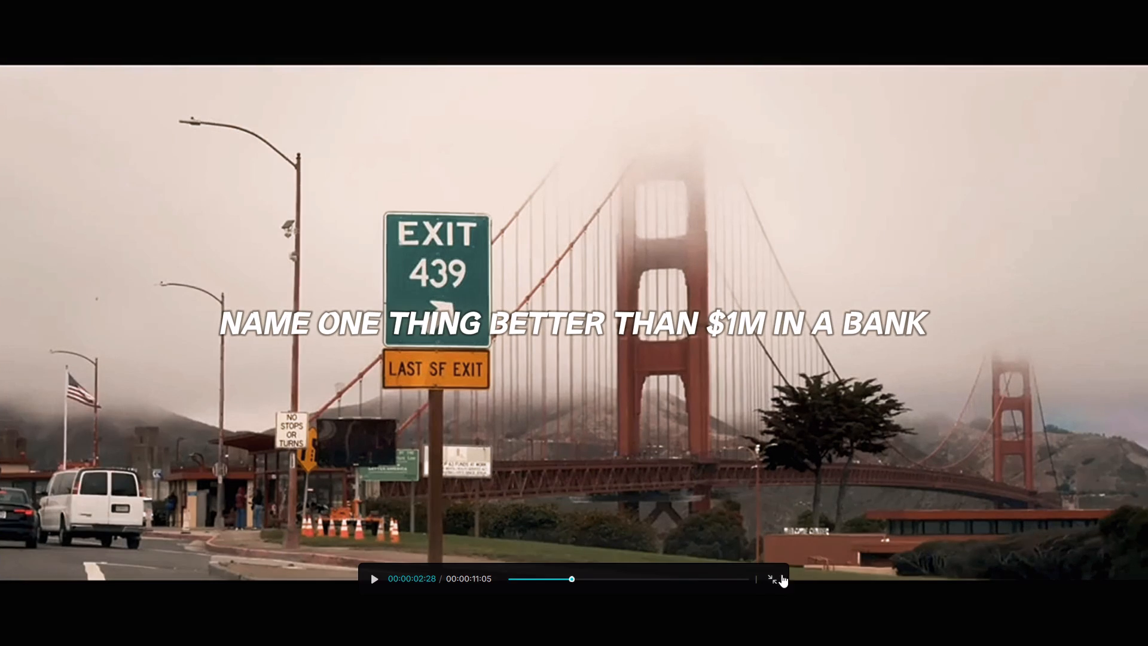
pyautogui.click(772, 586)
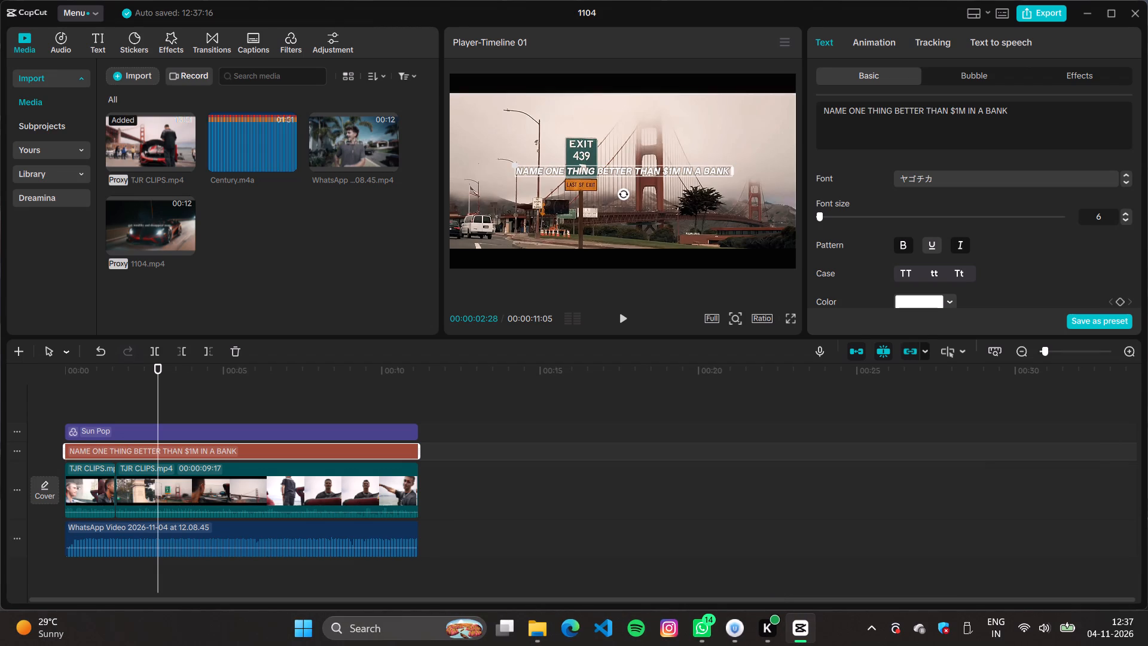
# Change the text's font to ﾓｰﾀﾞ太字 and check it in the full-screen preview.
pyautogui.click(981, 176)
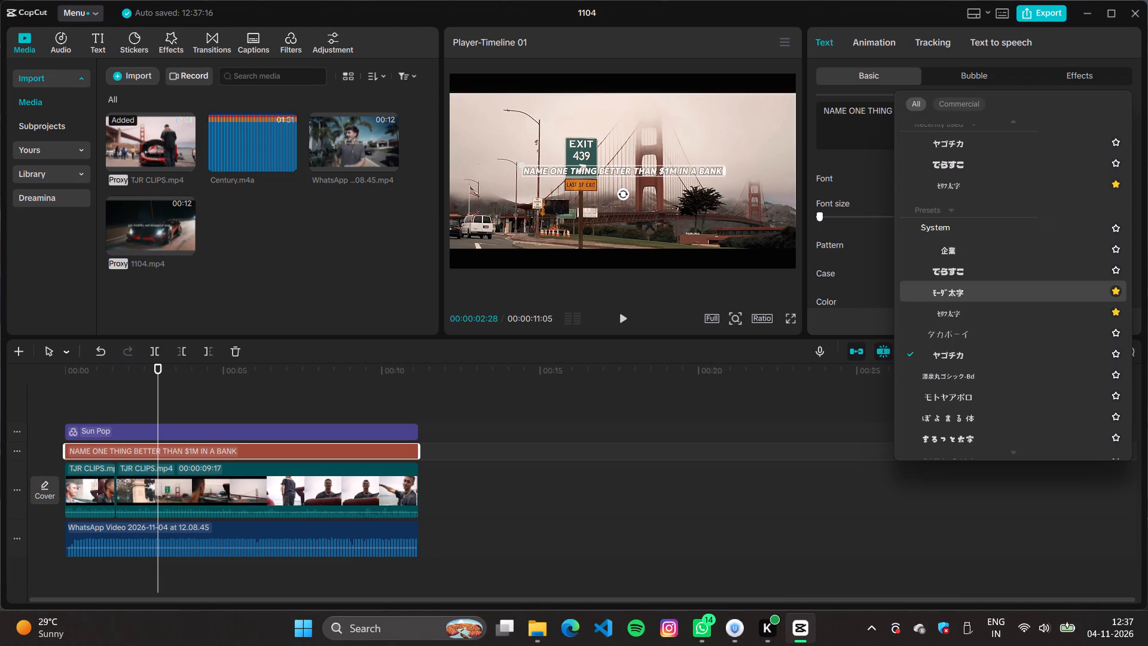
pyautogui.click(958, 295)
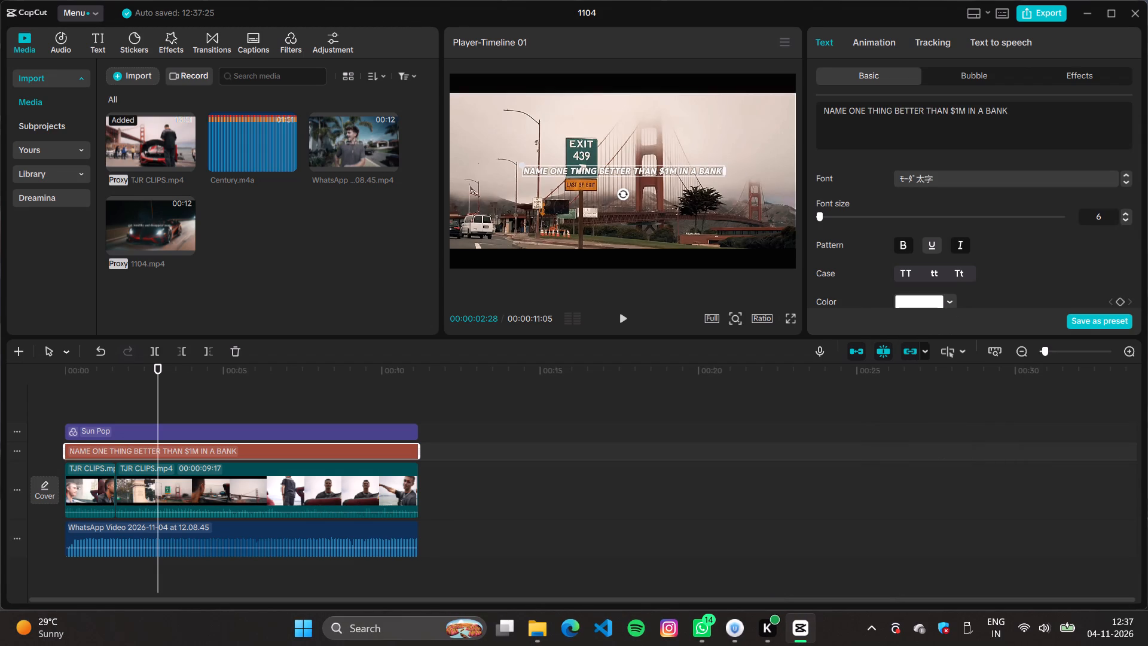
pyautogui.click(789, 321)
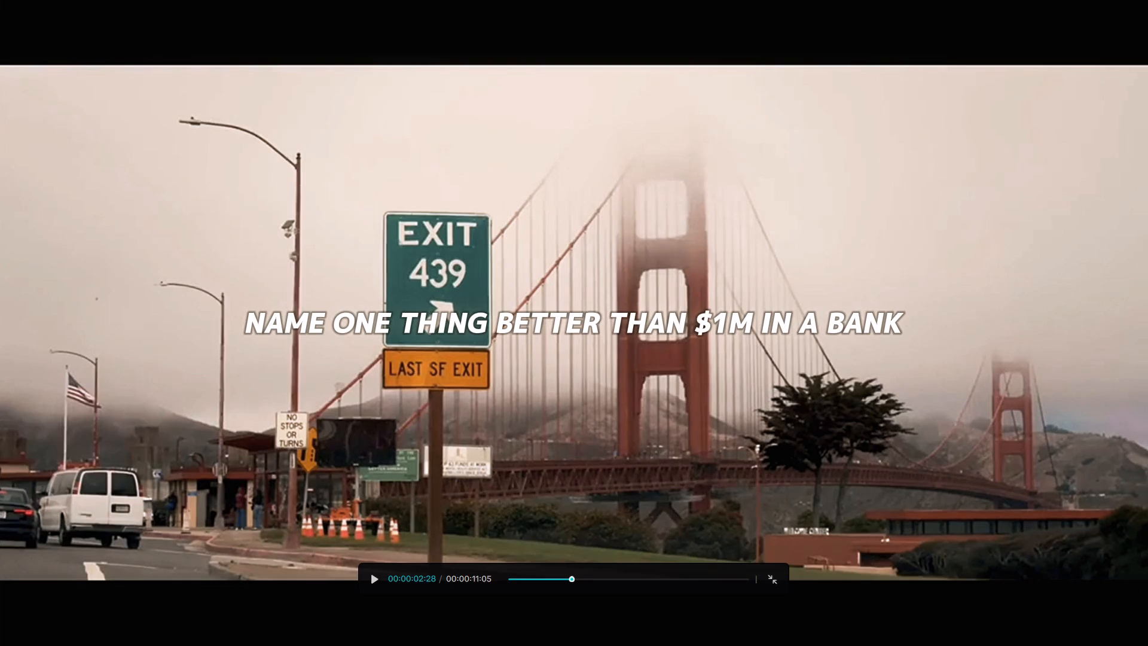
pyautogui.click(770, 571)
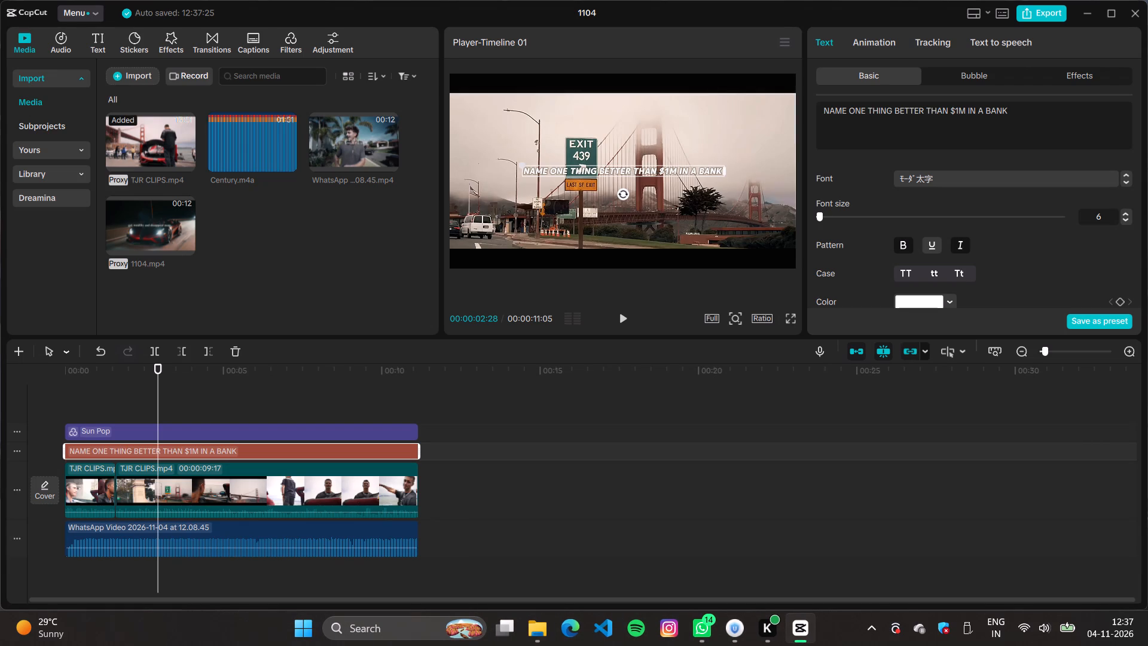
# Remove the preset style from the text and check the plain white lettering in the full-screen preview.
pyautogui.scroll(-4, 923, 221)
pyautogui.click(828, 221)
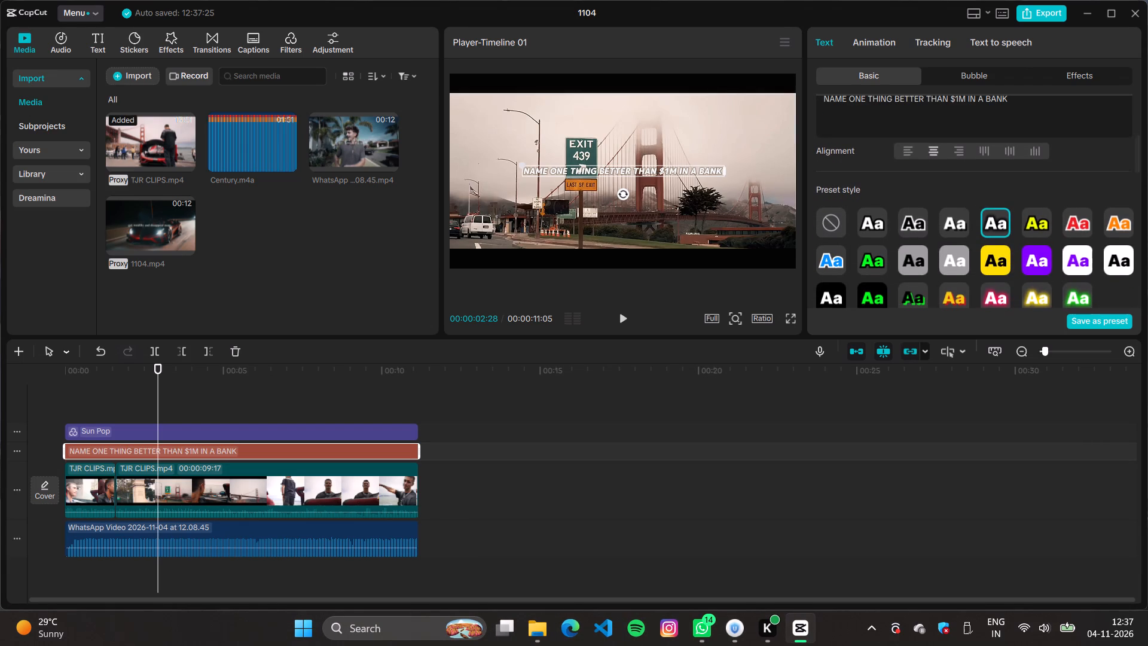
pyautogui.click(790, 324)
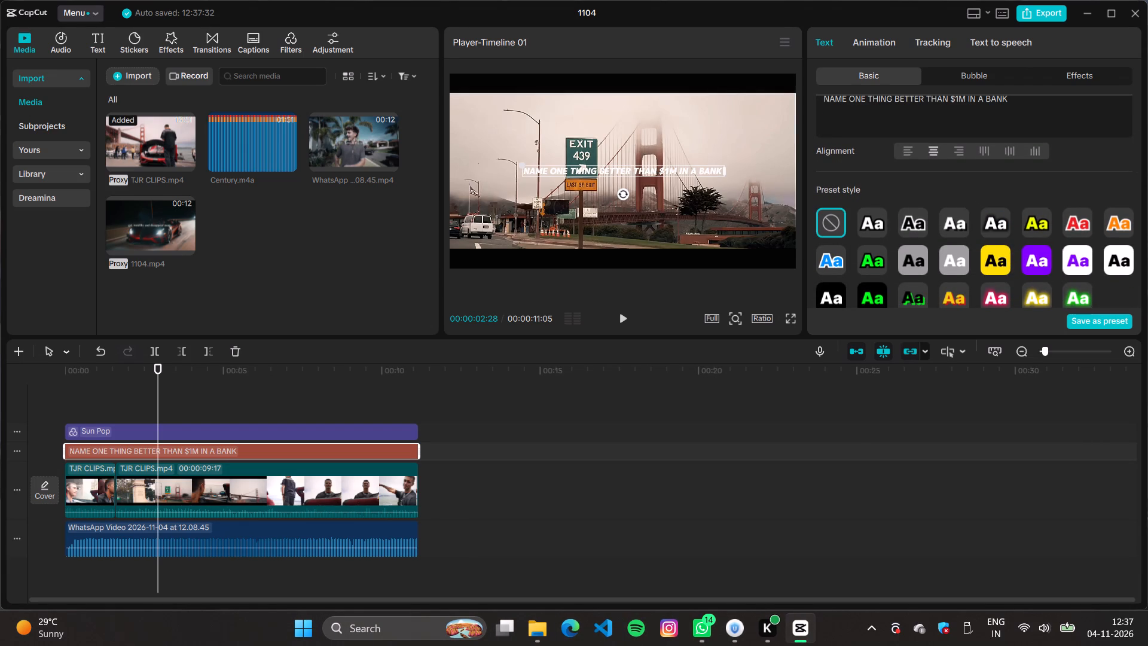
pyautogui.click(790, 315)
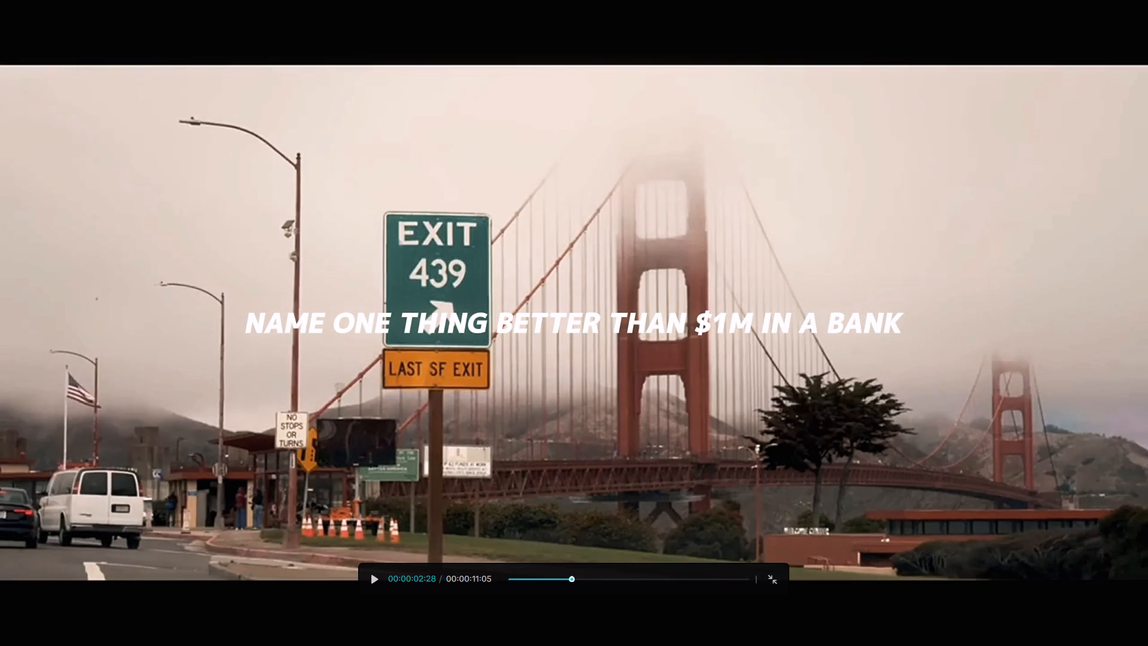
pyautogui.click(772, 578)
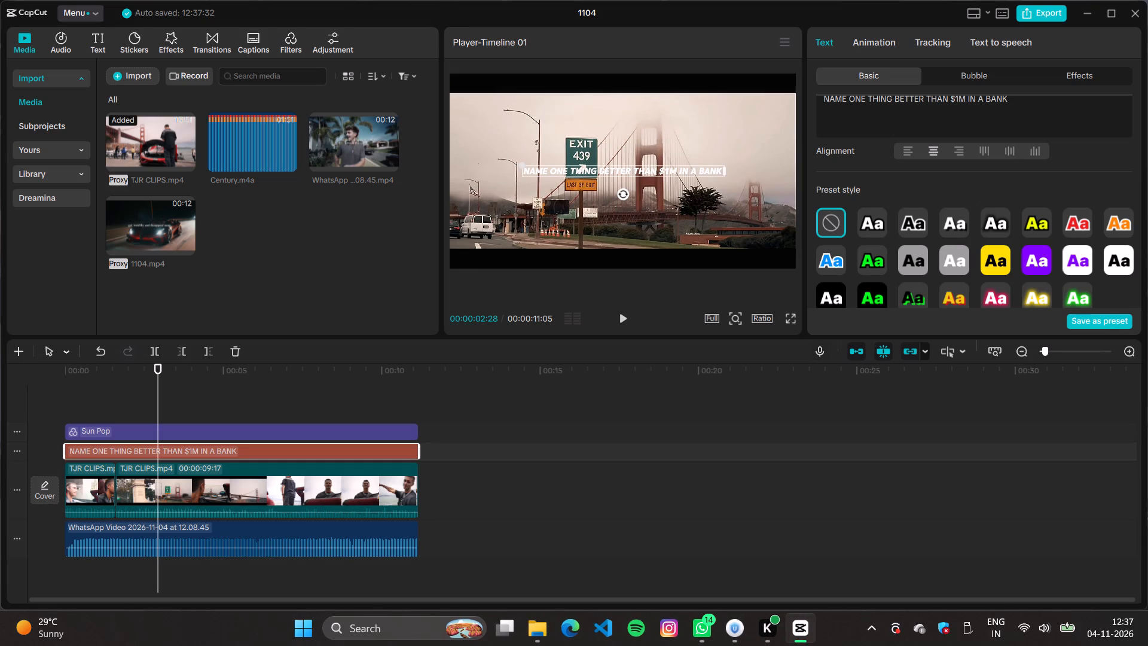
# Change the text's case so that each word starts with a capital letter, and dismiss the WhatsApp notification.
pyautogui.scroll(5, 964, 157)
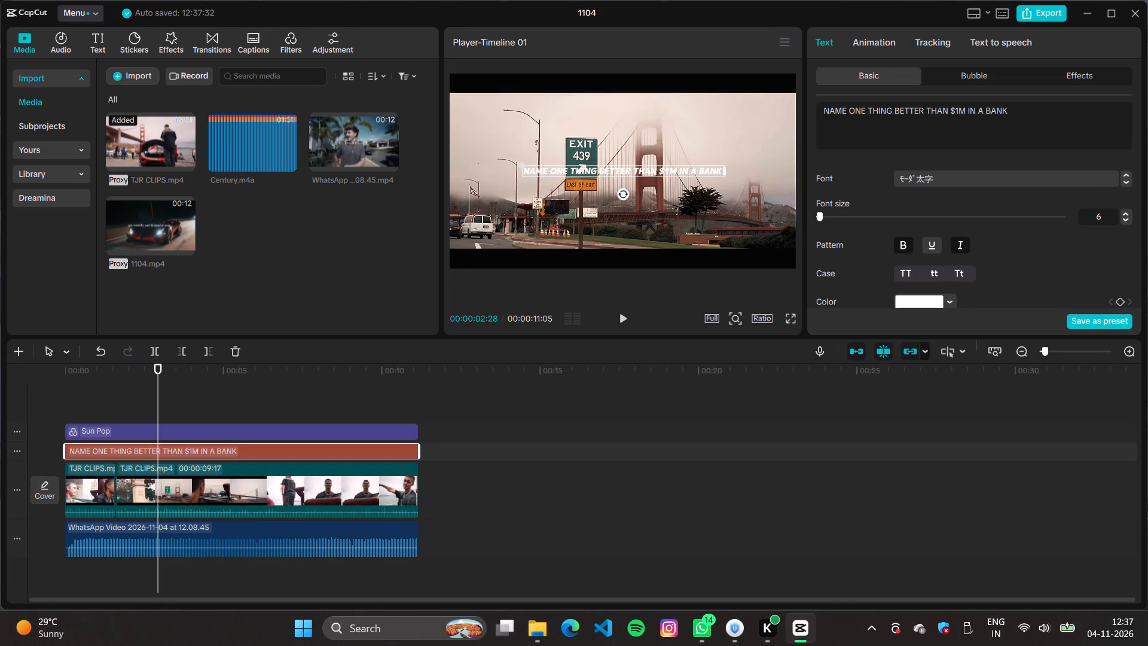
pyautogui.click(962, 273)
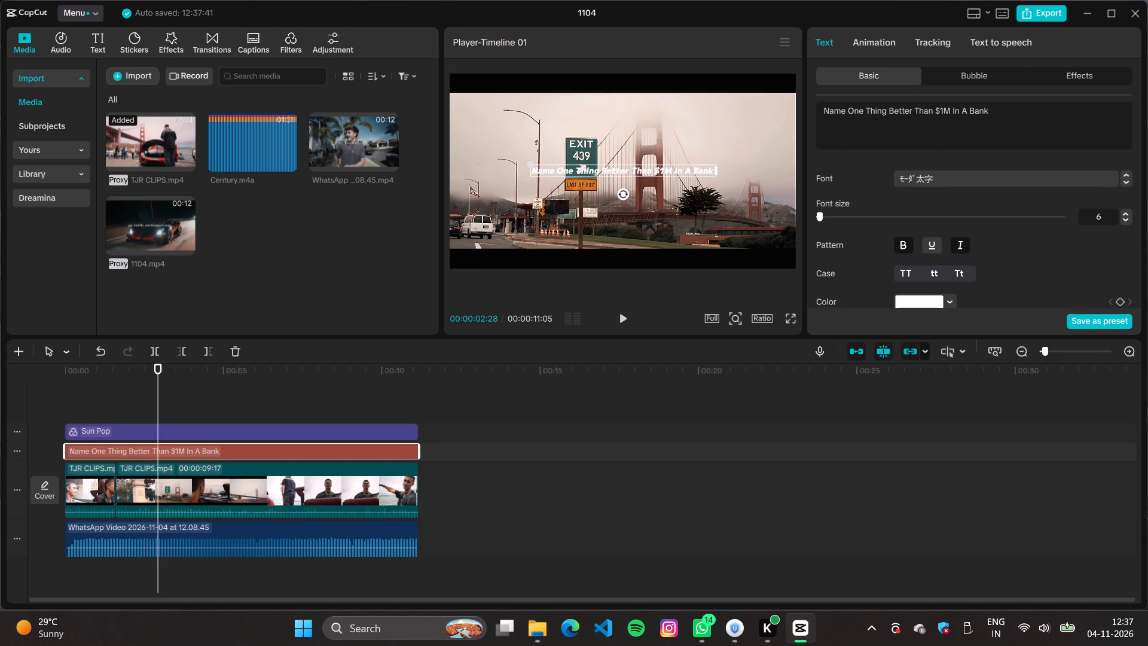
pyautogui.scroll(-6, 960, 202)
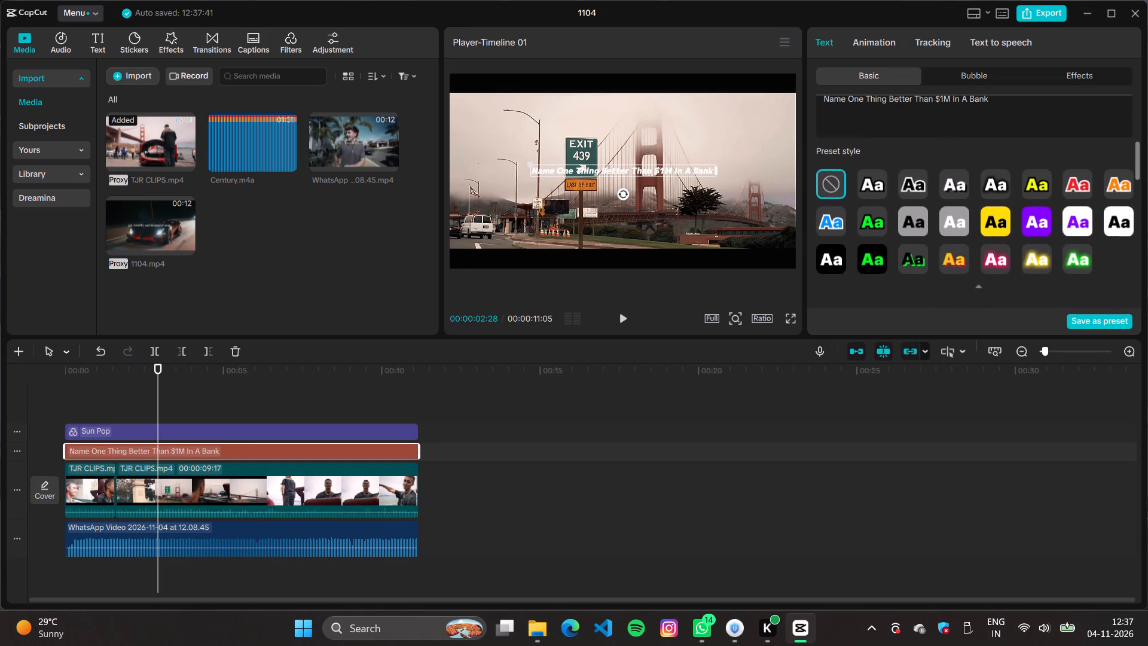
pyautogui.scroll(-2, 960, 202)
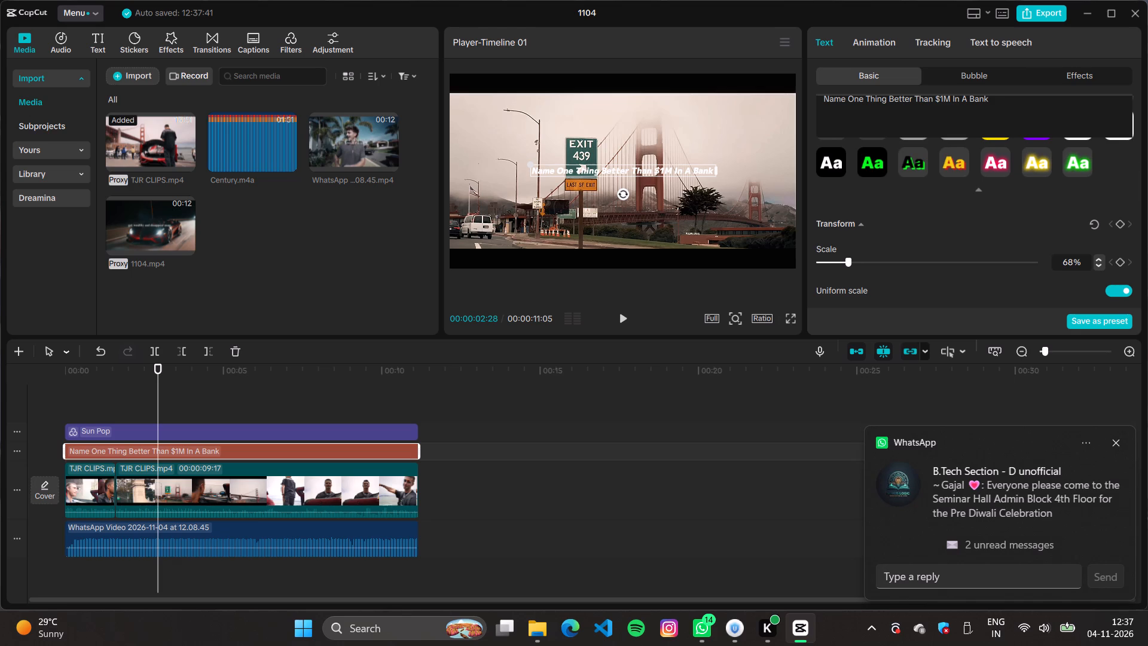
pyautogui.click(1113, 447)
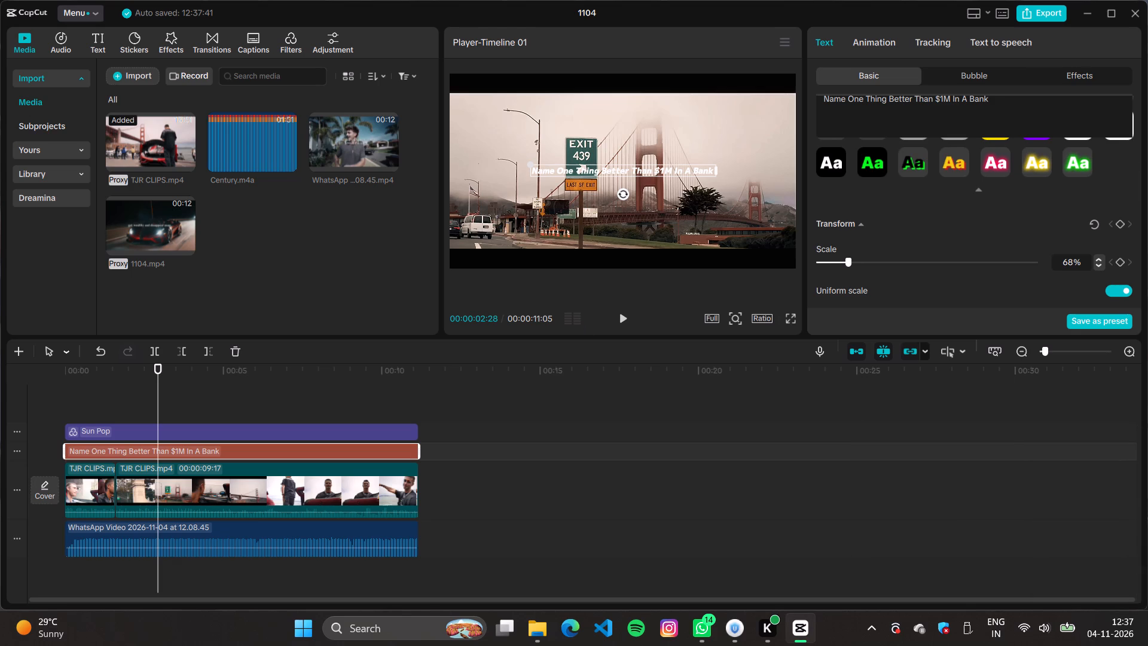
# Set the project's aspect ratio to 9:16 and check the vertical frame in the full-screen preview.
pyautogui.click(762, 320)
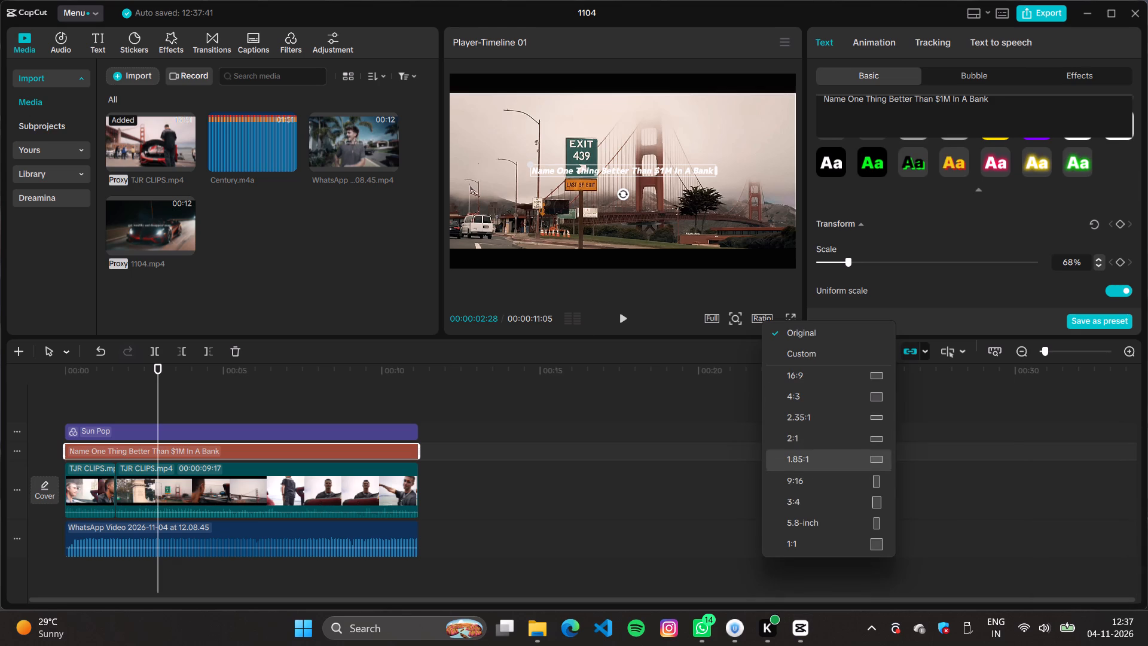
pyautogui.click(803, 481)
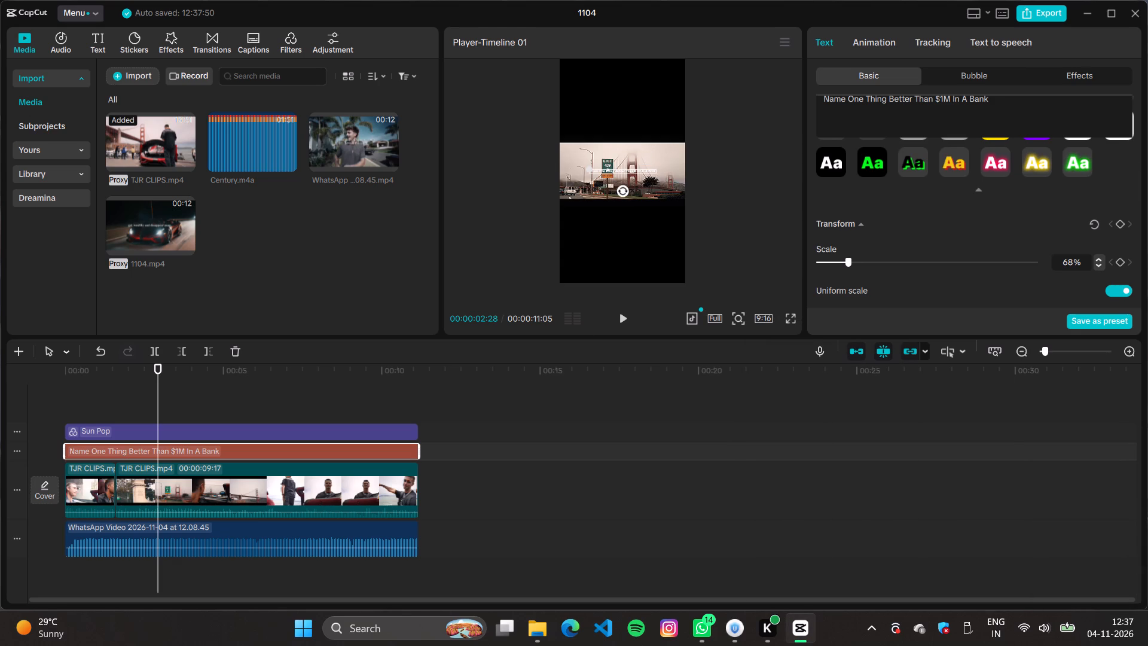
pyautogui.click(787, 325)
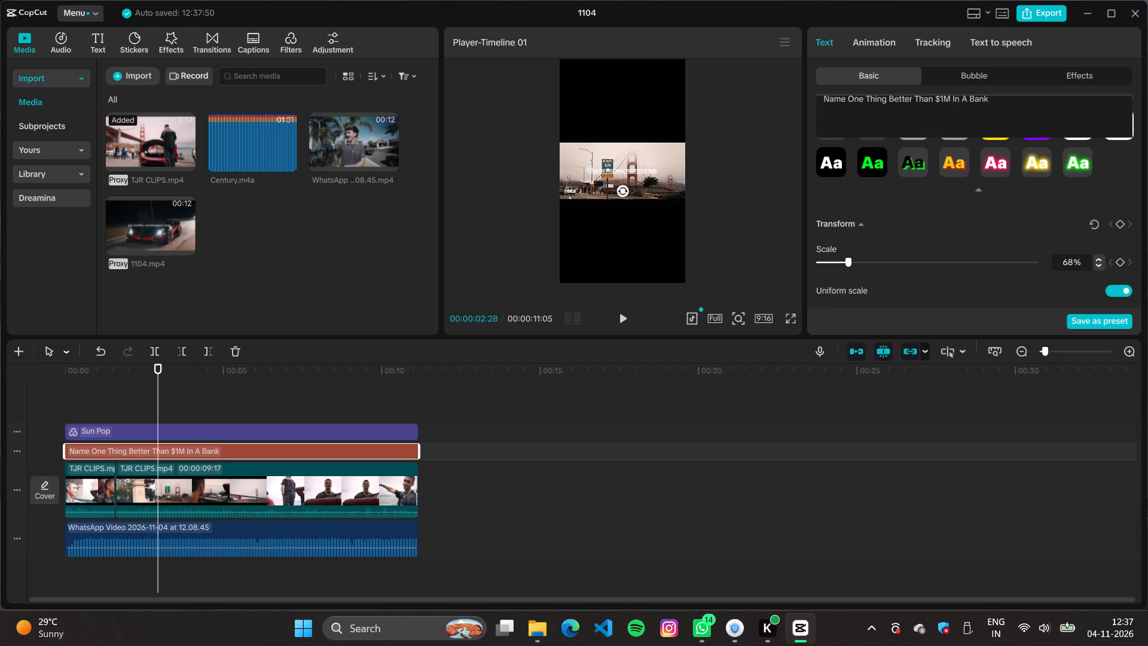
pyautogui.click(790, 321)
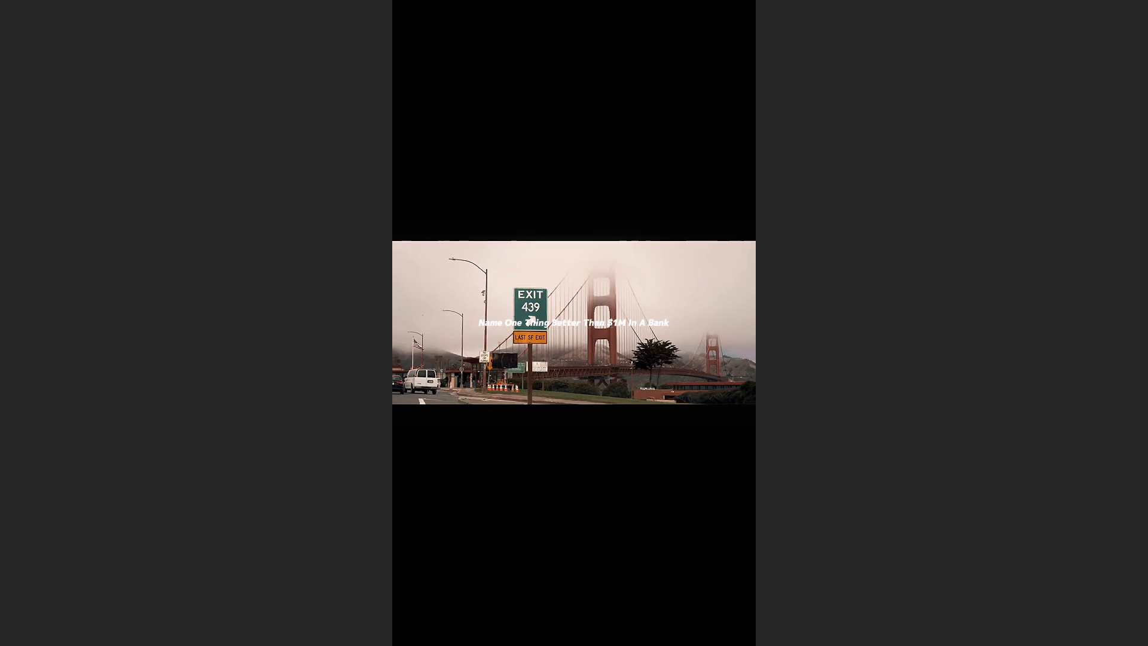
pyautogui.click(723, 483)
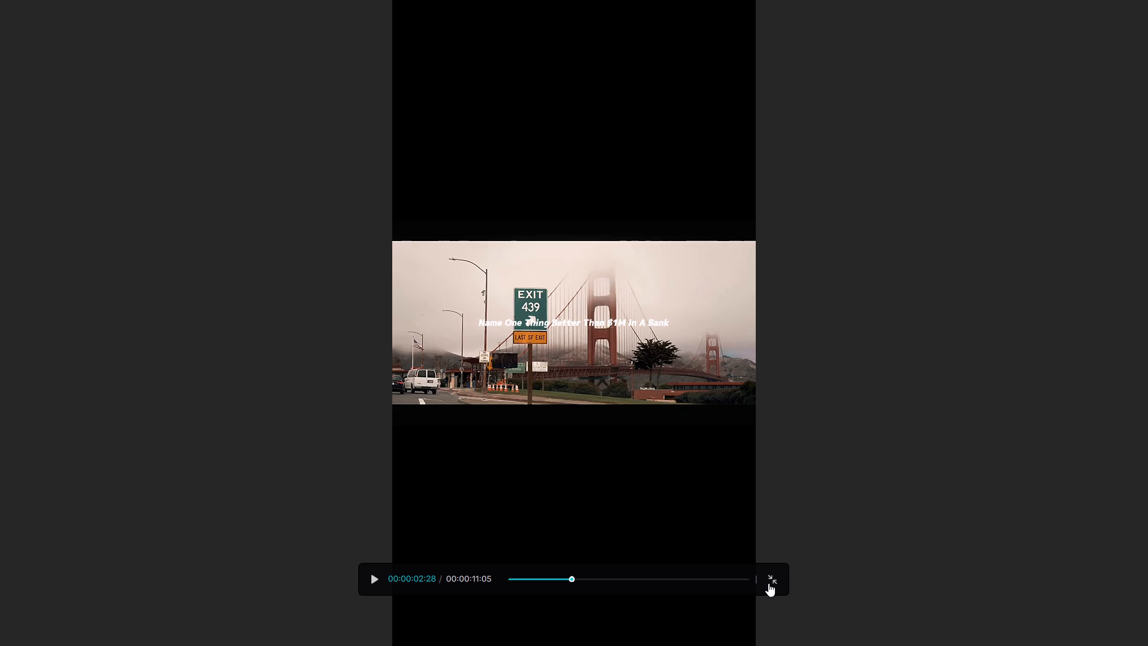
pyautogui.click(768, 583)
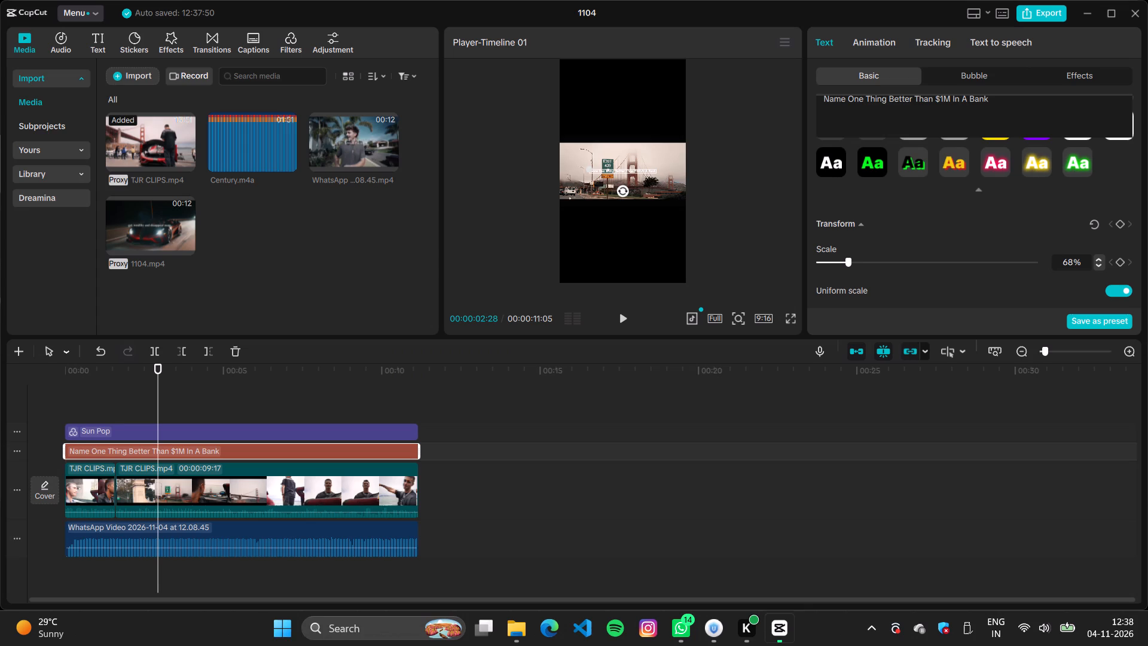
# Enlarge the text's scale to 81% and deselect the text.
pyautogui.click(854, 261)
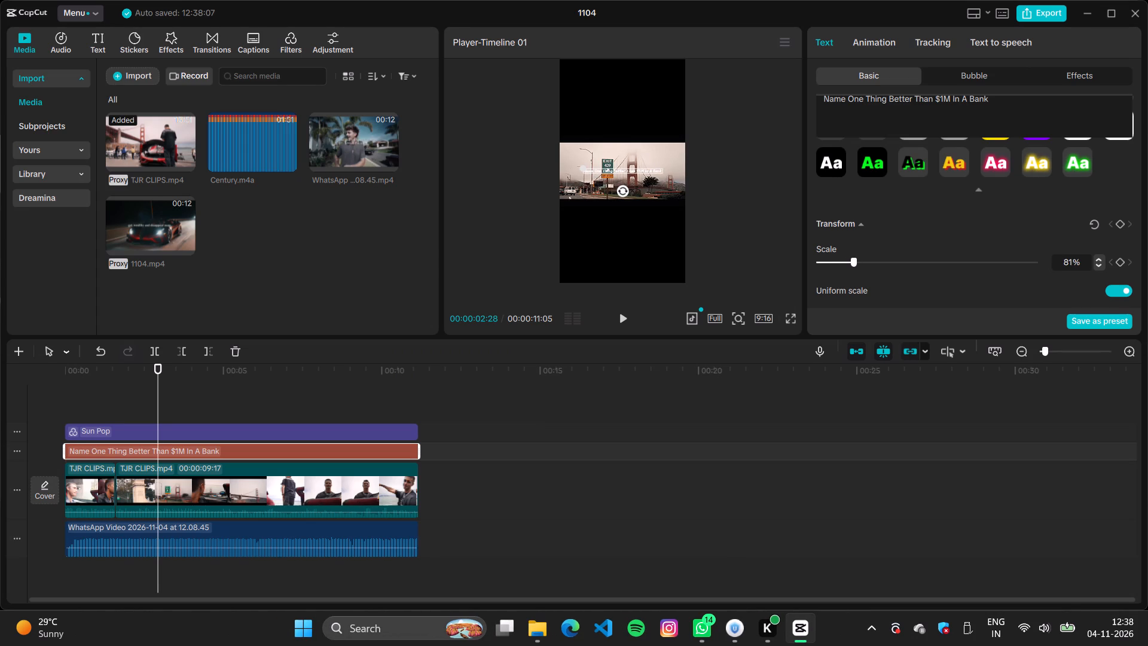
pyautogui.click(768, 387)
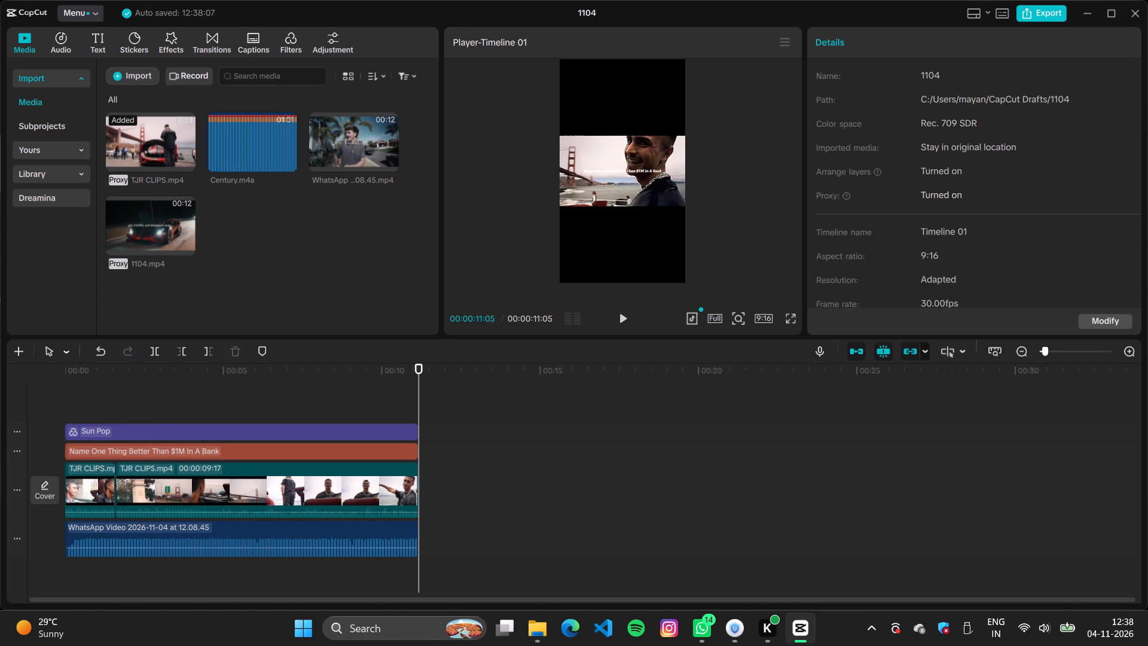
# Export the video as 1104(4) in 4K, H.264, mp4 at 30fps to the Downloads folder, without sharing it.
pyautogui.click(1042, 16)
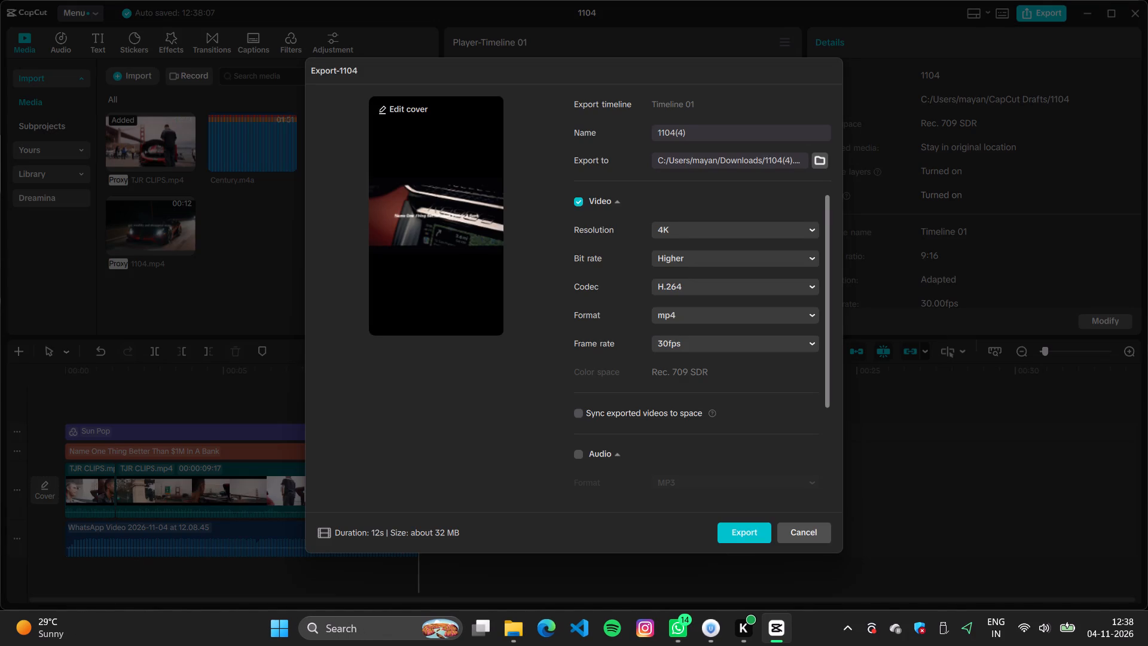
pyautogui.click(750, 531)
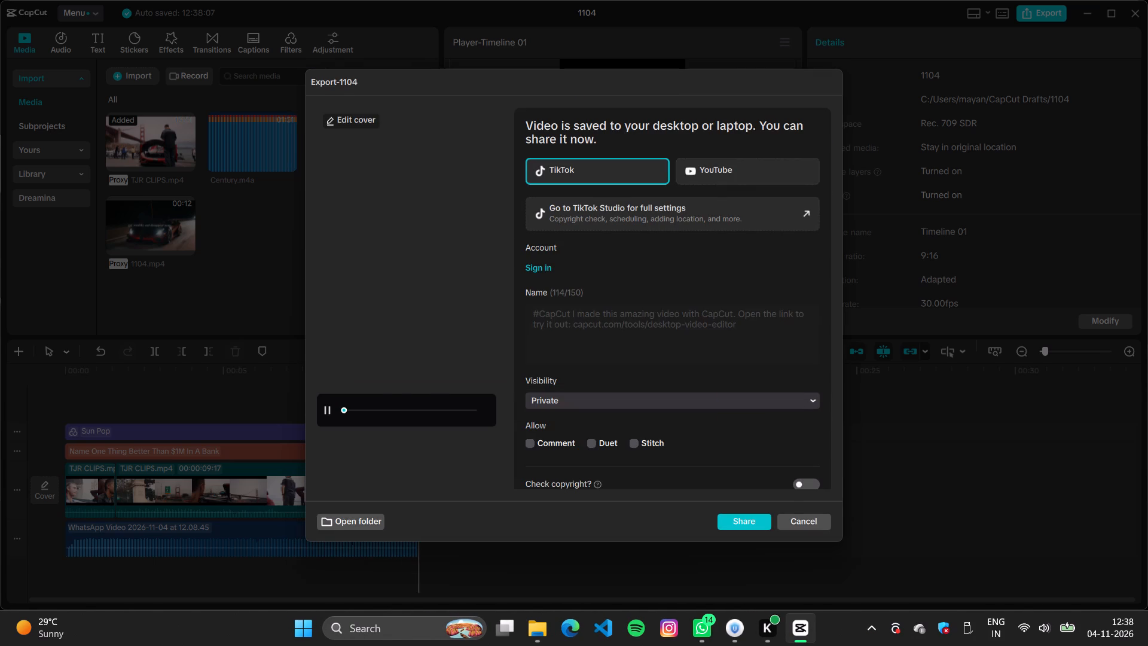
pyautogui.click(793, 522)
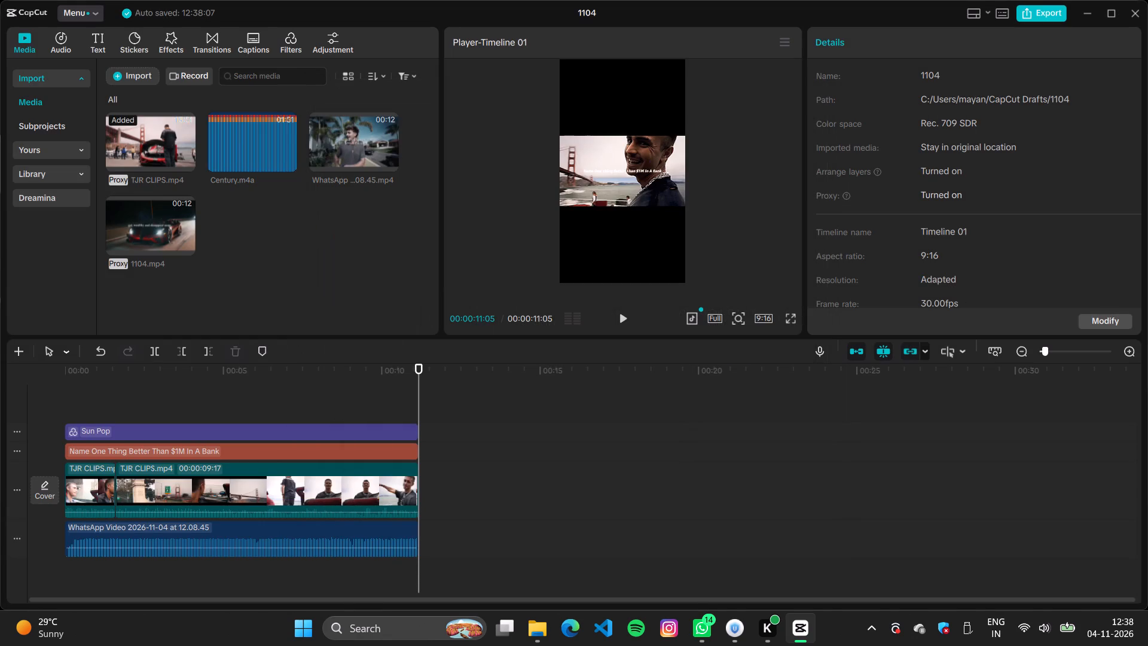
# Play the edit from the start, pausing and resuming to review it, and look at the export settings without exporting.
pyautogui.click(69, 407)
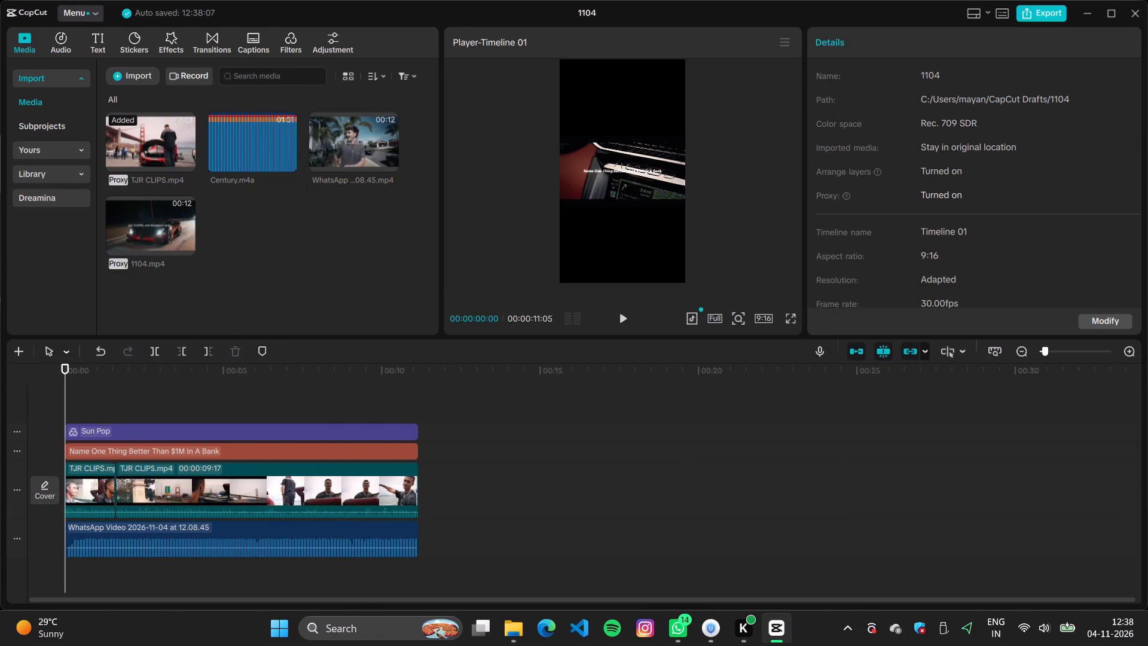
pyautogui.press('space')
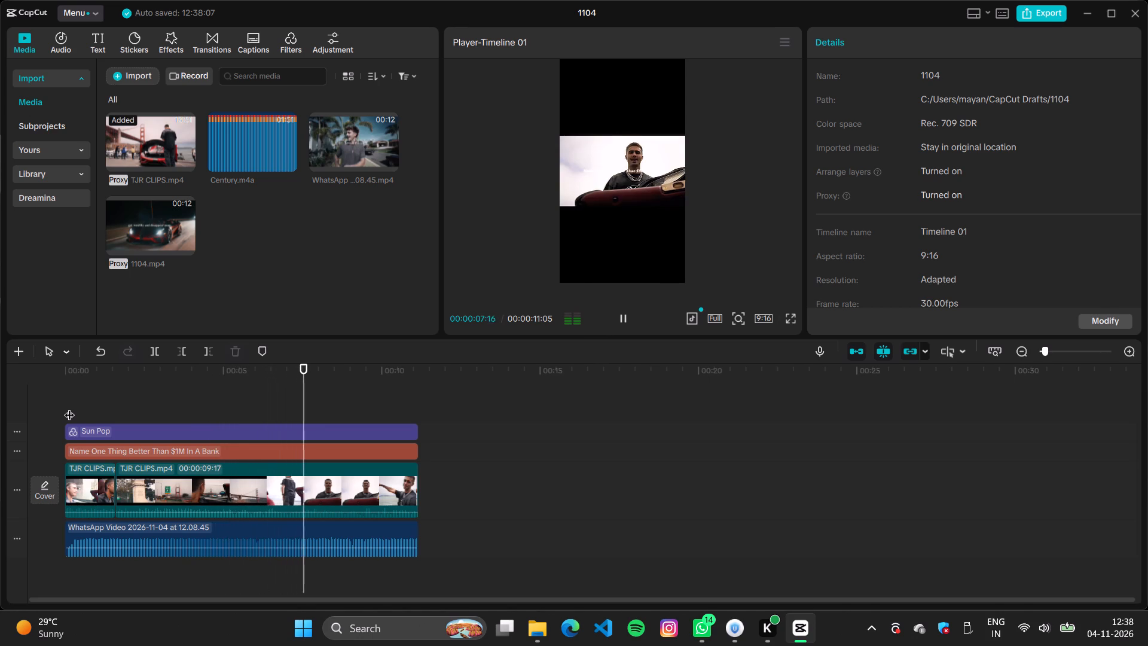
pyautogui.press('space')
pyautogui.press('space')
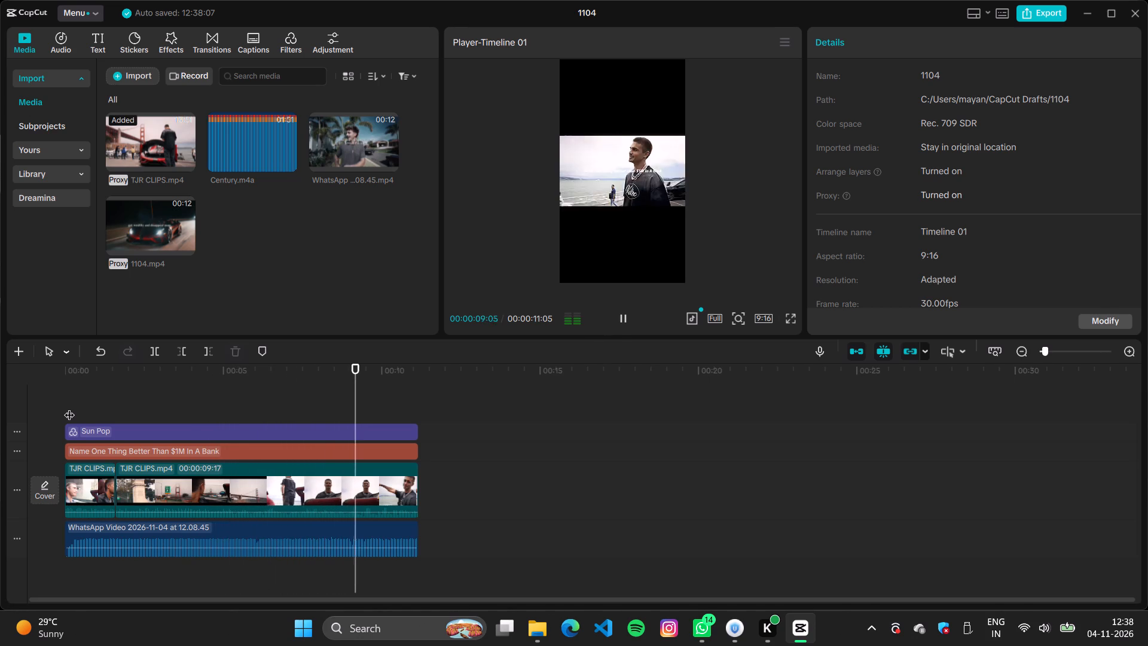
pyautogui.press('space')
pyautogui.press('space')
pyautogui.press('space')
pyautogui.press('space')
pyautogui.press('space')
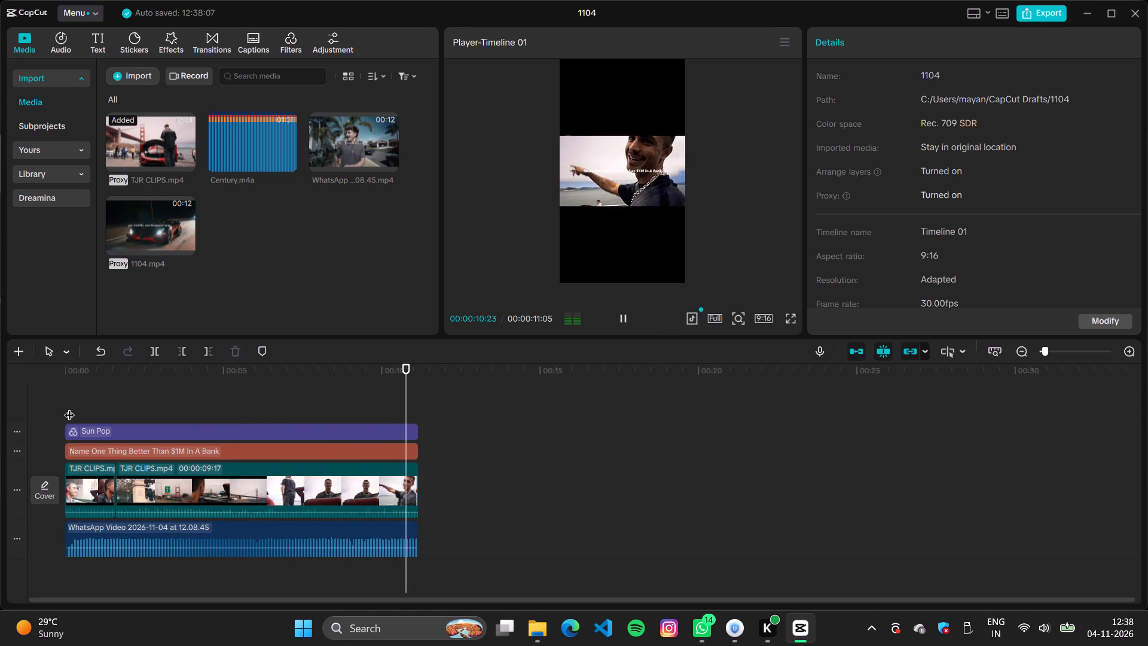
pyautogui.press('space')
pyautogui.press('space')
pyautogui.press('space')
pyautogui.press('space')
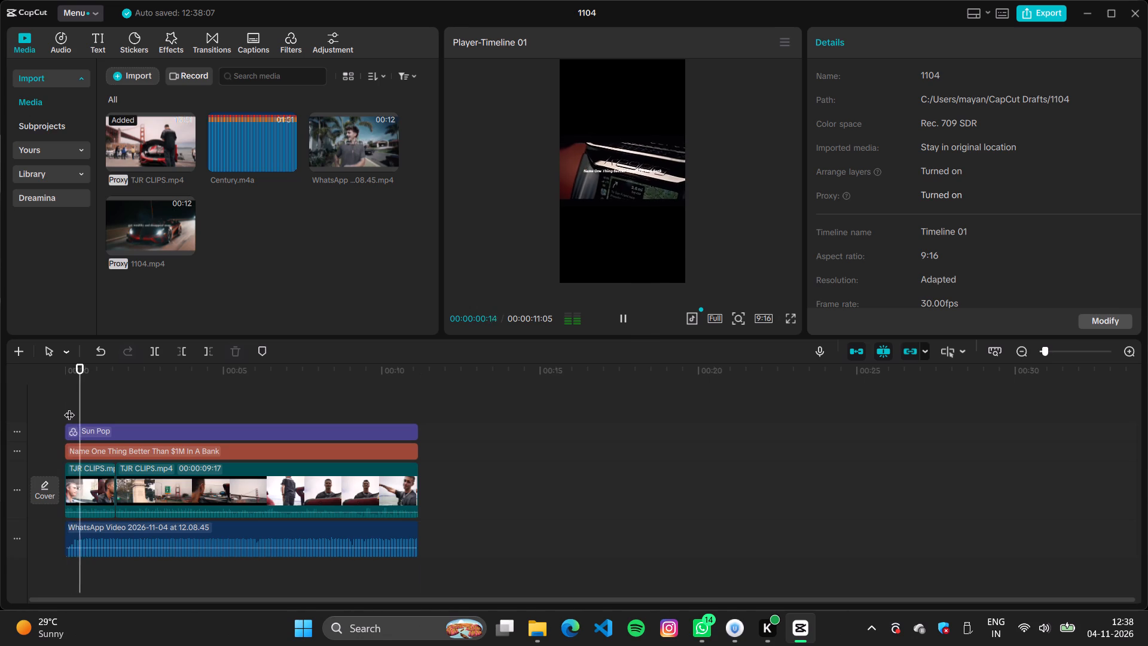
pyautogui.press('space')
pyautogui.press('space')
pyautogui.press('space')
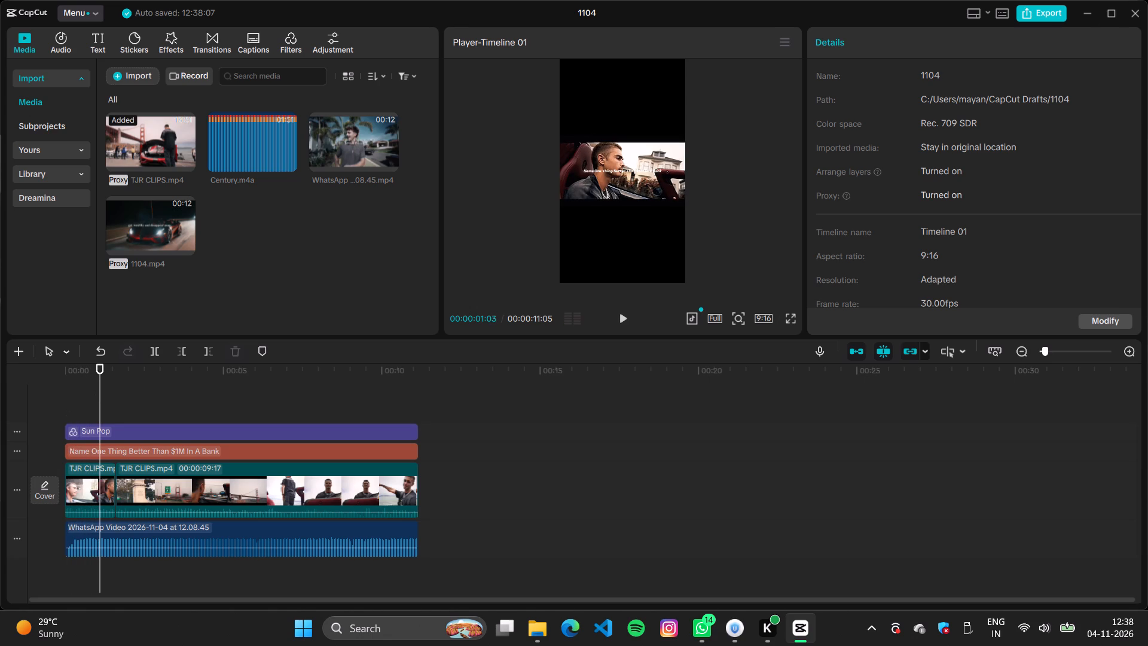
pyautogui.click(1039, 12)
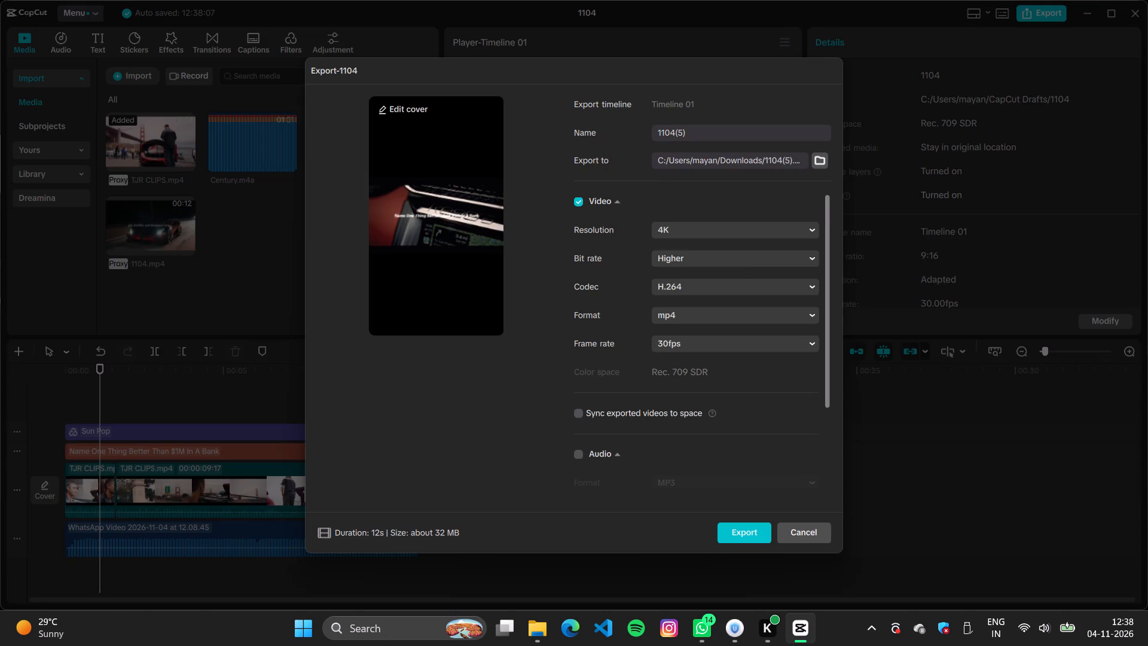
pyautogui.click(813, 526)
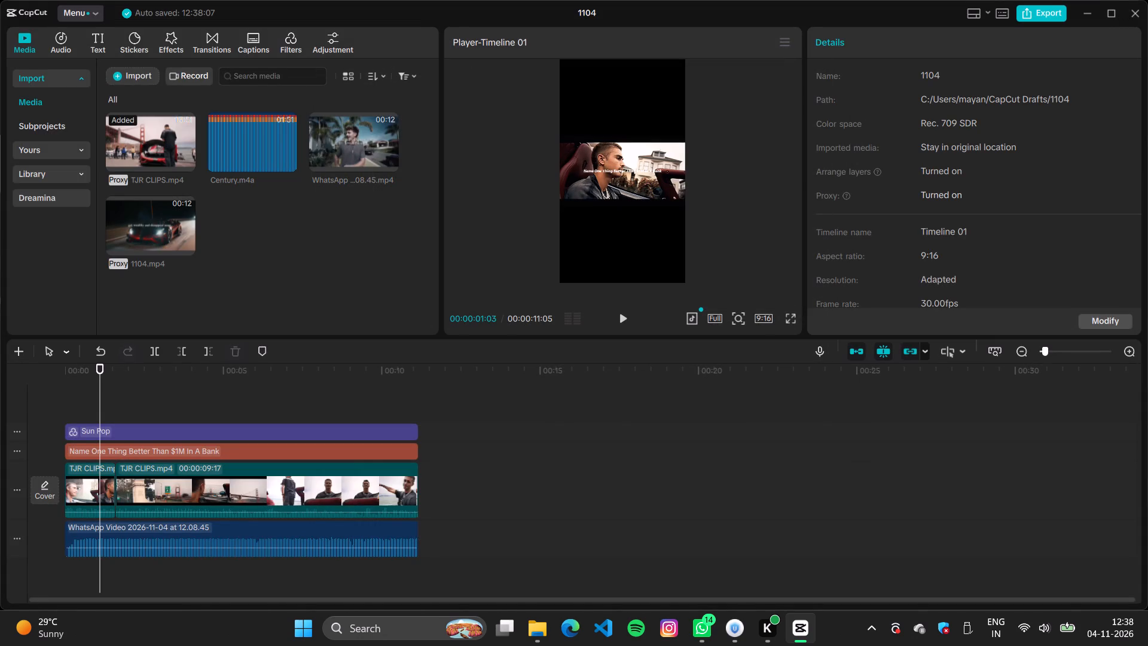
# Paste the eight copied TJR CLIPS clips at the end of the edit, at 00:00:11:05.
pyautogui.moveTo(447, 498); pyautogui.dragTo(148, 499)
pyautogui.click(167, 501)
pyautogui.click(81, 486)
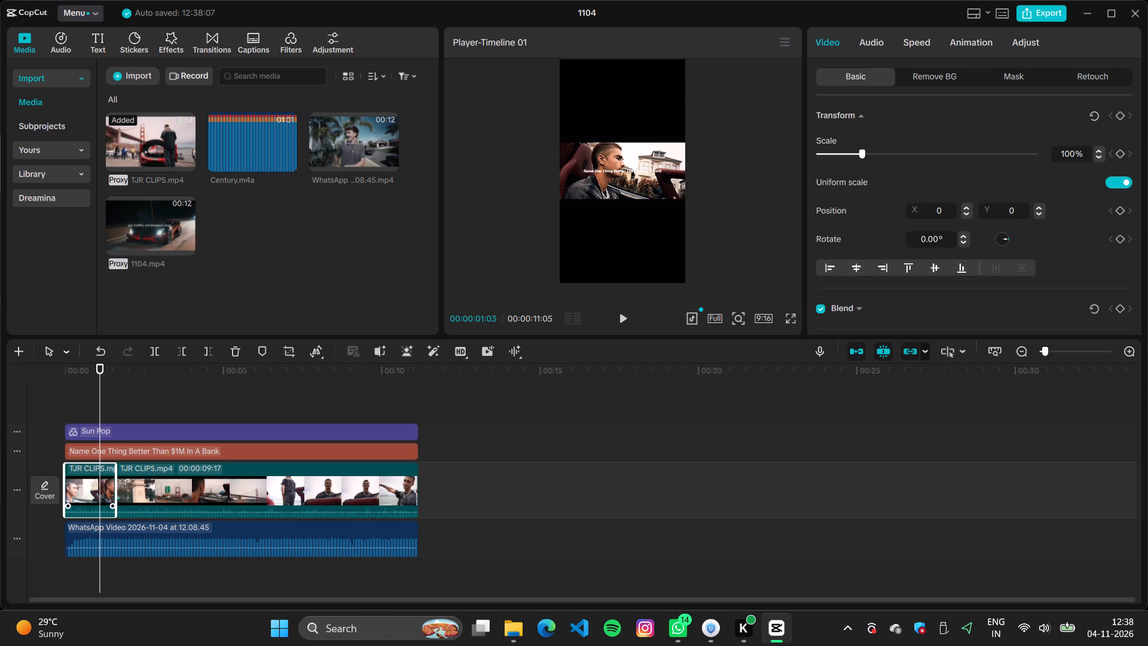
pyautogui.moveTo(100, 384); pyautogui.dragTo(90, 399)
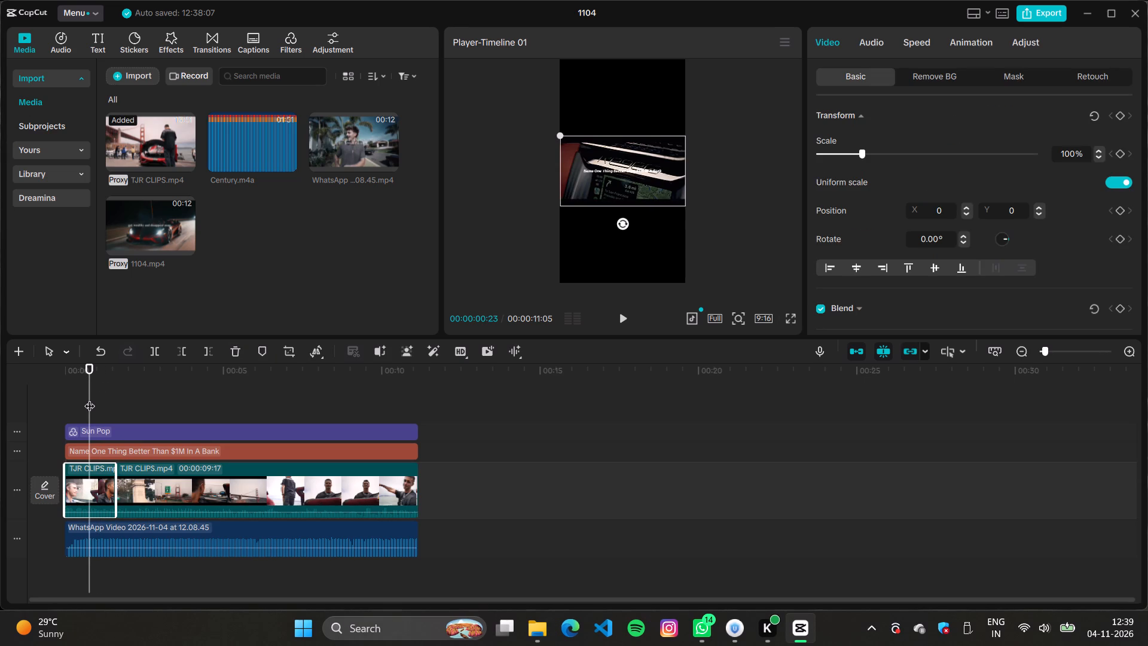
pyautogui.click(420, 400)
pyautogui.hotkey('ctrl', 'v')
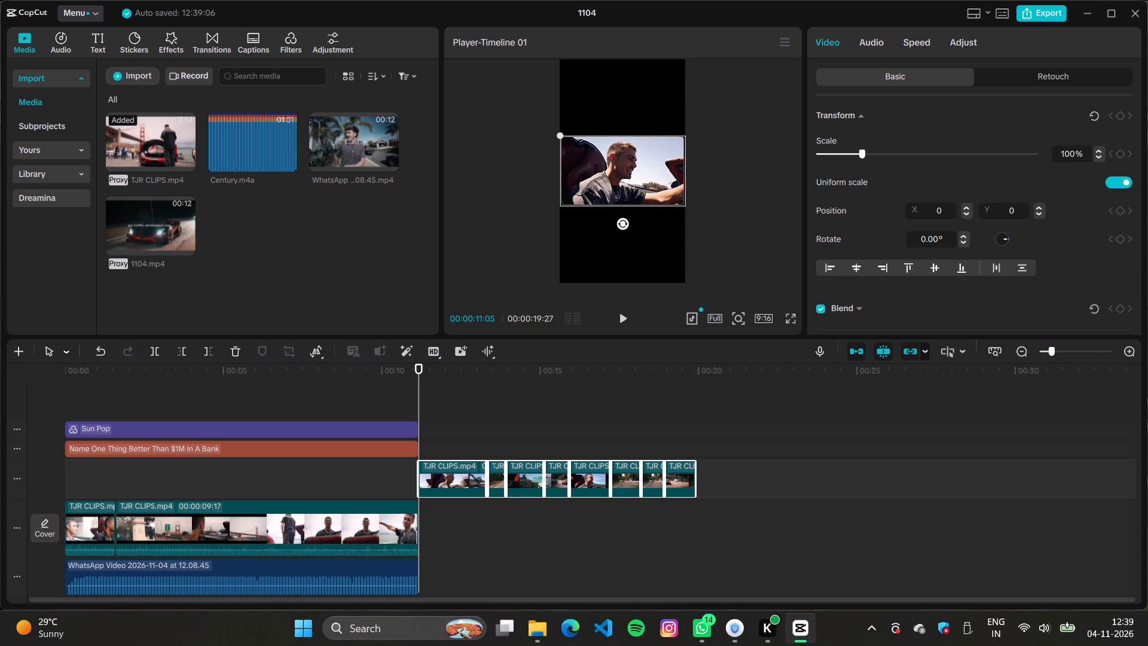
# Move the first four pasted clips into the main video track, directly after the opening clip.
pyautogui.moveTo(425, 438); pyautogui.dragTo(430, 447)
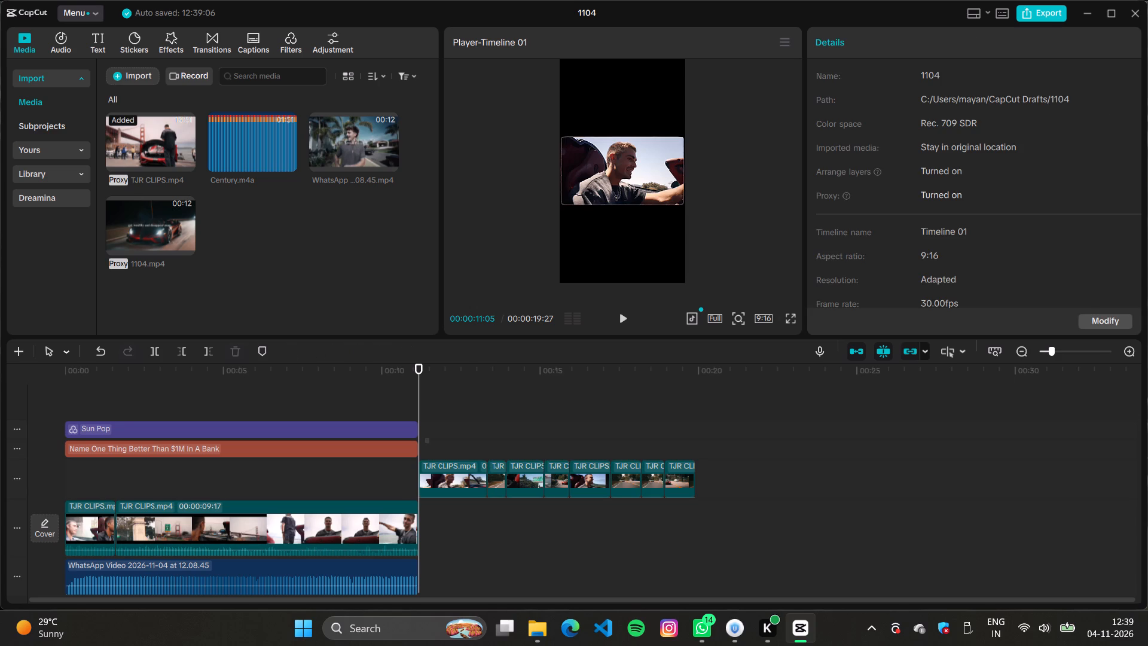
pyautogui.moveTo(437, 434); pyautogui.dragTo(564, 490)
pyautogui.moveTo(523, 482); pyautogui.dragTo(288, 511)
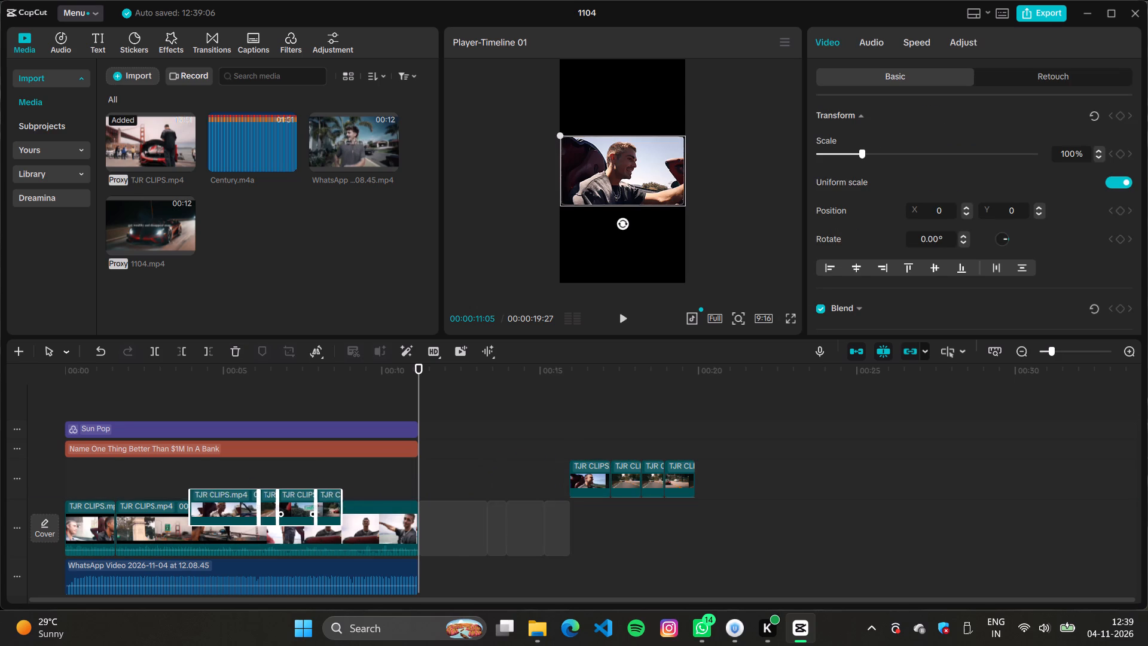
pyautogui.moveTo(288, 511); pyautogui.dragTo(212, 531)
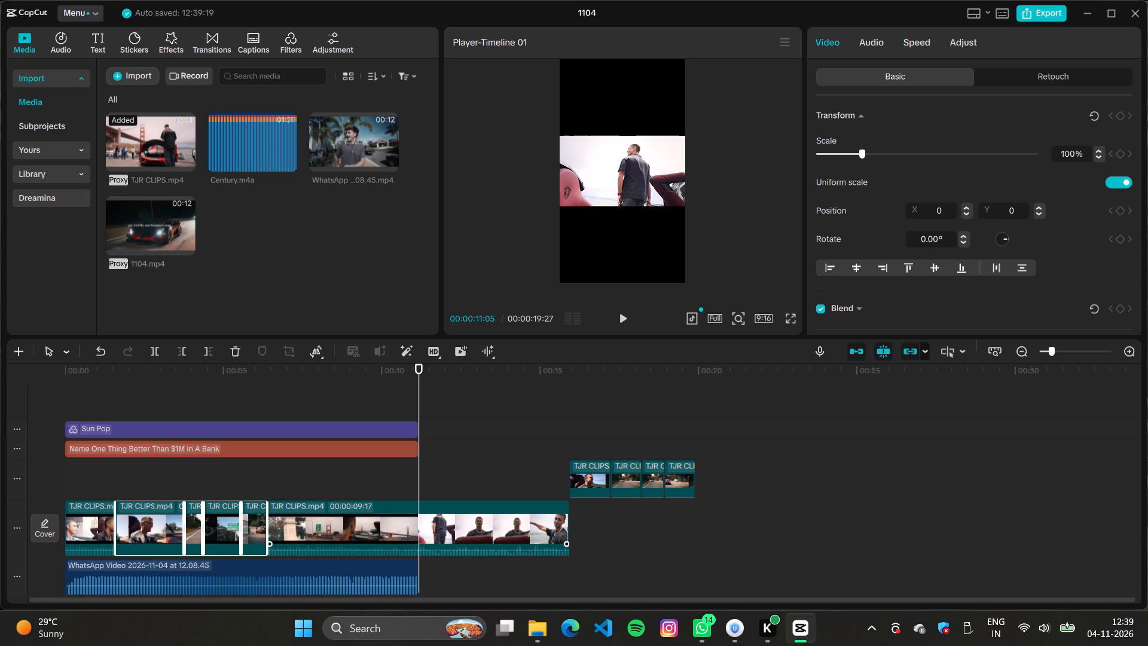
# Trim the end of the main track's last clip to 00:00:11:05, matching the end of the text and audio.
pyautogui.moveTo(569, 527); pyautogui.dragTo(407, 535)
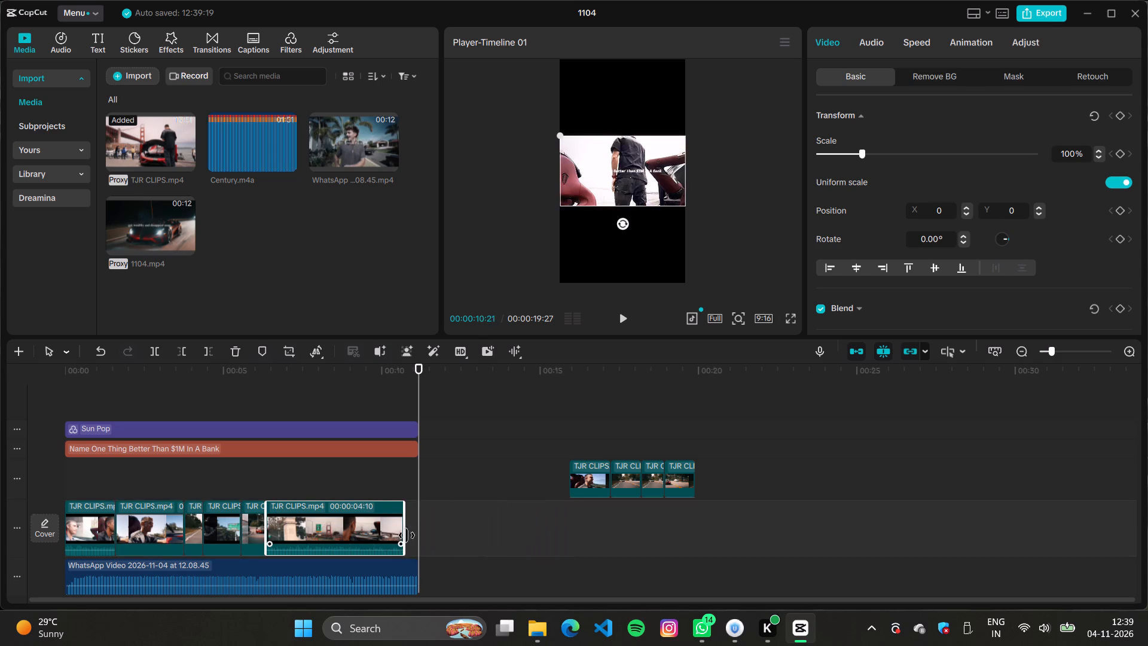
pyautogui.moveTo(407, 535); pyautogui.dragTo(421, 535)
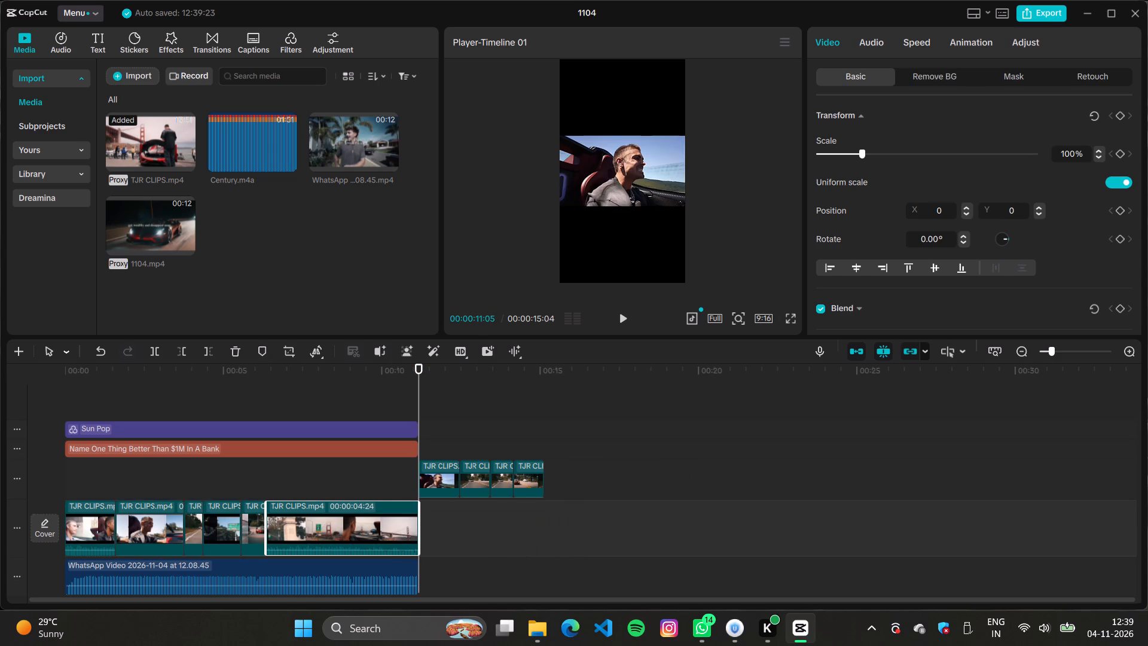
# Play the edit from near the start to review the inserted clips and the ending.
pyautogui.click(204, 380)
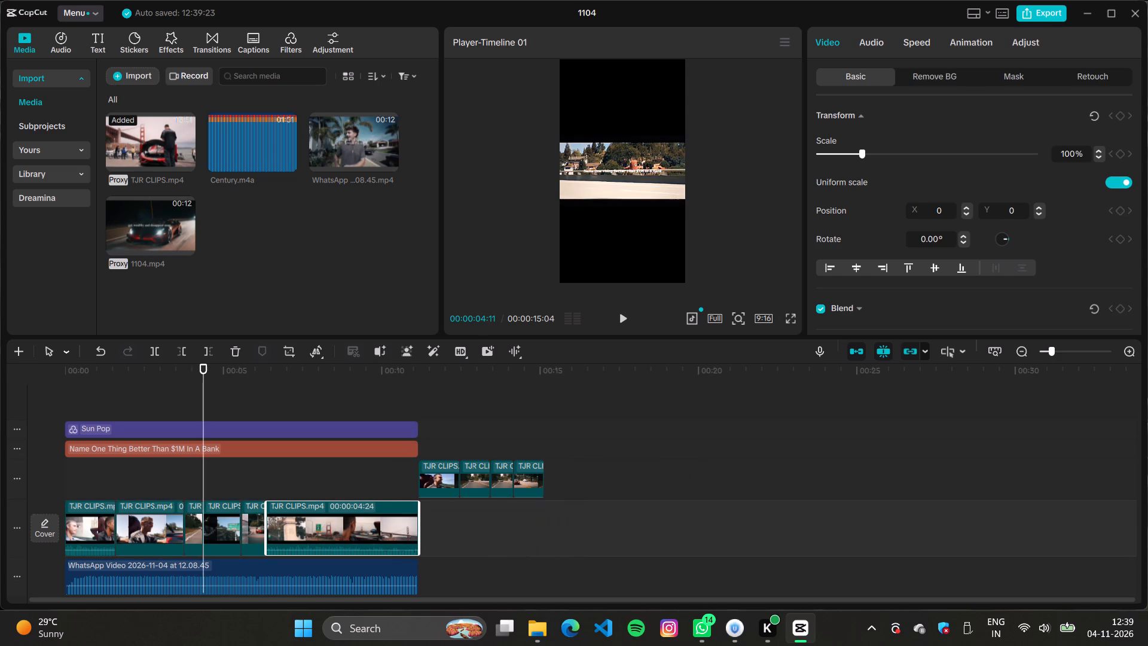
pyautogui.click(88, 406)
pyautogui.press('space')
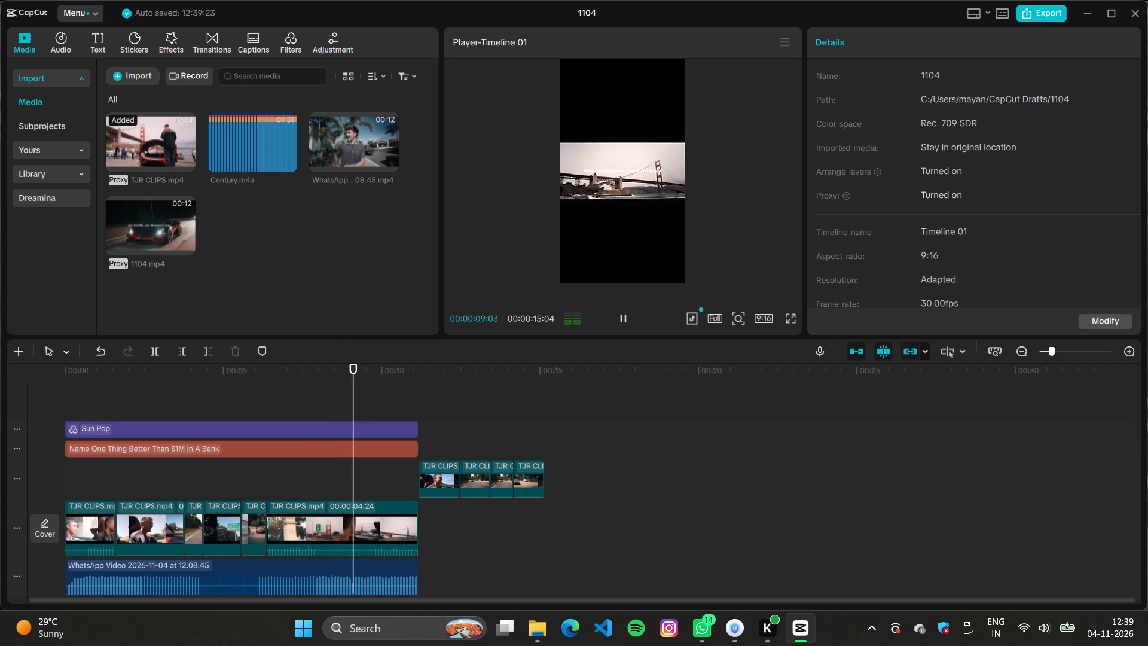
pyautogui.press('space')
pyautogui.press('space')
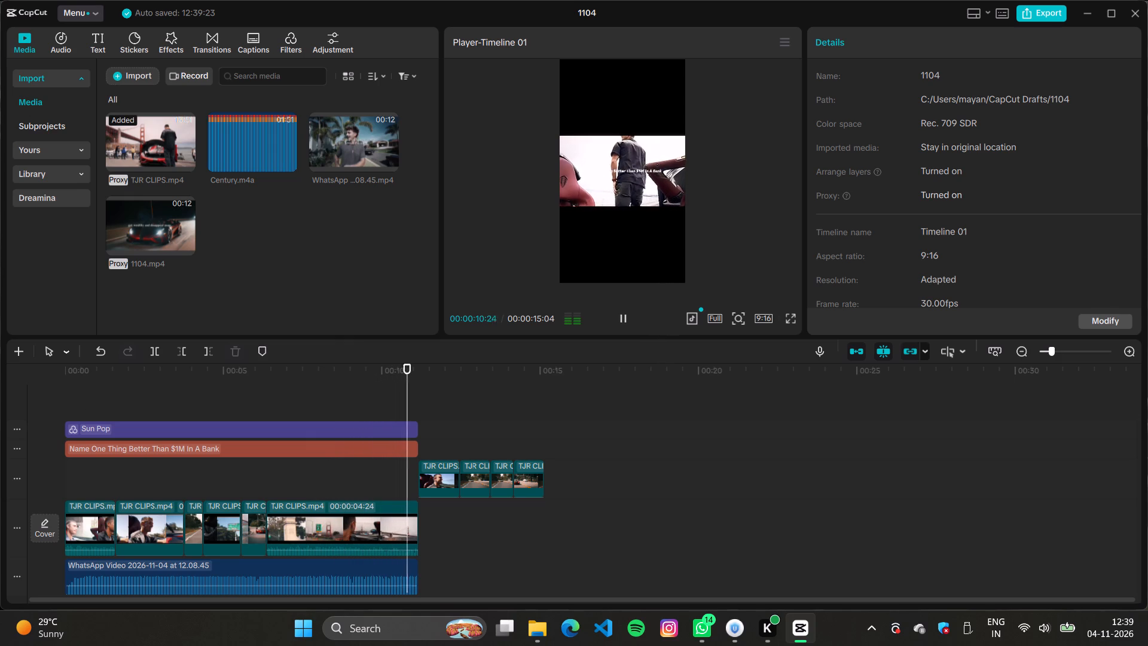
pyautogui.press('space')
# Move the last three pasted TJR CLIPS clips into the main video track, directly after the opening clip.
pyautogui.moveTo(418, 427); pyautogui.dragTo(450, 468)
pyautogui.moveTo(448, 433); pyautogui.dragTo(419, 435)
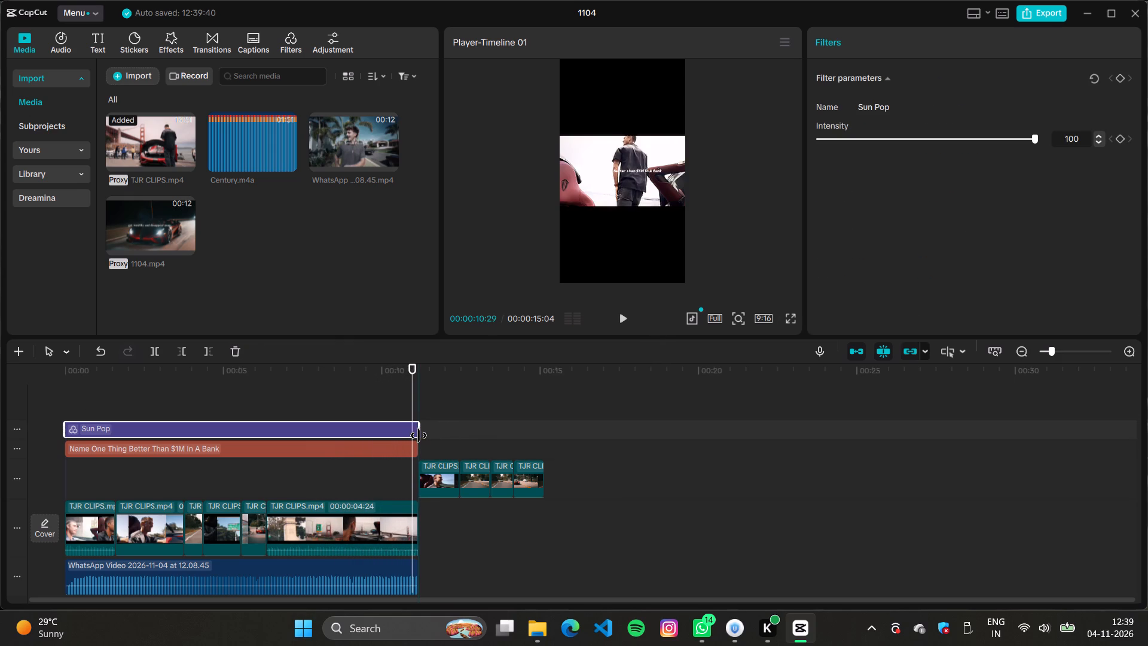
pyautogui.click(432, 442)
pyautogui.moveTo(436, 438); pyautogui.dragTo(482, 483)
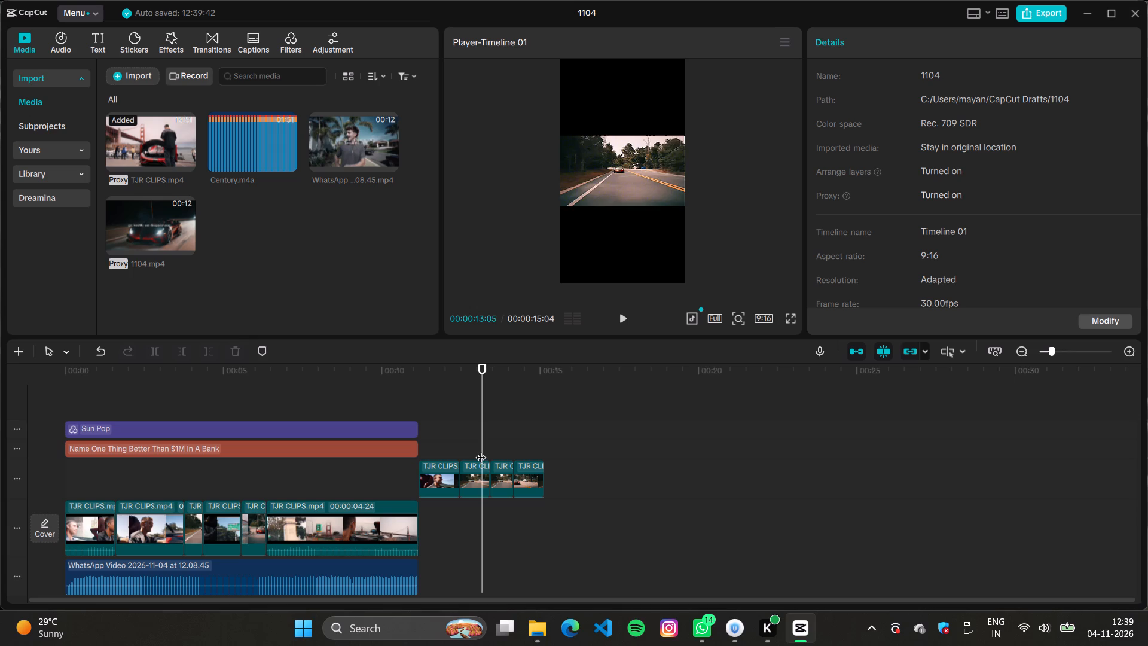
pyautogui.moveTo(477, 441); pyautogui.dragTo(489, 470)
pyautogui.moveTo(471, 439); pyautogui.dragTo(512, 484)
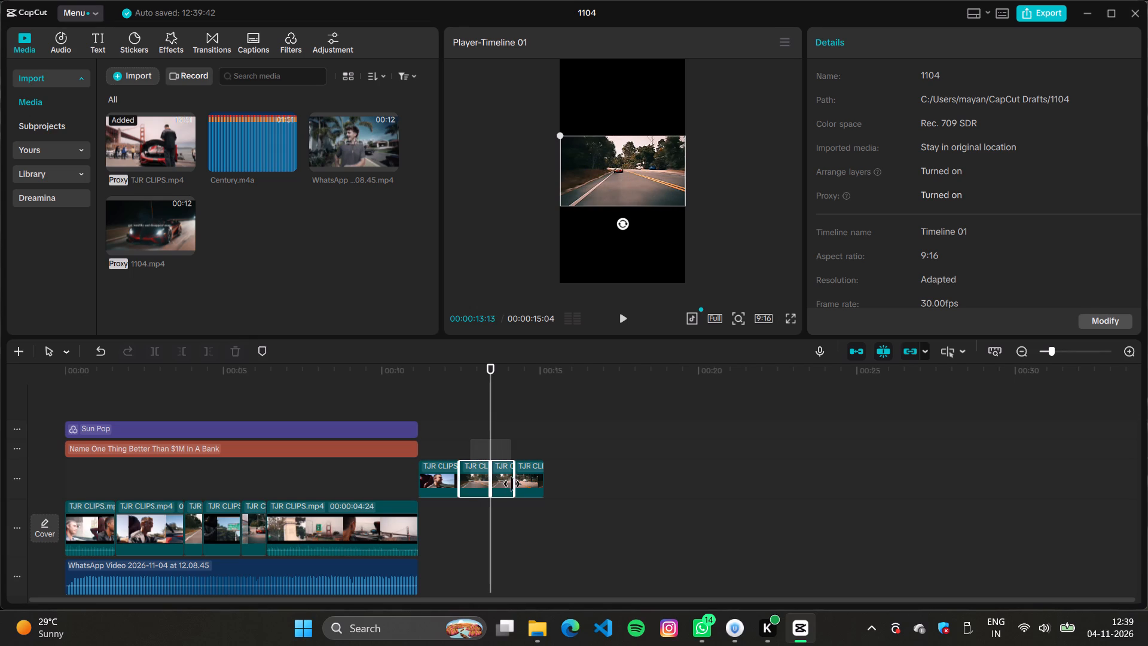
pyautogui.moveTo(512, 484); pyautogui.dragTo(527, 489)
pyautogui.moveTo(506, 484); pyautogui.dragTo(364, 534)
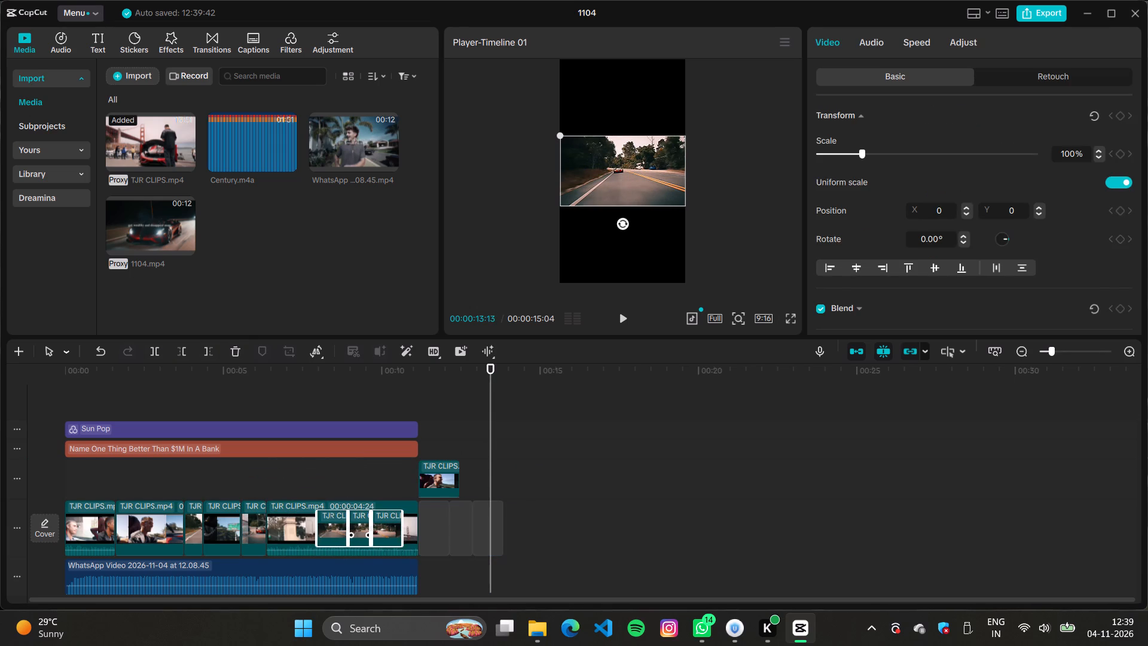
pyautogui.moveTo(364, 534); pyautogui.dragTo(60, 540)
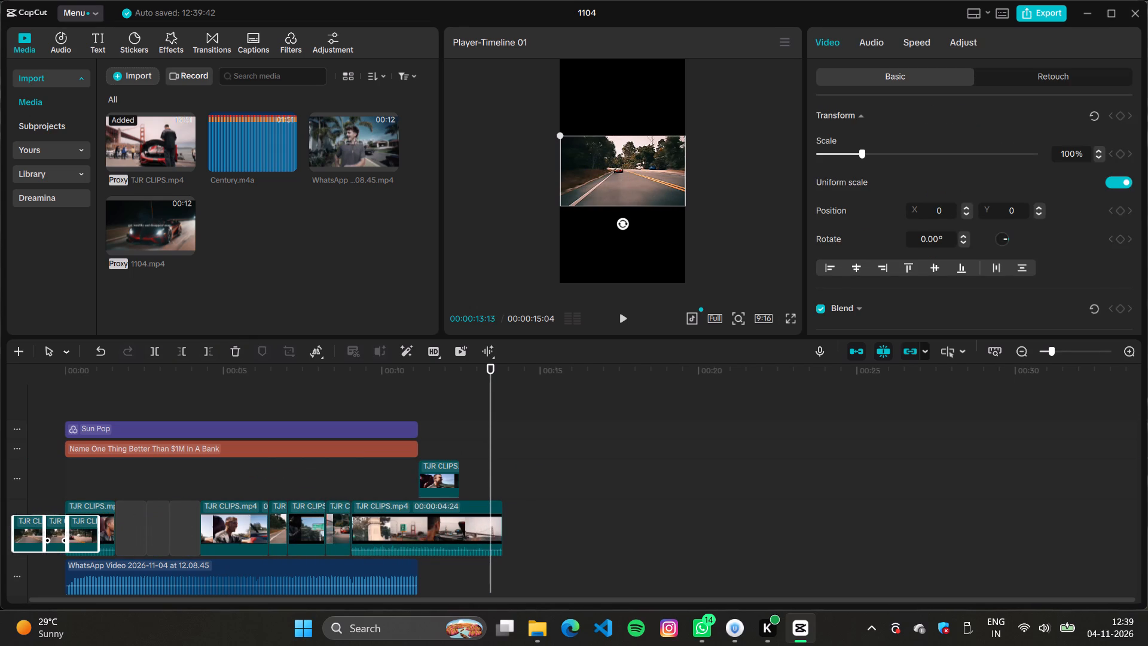
pyautogui.moveTo(60, 540); pyautogui.dragTo(148, 532)
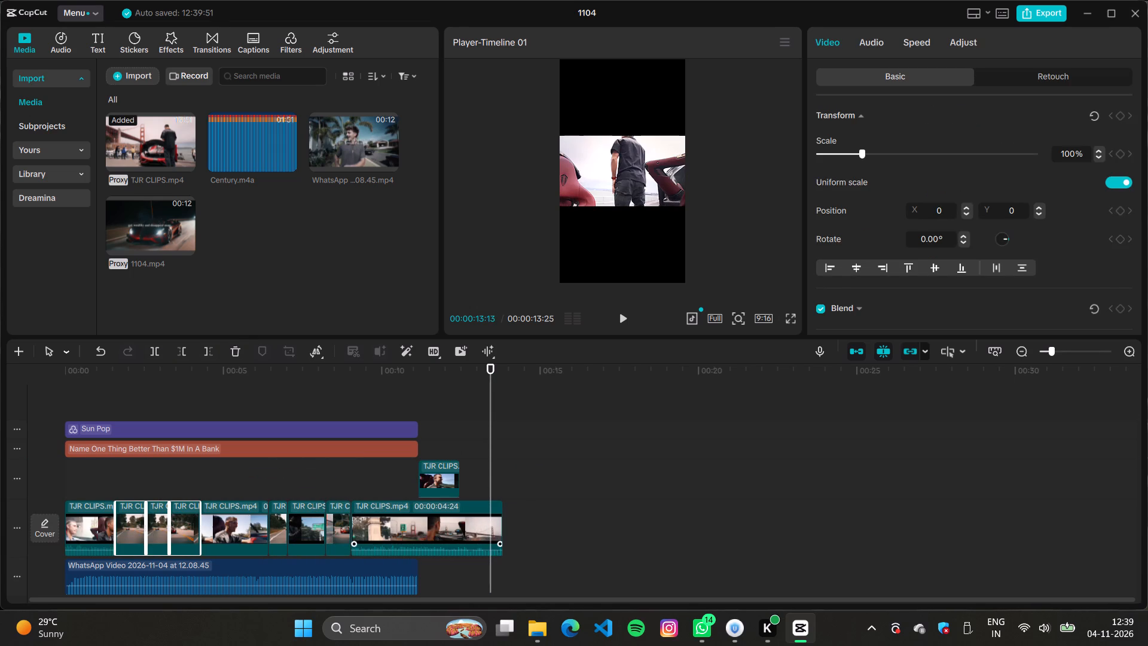
# Delete the one remaining pasted clip above the main video track.
pyautogui.click(443, 480)
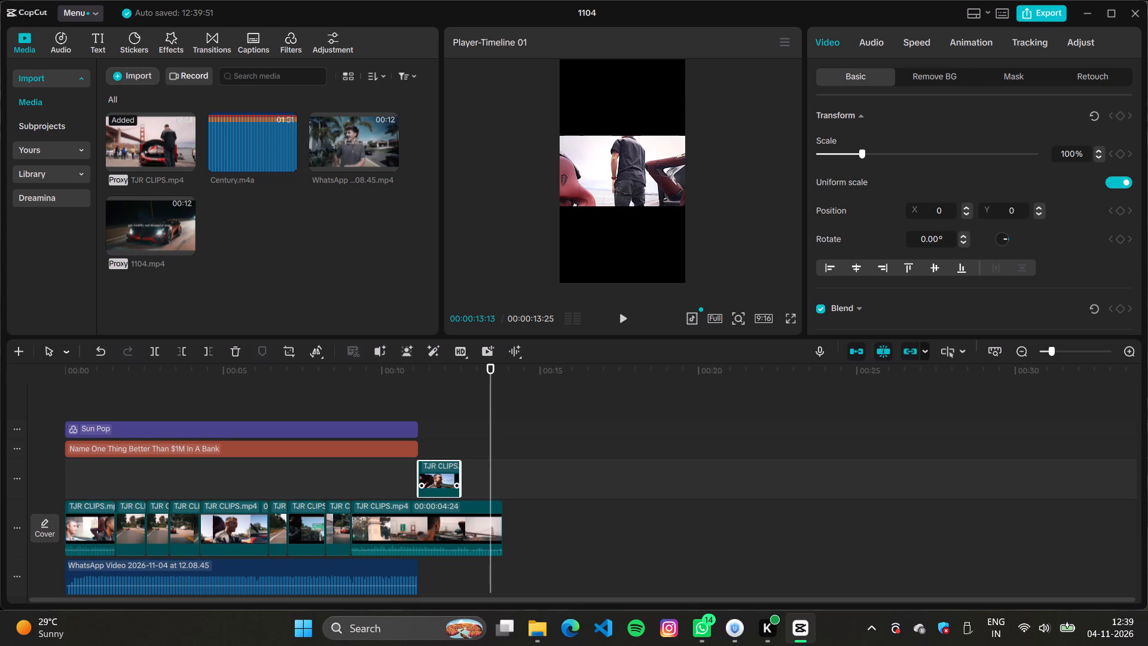
pyautogui.press('BackSpace')
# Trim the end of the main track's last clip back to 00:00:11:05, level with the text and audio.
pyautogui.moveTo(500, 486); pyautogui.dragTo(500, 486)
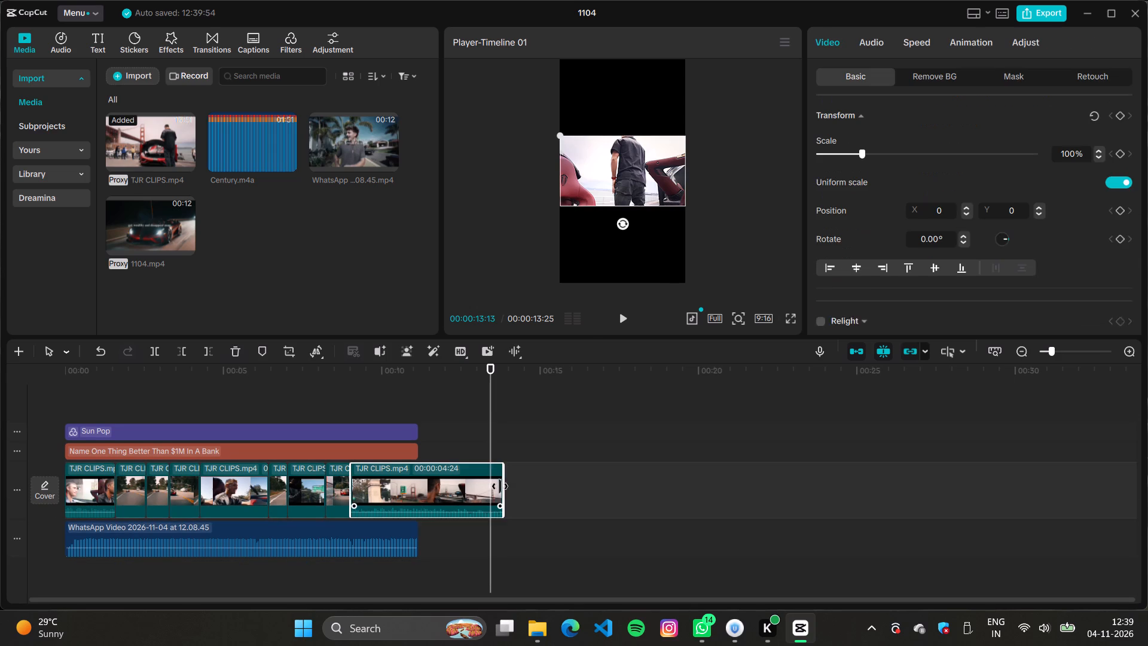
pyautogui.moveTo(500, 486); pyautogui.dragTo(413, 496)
# Replay the opening seconds from several points to check the pacing of the newly inserted road clips.
pyautogui.click(116, 415)
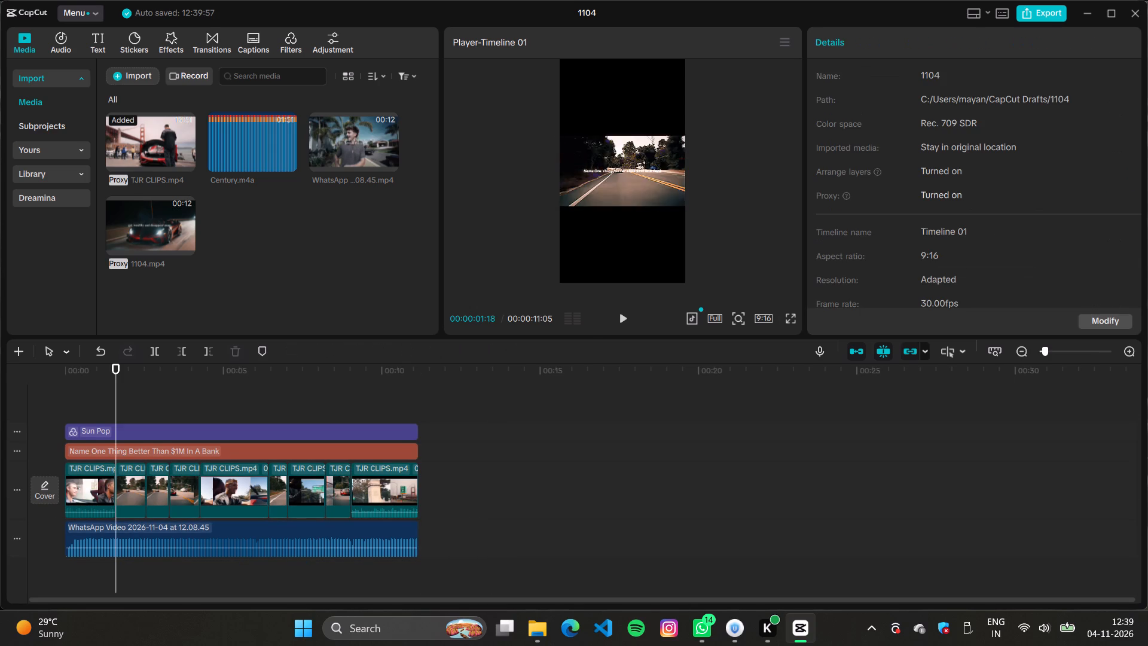
pyautogui.press('space')
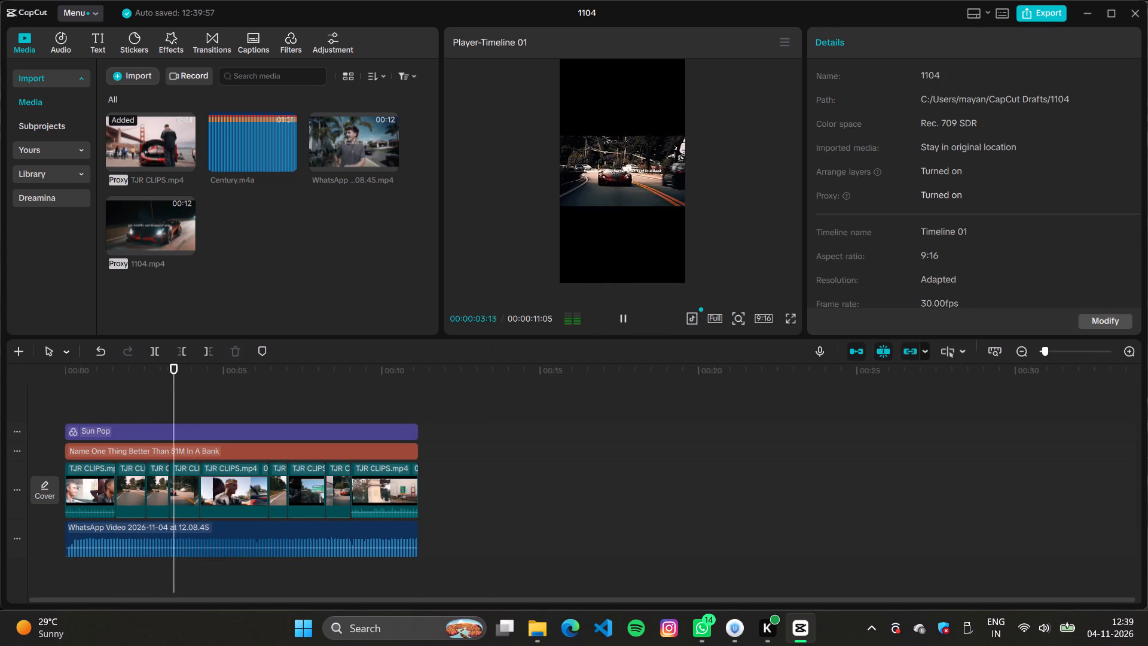
pyautogui.click(59, 409)
pyautogui.click(67, 404)
pyautogui.press('space')
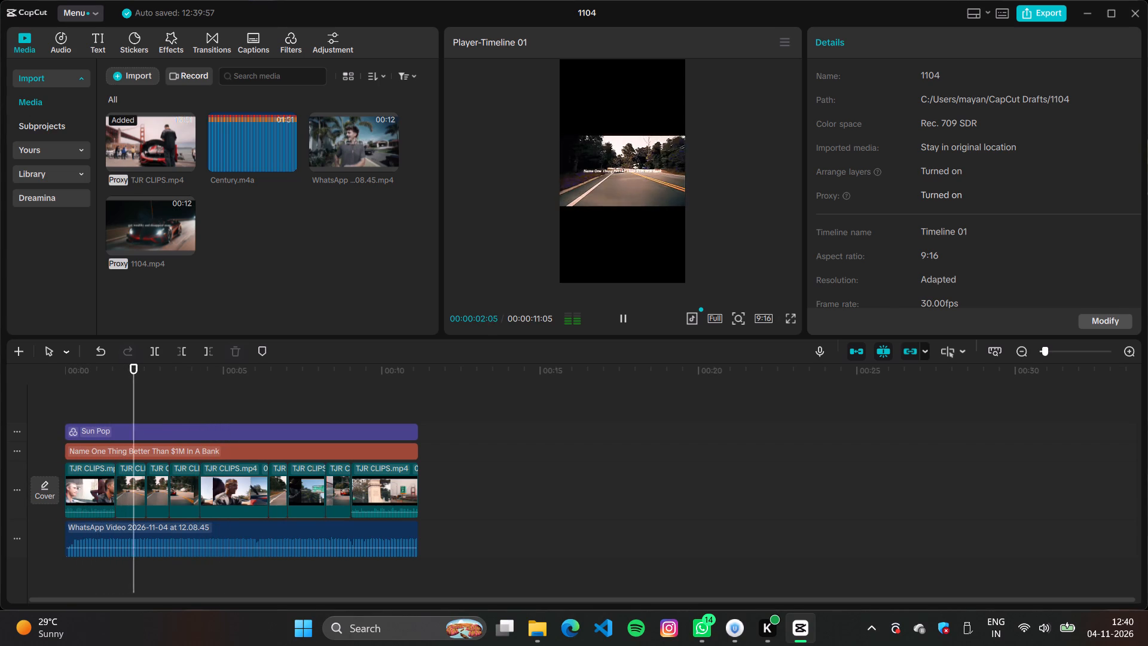
pyautogui.click(75, 407)
pyautogui.moveTo(78, 407); pyautogui.dragTo(63, 397)
pyautogui.press('space')
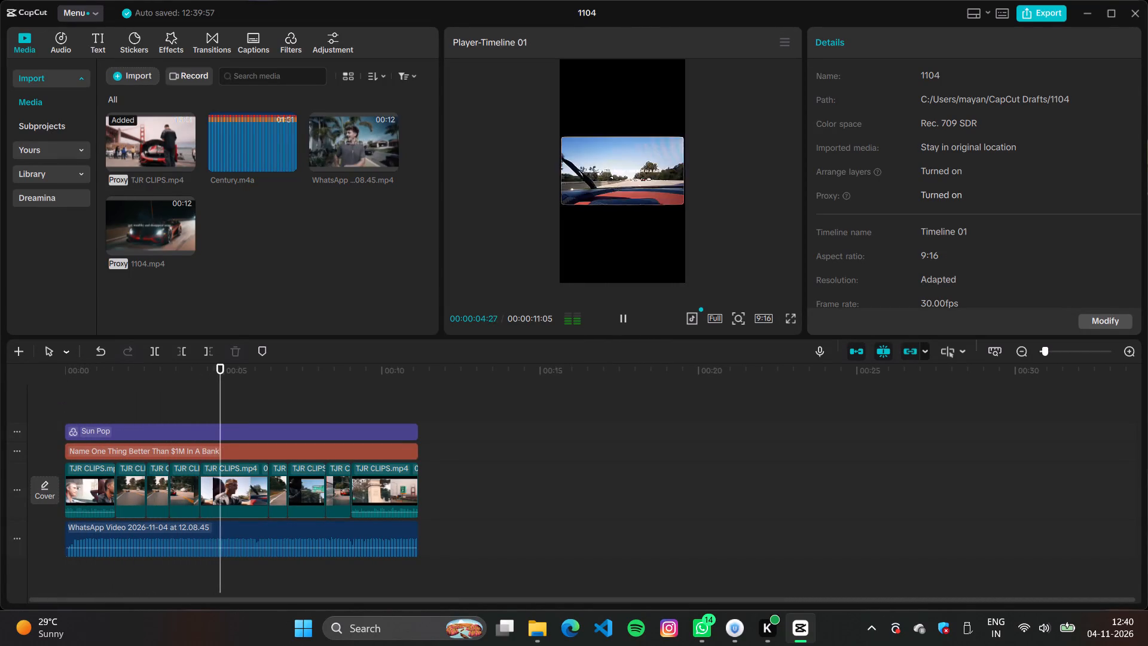
pyautogui.click(134, 422)
pyautogui.press('space')
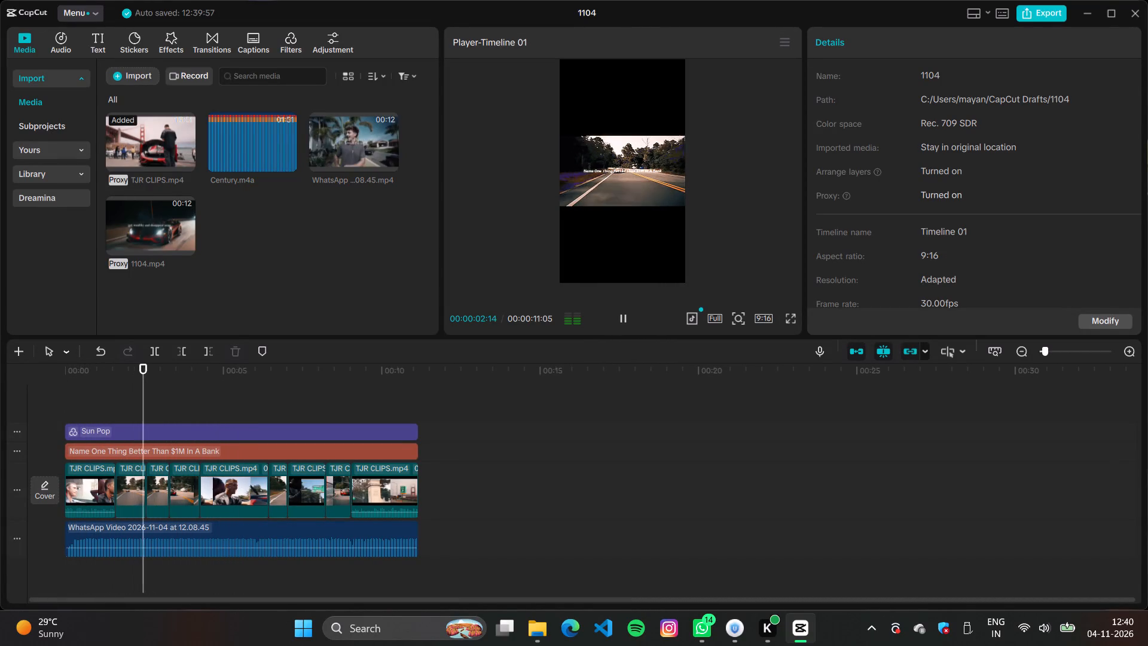
pyautogui.press('space')
pyautogui.click(134, 400)
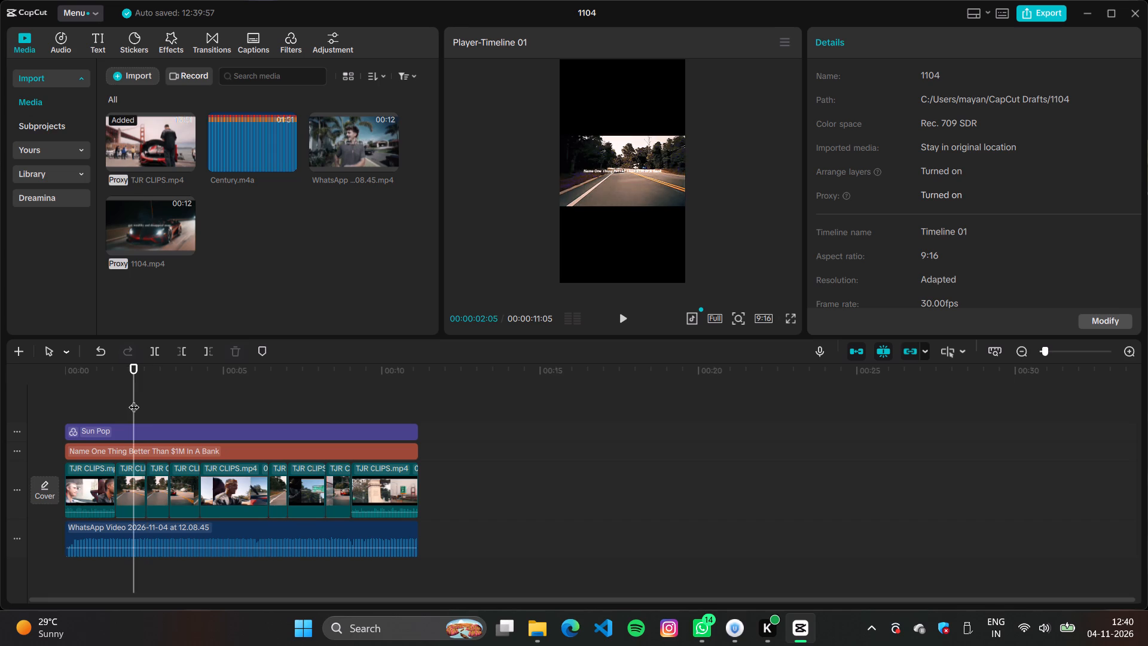
pyautogui.press('space')
pyautogui.press('space')
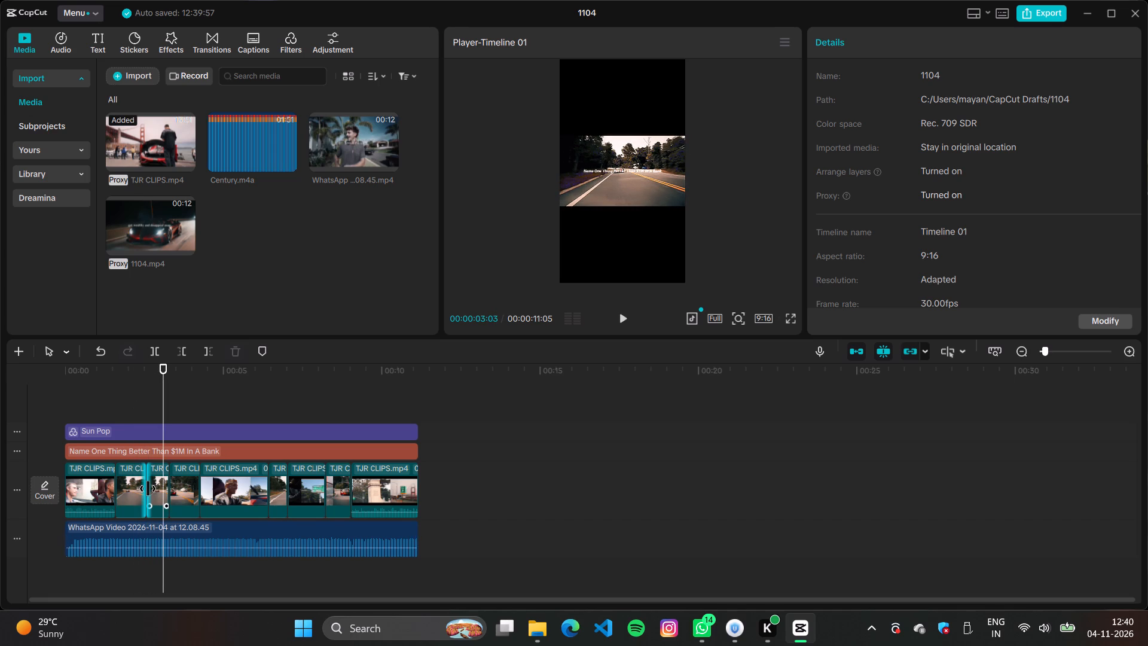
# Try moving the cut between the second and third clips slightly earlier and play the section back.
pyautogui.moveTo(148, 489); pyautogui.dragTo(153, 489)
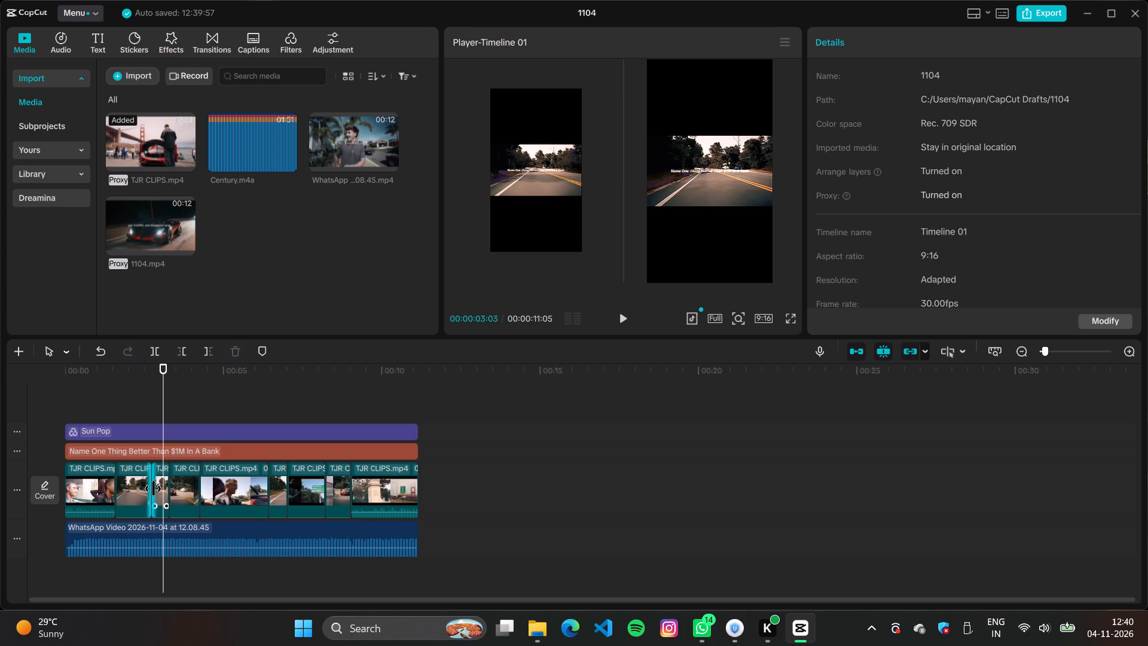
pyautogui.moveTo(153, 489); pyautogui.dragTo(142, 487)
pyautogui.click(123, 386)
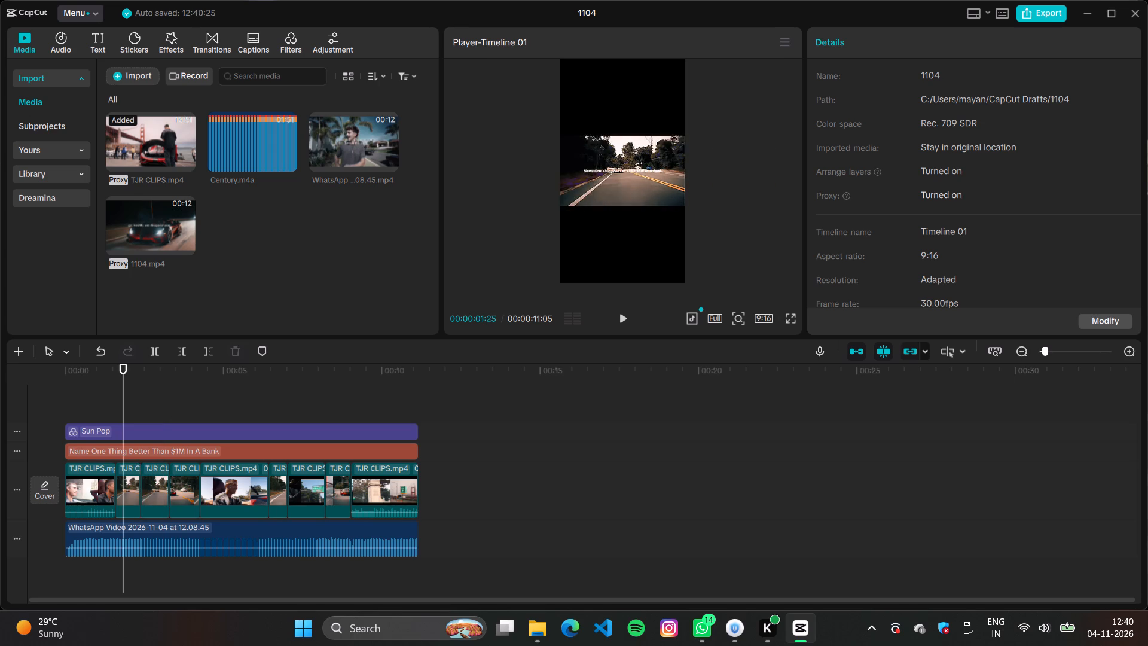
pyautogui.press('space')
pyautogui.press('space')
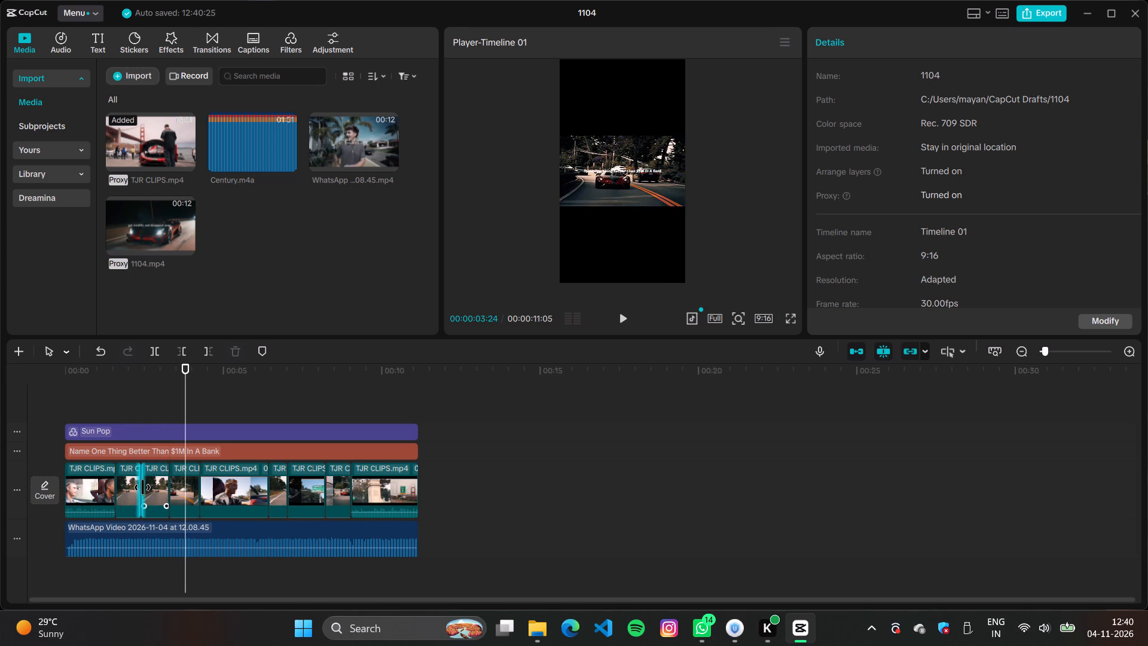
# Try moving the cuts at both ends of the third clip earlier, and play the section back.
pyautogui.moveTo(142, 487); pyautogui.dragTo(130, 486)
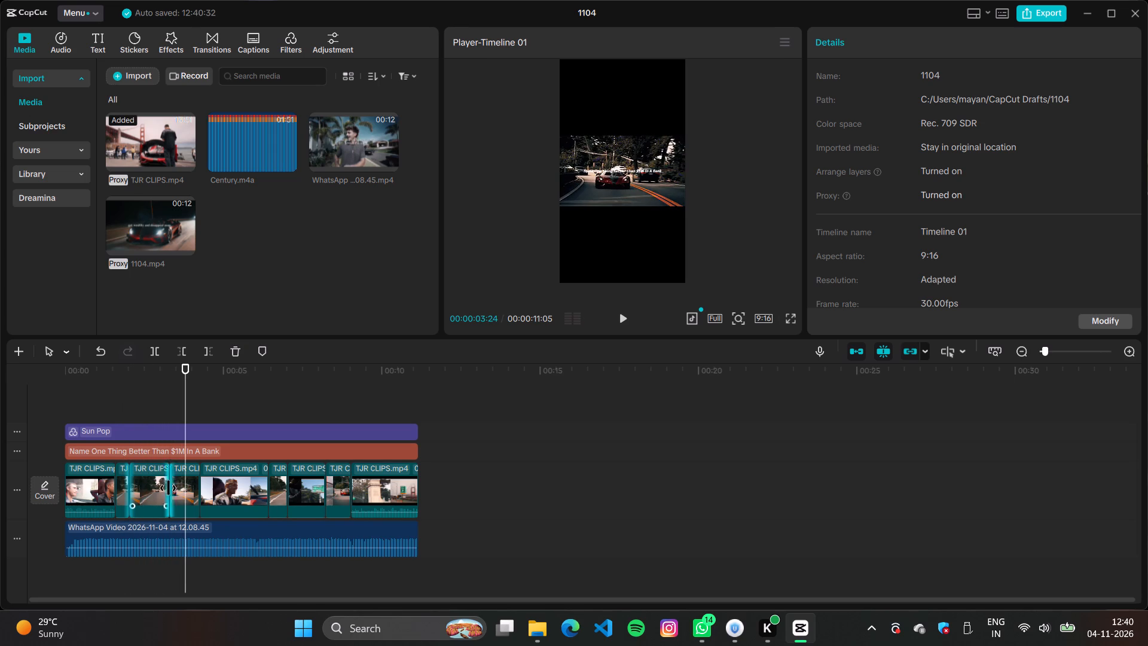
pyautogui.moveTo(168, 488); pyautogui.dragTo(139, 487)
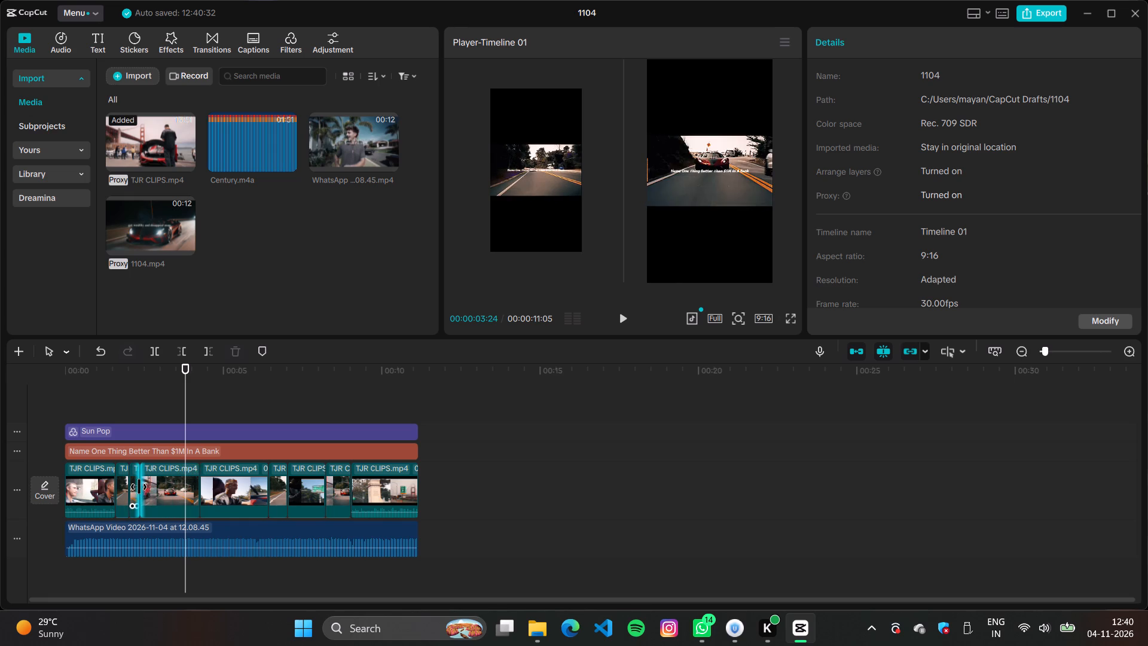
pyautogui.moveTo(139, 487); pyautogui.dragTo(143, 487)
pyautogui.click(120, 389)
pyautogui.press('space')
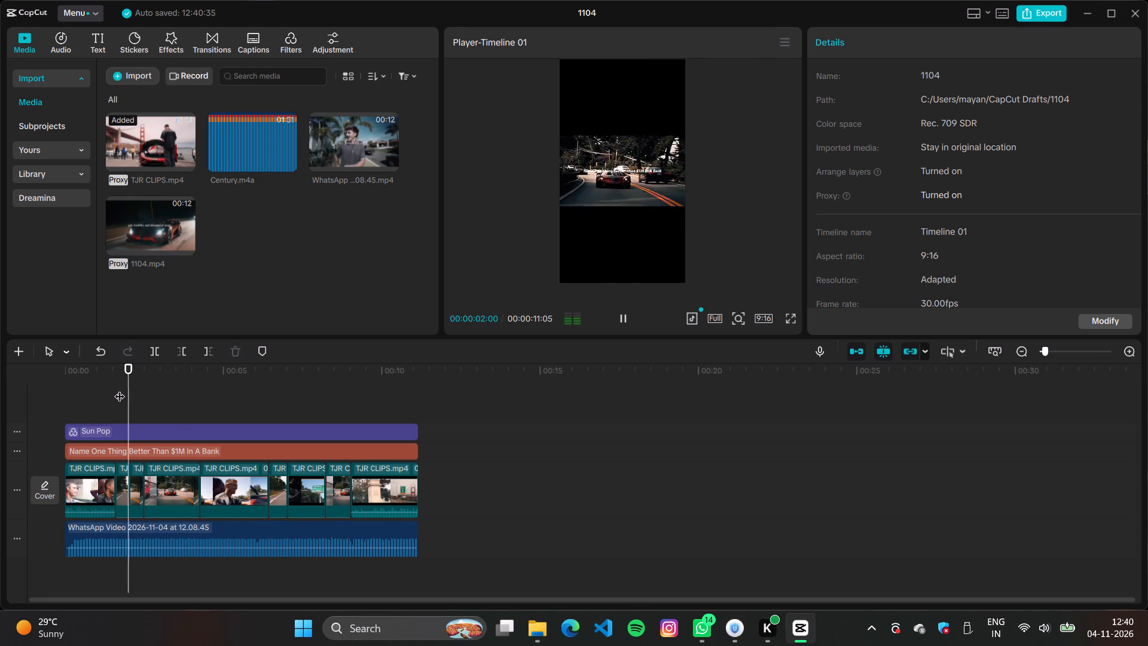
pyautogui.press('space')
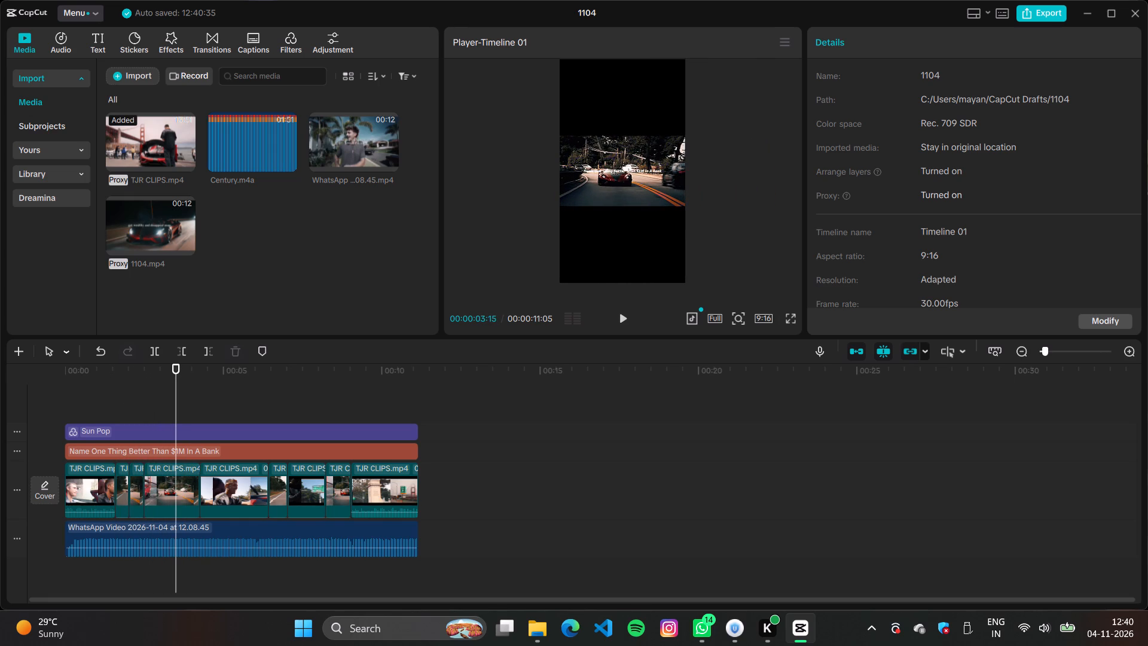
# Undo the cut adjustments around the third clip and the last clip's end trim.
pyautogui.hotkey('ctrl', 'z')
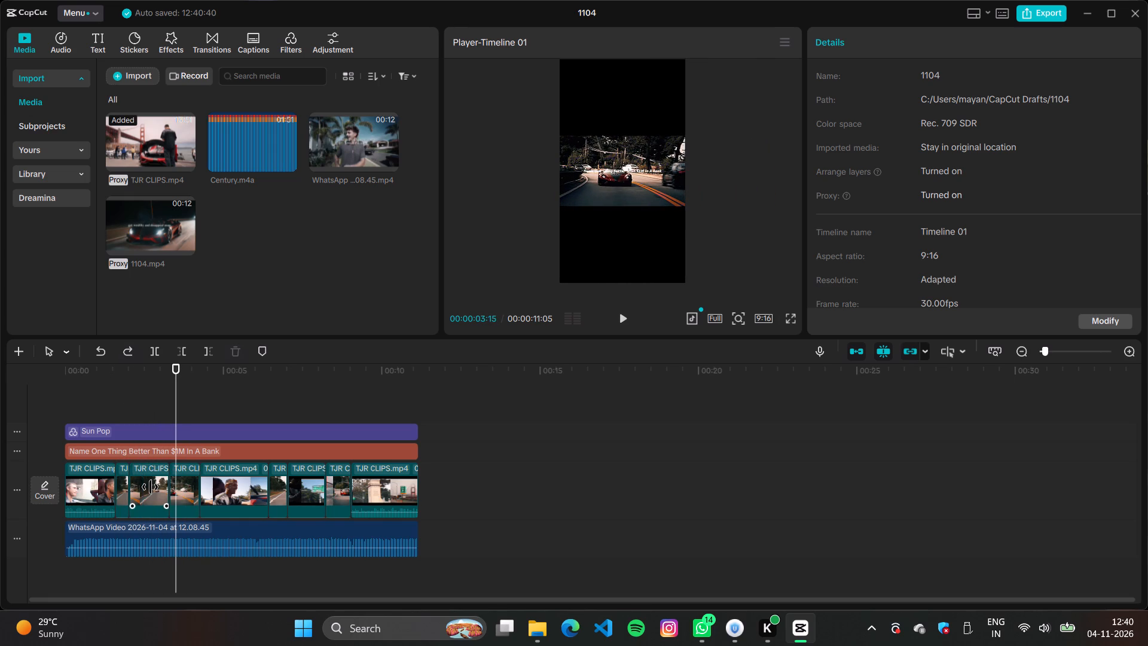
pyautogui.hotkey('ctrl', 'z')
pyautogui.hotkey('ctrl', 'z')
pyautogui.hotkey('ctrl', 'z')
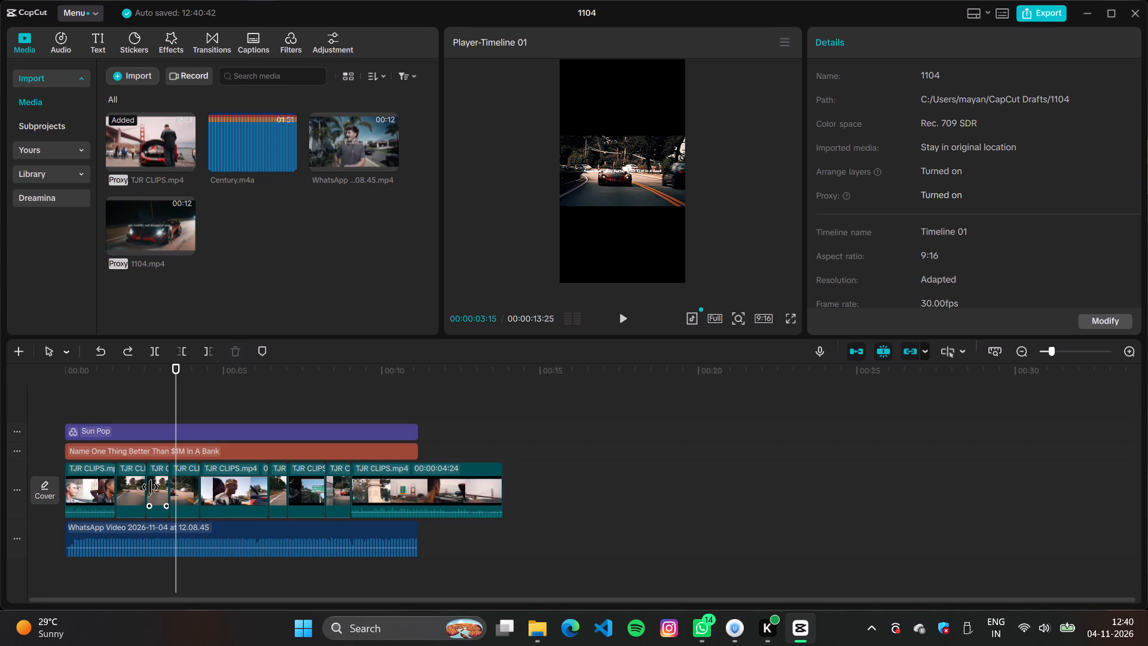
# Play back the second and third clips to examine how the consecutive road shots flow together.
pyautogui.click(127, 476)
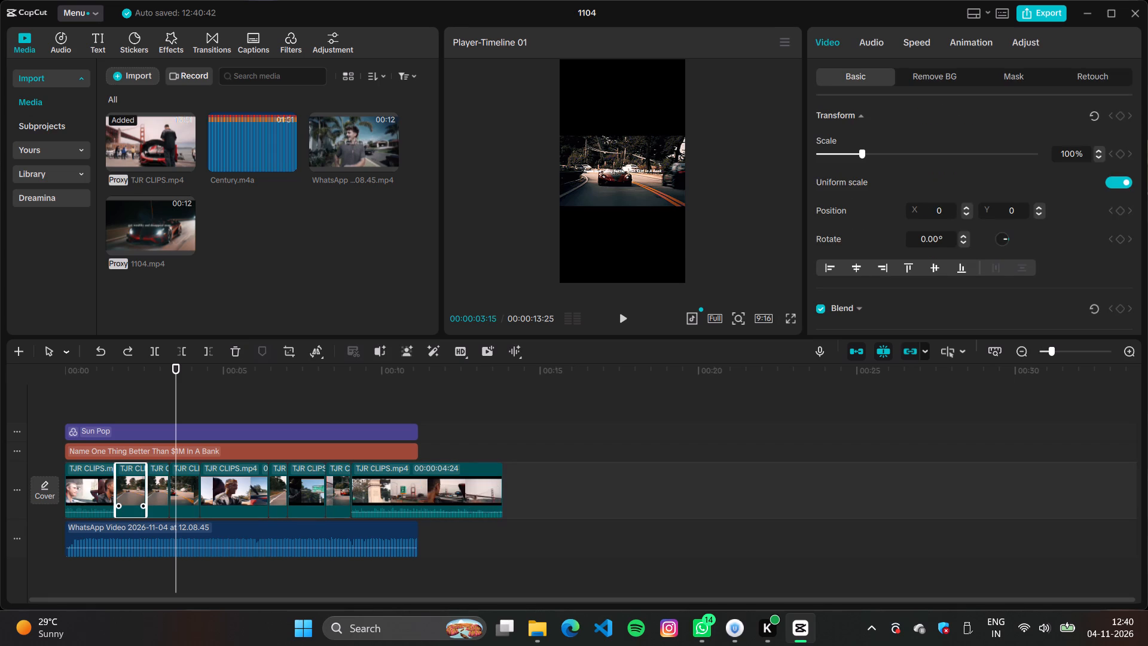
pyautogui.click(154, 481)
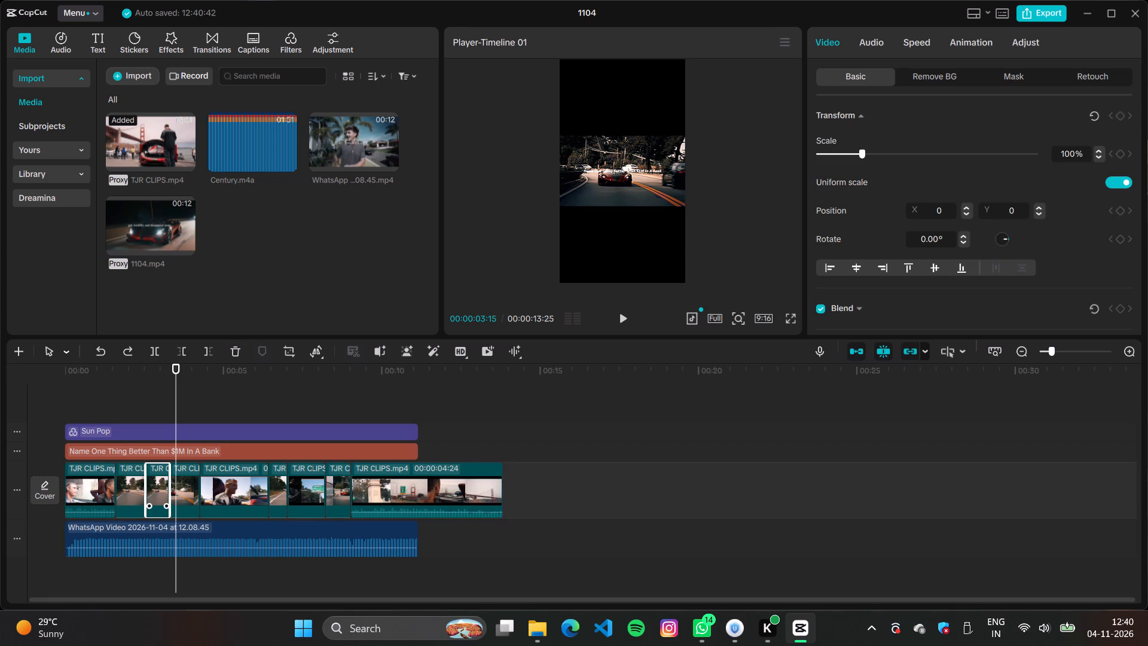
pyautogui.click(154, 481)
pyautogui.click(153, 412)
pyautogui.press('space')
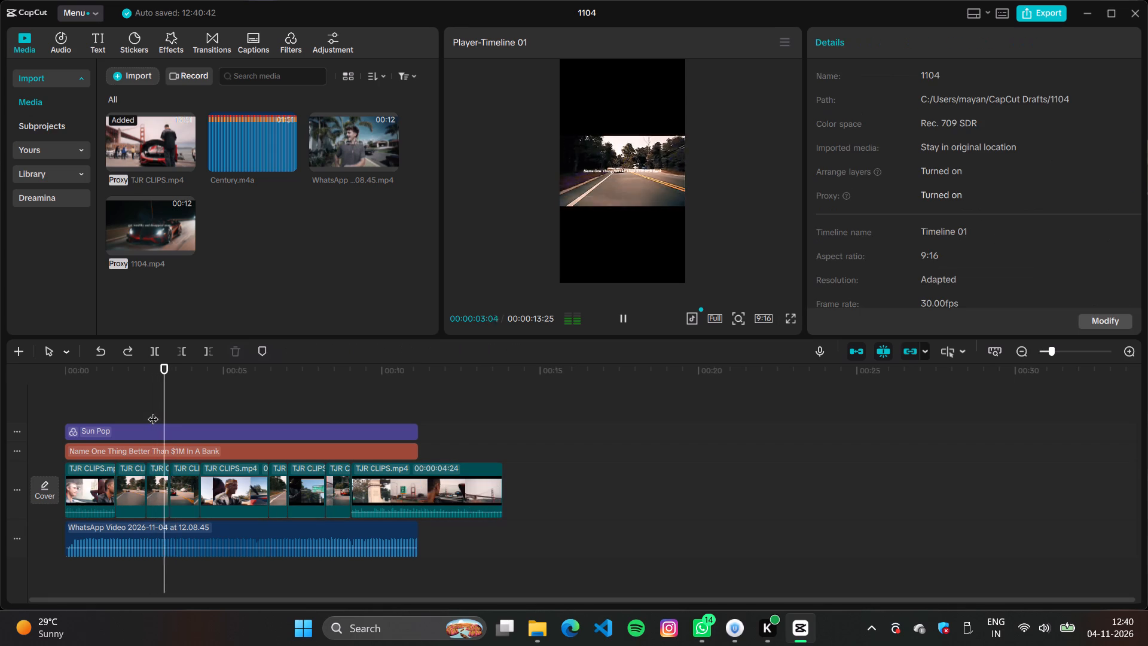
pyautogui.press('space')
pyautogui.click(129, 484)
pyautogui.click(124, 383)
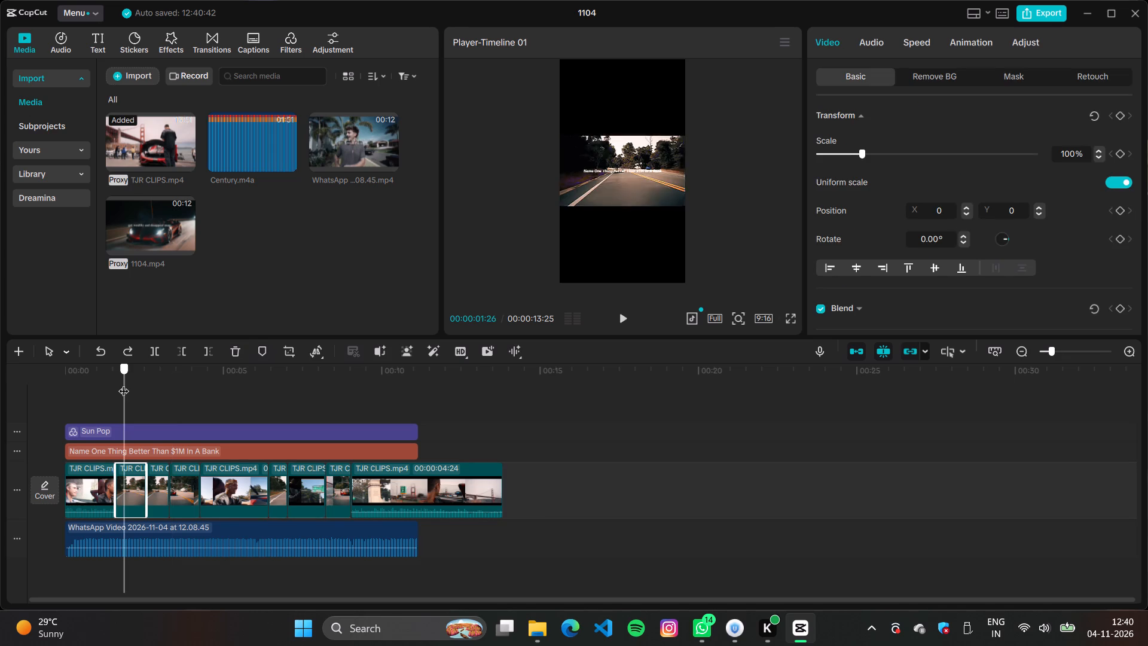
pyautogui.press('space')
pyautogui.press('space')
# Remove the second TJR CLIPS clip from the edit and trim the last clip to end with the audio at 00:00:11:05.
pyautogui.click(120, 470)
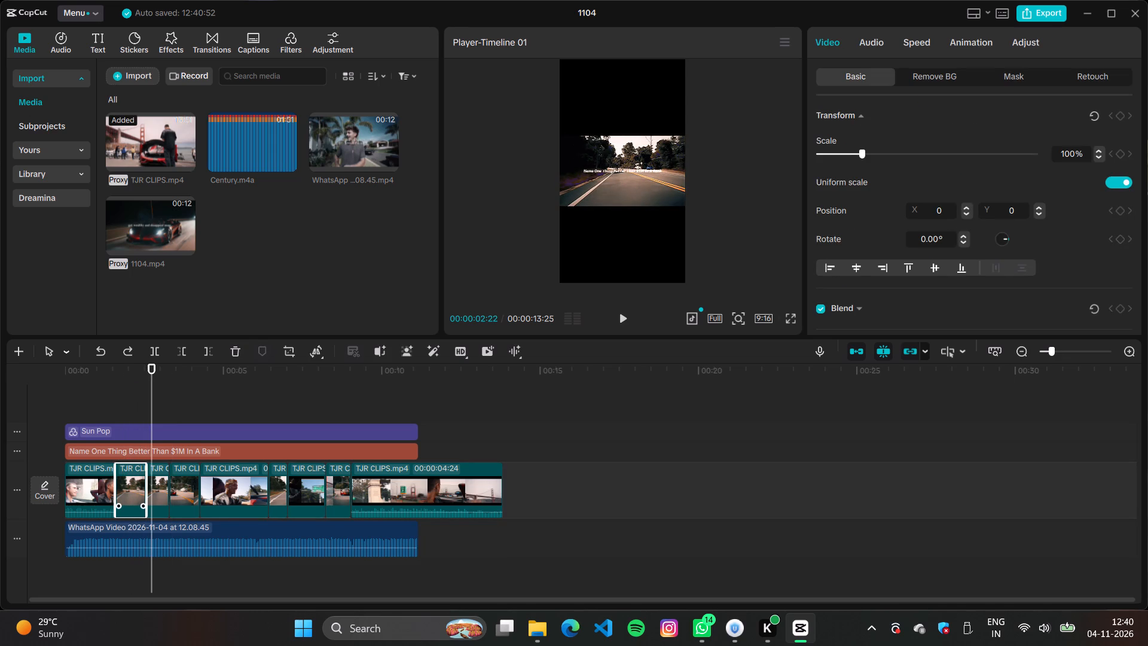
pyautogui.moveTo(129, 490); pyautogui.dragTo(451, 456)
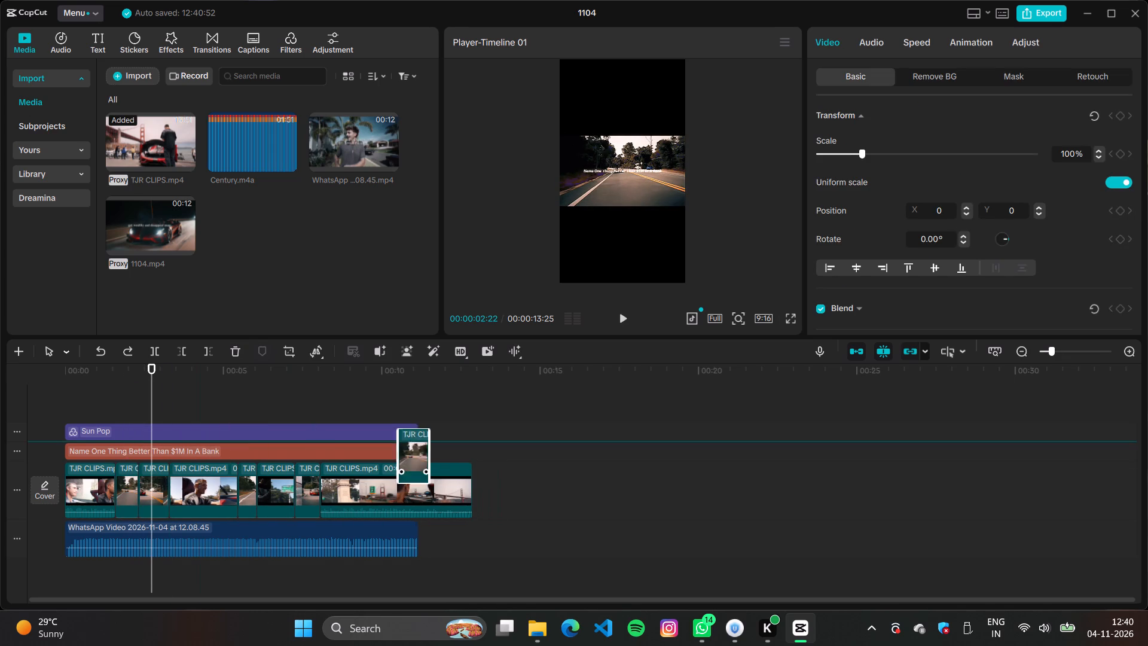
pyautogui.moveTo(451, 456); pyautogui.dragTo(471, 446)
pyautogui.click(469, 525)
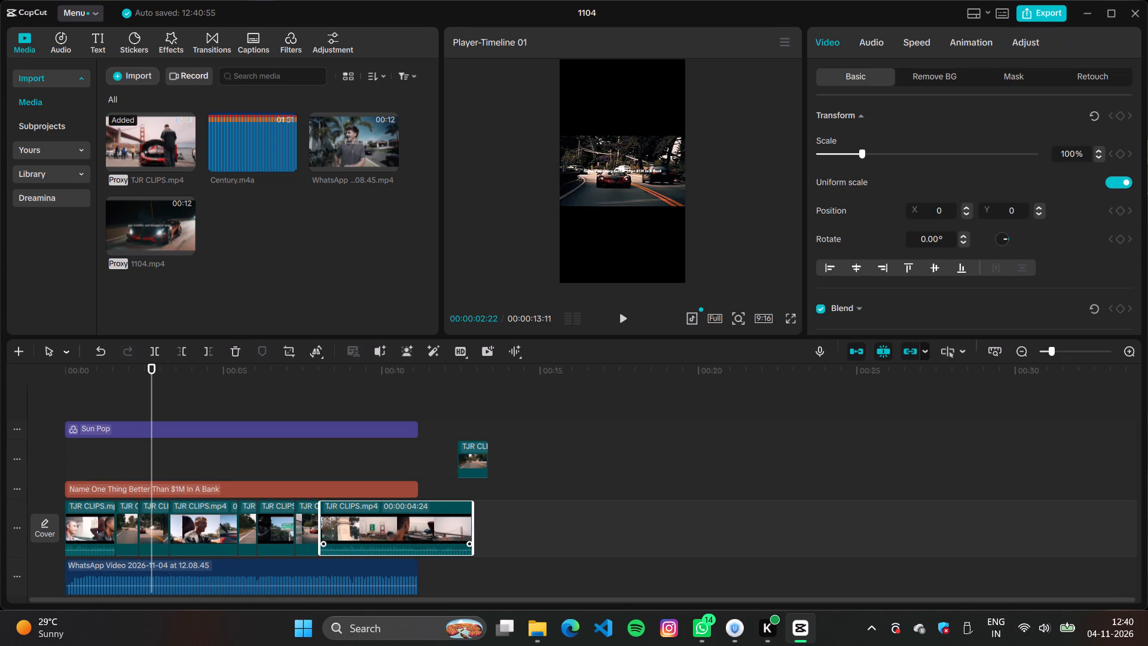
pyautogui.moveTo(475, 523); pyautogui.dragTo(416, 525)
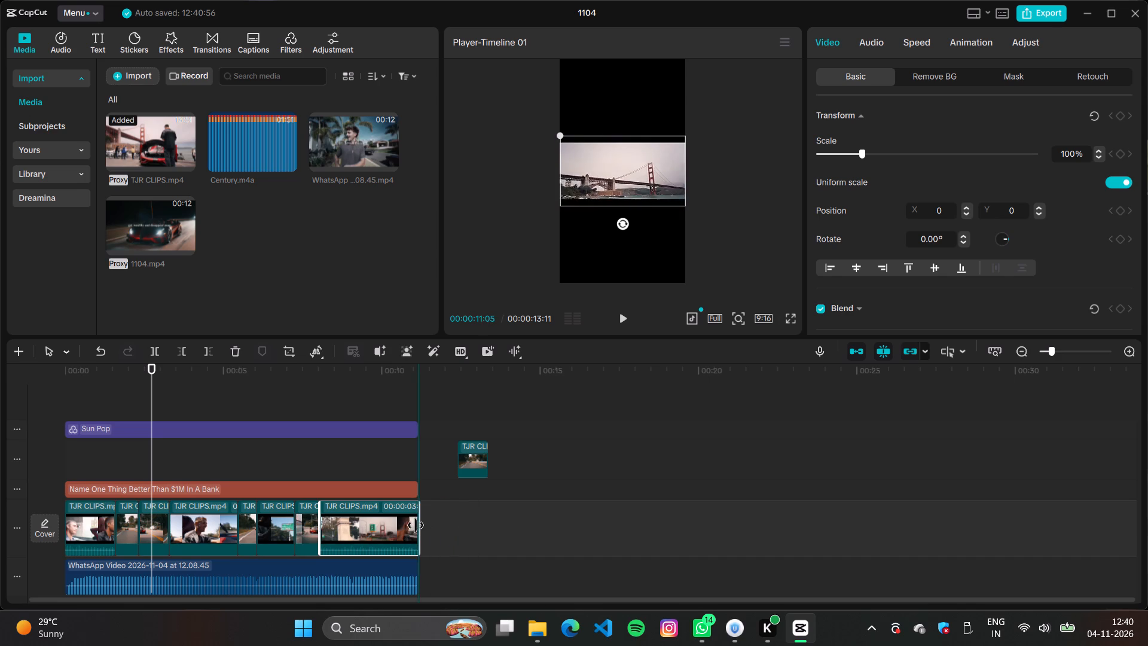
pyautogui.moveTo(416, 525); pyautogui.dragTo(415, 525)
pyautogui.click(473, 458)
pyautogui.press('BackSpace')
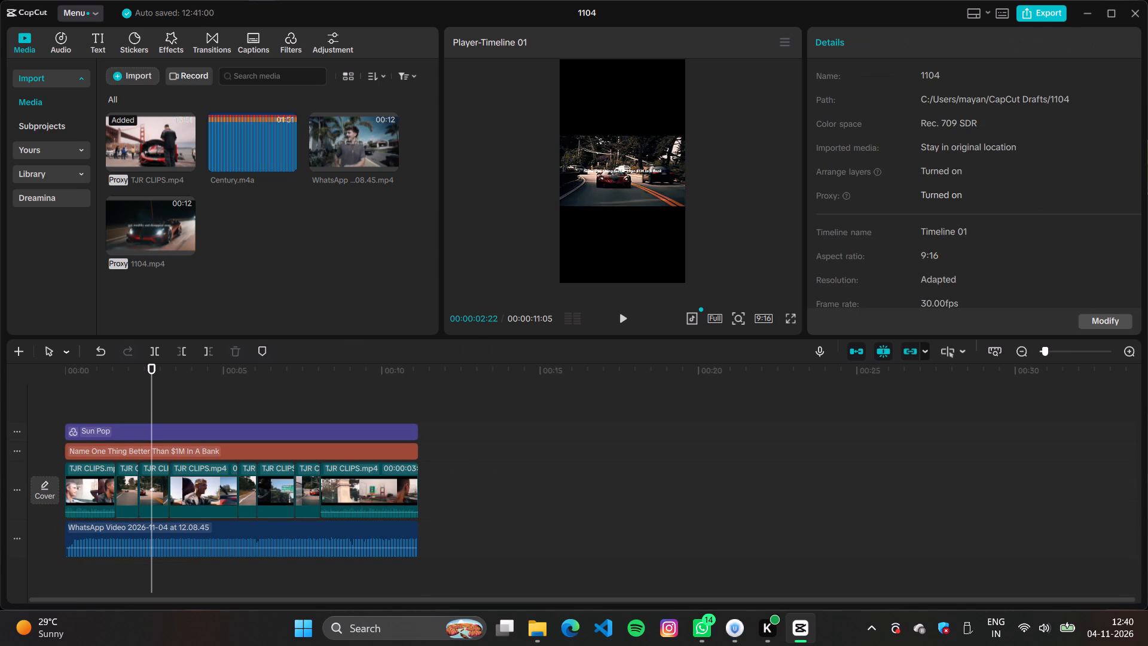
# Lower the original audio of the first and last TJR CLIPS clips all the way down, and play the edit back.
pyautogui.click(78, 415)
pyautogui.press('space')
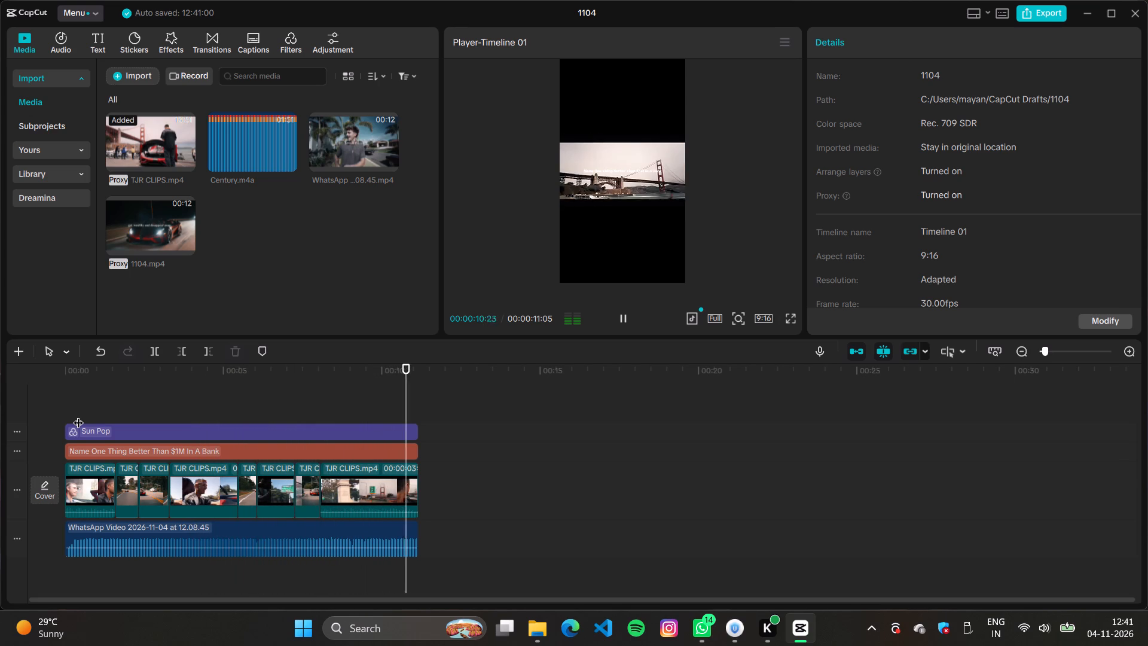
pyautogui.click(358, 495)
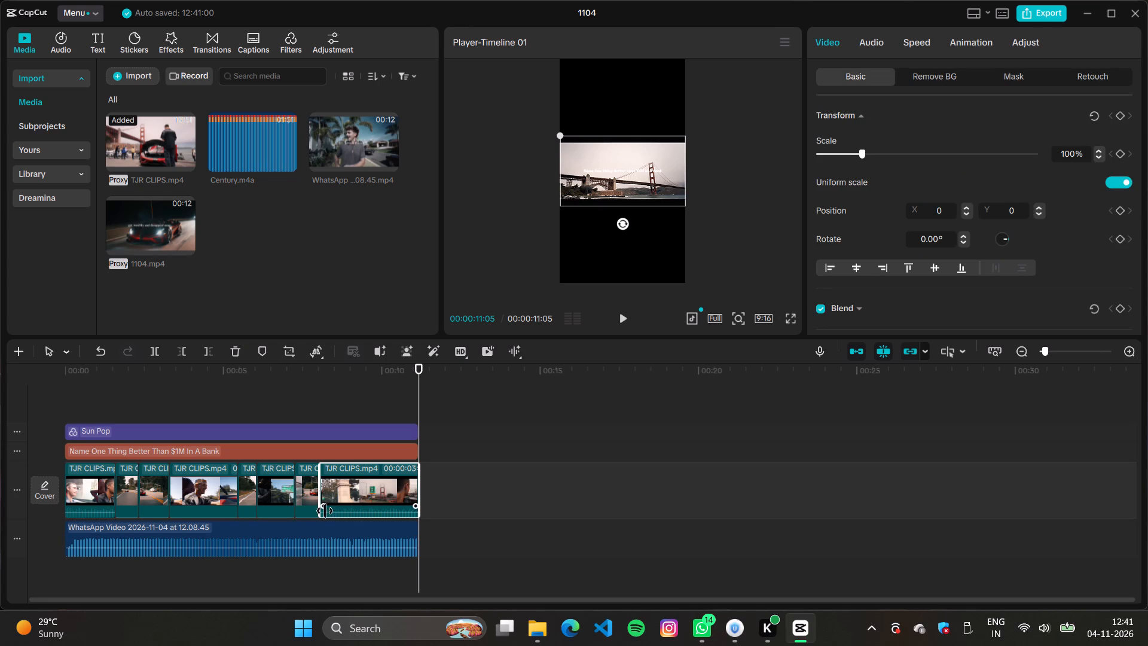
pyautogui.click(331, 513)
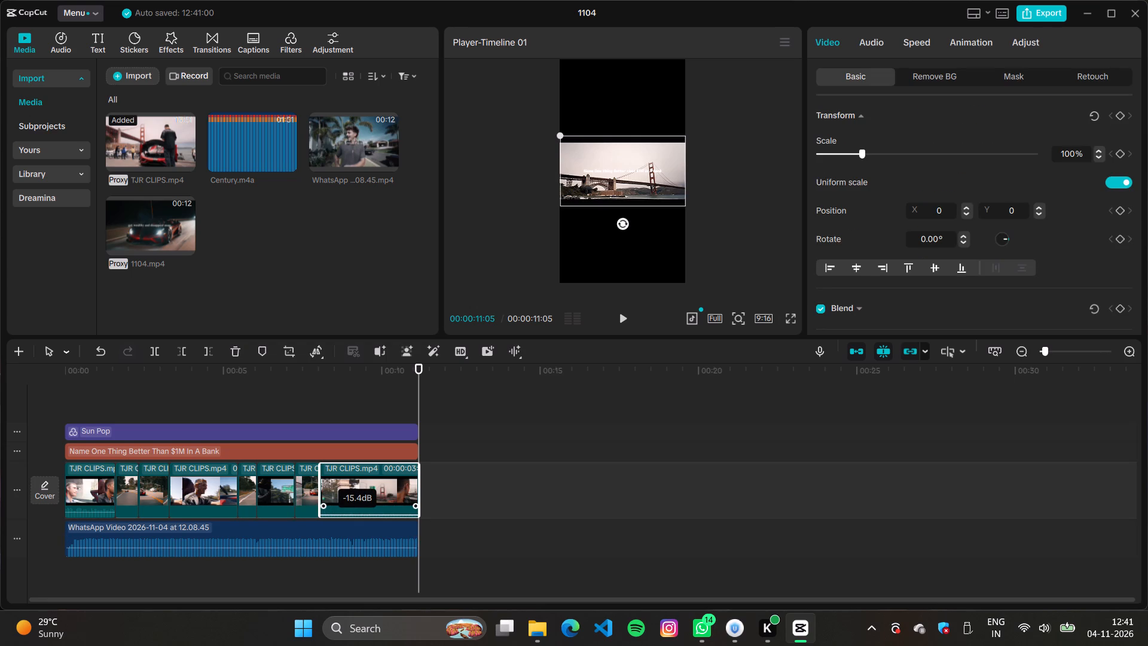
pyautogui.click(93, 513)
pyautogui.moveTo(93, 513); pyautogui.dragTo(93, 526)
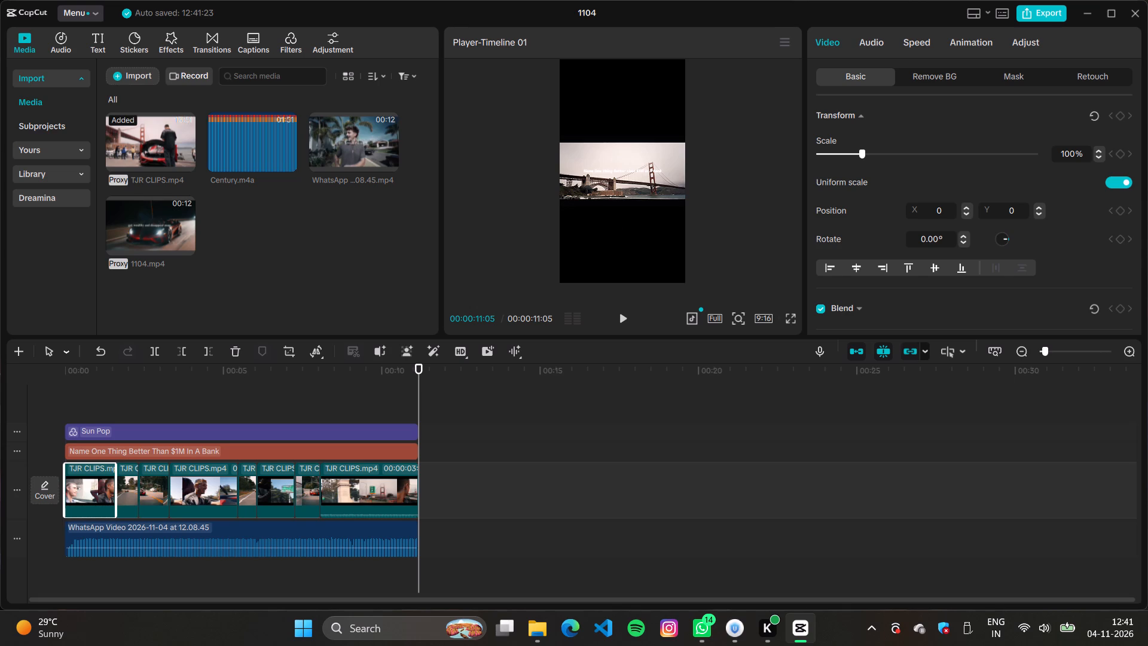
pyautogui.click(74, 388)
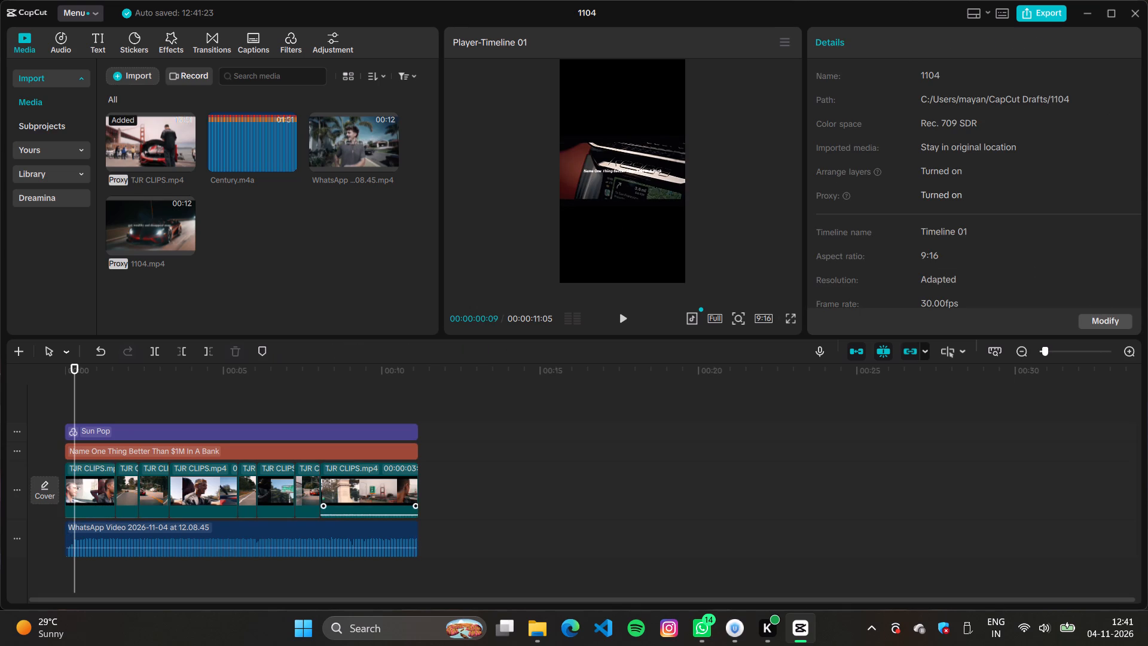
pyautogui.click(352, 514)
pyautogui.moveTo(352, 514); pyautogui.dragTo(352, 520)
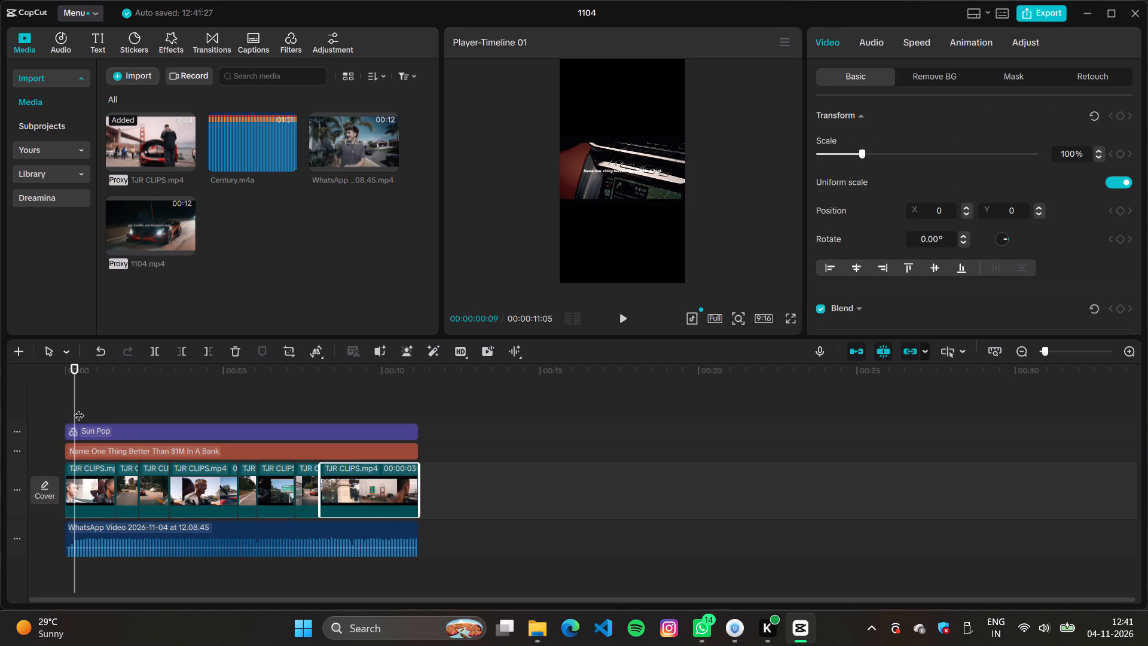
pyautogui.click(79, 407)
pyautogui.press('space')
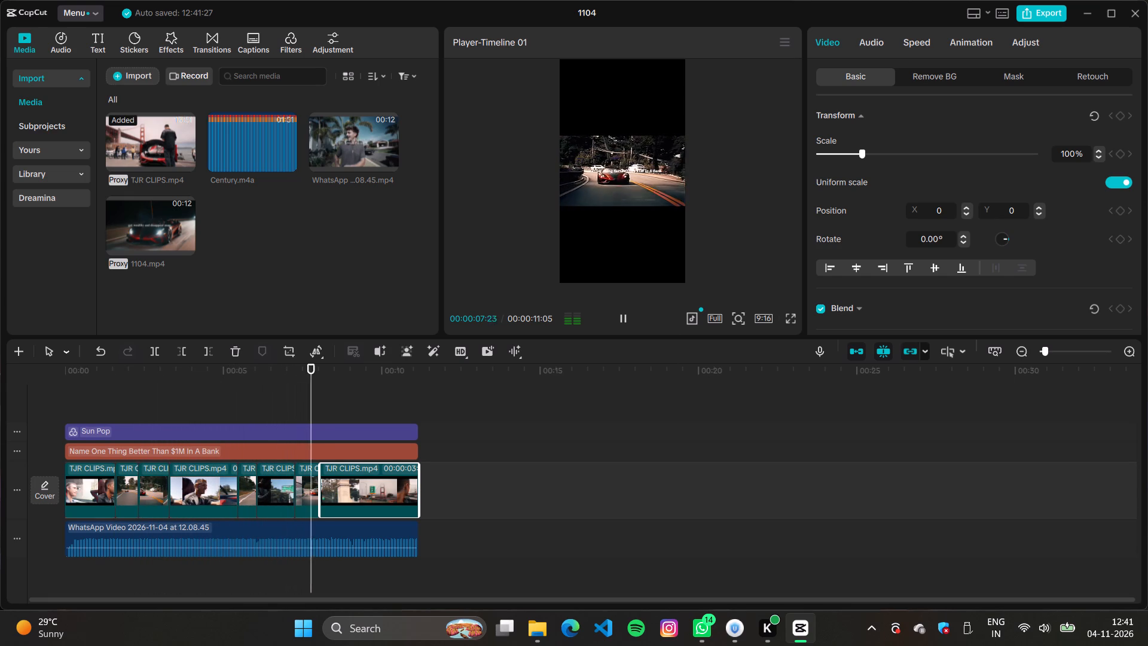
pyautogui.press('space')
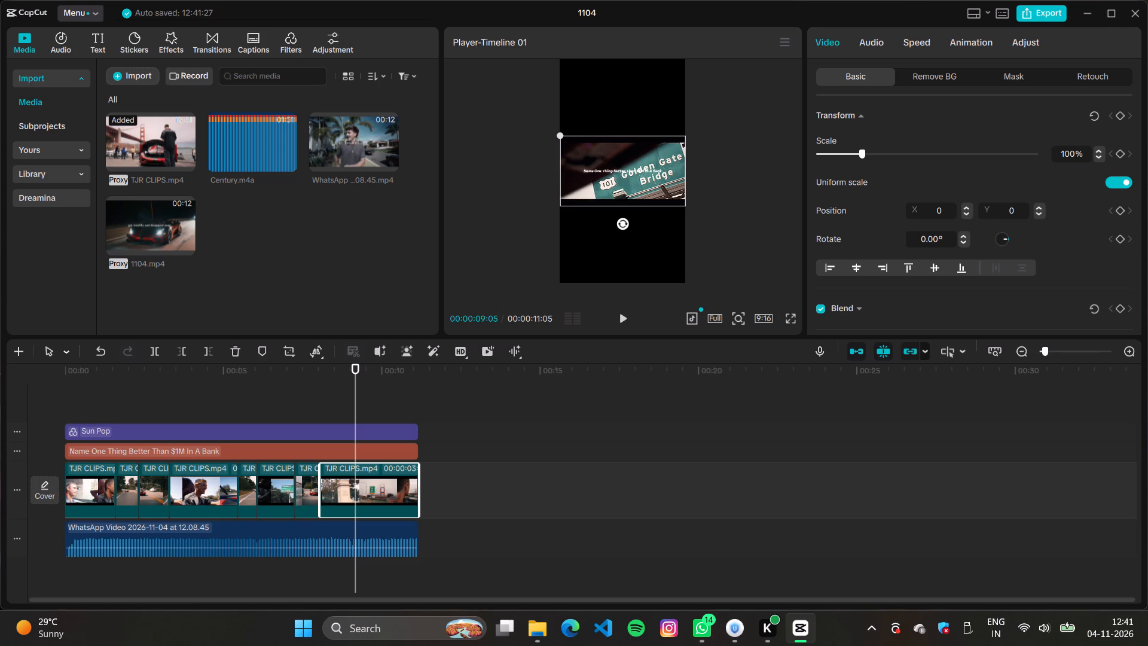
# Replace the wording of the text layer over the clips with "failed at school but not in life".
pyautogui.scroll(6, 907, 237)
pyautogui.click(272, 452)
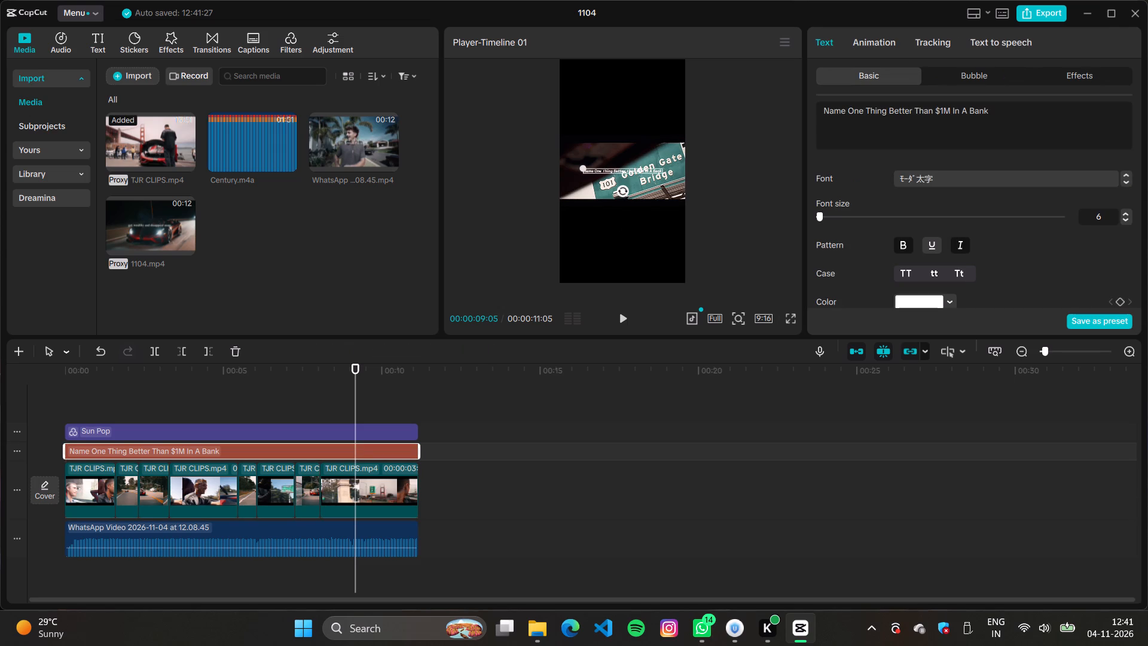
pyautogui.moveTo(996, 115); pyautogui.dragTo(774, 103)
pyautogui.press('BackSpace')
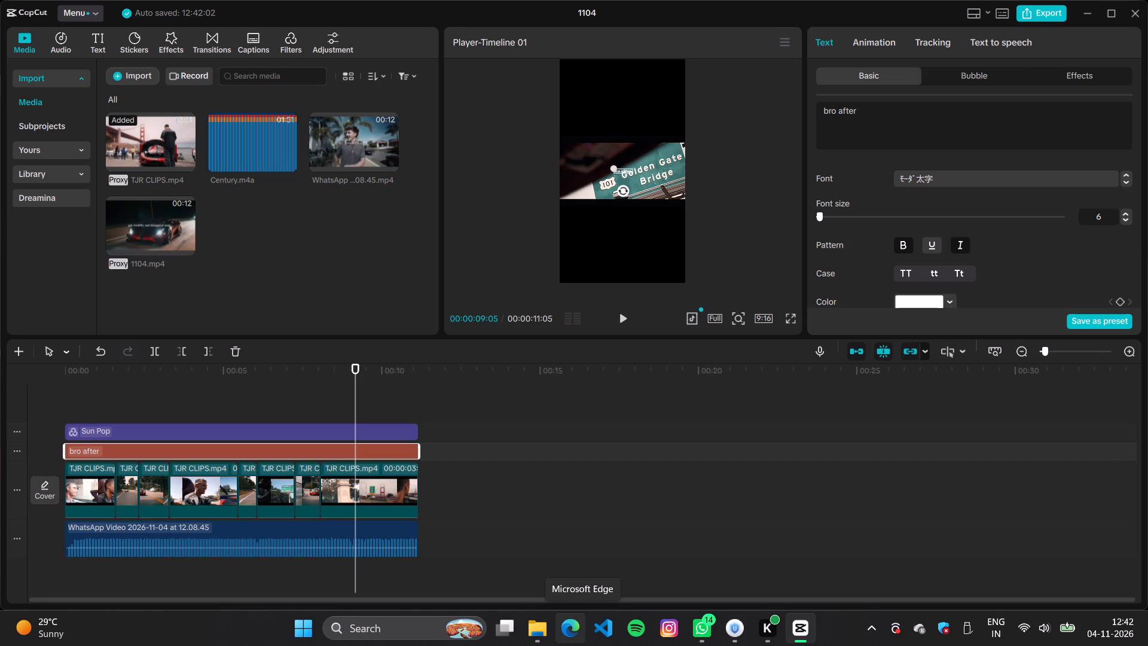
pyautogui.press('BackSpace')
pyautogui.press('BackSpace')
pyautogui.press('BackSpace')
pyautogui.press('BackSpace')
pyautogui.press('BackSpace')
pyautogui.press('BackSpace')
pyautogui.press('BackSpace')
pyautogui.press('BackSpace')
pyautogui.press('BackSpace')
pyautogui.press('BackSpace')
pyautogui.press('BackSpace')
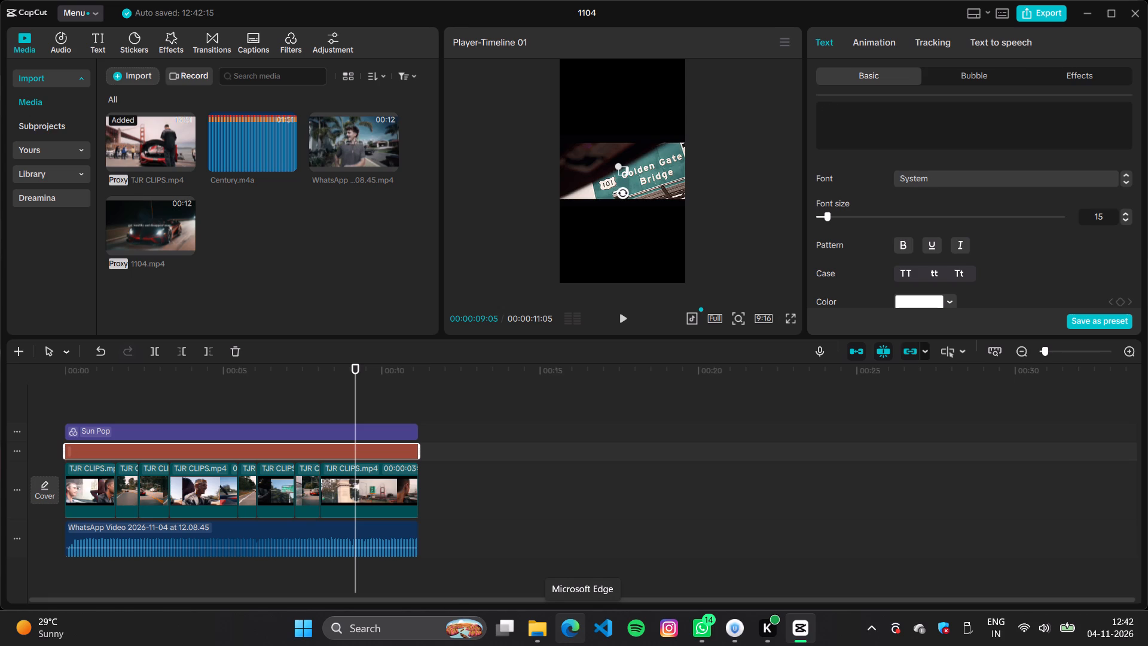
pyautogui.write('fai')
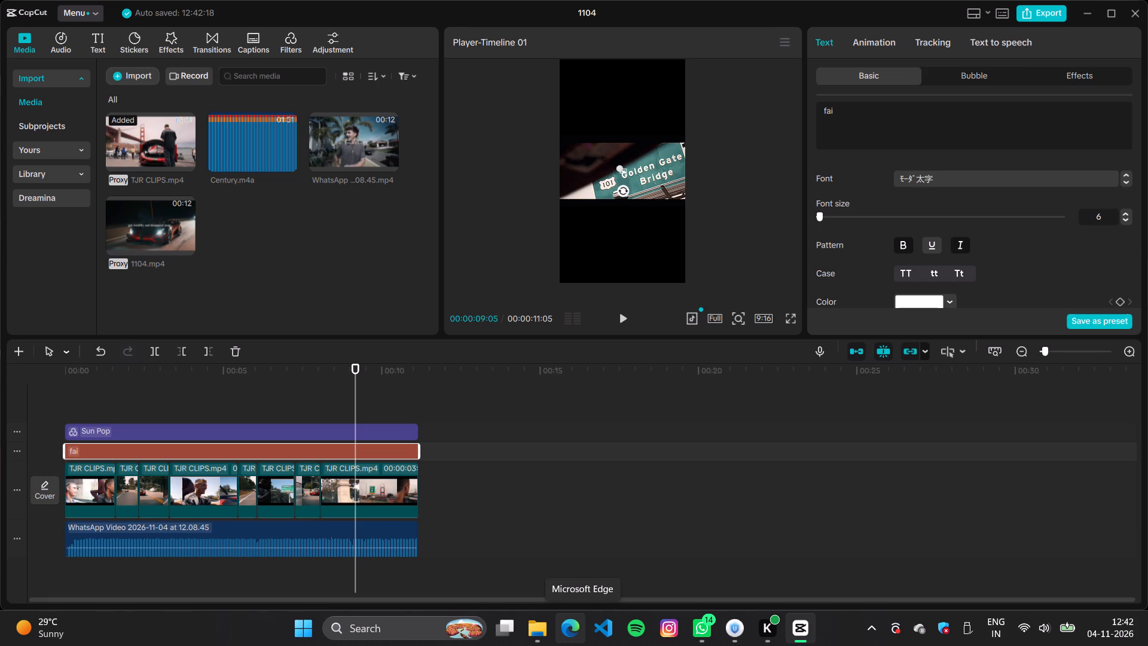
pyautogui.write('led at s')
pyautogui.write('chi')
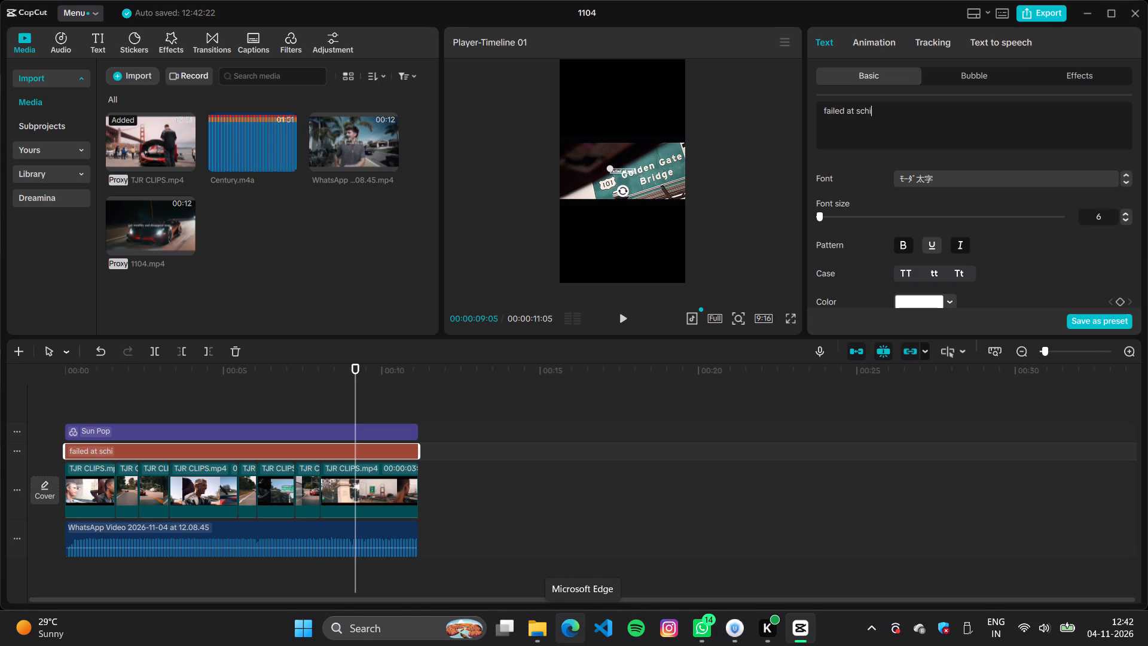
pyautogui.press('BackSpace')
pyautogui.write('ool')
pyautogui.press('space')
pyautogui.write('but not in li')
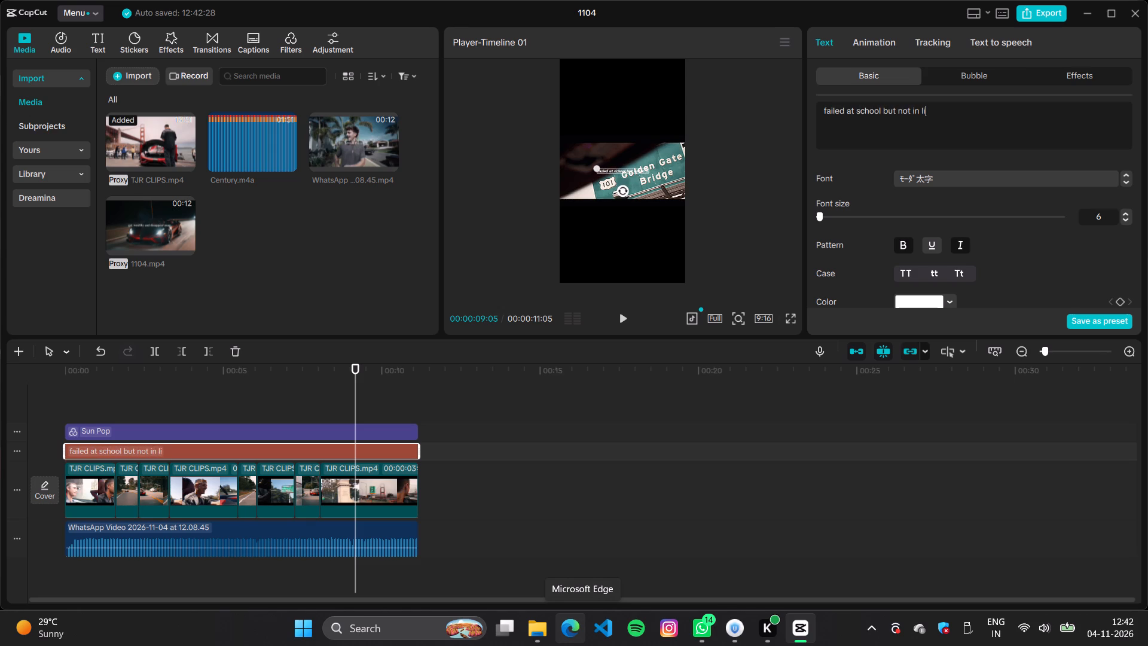
pyautogui.write('fe')
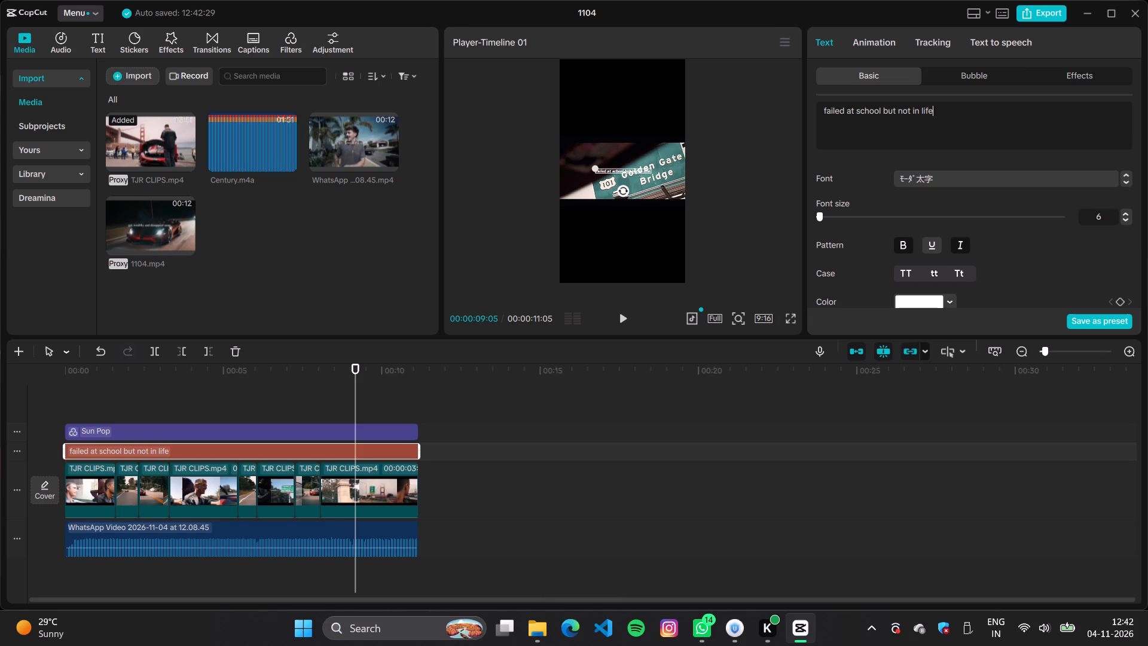
# Change the text layer to title case and toggle its italic style.
pyautogui.click(957, 273)
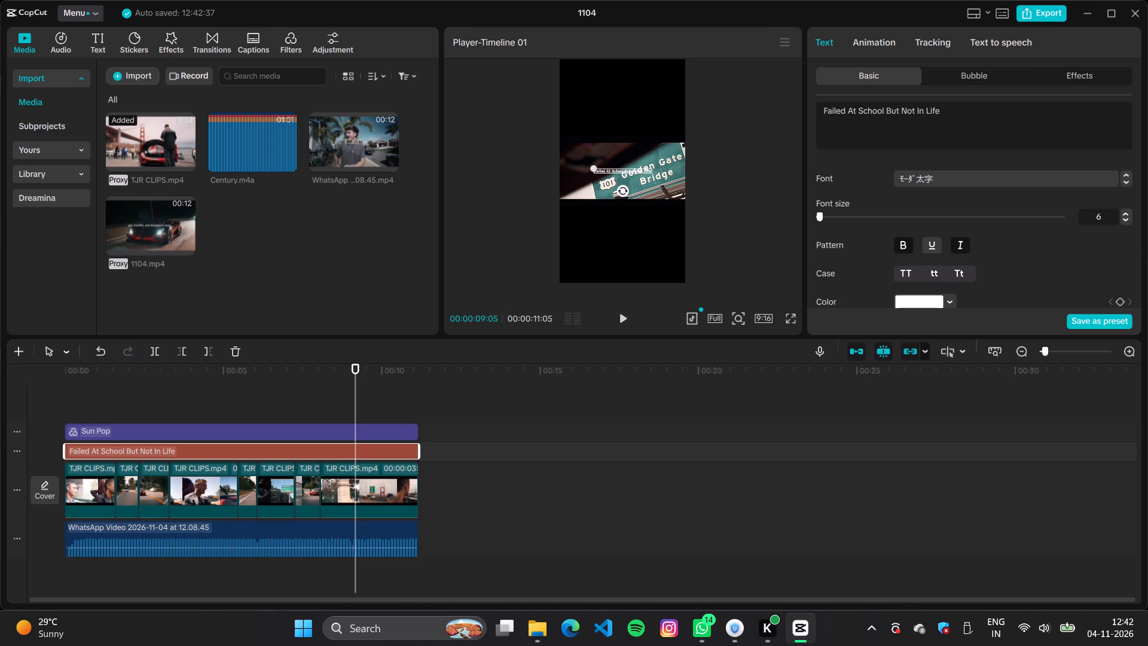
pyautogui.click(960, 272)
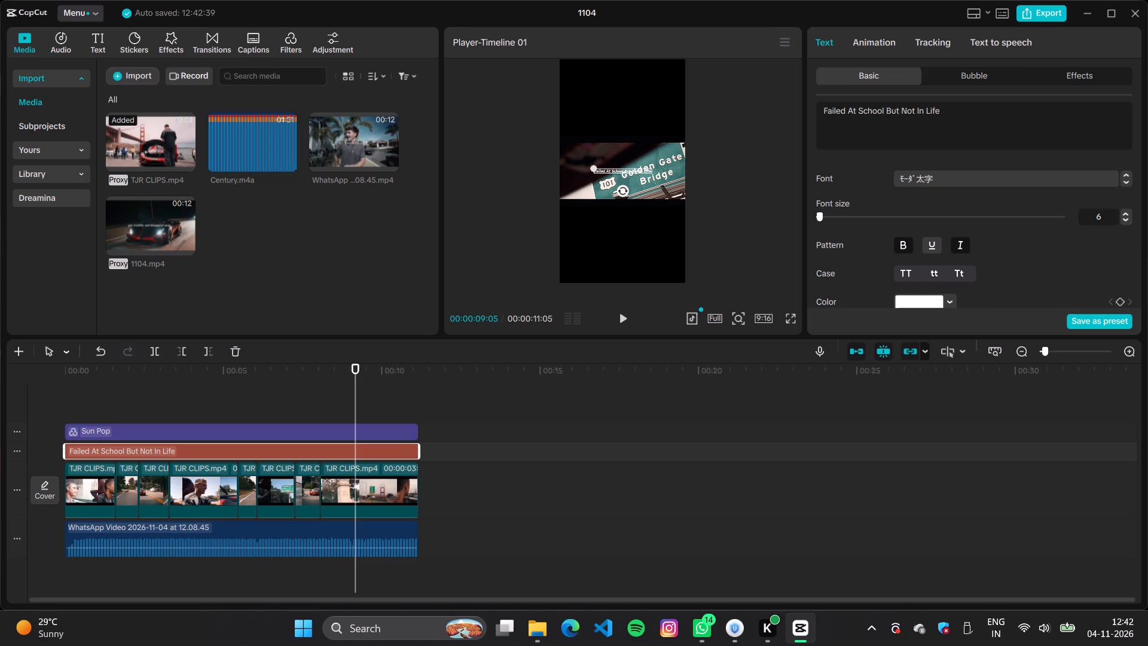
pyautogui.click(963, 243)
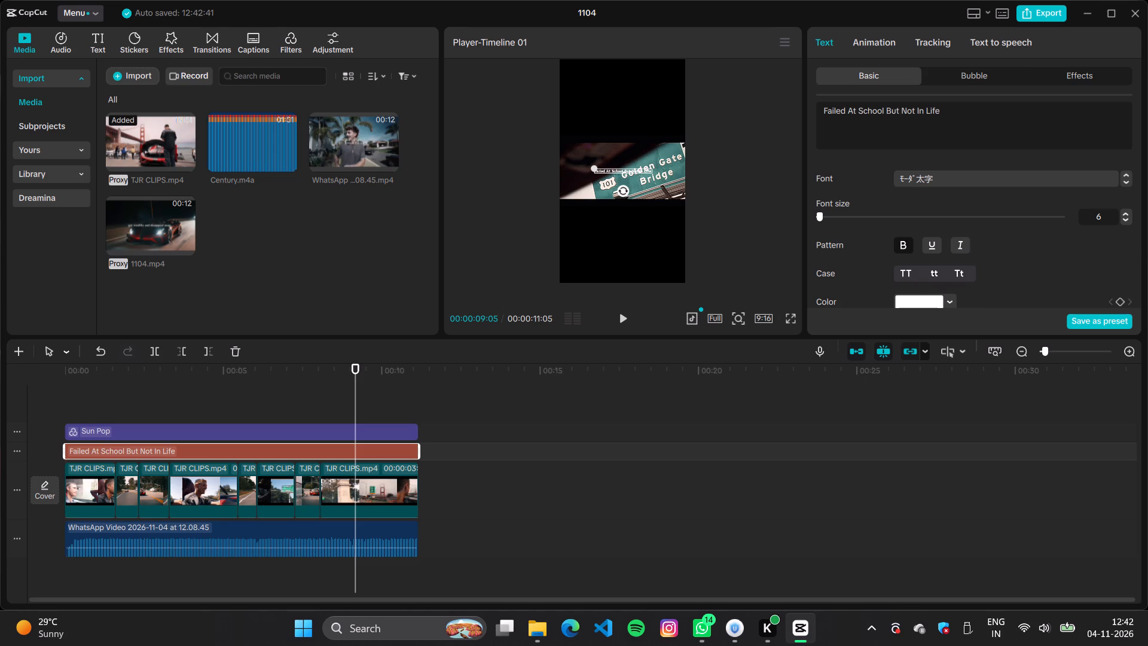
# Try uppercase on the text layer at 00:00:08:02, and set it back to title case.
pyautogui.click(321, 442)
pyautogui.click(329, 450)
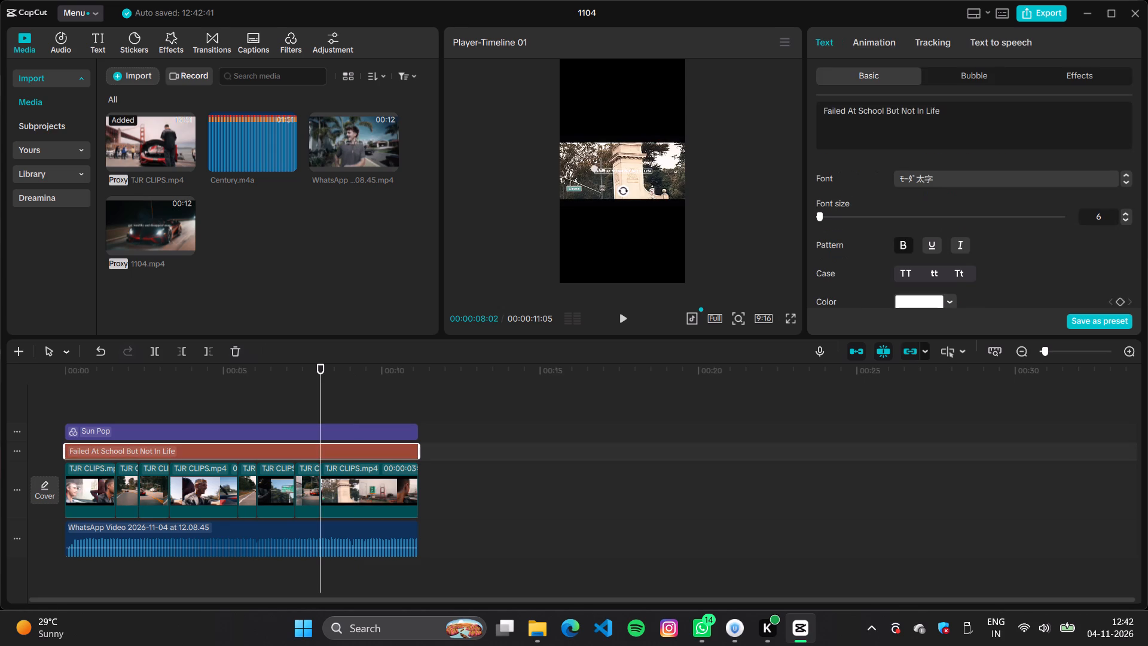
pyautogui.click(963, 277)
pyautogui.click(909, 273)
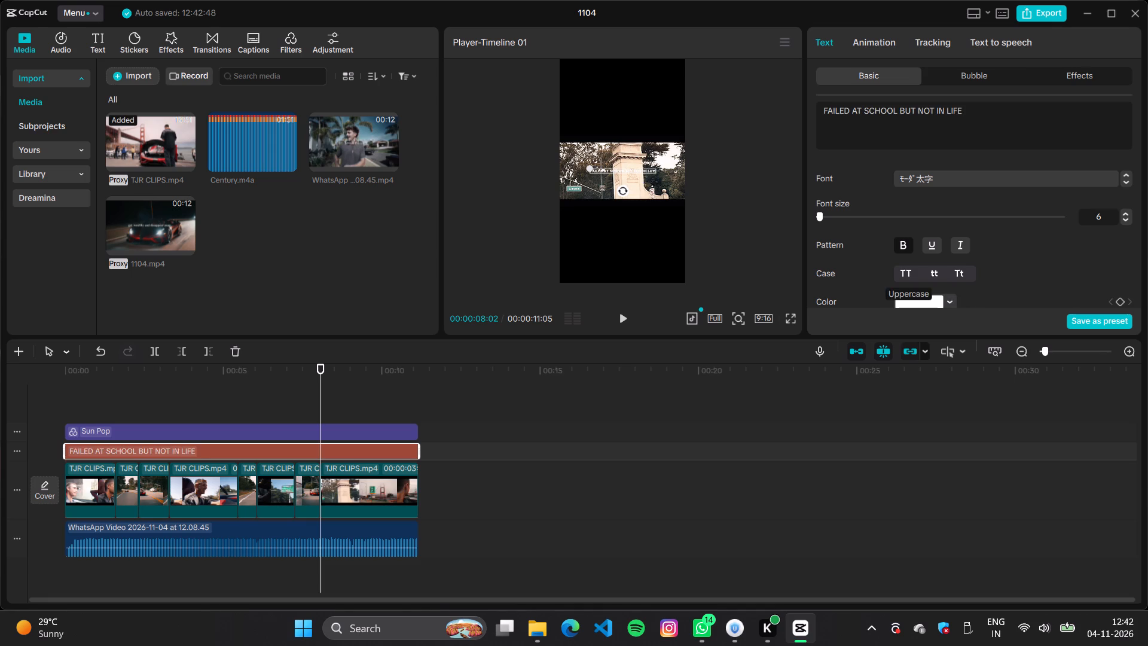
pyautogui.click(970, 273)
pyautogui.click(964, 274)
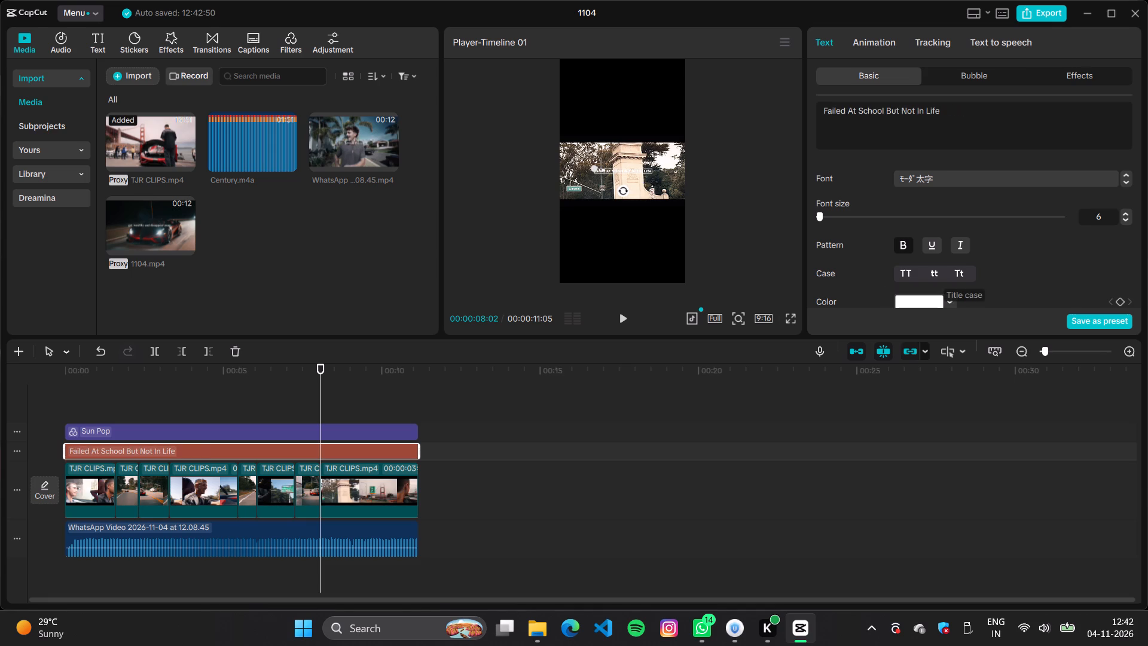
# Examine the new text over the footage in the full-screen preview, and return to the editor.
pyautogui.click(792, 325)
pyautogui.click(792, 319)
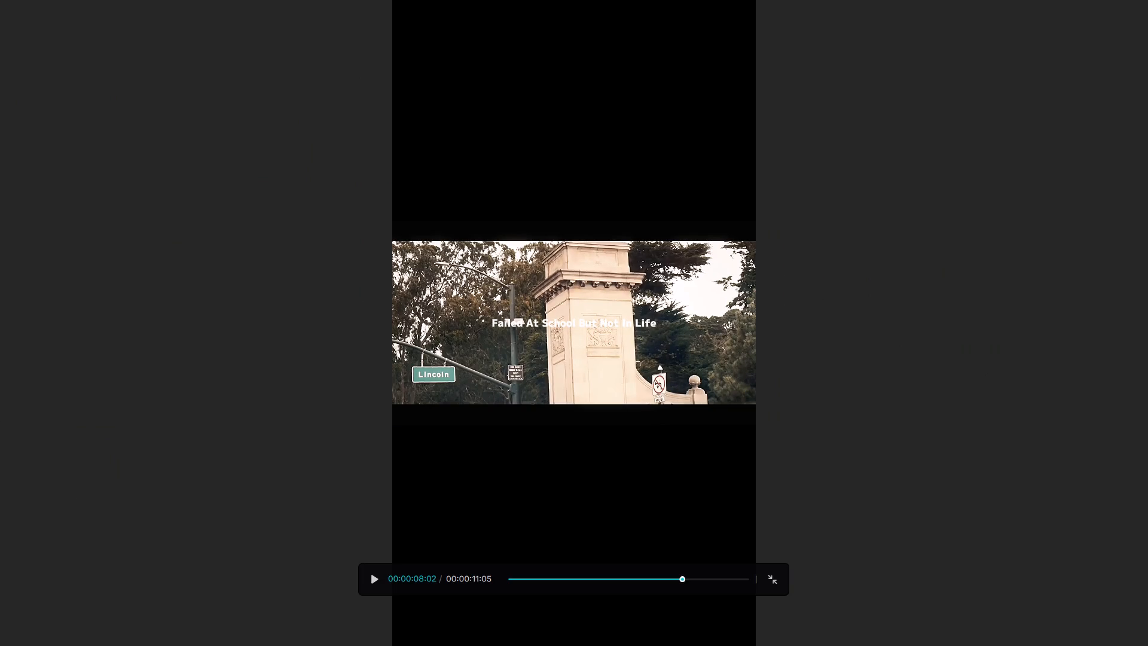
pyautogui.click(778, 575)
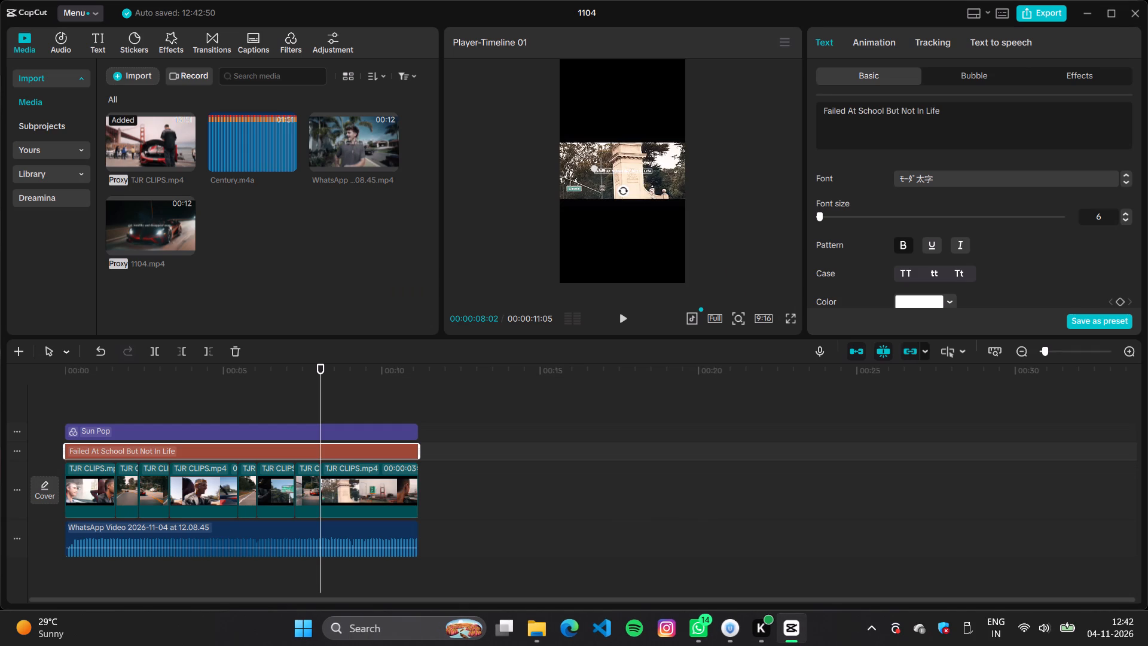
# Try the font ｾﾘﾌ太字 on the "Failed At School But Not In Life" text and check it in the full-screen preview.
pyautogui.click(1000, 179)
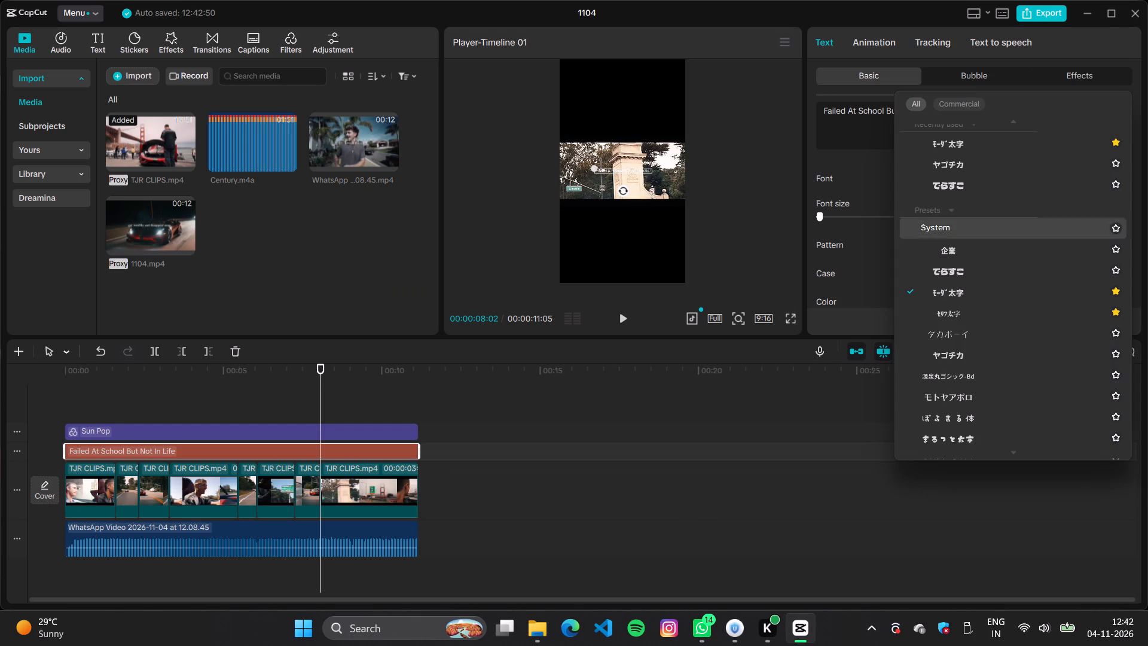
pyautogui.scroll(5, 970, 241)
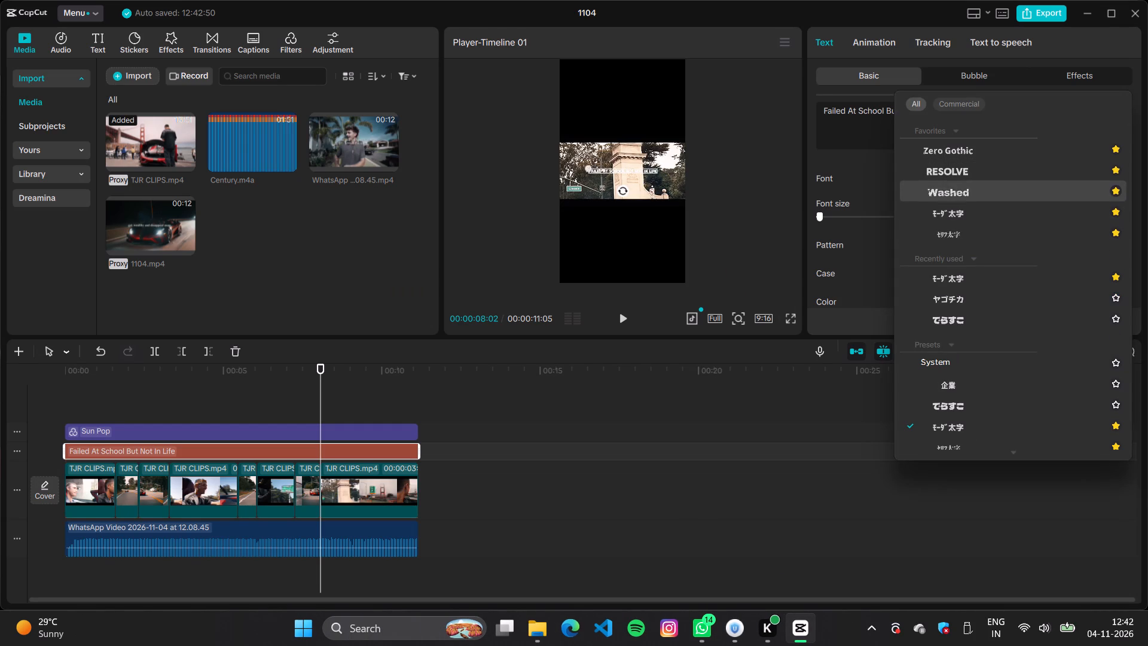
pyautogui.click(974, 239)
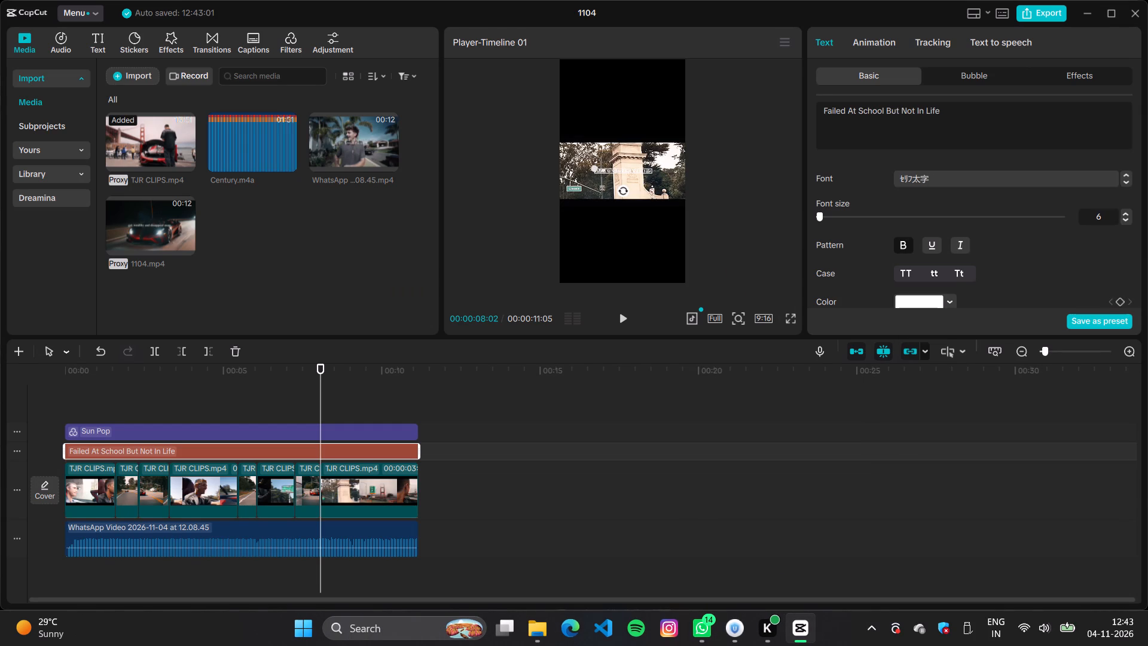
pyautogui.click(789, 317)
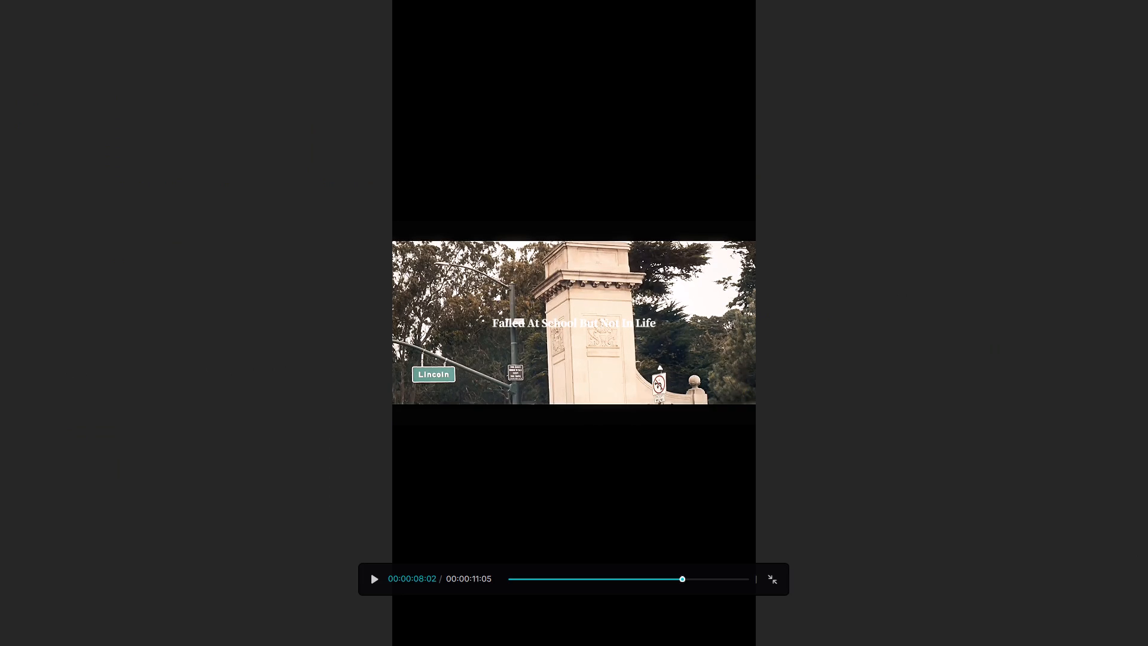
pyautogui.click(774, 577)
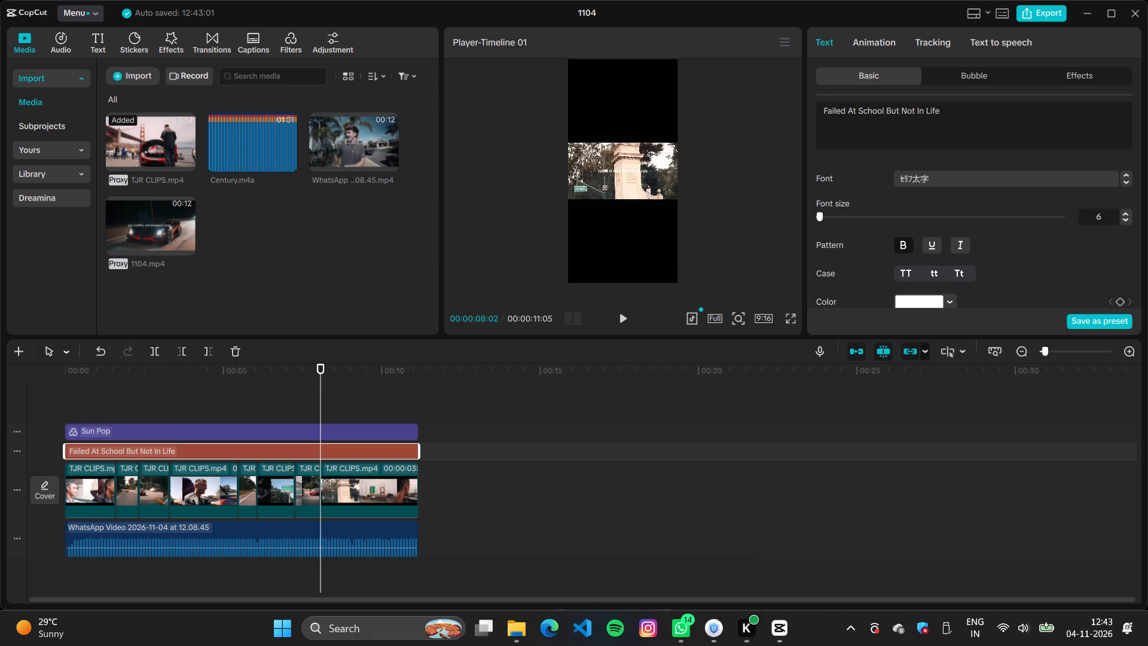
# Set the text layer's font size to 8 and its font back to ﾓｰﾀﾞ太字.
pyautogui.click(1125, 214)
pyautogui.click(1125, 214)
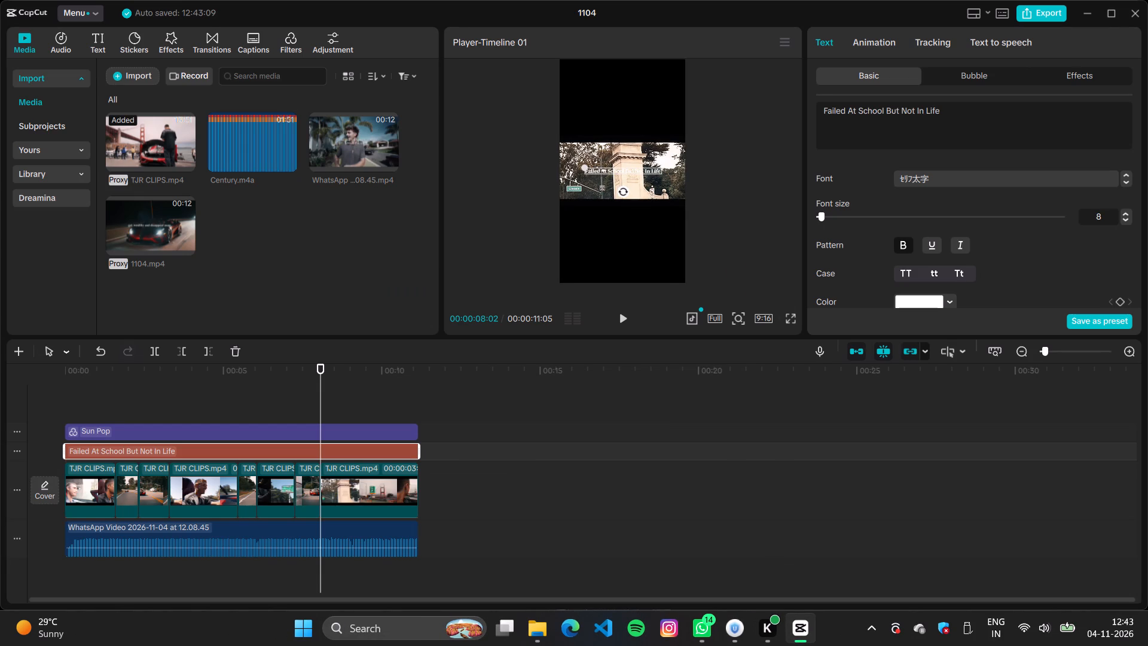
pyautogui.click(1130, 175)
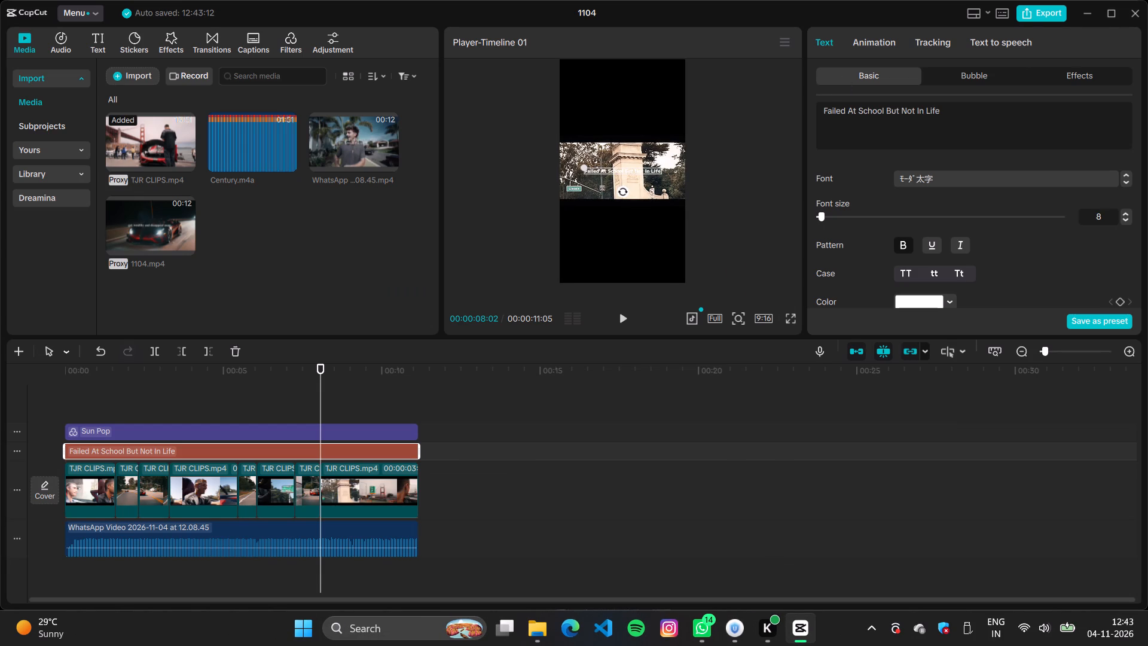
# Export the video as 1104(5) in 4K, higher bit rate, H.264, mp4 at 30fps, and dismiss the sharing options.
pyautogui.click(1043, 14)
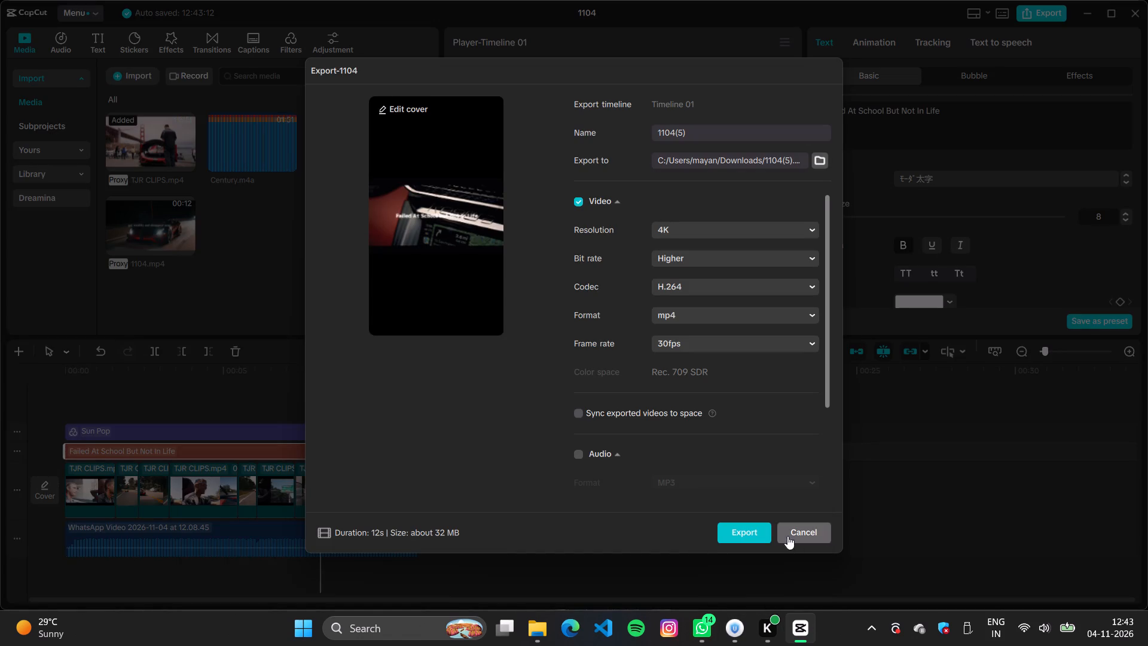
pyautogui.click(750, 534)
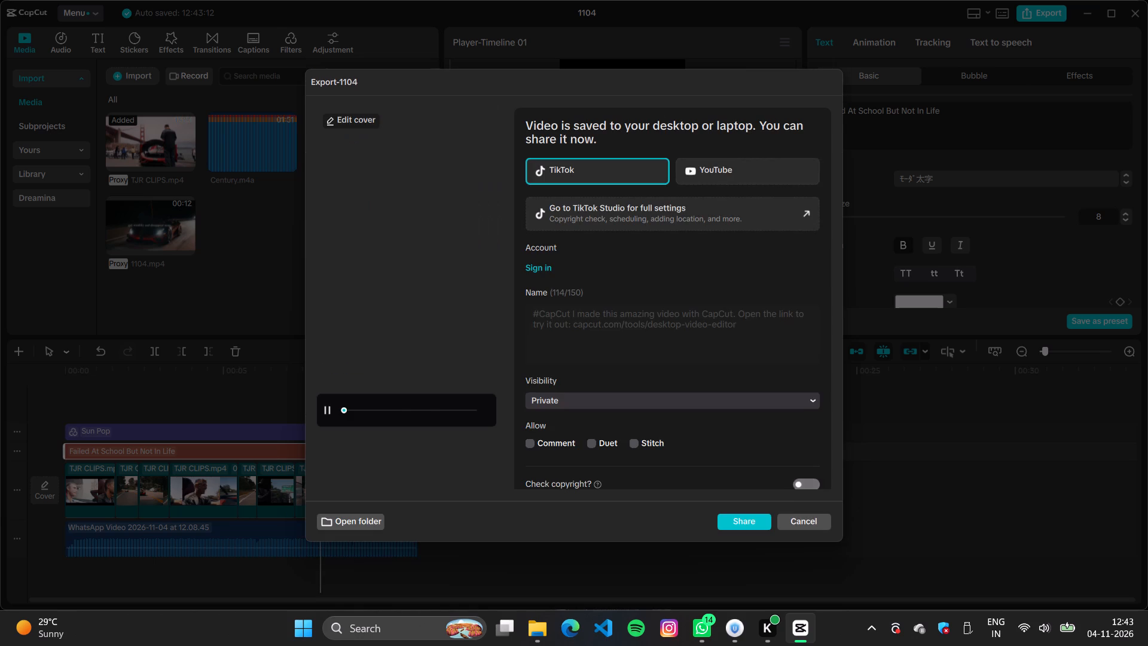
pyautogui.click(787, 524)
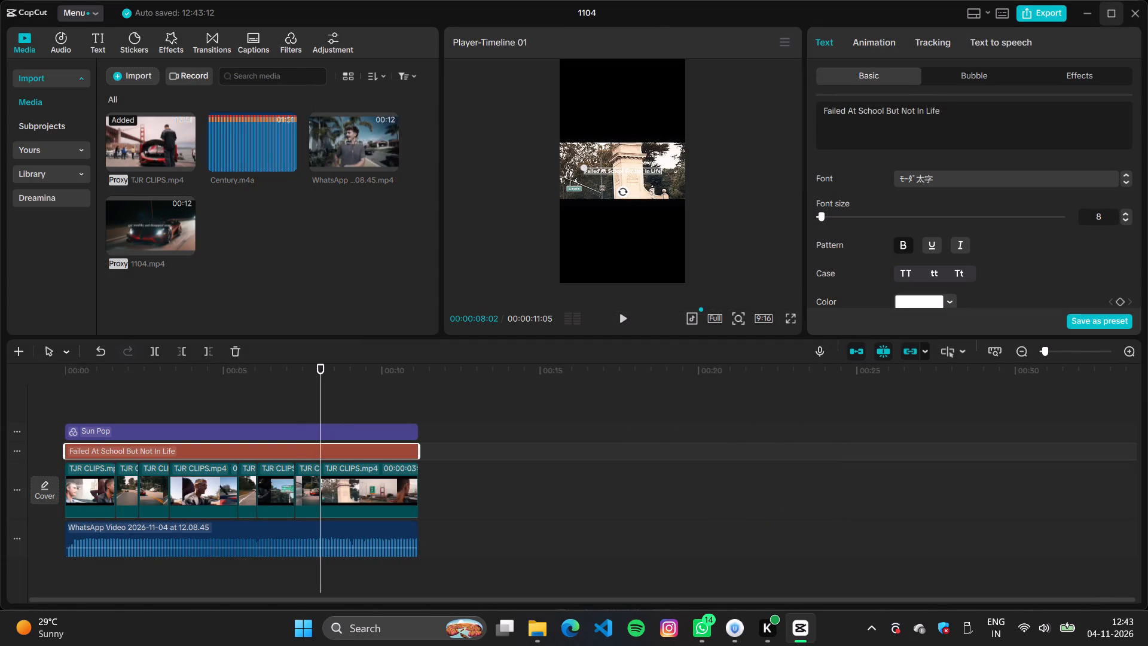
# Refresh the Downloads folder, play the exported videos 1104(5) and 1104(4) to review them, and return to CapCut.
pyautogui.click(1091, 7)
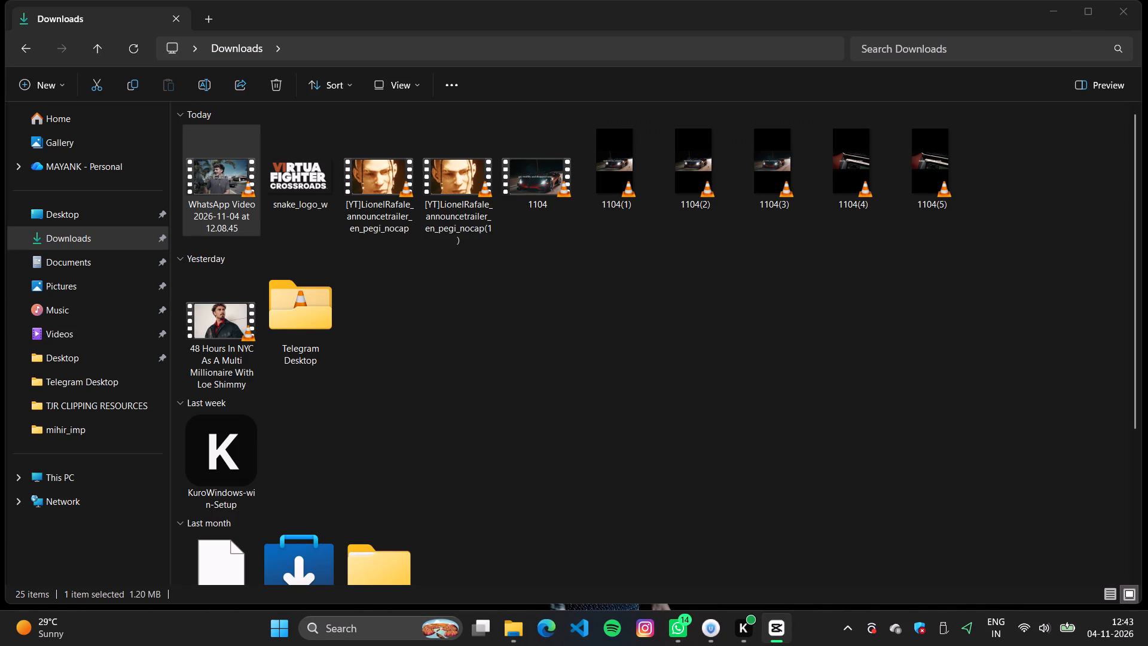
pyautogui.click(128, 49)
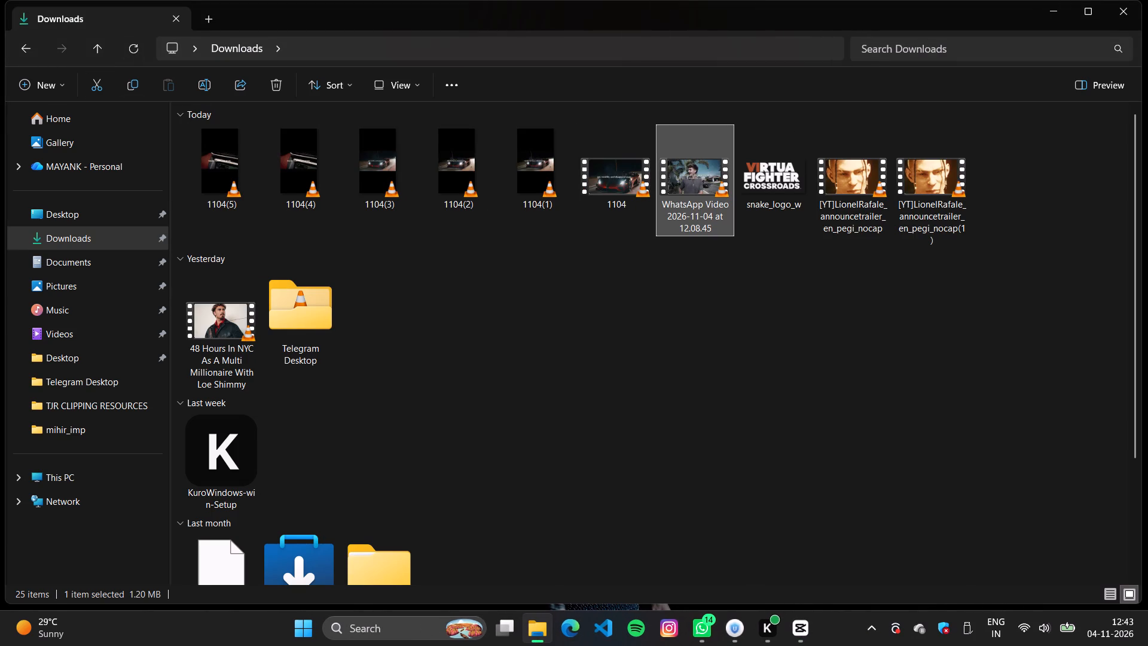
pyautogui.doubleClick(219, 176)
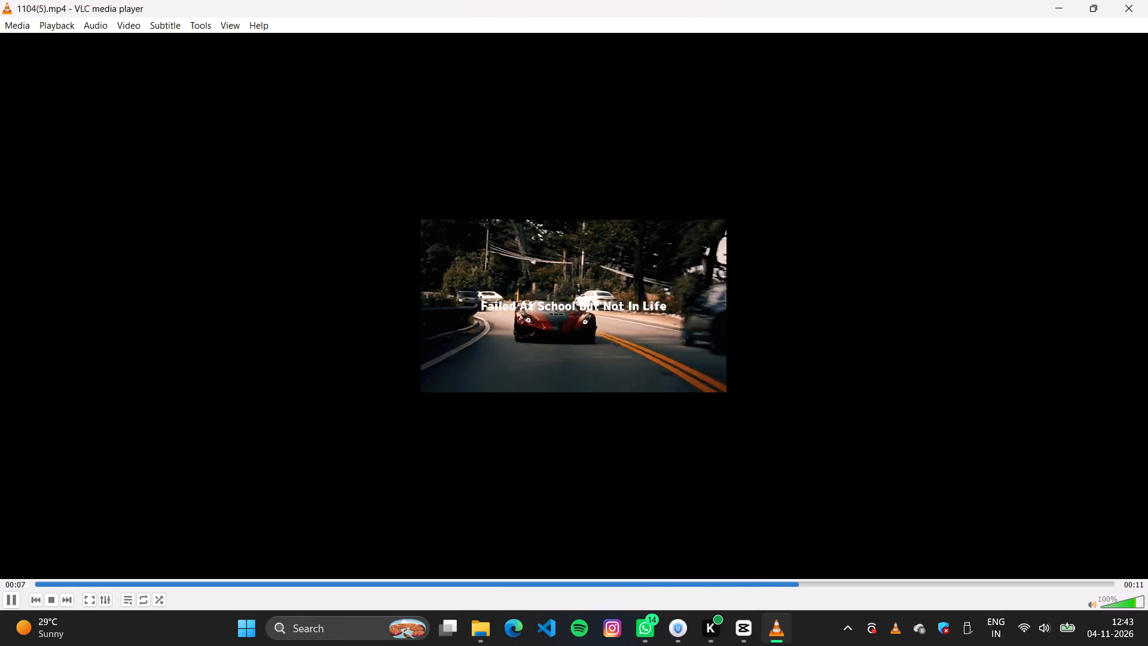
pyautogui.click(1132, 2)
pyautogui.doubleClick(310, 168)
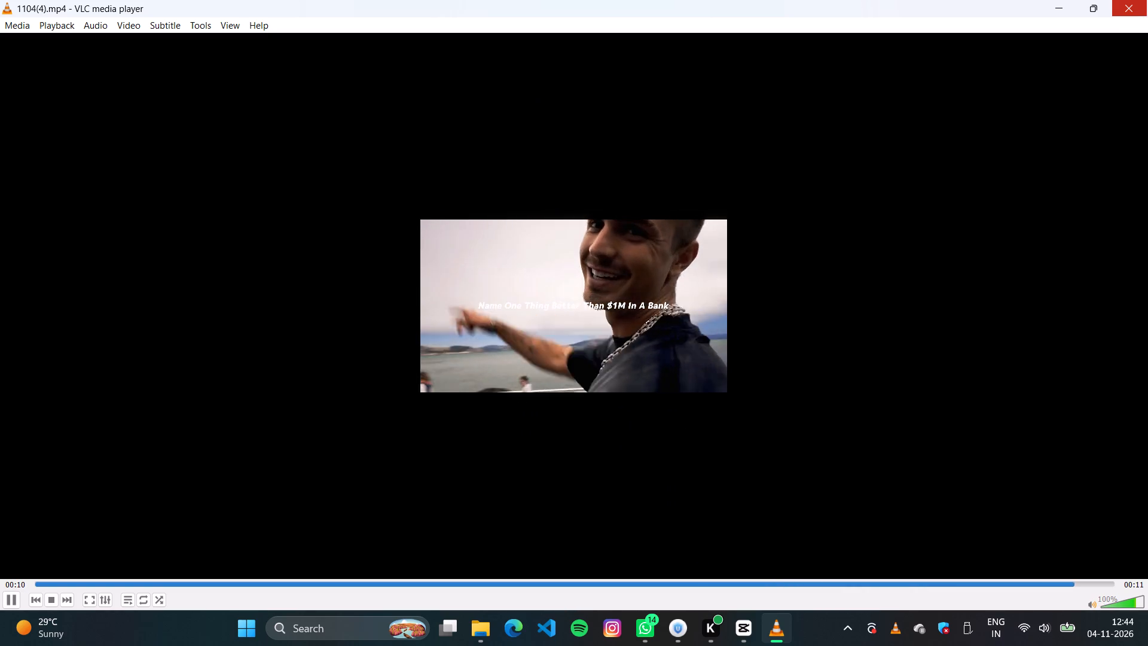
pyautogui.click(1137, 1)
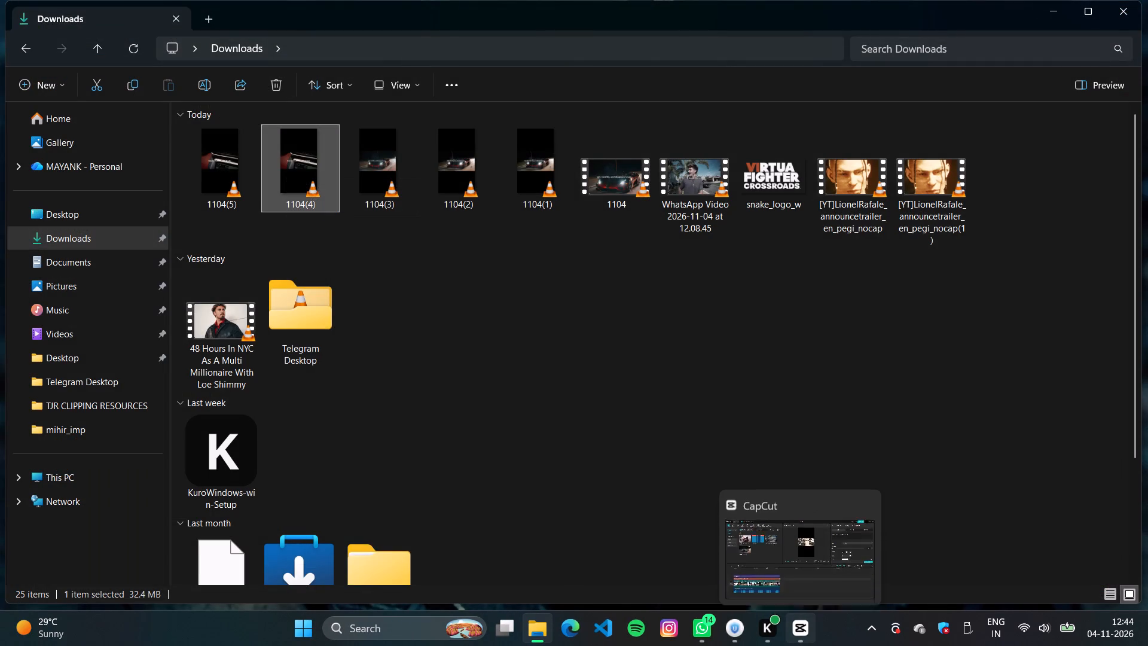
pyautogui.click(794, 537)
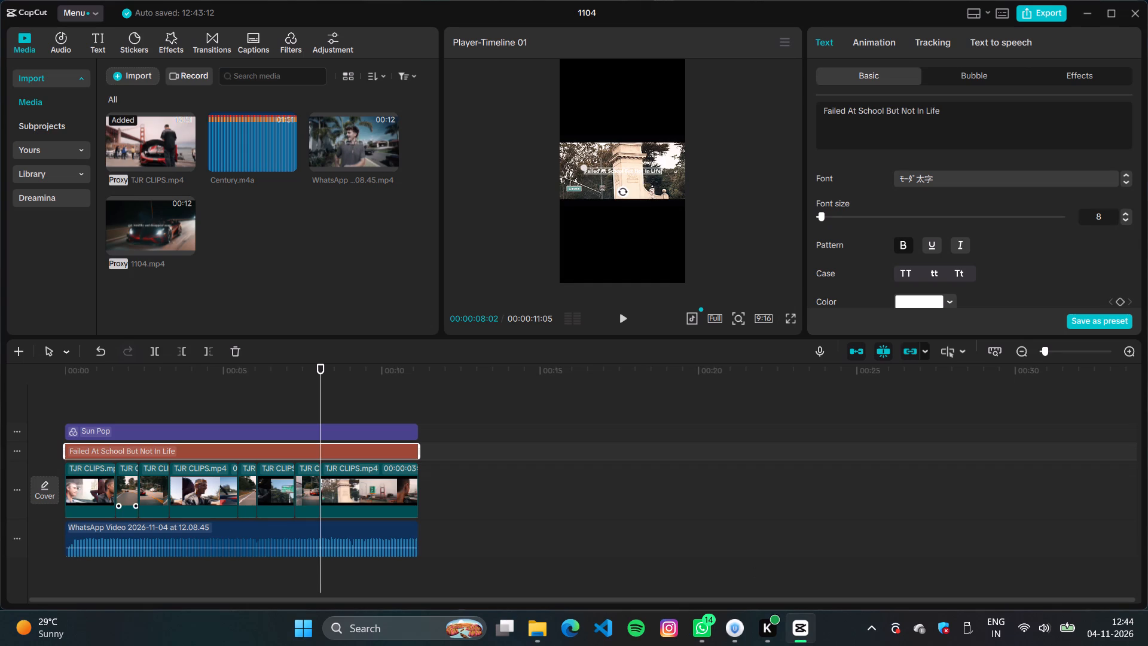
# Undo edits back to the original-ratio timeline with two TJR CLIPS segments and the text "NAME ONE THING BETTER THAN $1M IN A BANK".
pyautogui.hotkey('ctrl', 'z')
pyautogui.hotkey('ctrl', 'z')
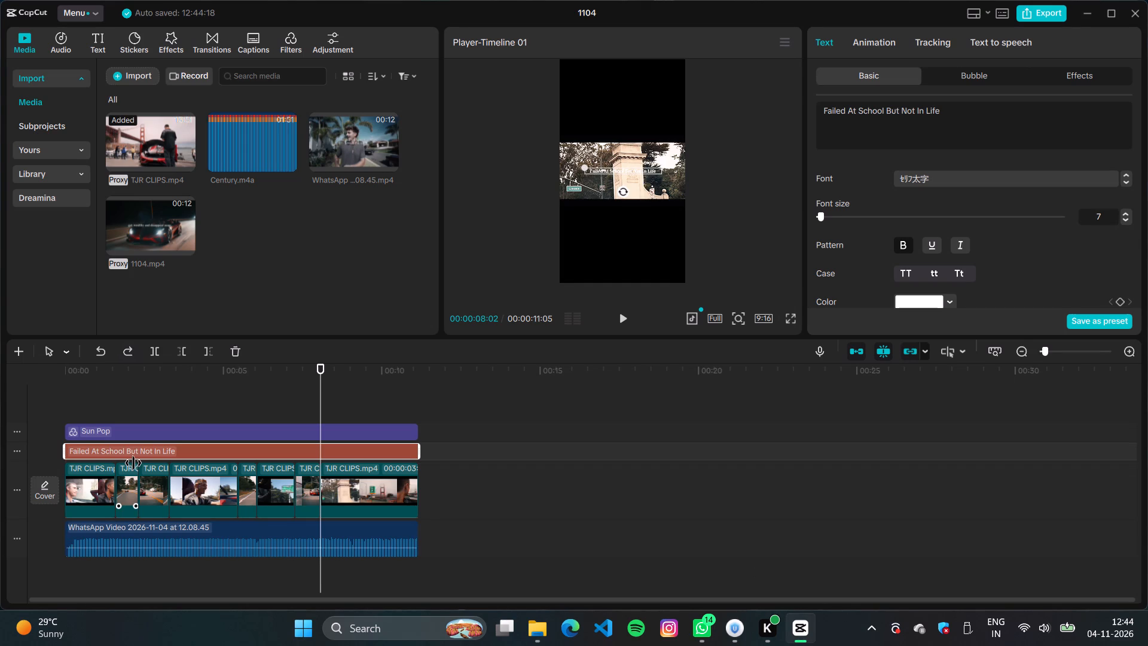
pyautogui.hotkey('ctrl', 'z')
pyautogui.hotkey('ctrl', 'z')
pyautogui.hotkey('ctrl', 'z')
pyautogui.hotkey('ctrl', 'z')
pyautogui.hotkey('ctrl', 'z')
pyautogui.hotkey('ctrl', 'z')
pyautogui.hotkey('ctrl', 'z')
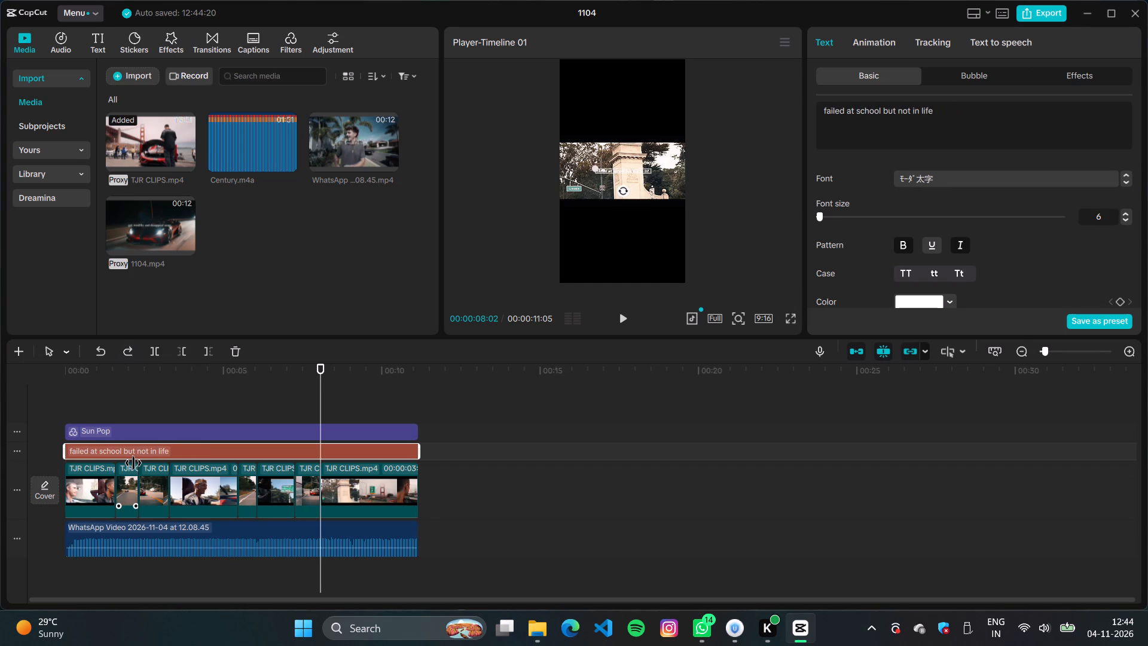
pyautogui.hotkey('ctrl', 'z')
pyautogui.hotkey('ctrl', 'z')
pyautogui.hotkey('ctrl', 'z')
pyautogui.hotkey('ctrl', 'z')
pyautogui.hotkey('ctrl', 'z')
pyautogui.hotkey('ctrl', 'z')
pyautogui.hotkey('ctrl', 'z')
pyautogui.hotkey('ctrl', 'z')
pyautogui.hotkey('ctrl', 'z')
pyautogui.hotkey('ctrl', 'z')
pyautogui.hotkey('ctrl', 'z')
pyautogui.hotkey('ctrl', 'z')
pyautogui.hotkey('ctrl', 'z')
pyautogui.hotkey('ctrl', 'z')
pyautogui.hotkey('ctrl', 'z')
pyautogui.hotkey('ctrl', 'z')
pyautogui.hotkey('ctrl', 'z')
pyautogui.hotkey('ctrl', 'z')
pyautogui.hotkey('ctrl', 'z')
pyautogui.hotkey('ctrl', 'z')
pyautogui.hotkey('ctrl', 'z')
pyautogui.hotkey('ctrl', 'z')
pyautogui.hotkey('ctrl', 'z')
pyautogui.hotkey('ctrl', 'z')
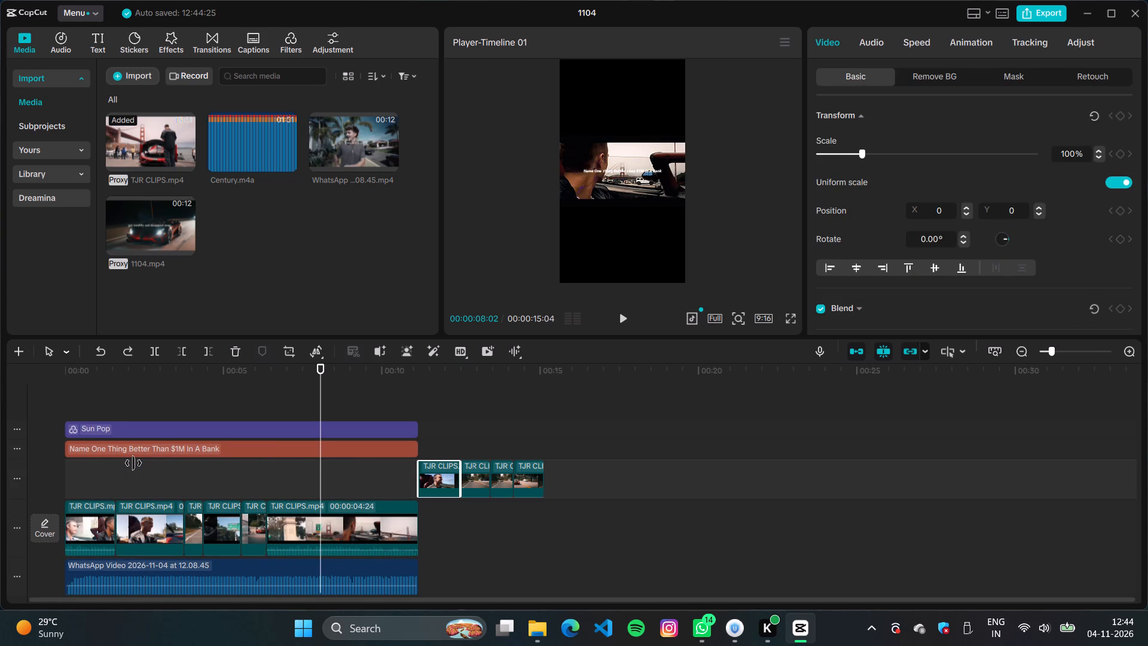
pyautogui.hotkey('ctrl', 'z')
pyautogui.hotkey('ctrl', 'z')
pyautogui.hotkey('ctrl', 'z')
pyautogui.hotkey('ctrl', 'z')
pyautogui.hotkey('ctrl', 'z')
pyautogui.hotkey('ctrl', 'z')
pyautogui.hotkey('ctrl', 'z')
pyautogui.hotkey('ctrl', 'z')
pyautogui.hotkey('ctrl', 'z')
pyautogui.hotkey('ctrl', 'z')
pyautogui.hotkey('ctrl', 'z')
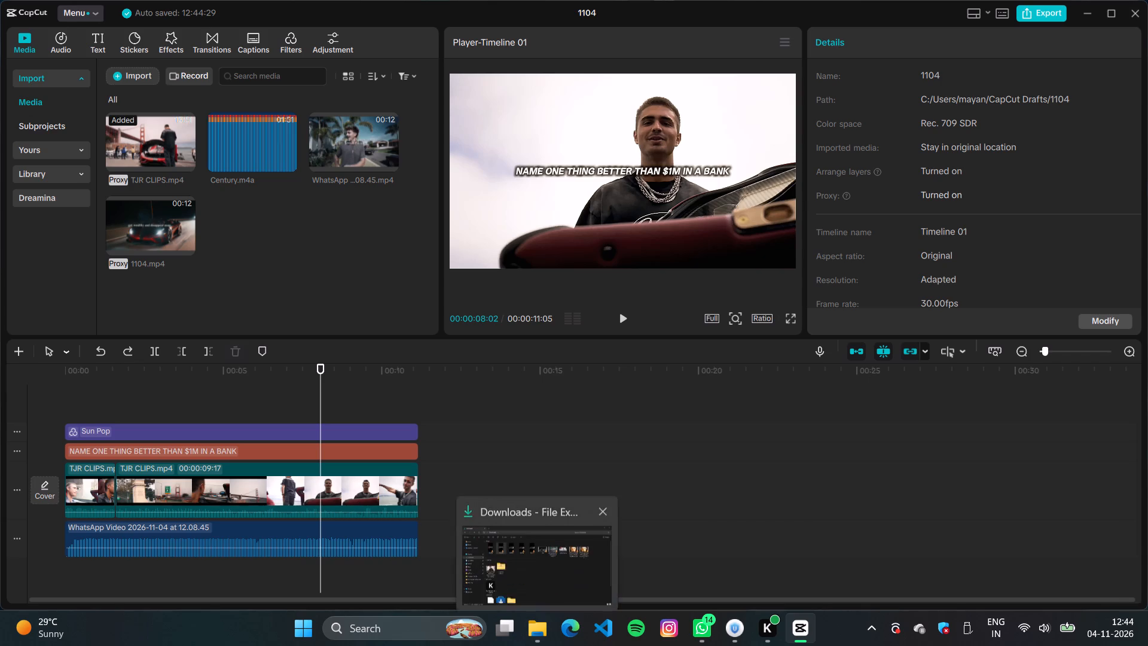
# Play the exported video 1104(4) from Downloads again to check it, and return to CapCut.
pyautogui.click(527, 551)
pyautogui.doubleClick(294, 151)
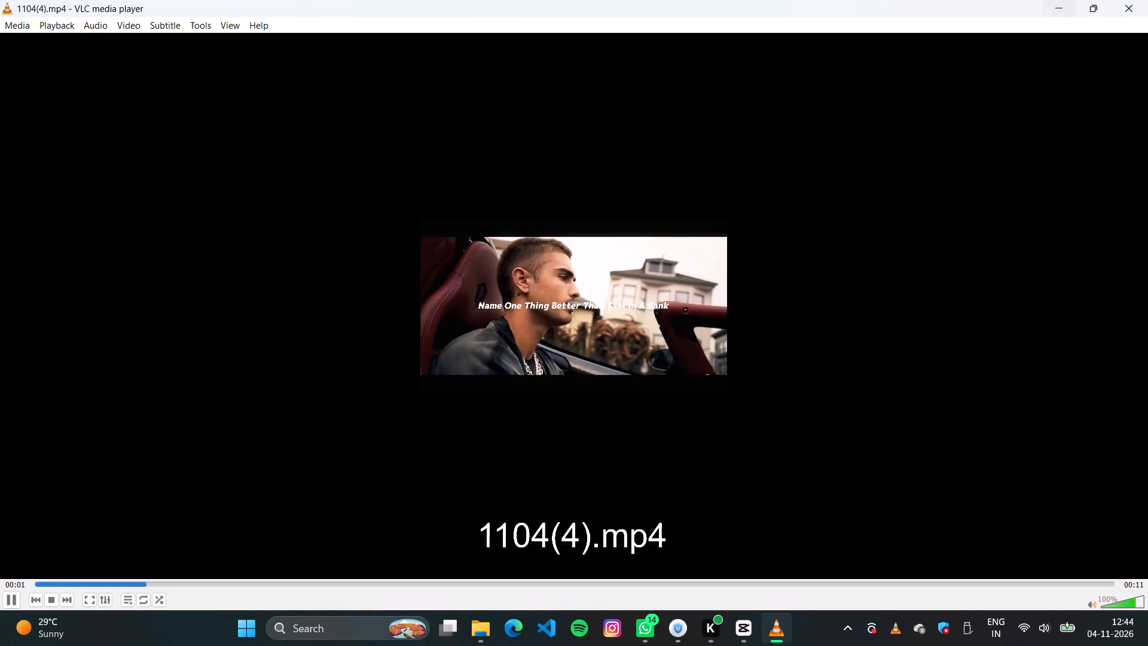
pyautogui.click(1125, 8)
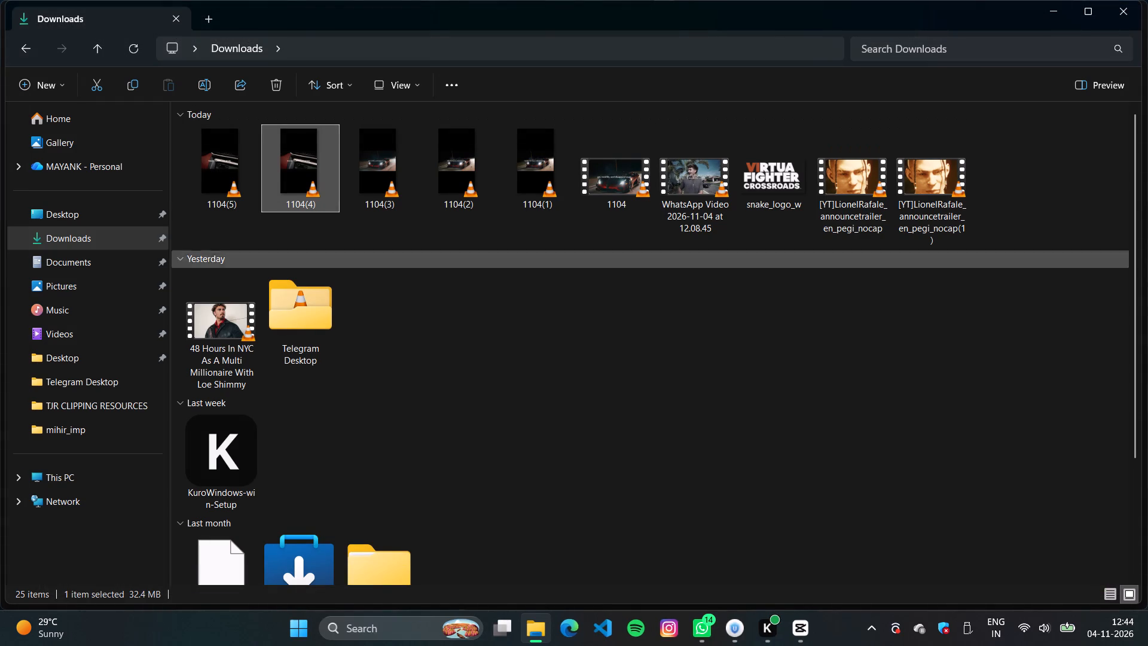
pyautogui.click(804, 630)
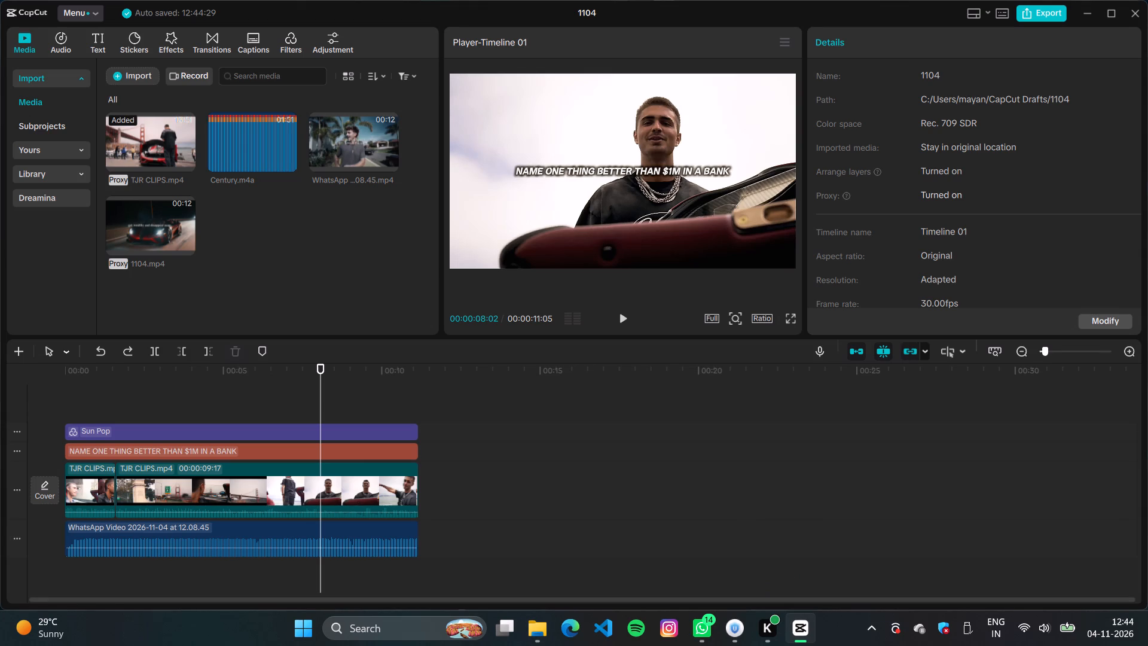
# Lower the audio level of both TJR CLIPS segments on the timeline all the way down.
pyautogui.moveTo(98, 511); pyautogui.dragTo(103, 531)
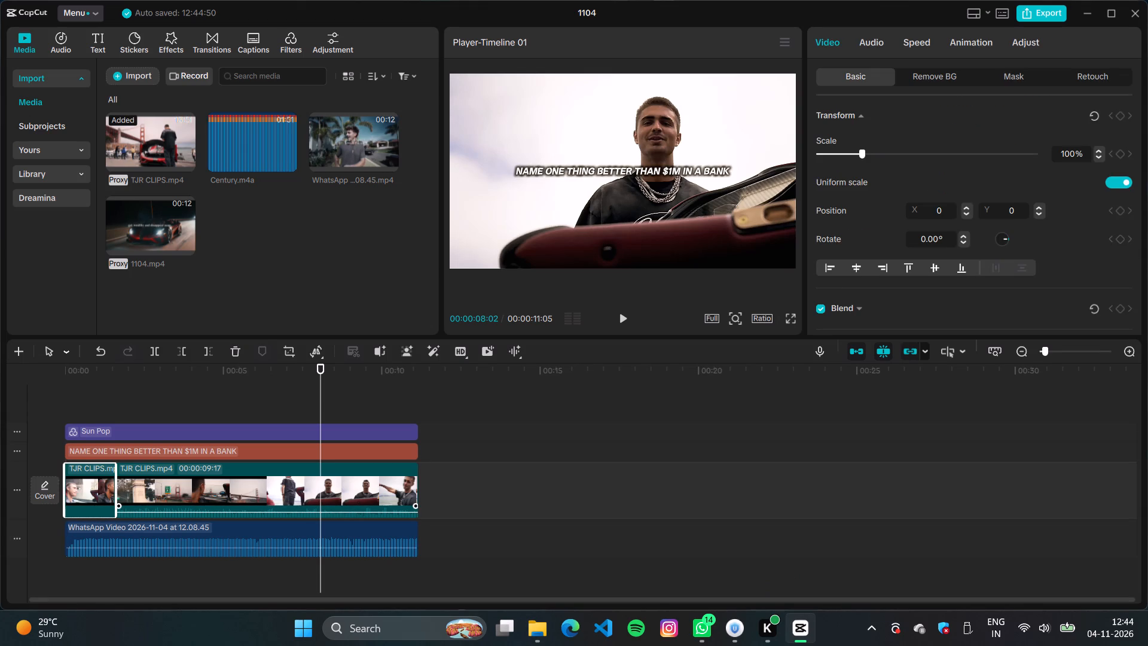
pyautogui.moveTo(217, 511); pyautogui.dragTo(218, 531)
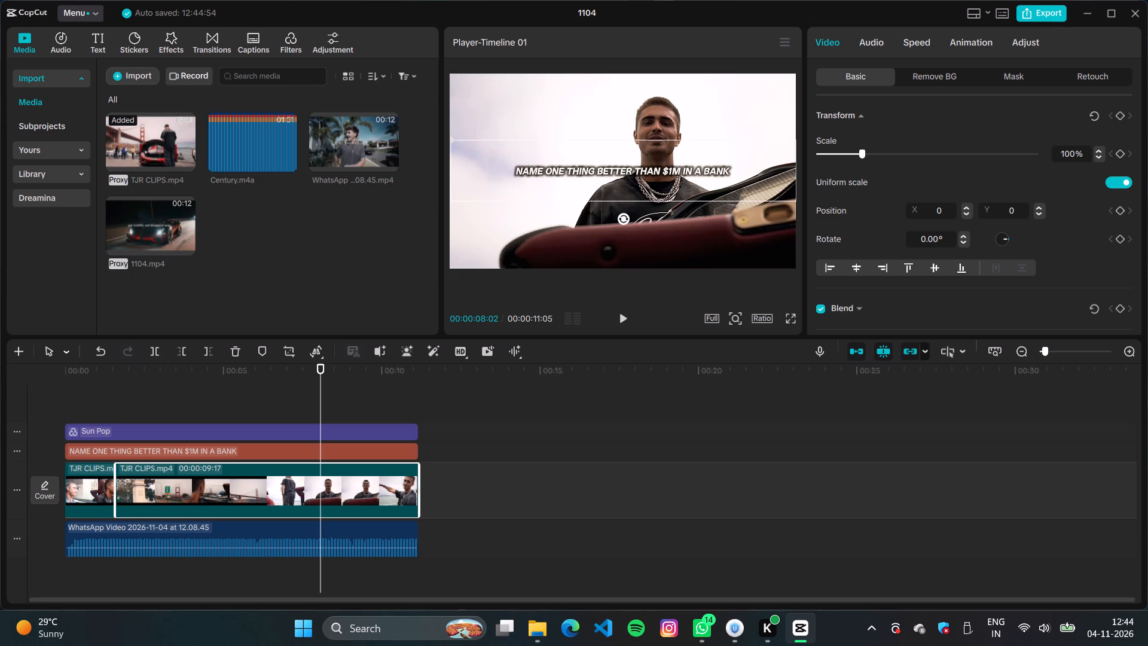
pyautogui.scroll(5, 869, 247)
# Turn off italics on the "NAME ONE THING BETTER THAN $1M IN A BANK" text layer.
pyautogui.click(330, 450)
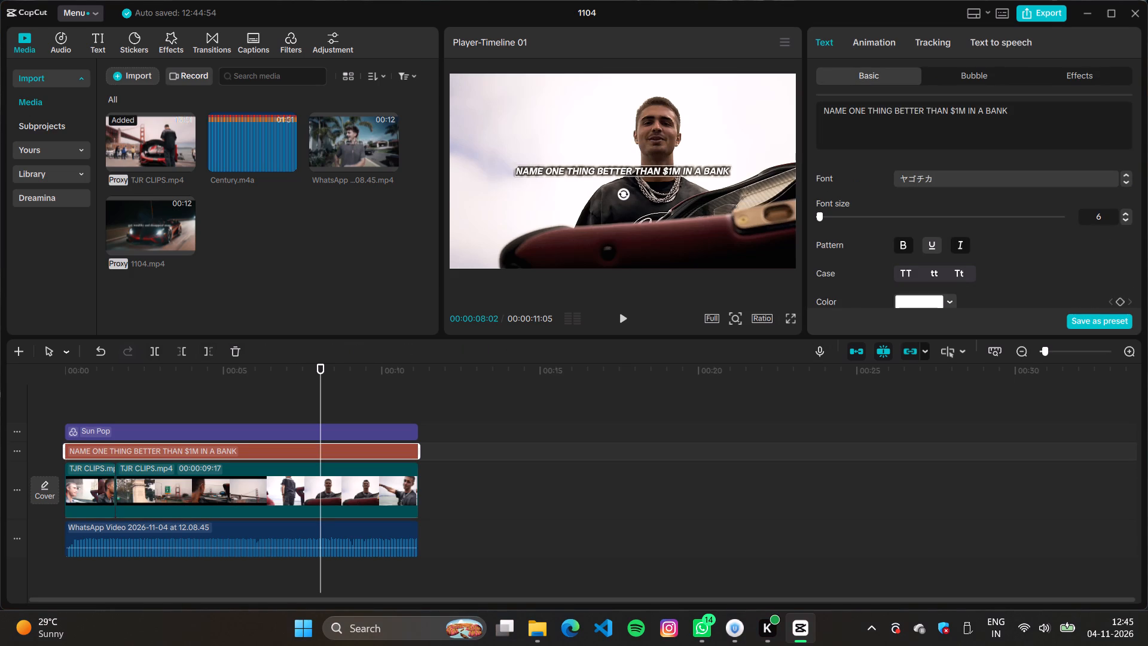
pyautogui.click(933, 174)
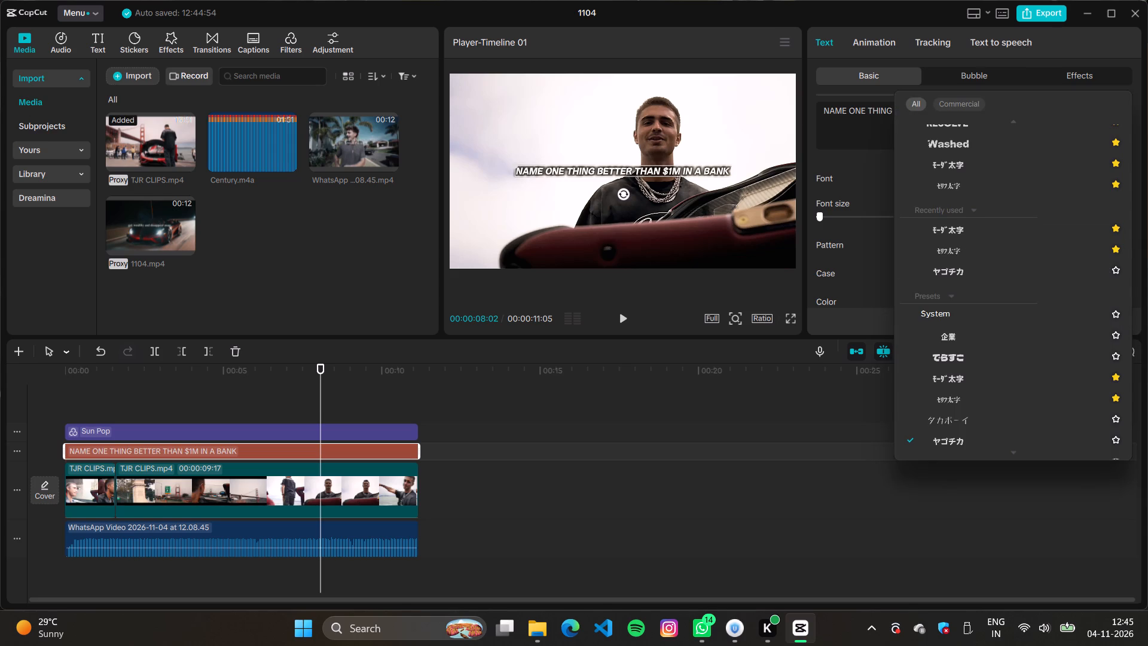
pyautogui.click(830, 405)
pyautogui.click(377, 449)
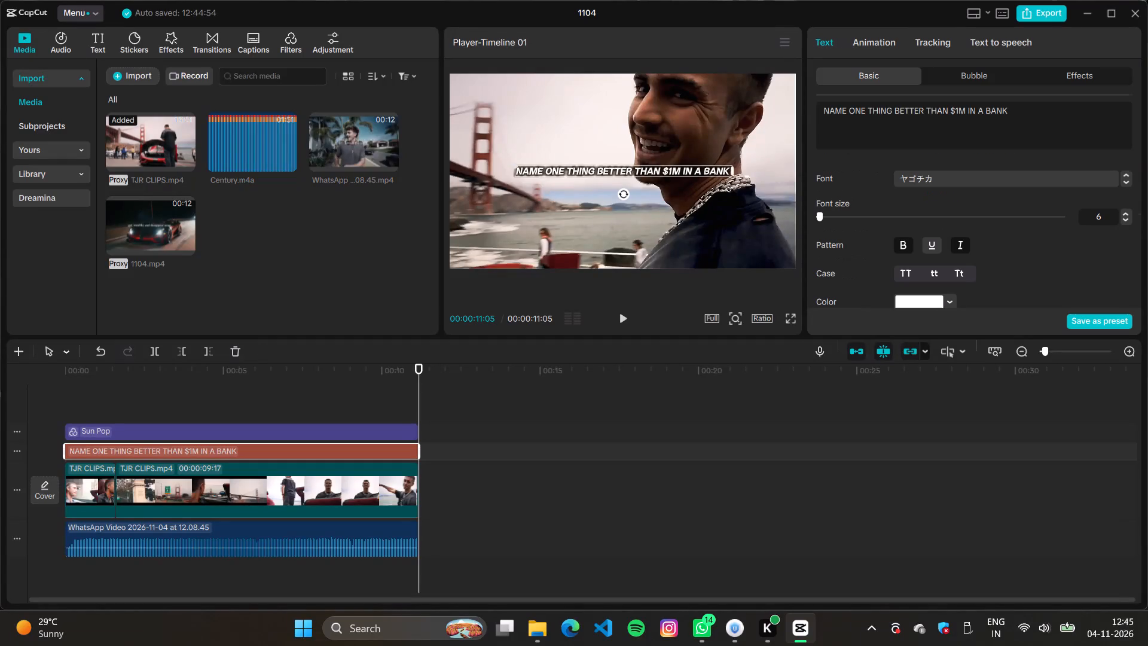
pyautogui.click(963, 242)
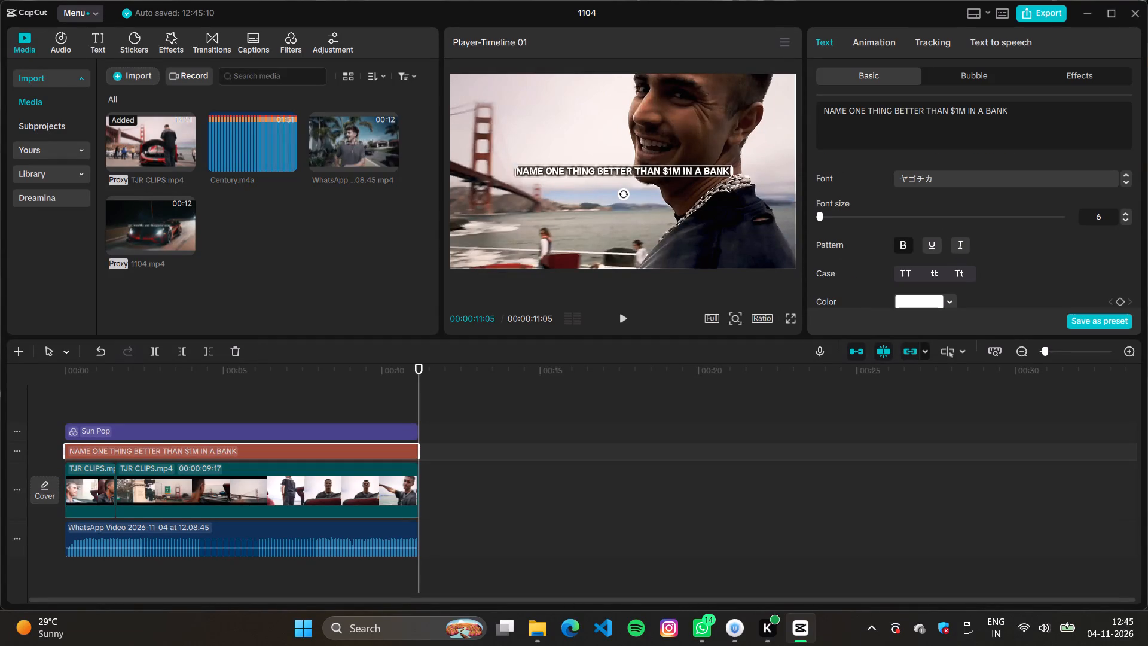
# Remove the preset style from the text layer by setting it to none.
pyautogui.scroll(7, 969, 242)
pyautogui.scroll(-5, 967, 266)
pyautogui.click(832, 202)
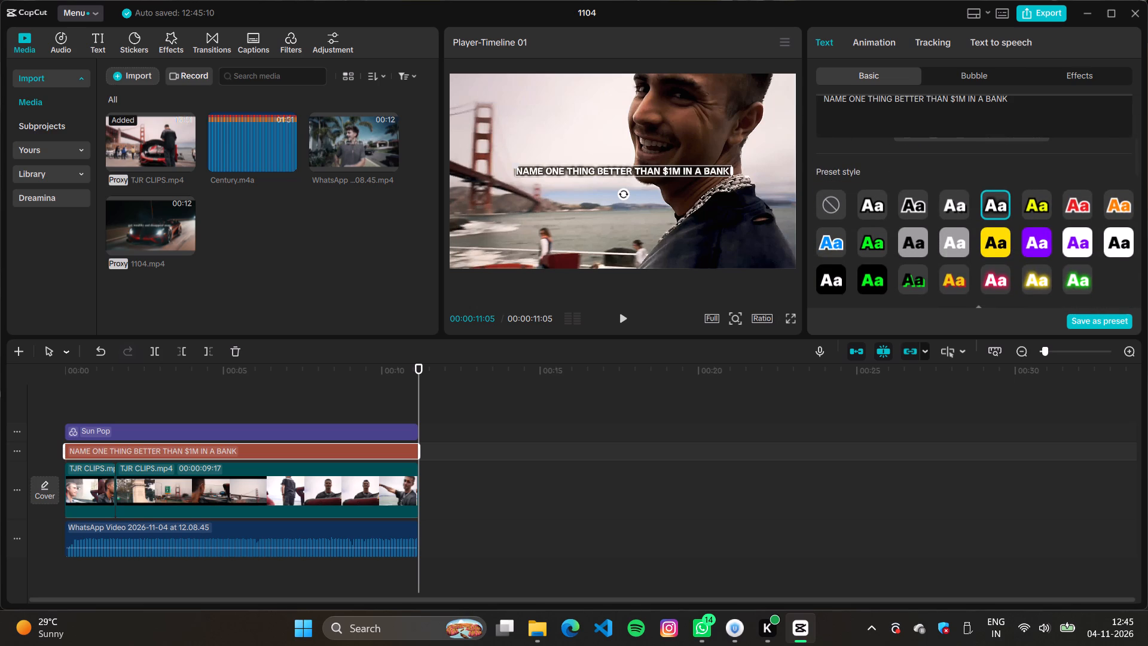
pyautogui.click(983, 169)
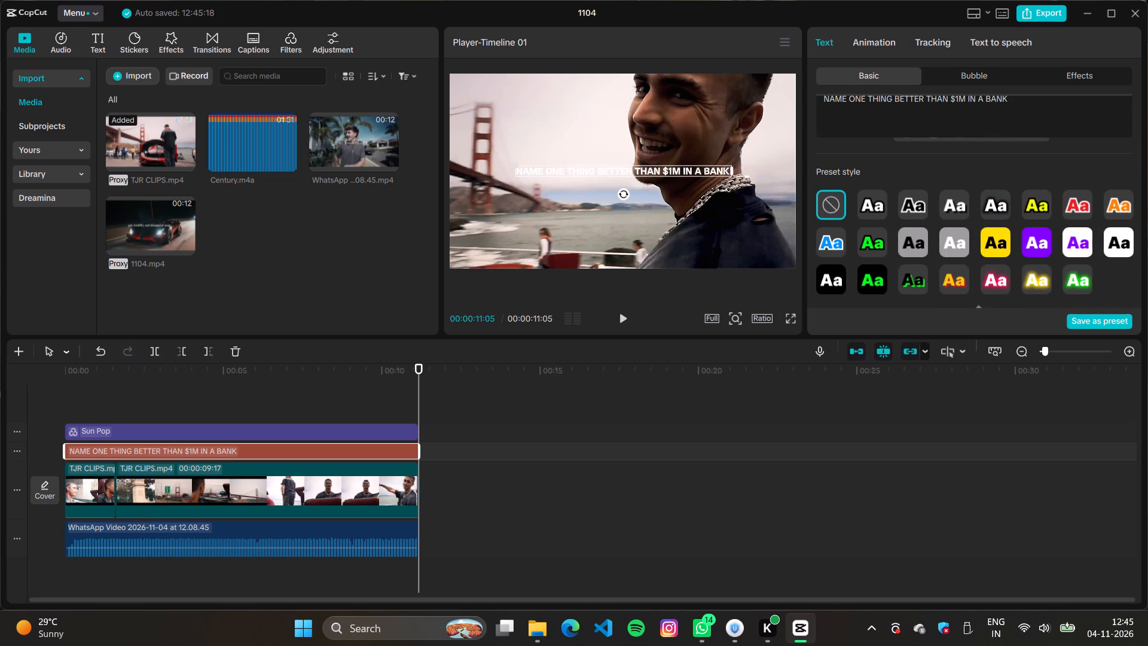
# Change the case of the "NAME ONE THING BETTER THAN $1M IN A BANK" text layer to title case.
pyautogui.scroll(11, 975, 220)
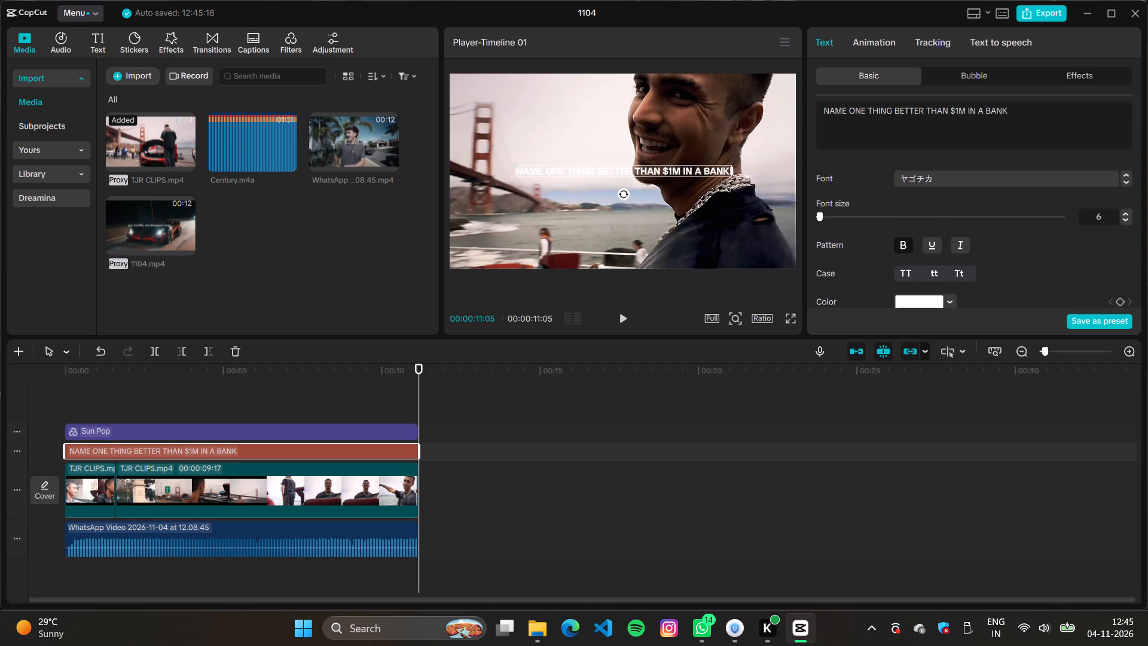
pyautogui.click(960, 272)
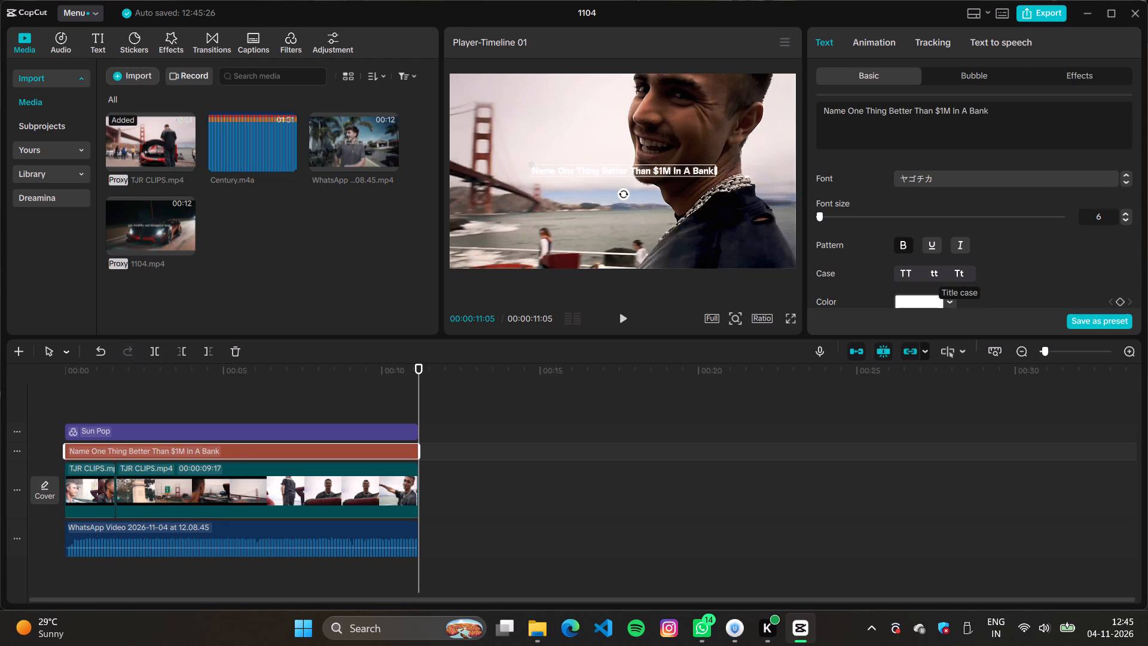
# Play the exported videos 1104(4), 1104(3), 1104(2) and 1104(1) from Downloads to check them, and return to CapCut.
pyautogui.click(532, 624)
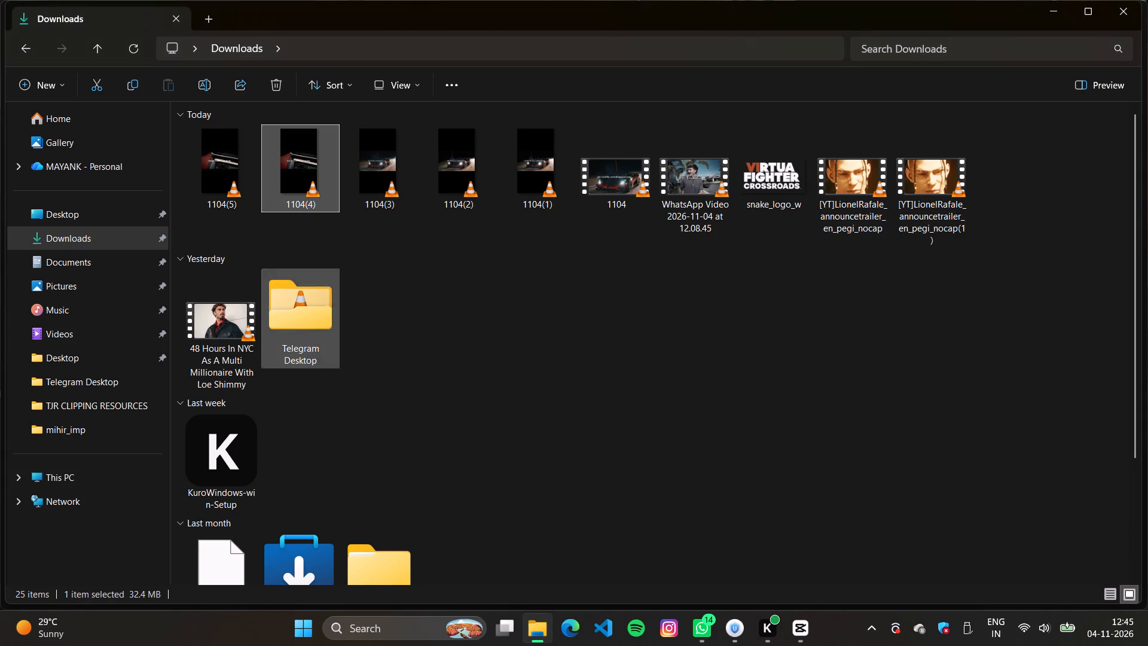
pyautogui.doubleClick(301, 188)
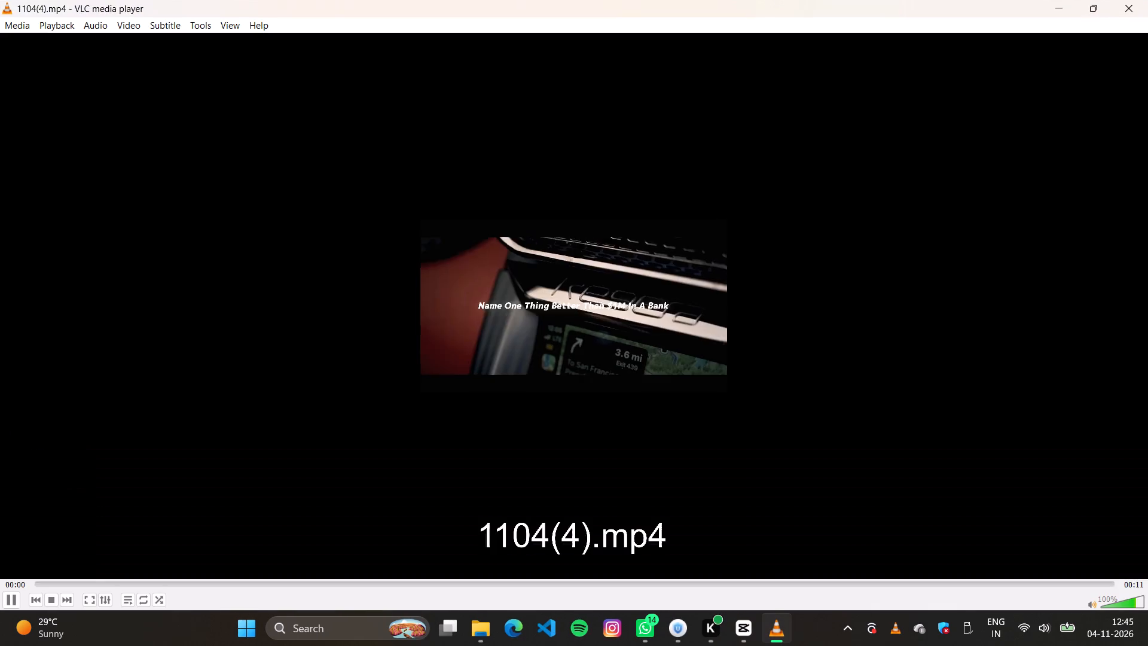
pyautogui.click(1128, 0)
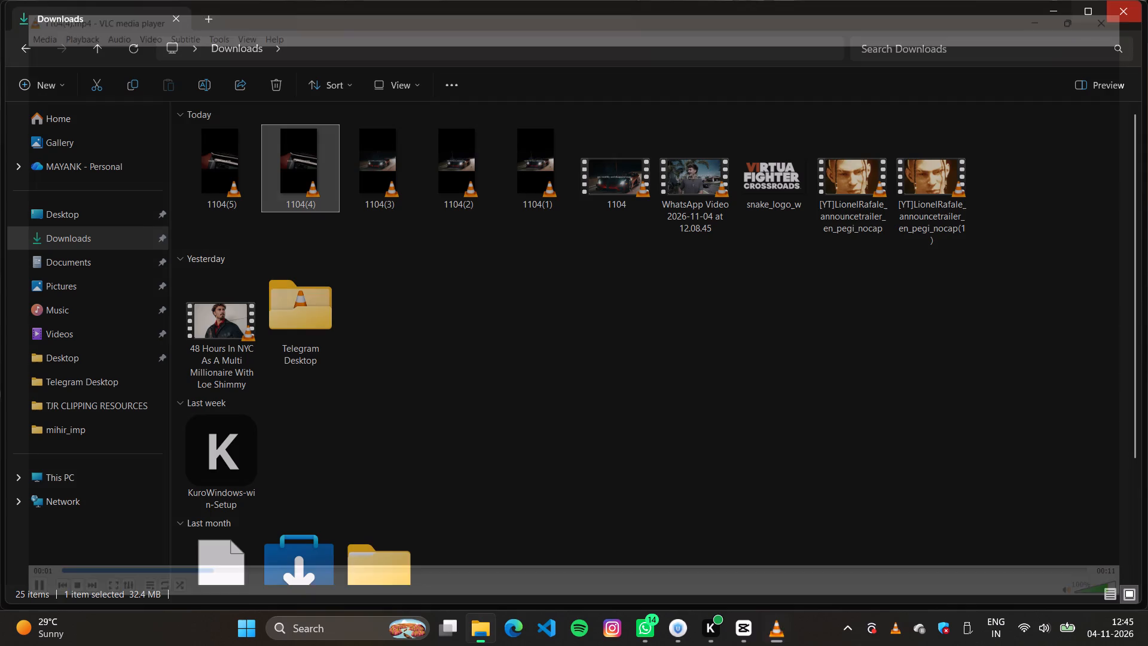
pyautogui.doubleClick(383, 184)
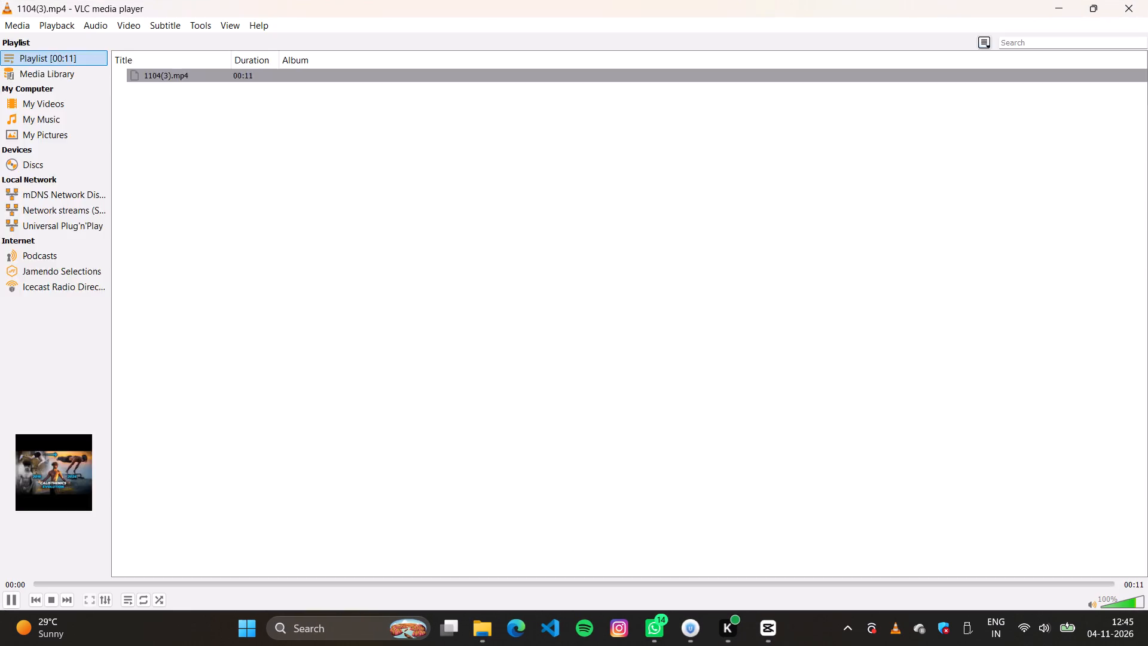
pyautogui.click(1135, 7)
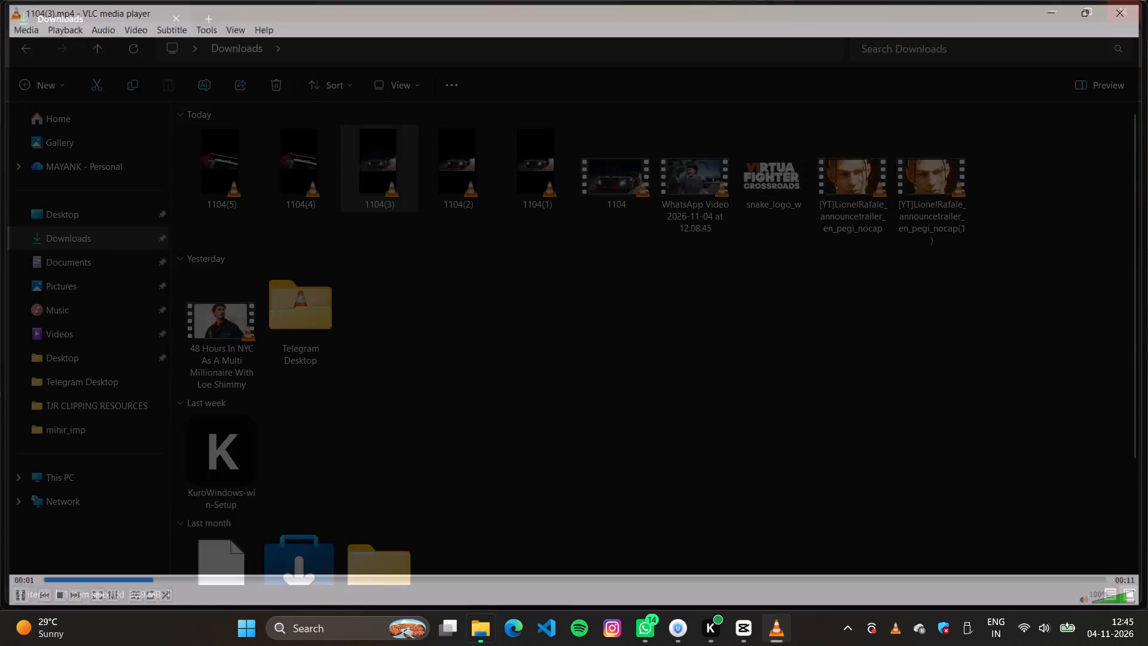
pyautogui.doubleClick(460, 182)
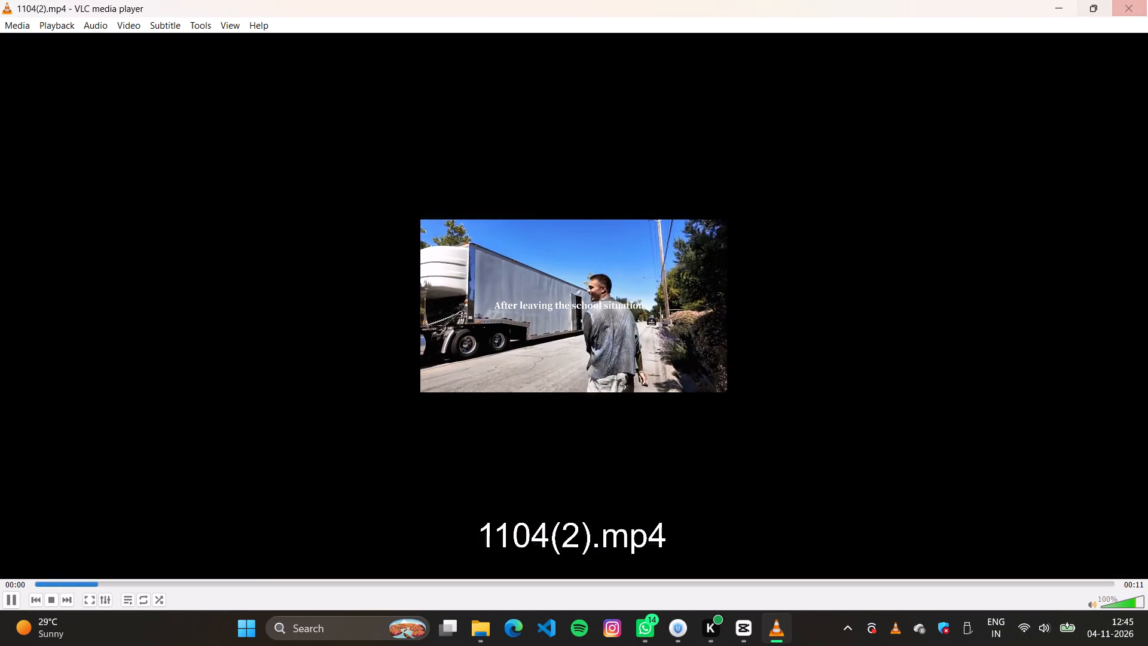
pyautogui.click(1124, 1)
pyautogui.doubleClick(525, 165)
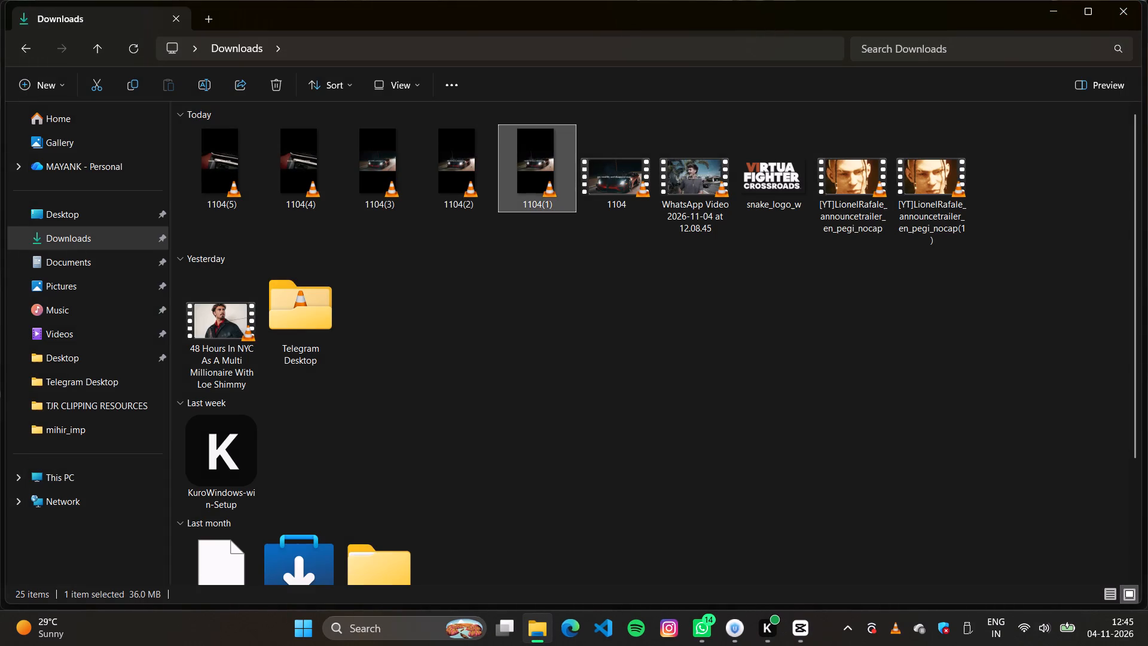
pyautogui.click(1147, 0)
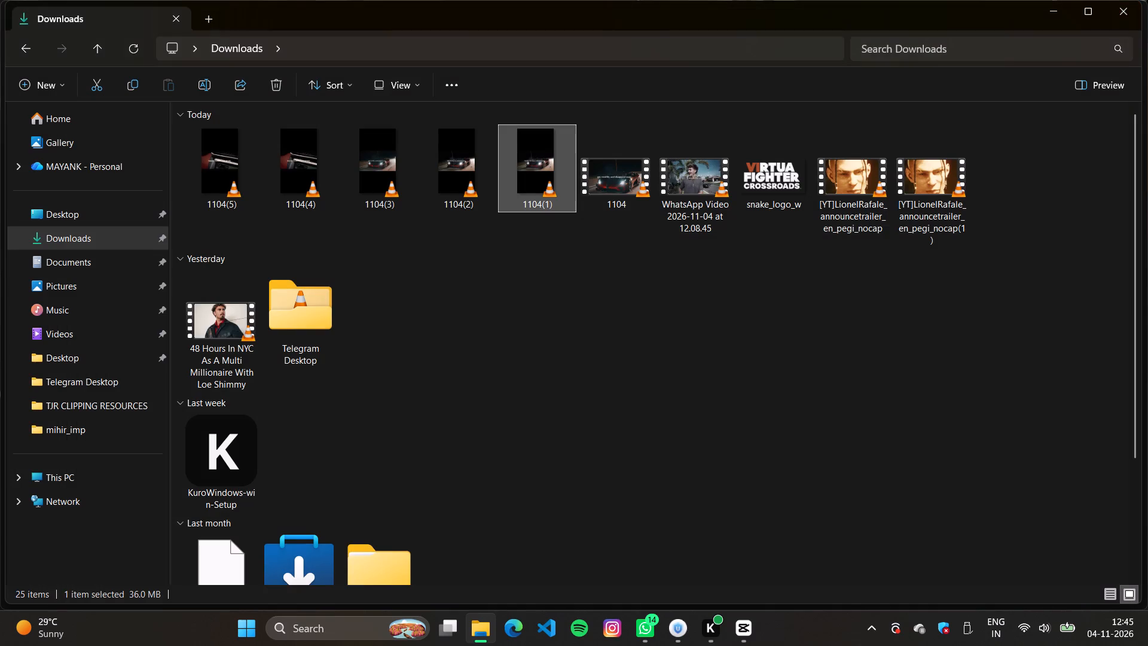
pyautogui.click(796, 625)
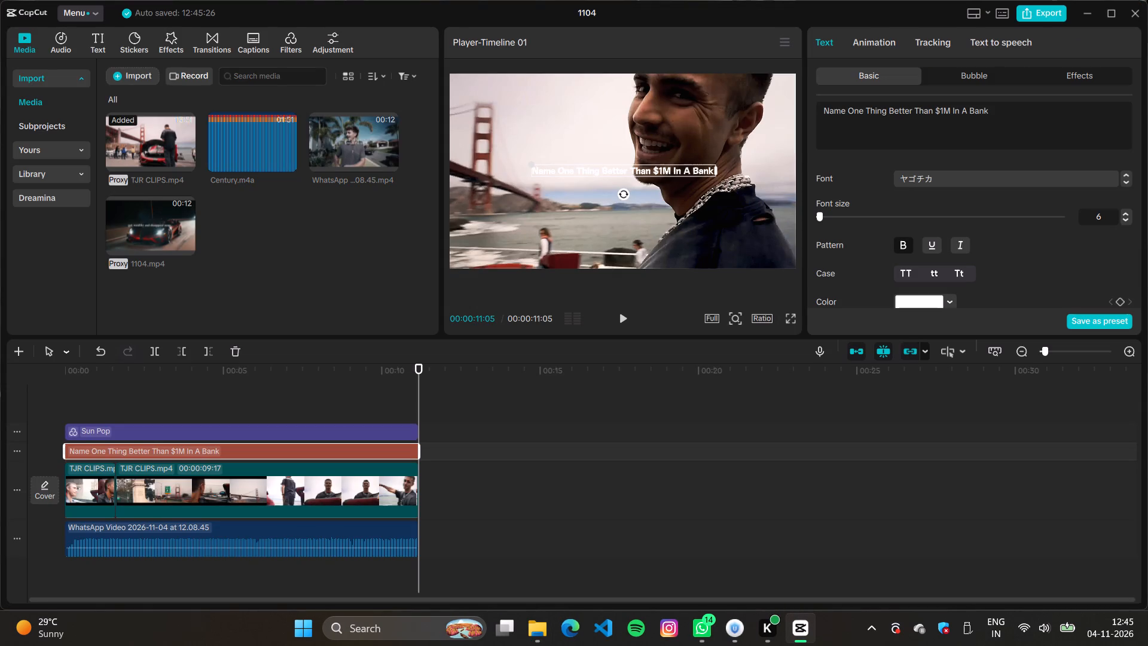
# Set the project's aspect ratio to 9:16.
pyautogui.click(759, 318)
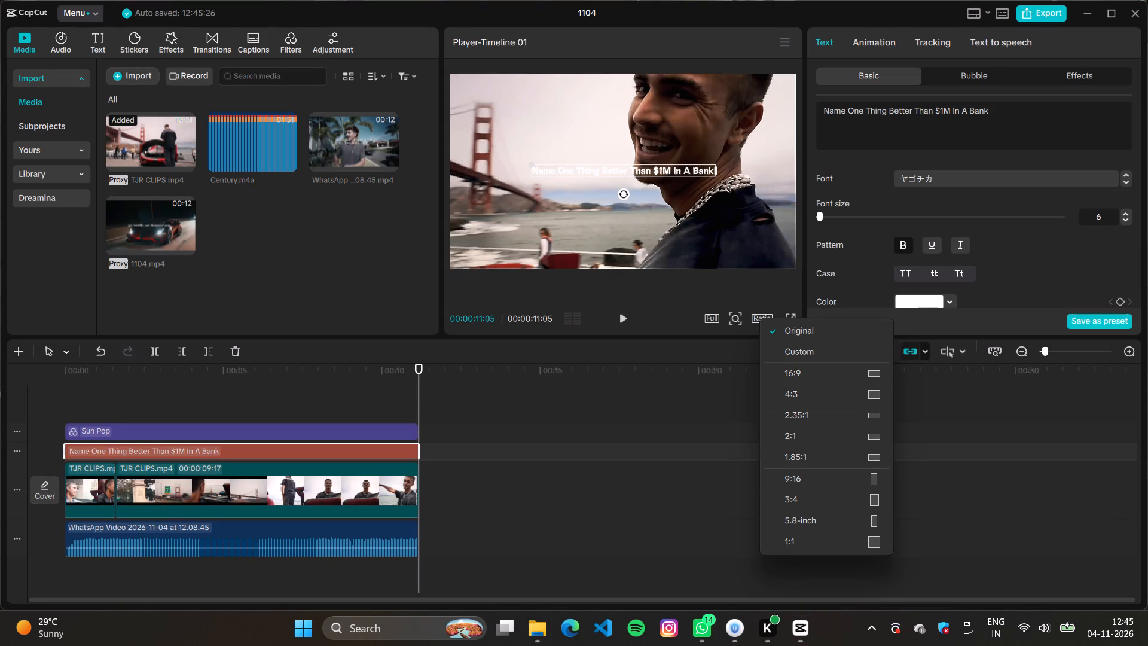
pyautogui.click(808, 473)
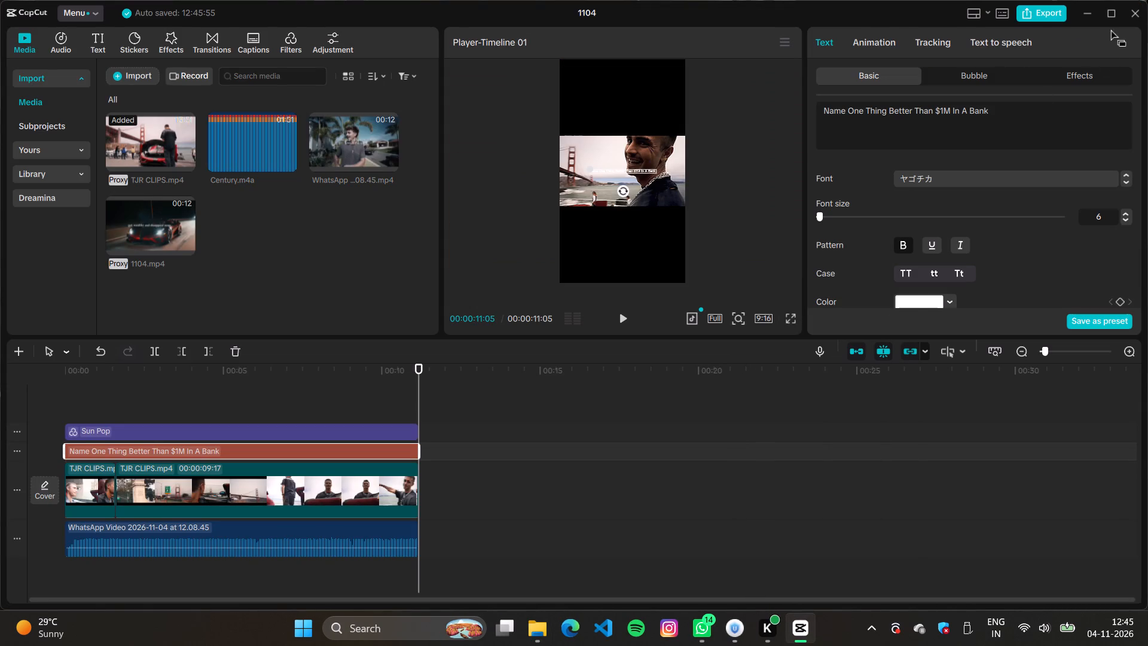
# Export the video as 1104(6) to Downloads in 4K, higher bit rate, H.264, mp4, 30fps.
pyautogui.click(1040, 11)
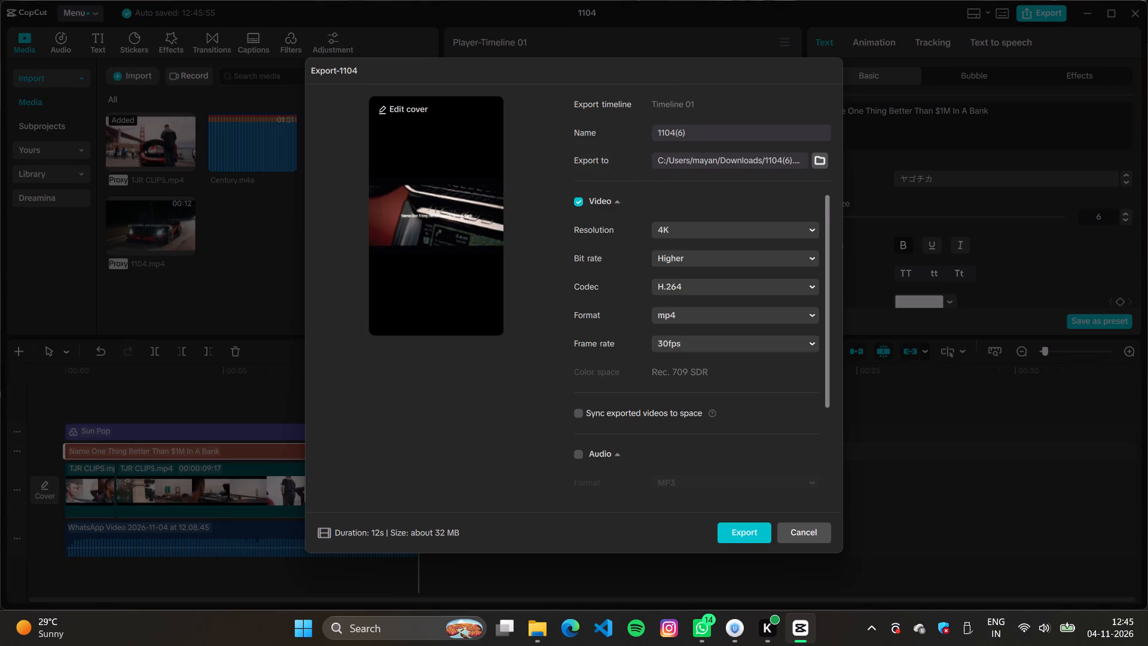
pyautogui.click(762, 538)
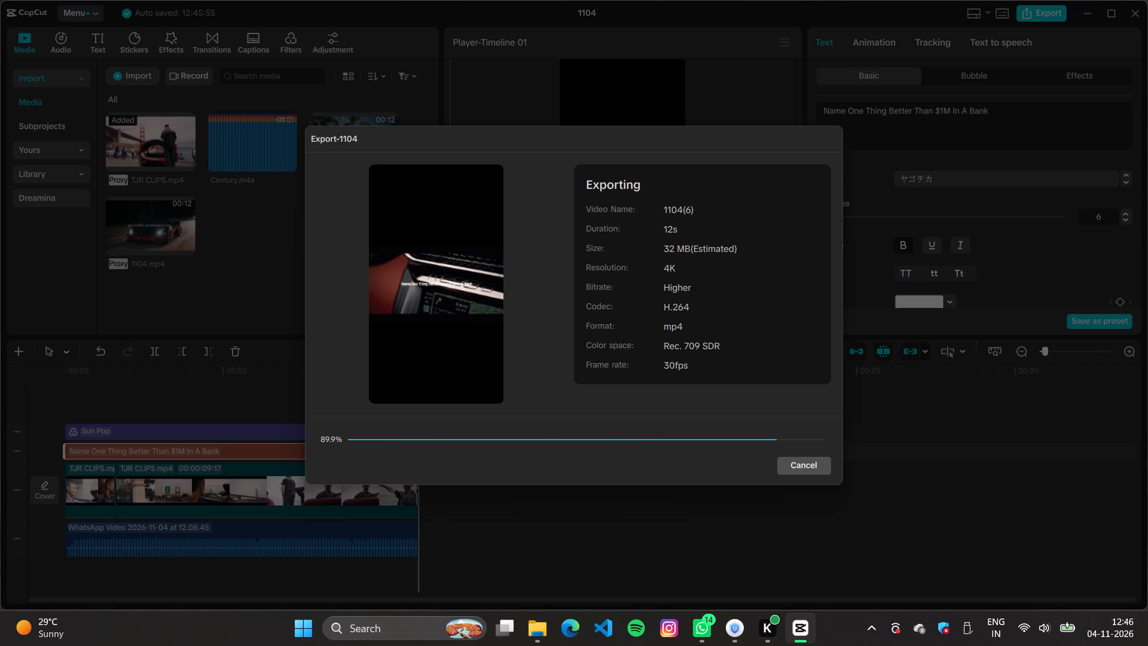
pyautogui.click(796, 526)
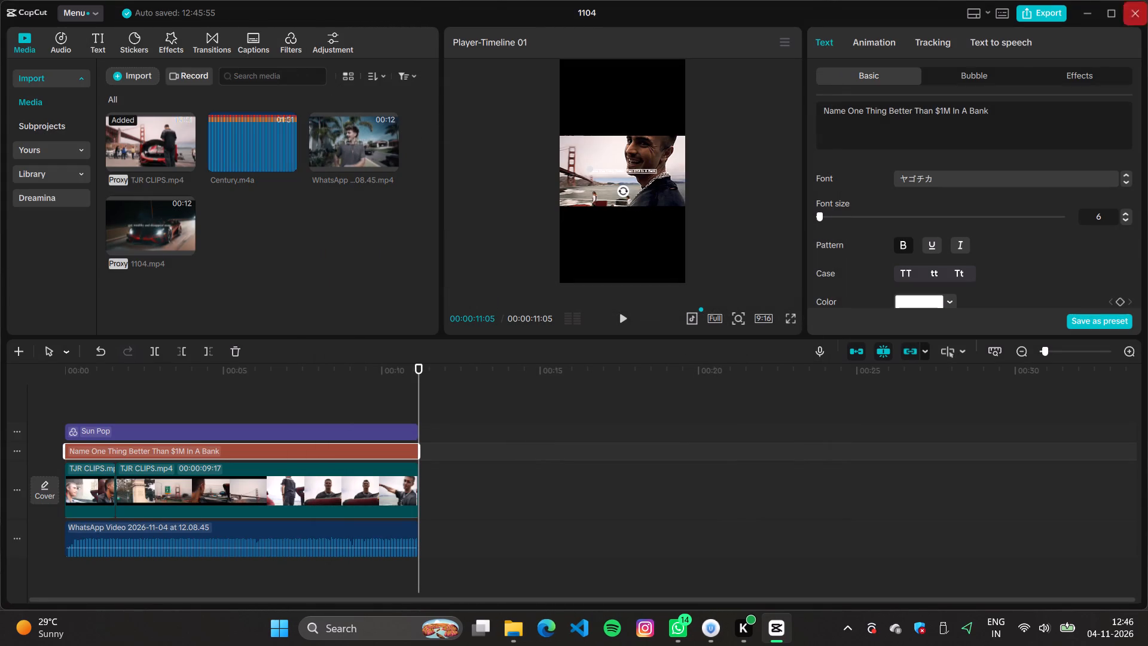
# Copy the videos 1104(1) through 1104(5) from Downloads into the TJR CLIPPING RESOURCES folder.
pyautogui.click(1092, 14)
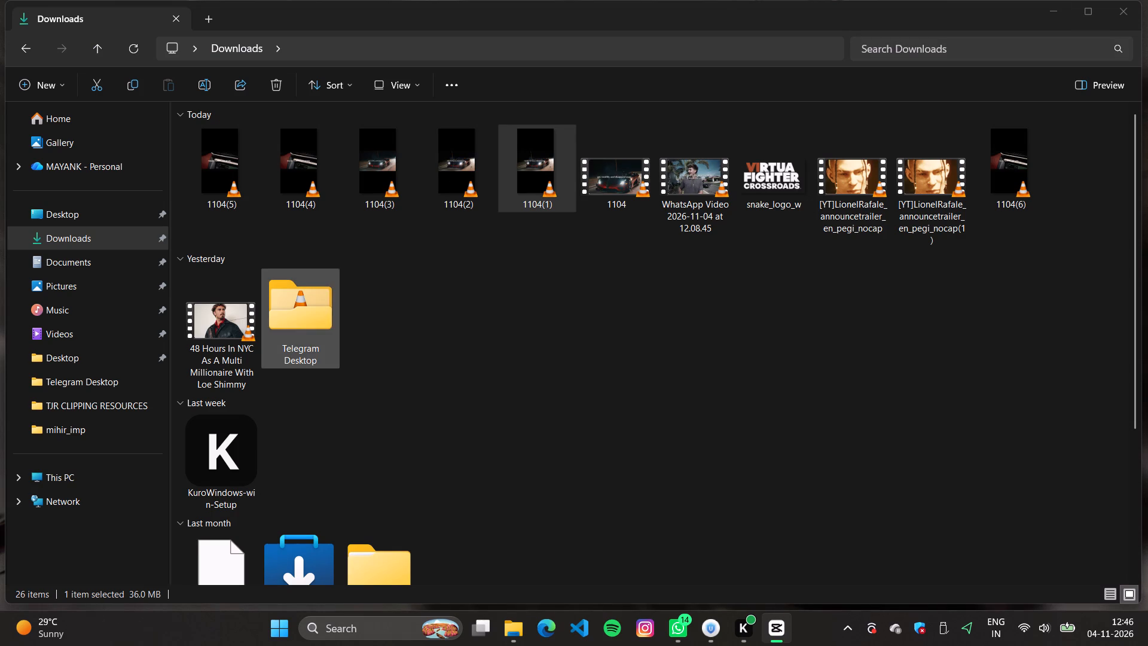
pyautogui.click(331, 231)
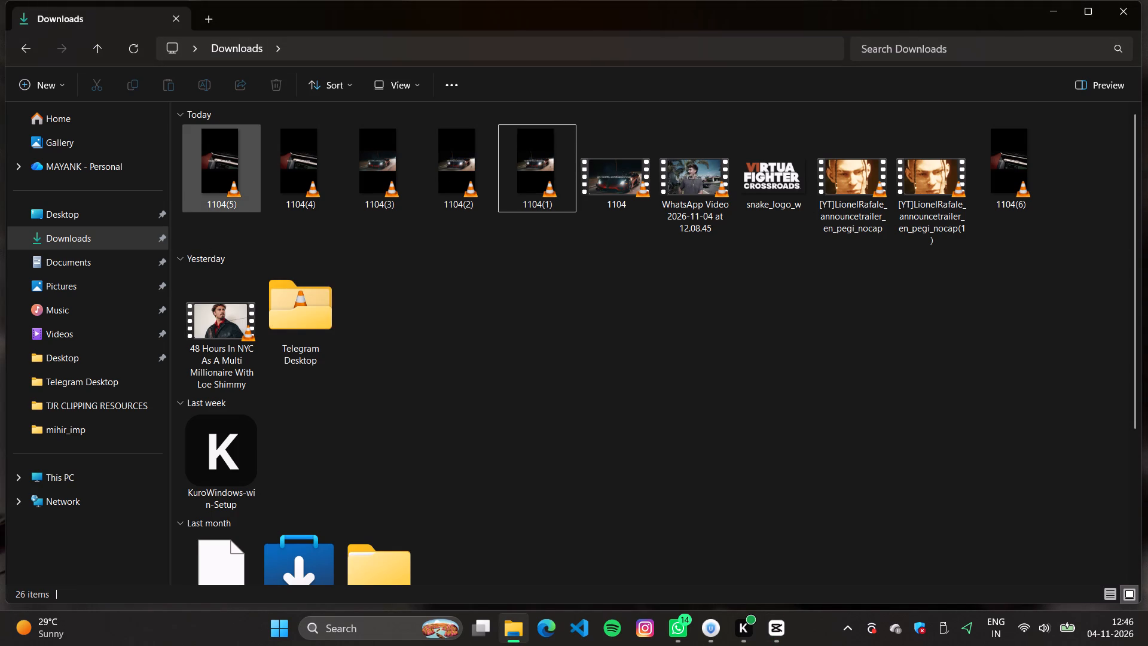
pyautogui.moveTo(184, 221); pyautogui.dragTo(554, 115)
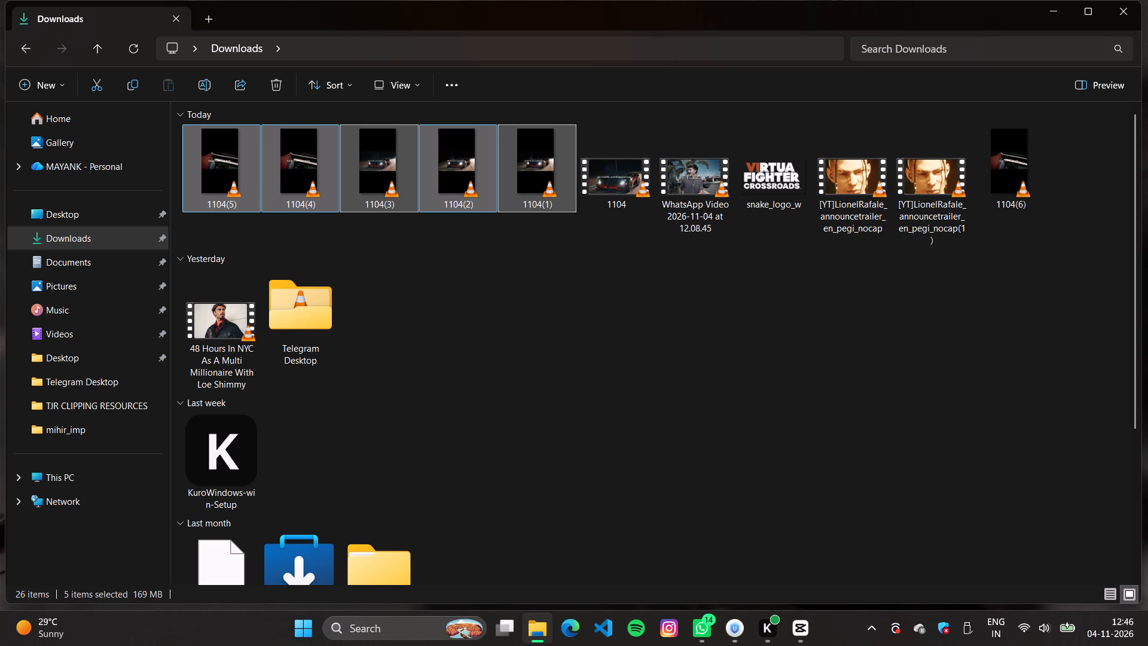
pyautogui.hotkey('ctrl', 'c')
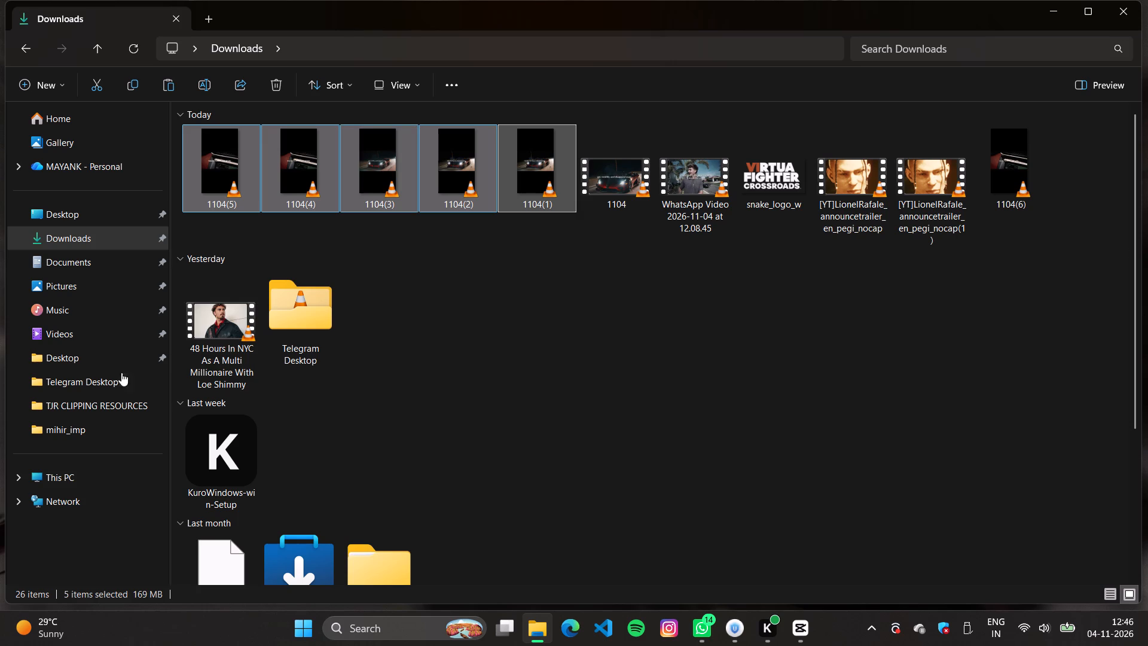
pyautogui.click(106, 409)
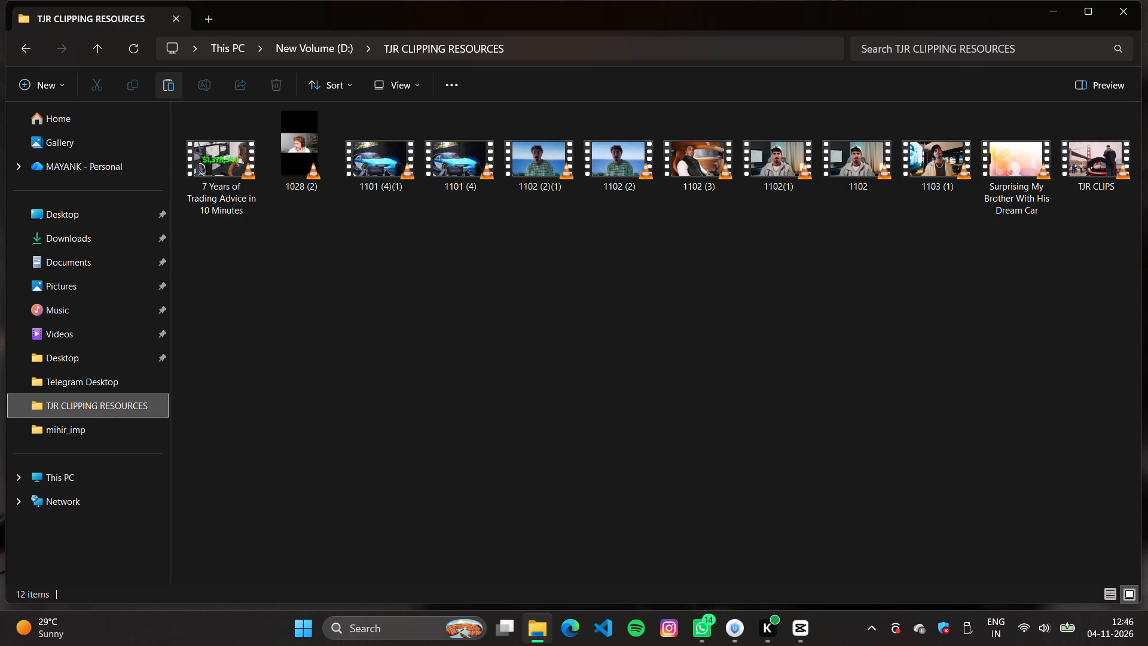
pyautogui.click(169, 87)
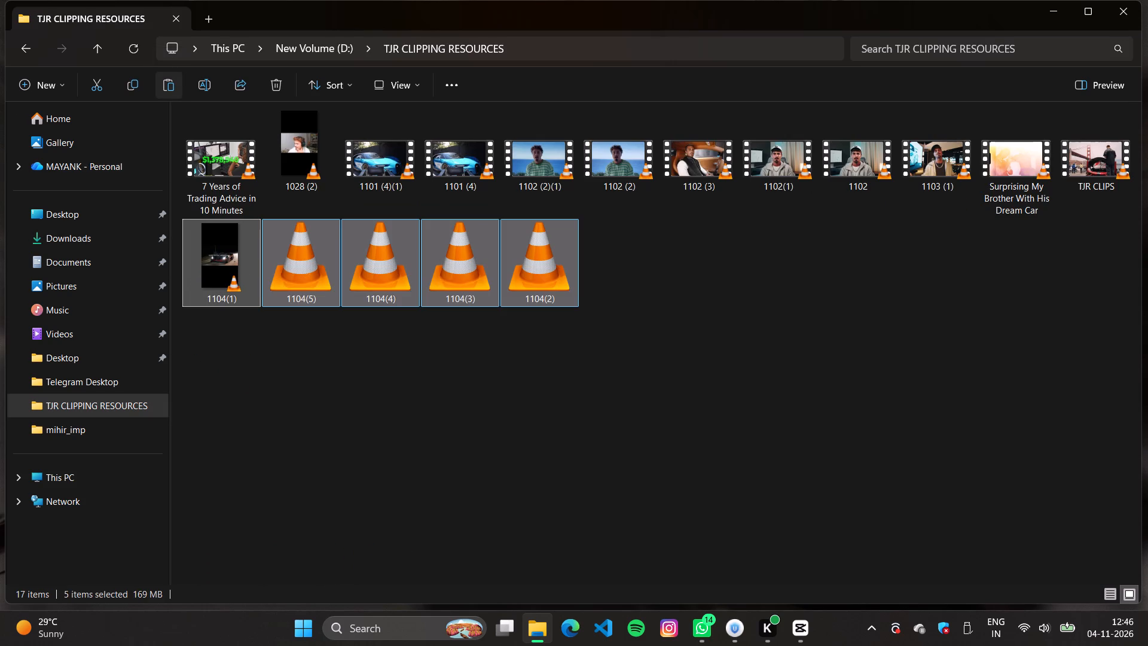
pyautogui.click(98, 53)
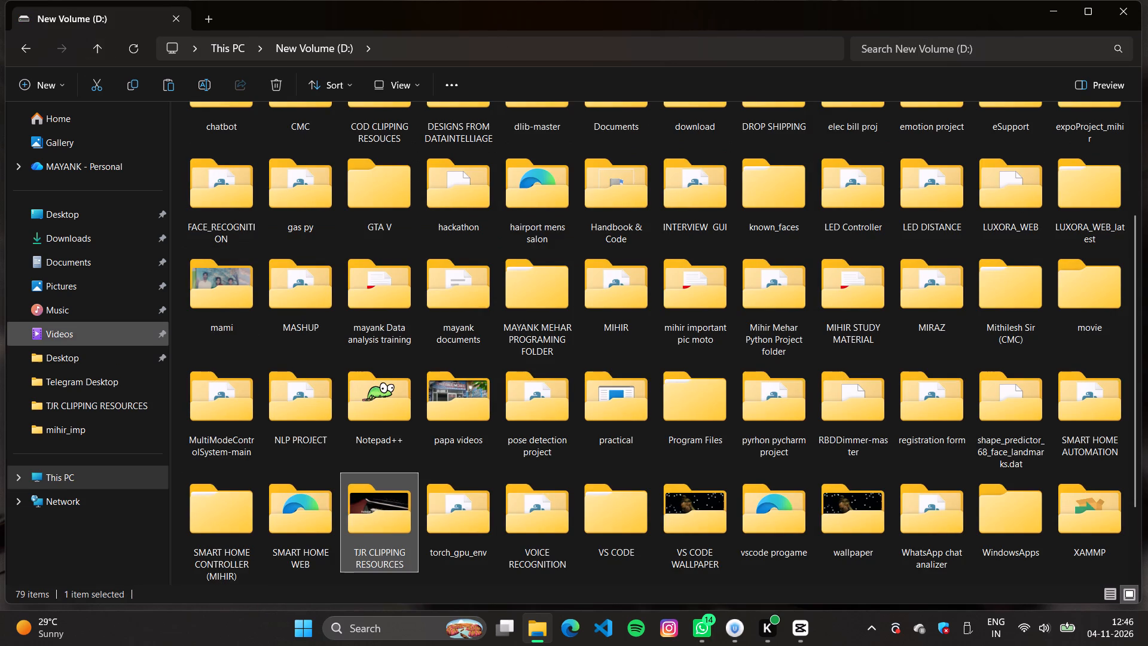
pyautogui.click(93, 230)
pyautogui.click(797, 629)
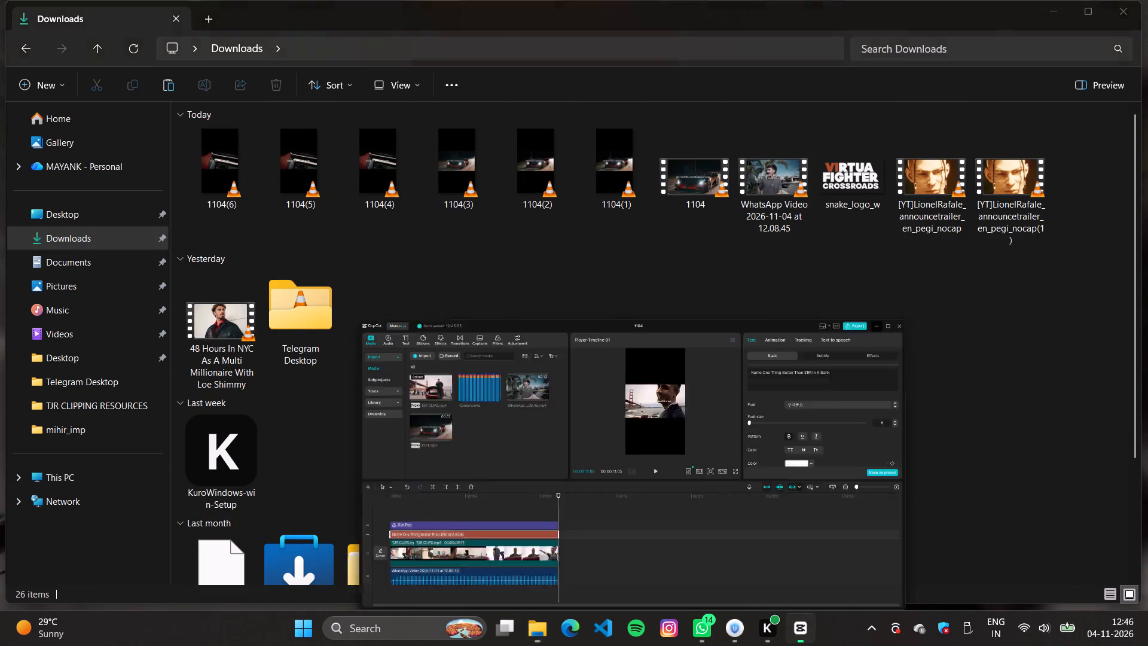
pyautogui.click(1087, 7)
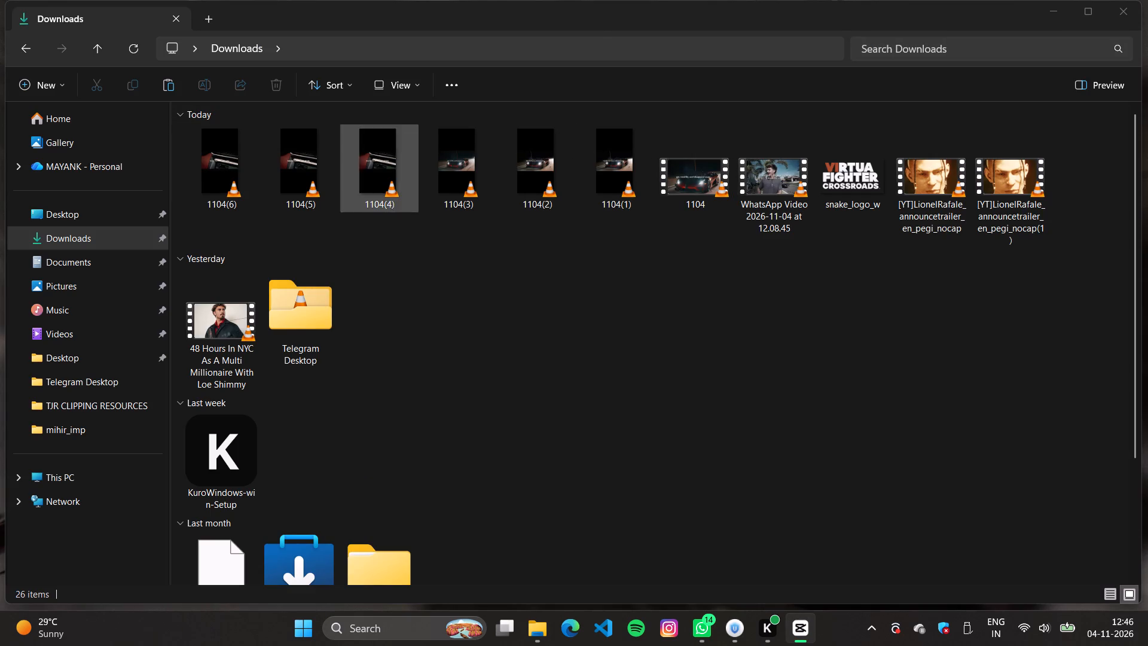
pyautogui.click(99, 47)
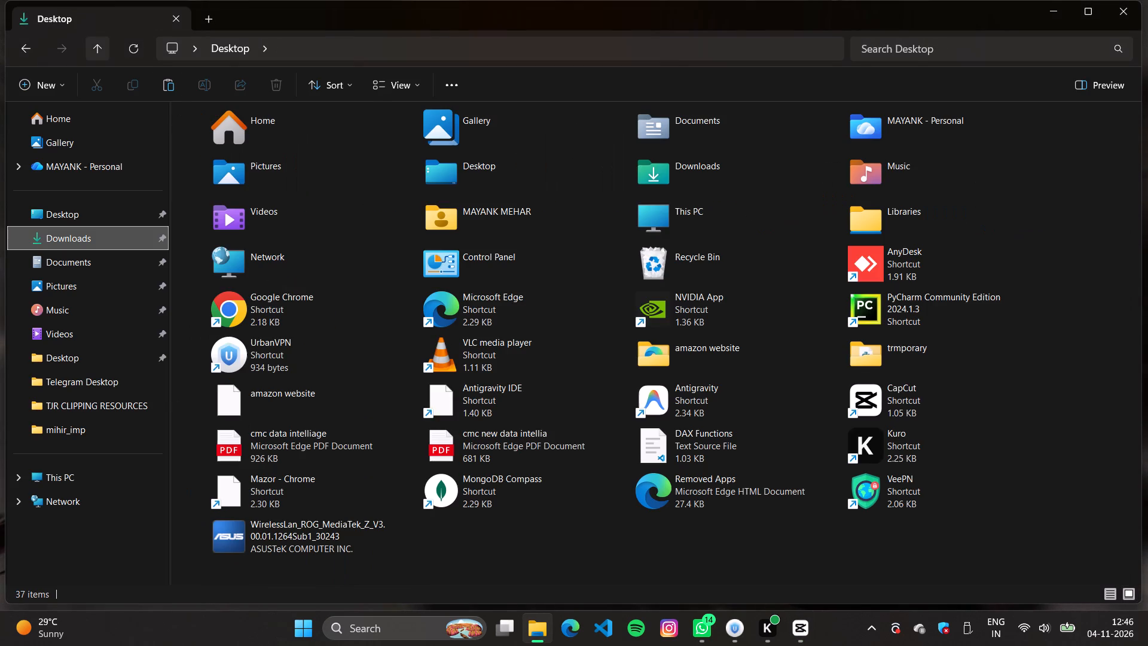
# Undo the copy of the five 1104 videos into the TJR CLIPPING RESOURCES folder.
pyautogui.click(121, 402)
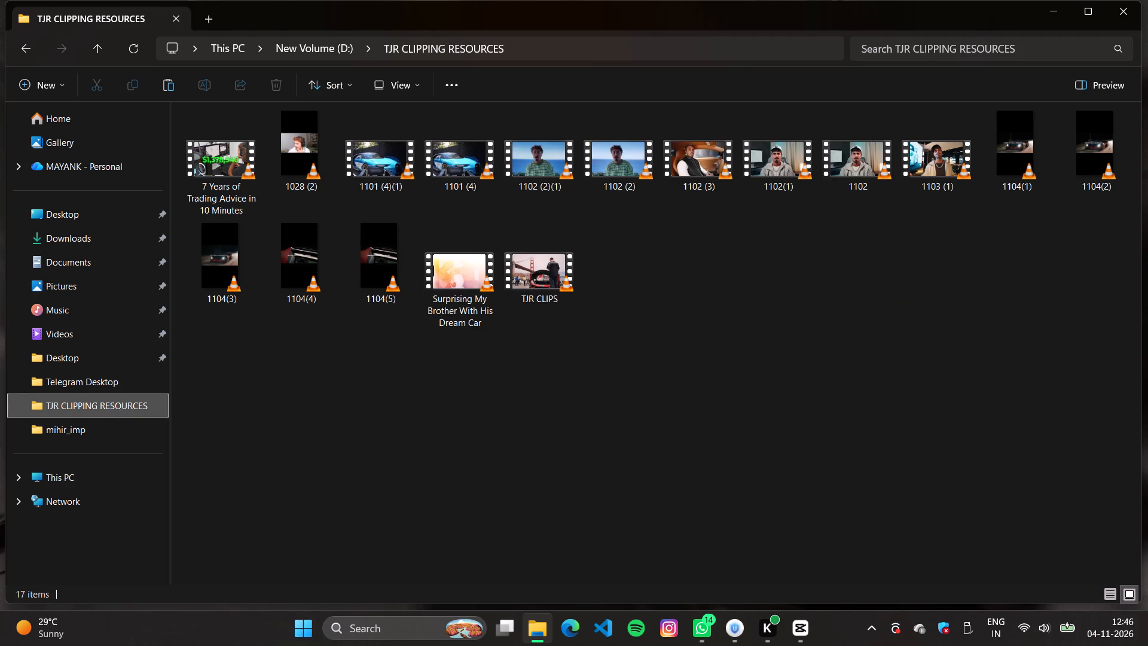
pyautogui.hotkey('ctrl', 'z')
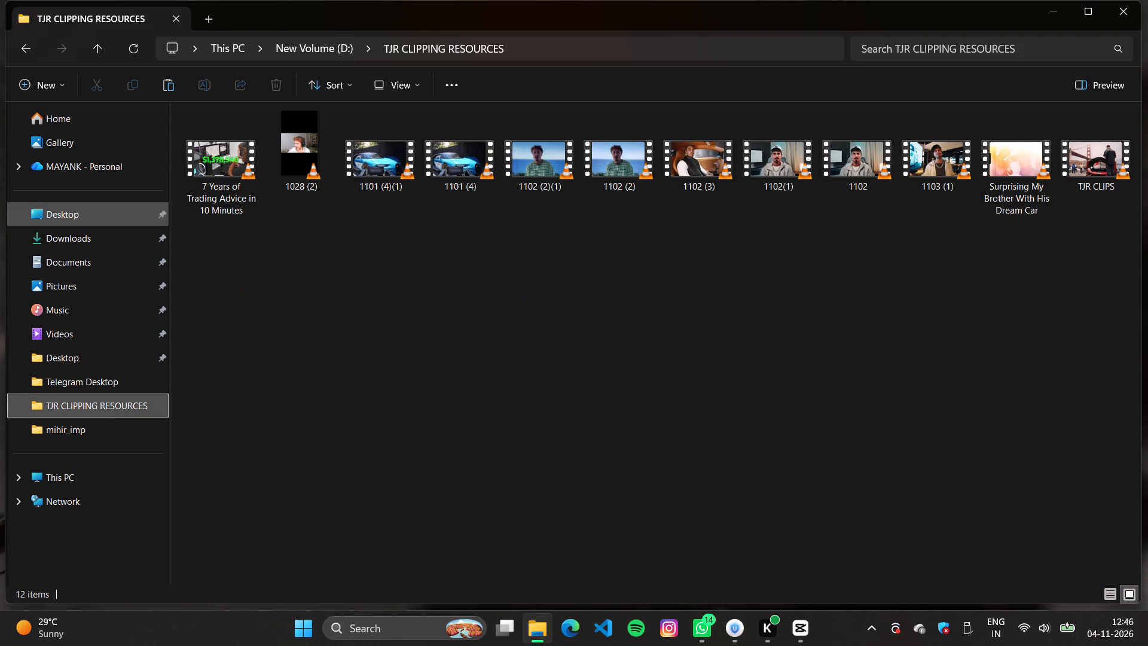
# Return to Downloads and play the exported video 1104(5) to check it.
pyautogui.click(99, 49)
pyautogui.click(106, 235)
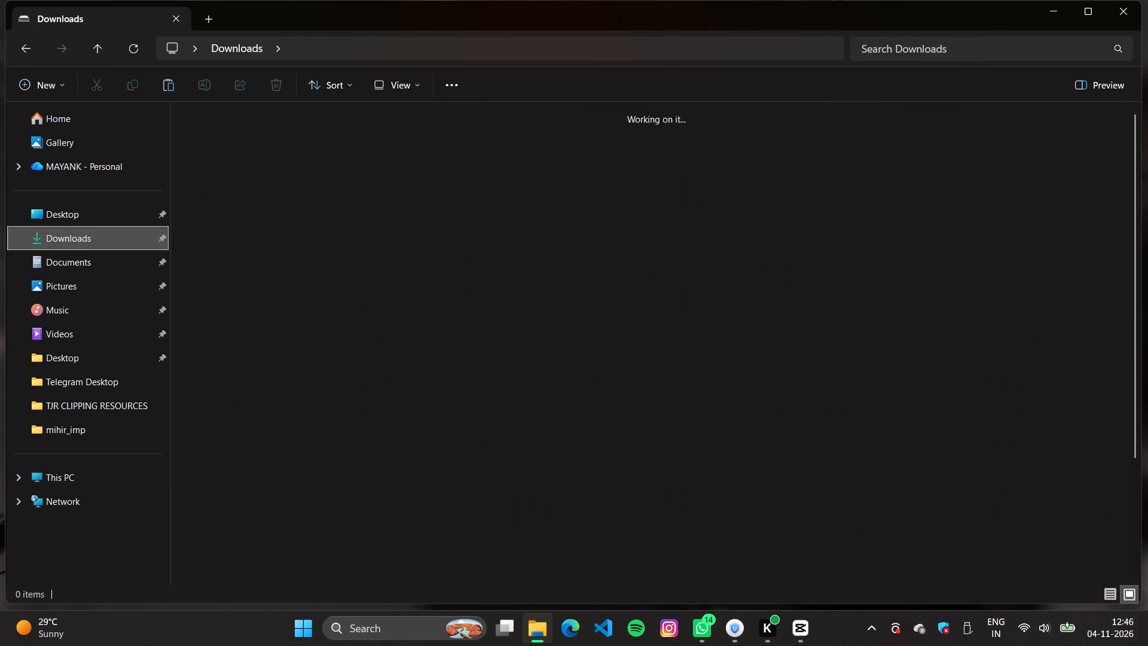
pyautogui.moveTo(184, 215); pyautogui.dragTo(333, 153)
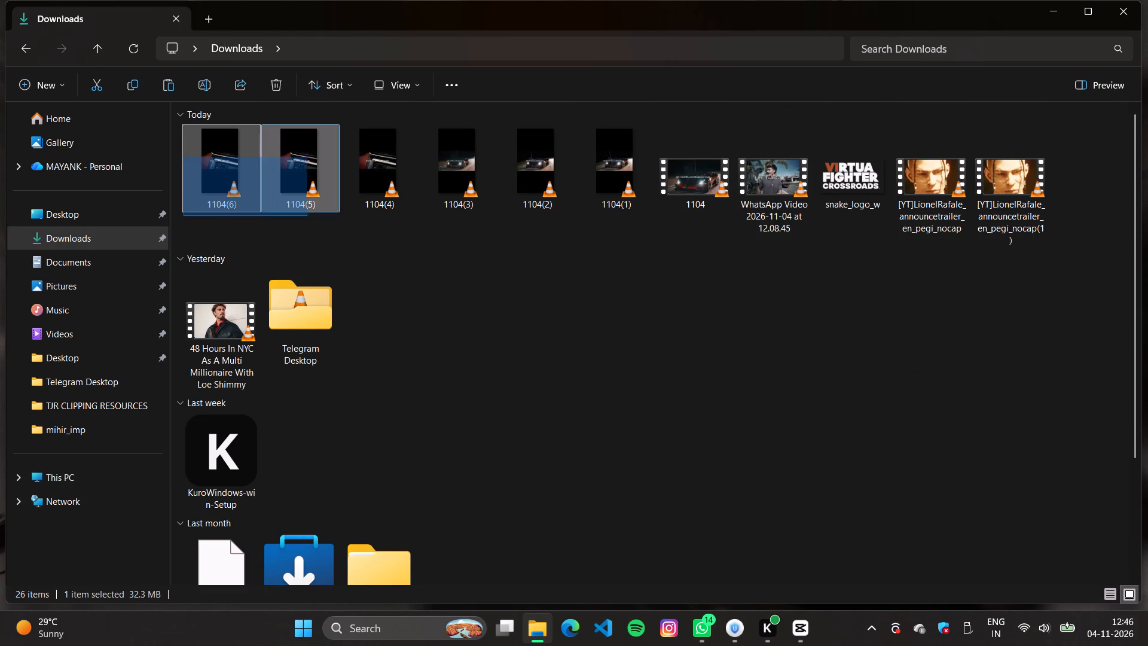
pyautogui.moveTo(333, 153); pyautogui.dragTo(605, 159)
pyautogui.click(485, 225)
pyautogui.doubleClick(313, 162)
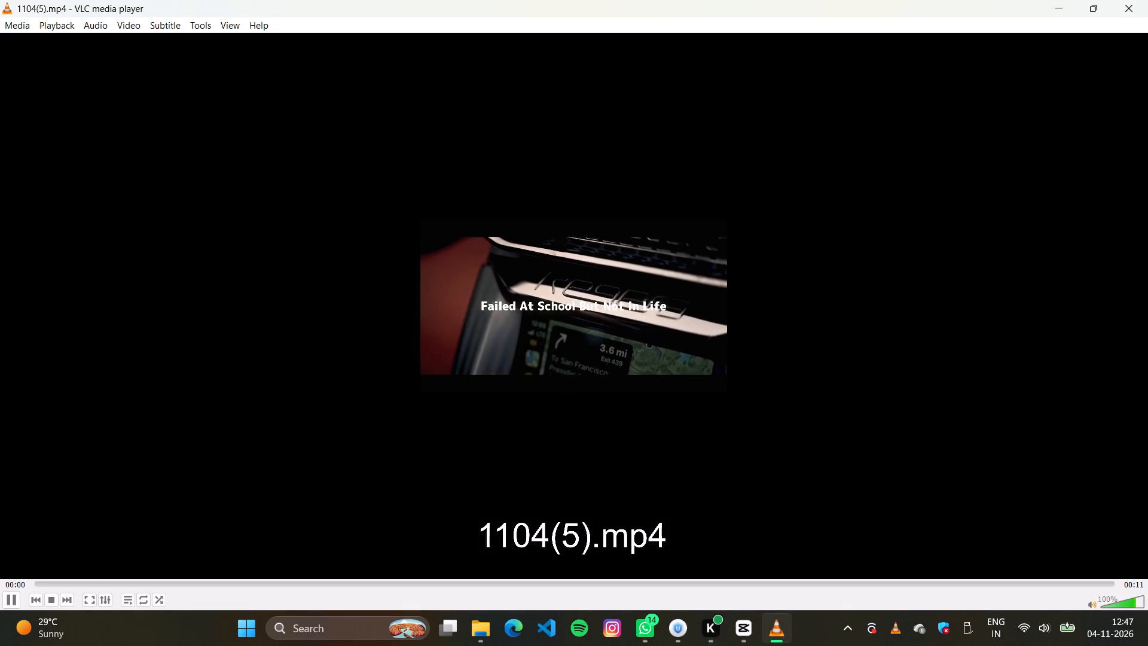
pyautogui.click(1138, 0)
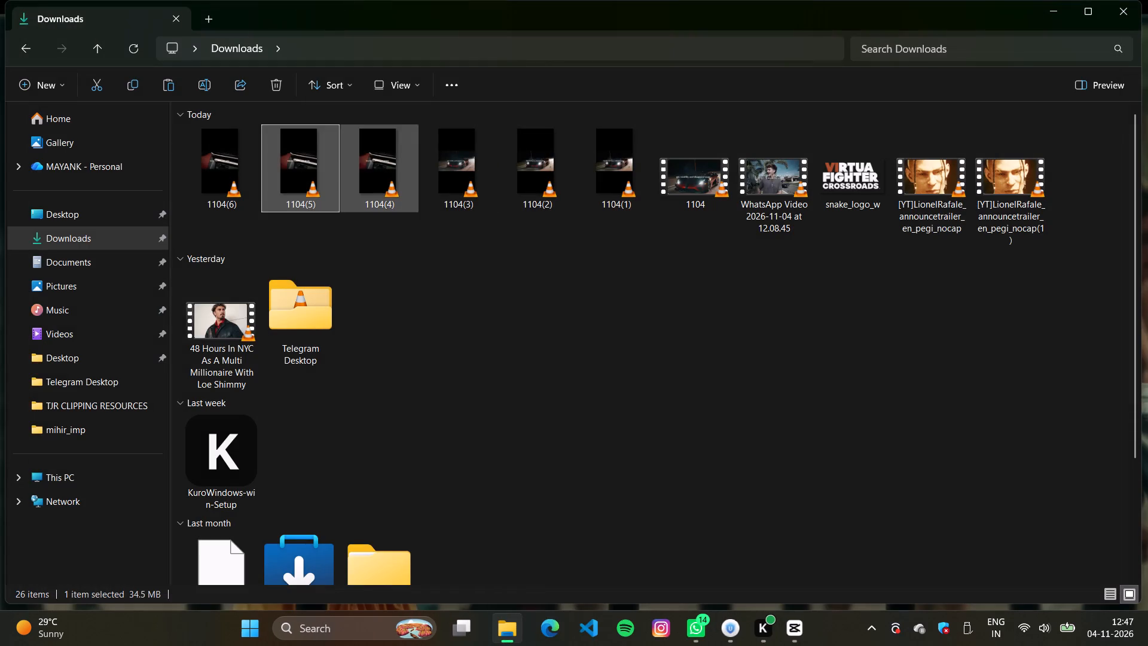
# Play the exported video 1104(4) to check it and delete it from Downloads.
pyautogui.doubleClick(363, 194)
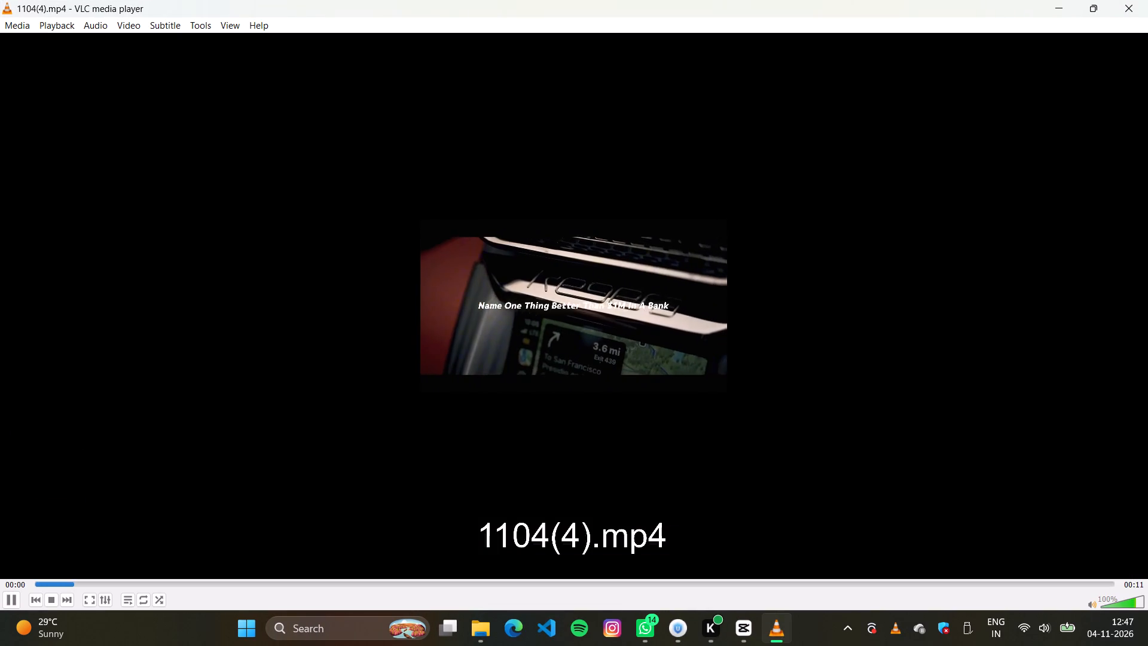
pyautogui.click(1138, 1)
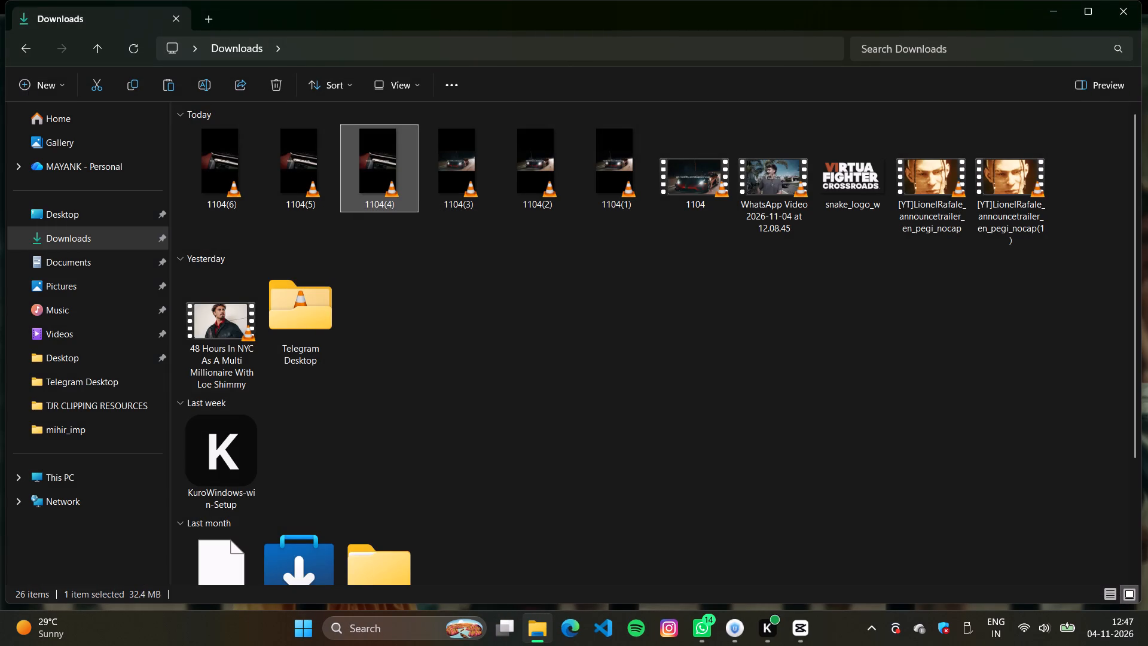
pyautogui.press('Delete')
# Copy the videos 1104(1), 1104(2), 1104(3), 1104(5) and 1104(6) from Downloads into the TJR CLIPPING RESOURCES folder.
pyautogui.moveTo(178, 228); pyautogui.dragTo(246, 180)
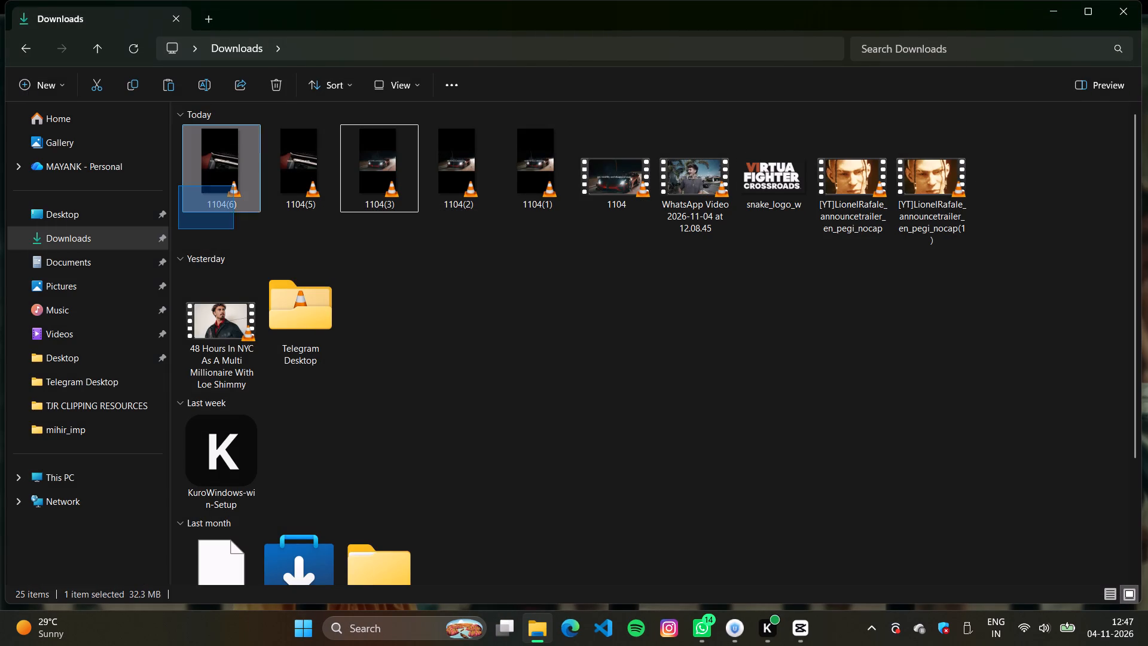
pyautogui.moveTo(246, 180); pyautogui.dragTo(554, 148)
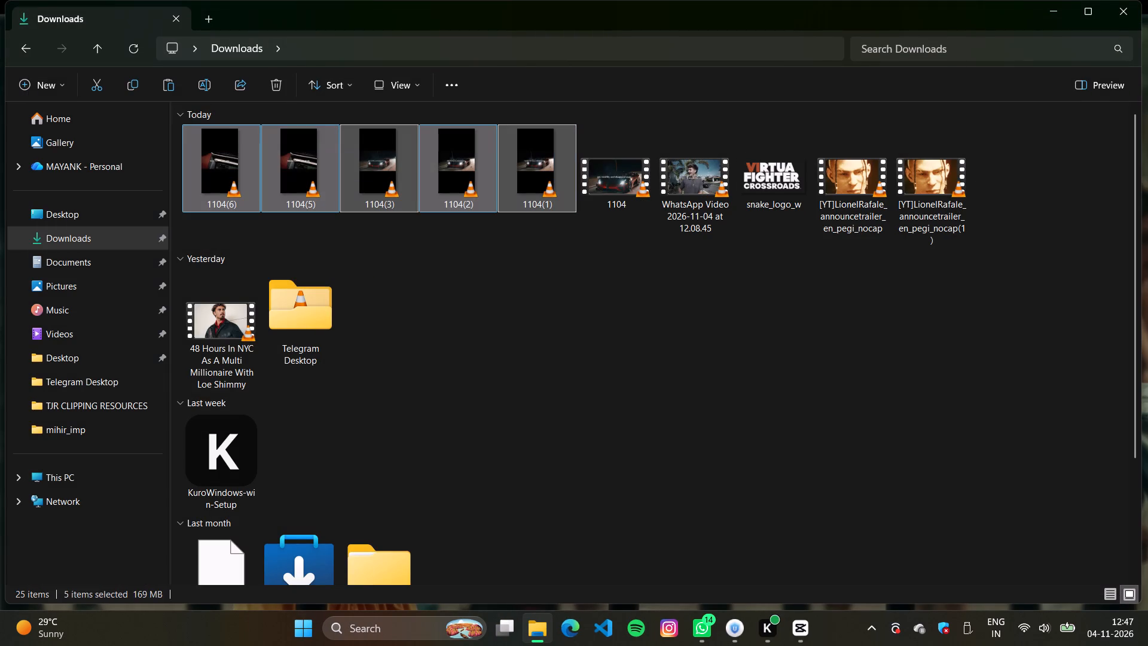
pyautogui.hotkey('ctrl', 'c')
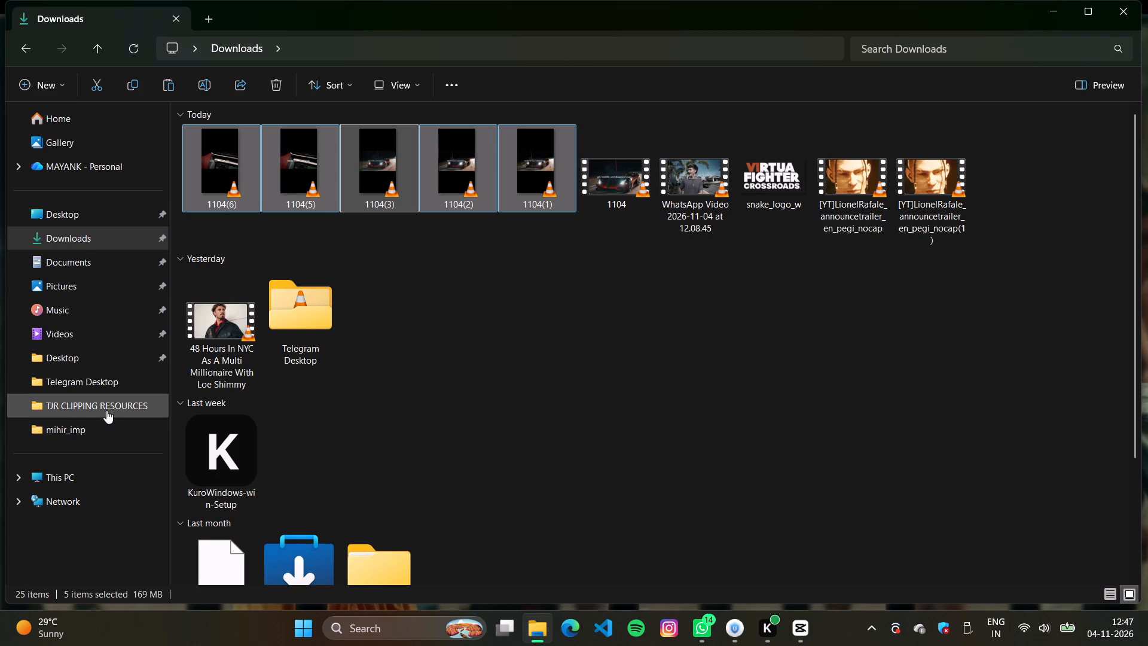
pyautogui.click(109, 400)
pyautogui.click(166, 86)
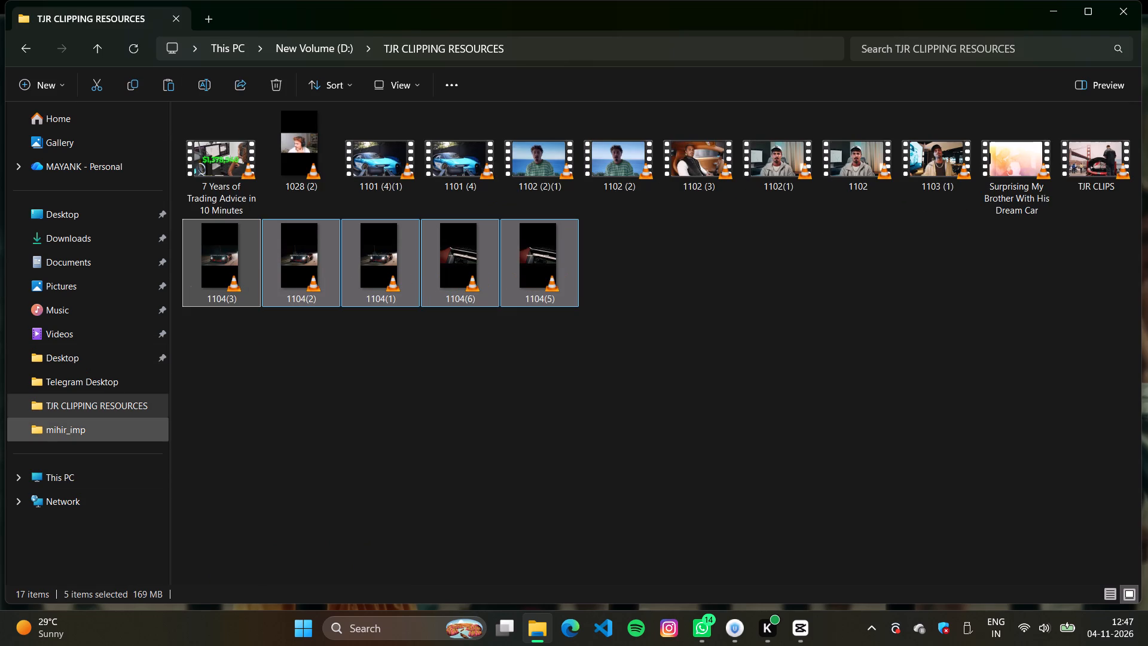
pyautogui.click(254, 441)
pyautogui.rightClick(117, 431)
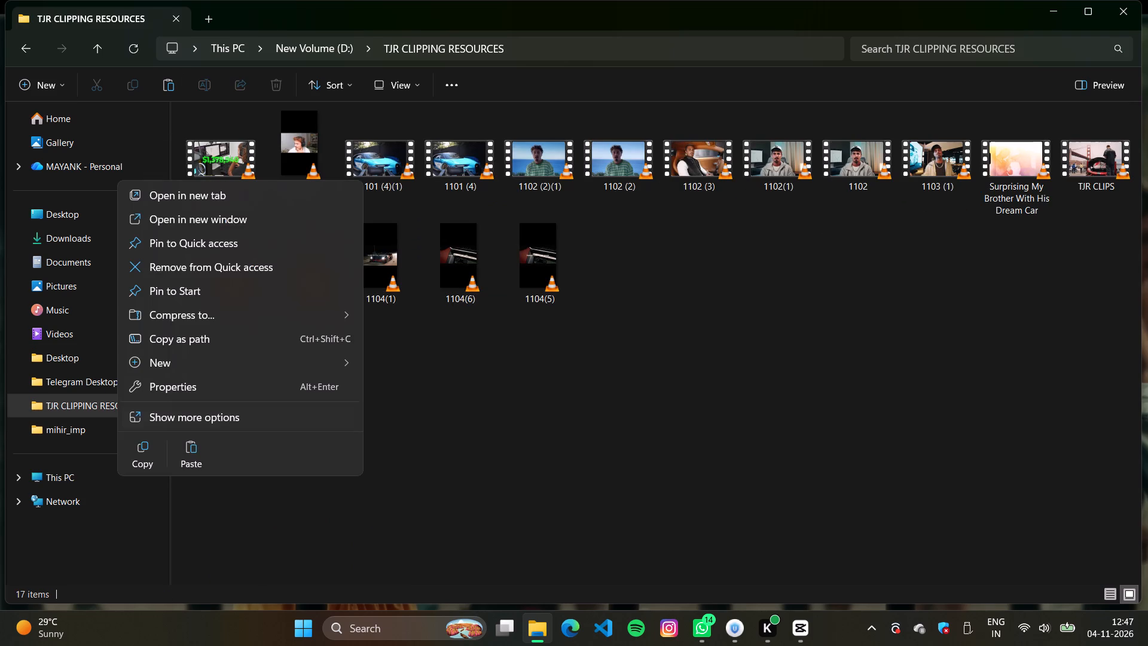
pyautogui.click(475, 412)
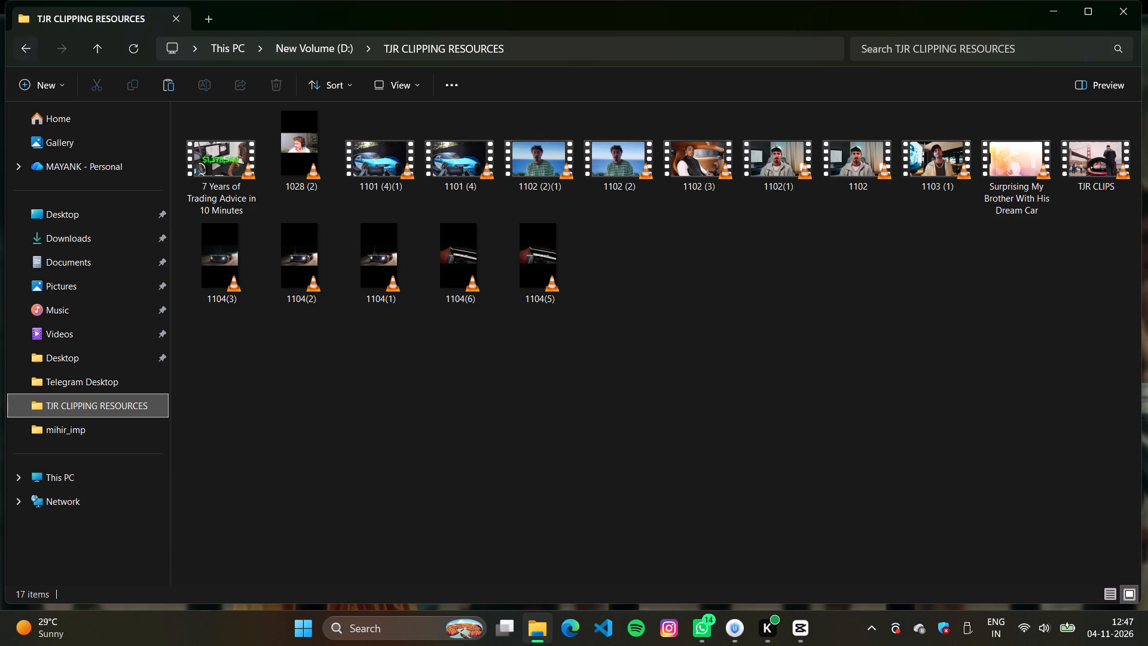
# Return to Downloads and delete the videos 1104(1), 1104(2), 1104(3), 1104(5) and 1104(6) there.
pyautogui.click(107, 45)
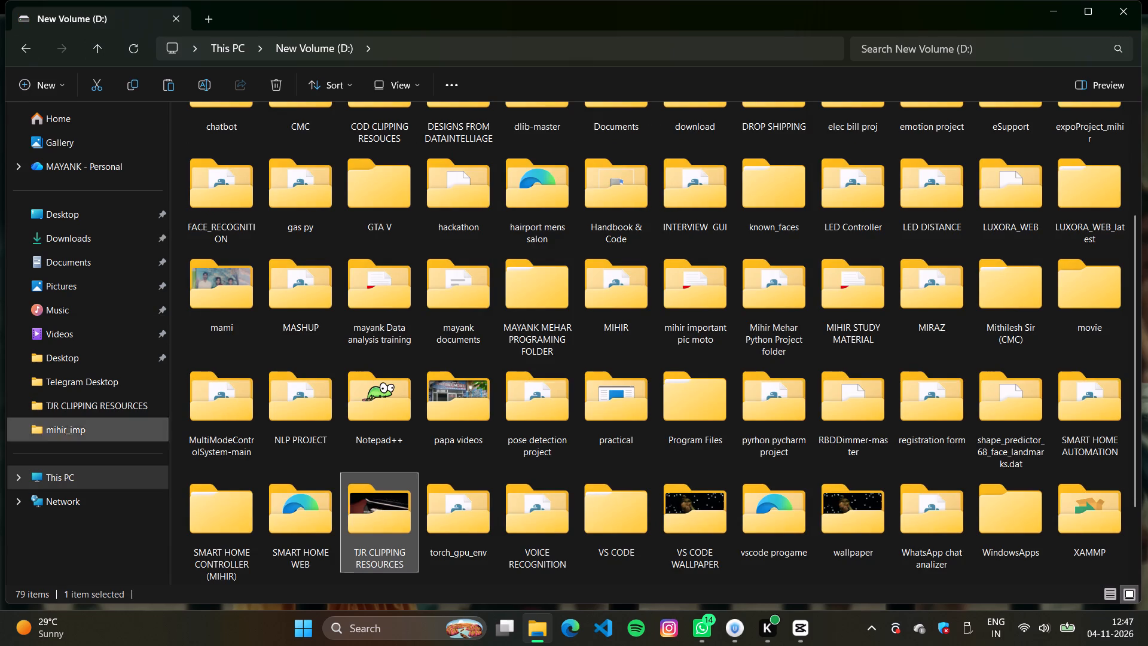
pyautogui.click(118, 235)
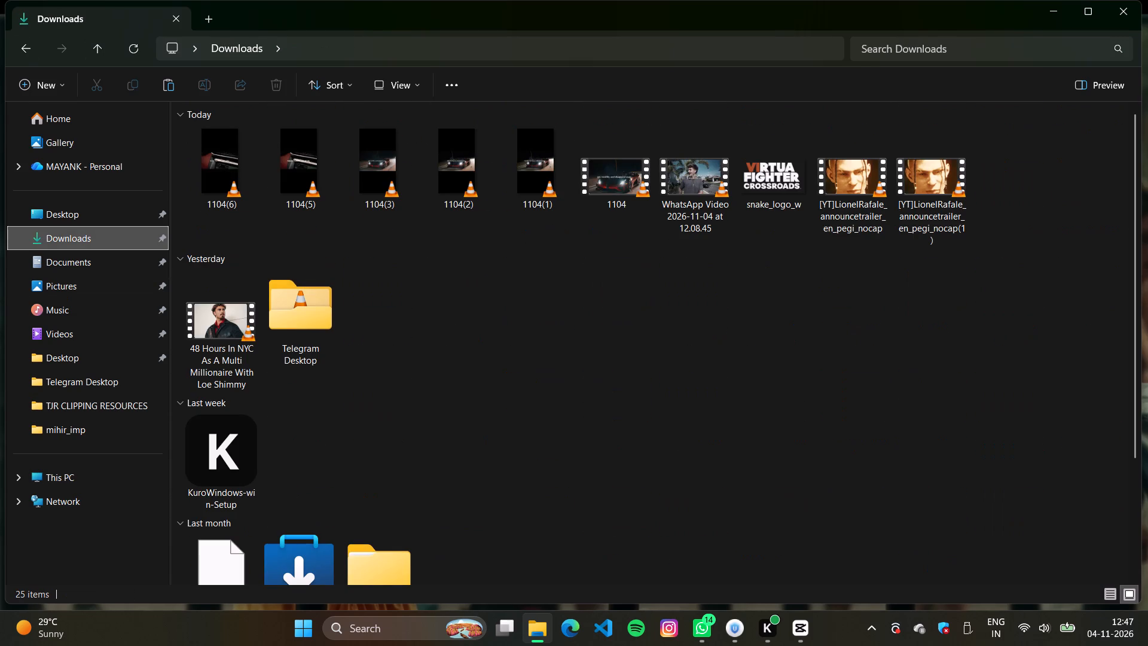
pyautogui.click(567, 263)
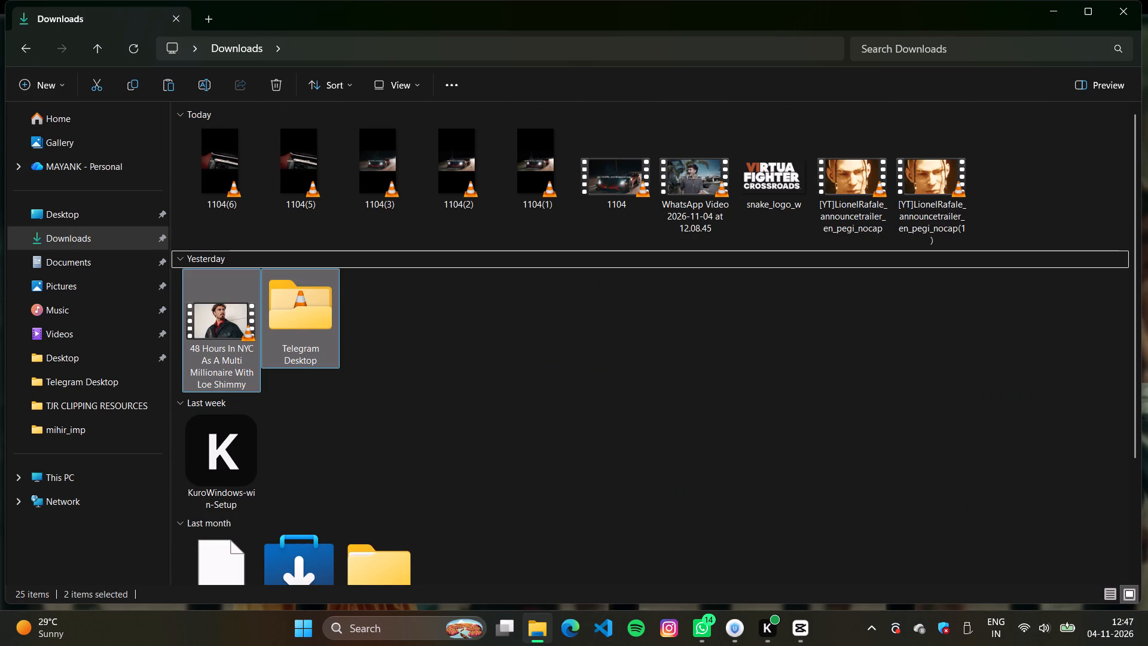
pyautogui.click(178, 235)
pyautogui.moveTo(207, 211); pyautogui.dragTo(549, 159)
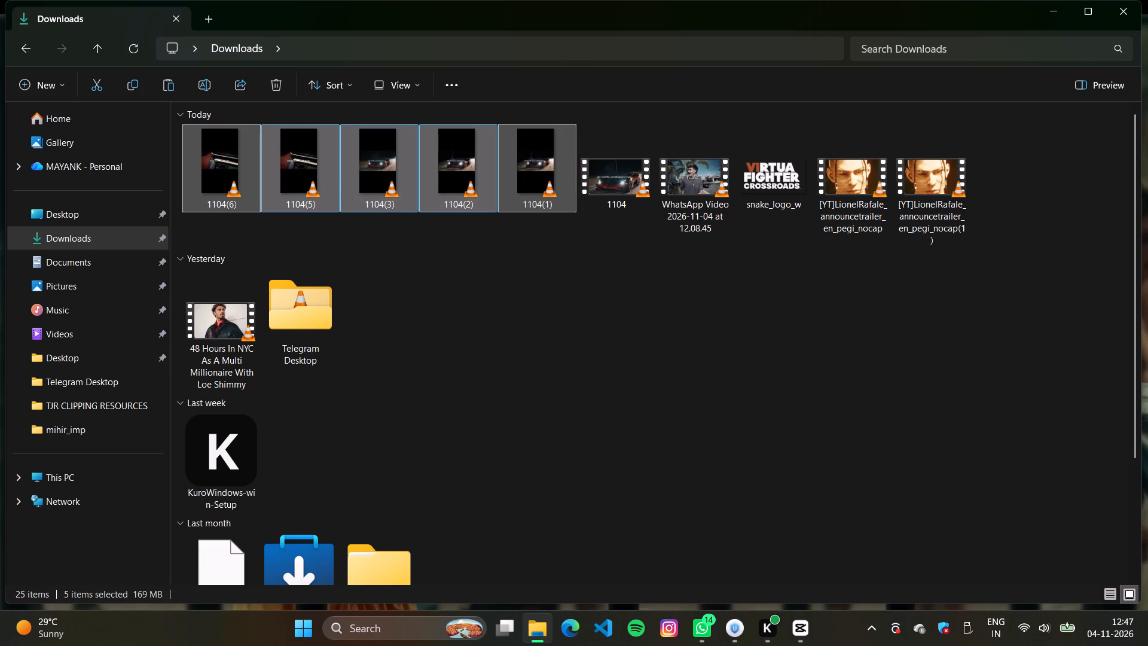
pyautogui.press('Delete')
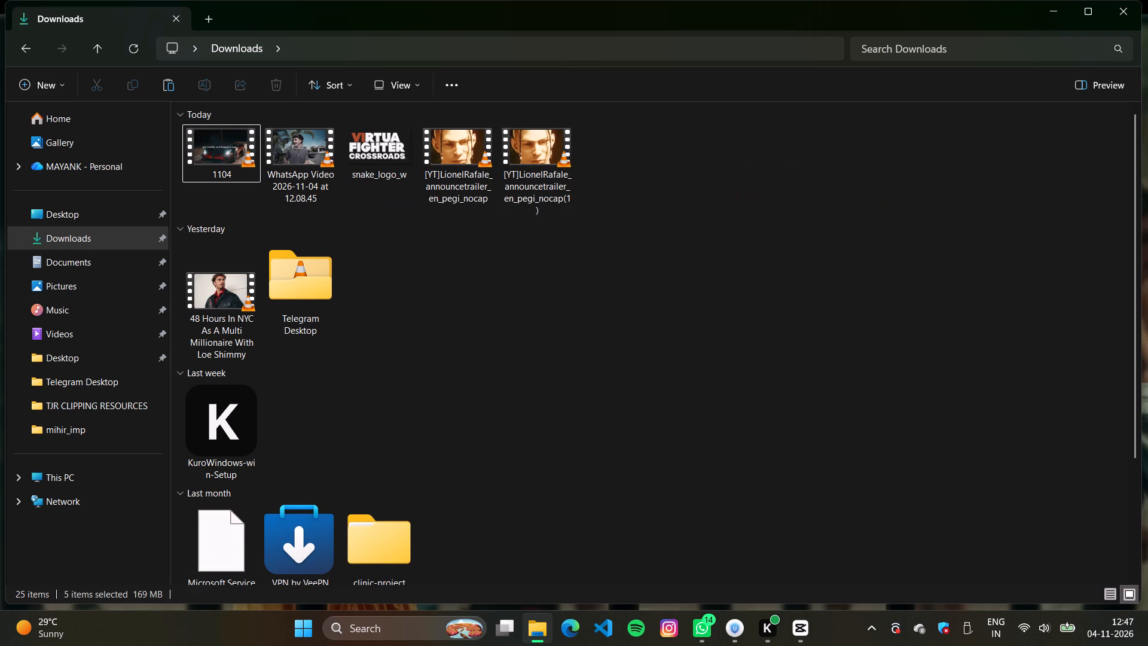
# Switch to CapCut, play back the 1104 timeline to check it, and close the project.
pyautogui.click(789, 628)
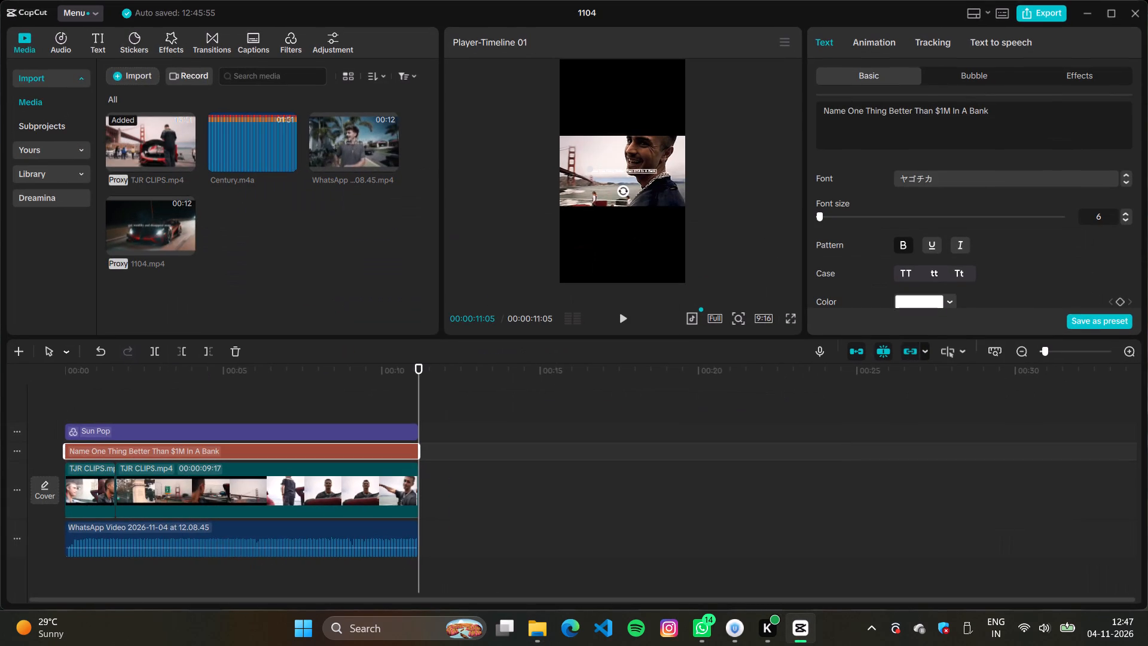
pyautogui.click(167, 395)
pyautogui.press('space')
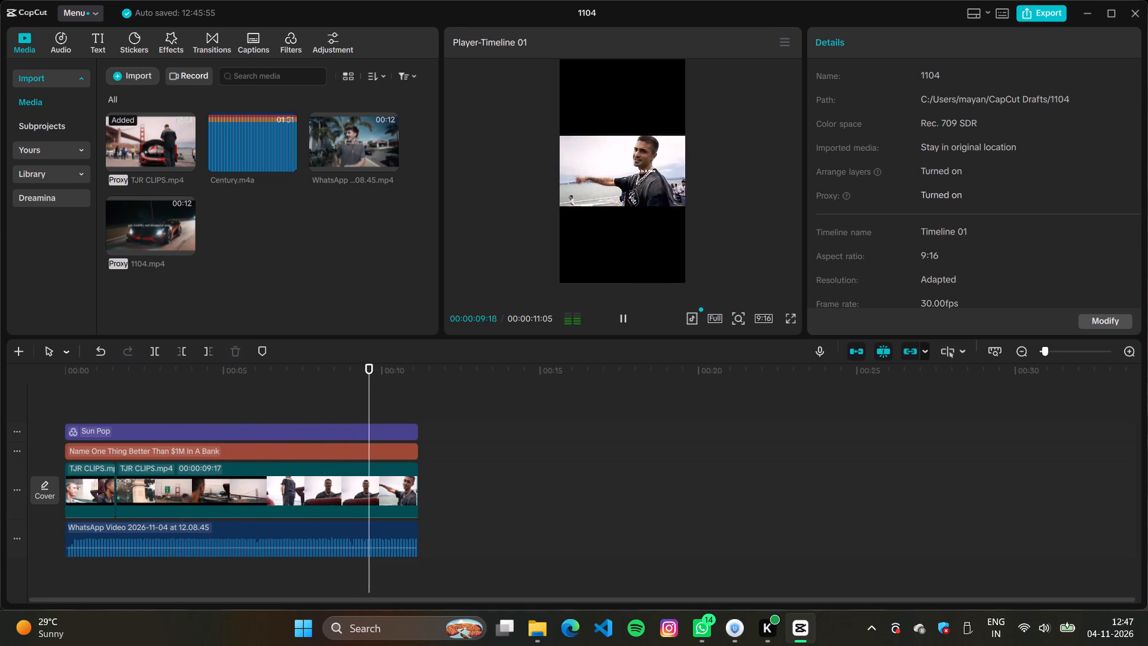
pyautogui.press('space')
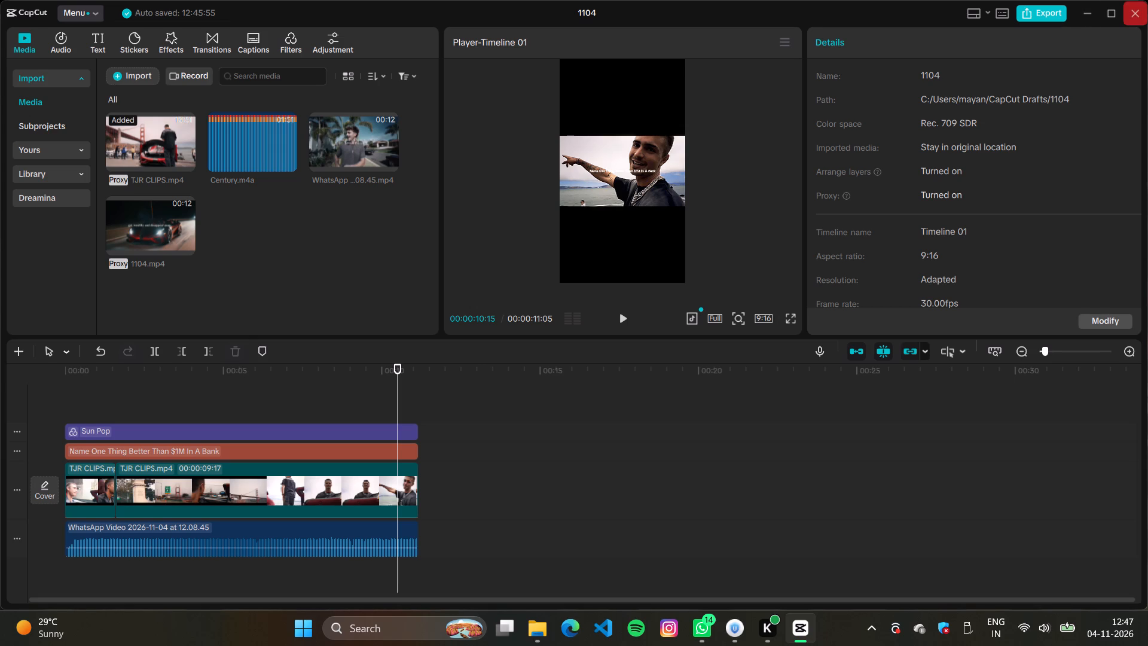
pyautogui.click(1129, 10)
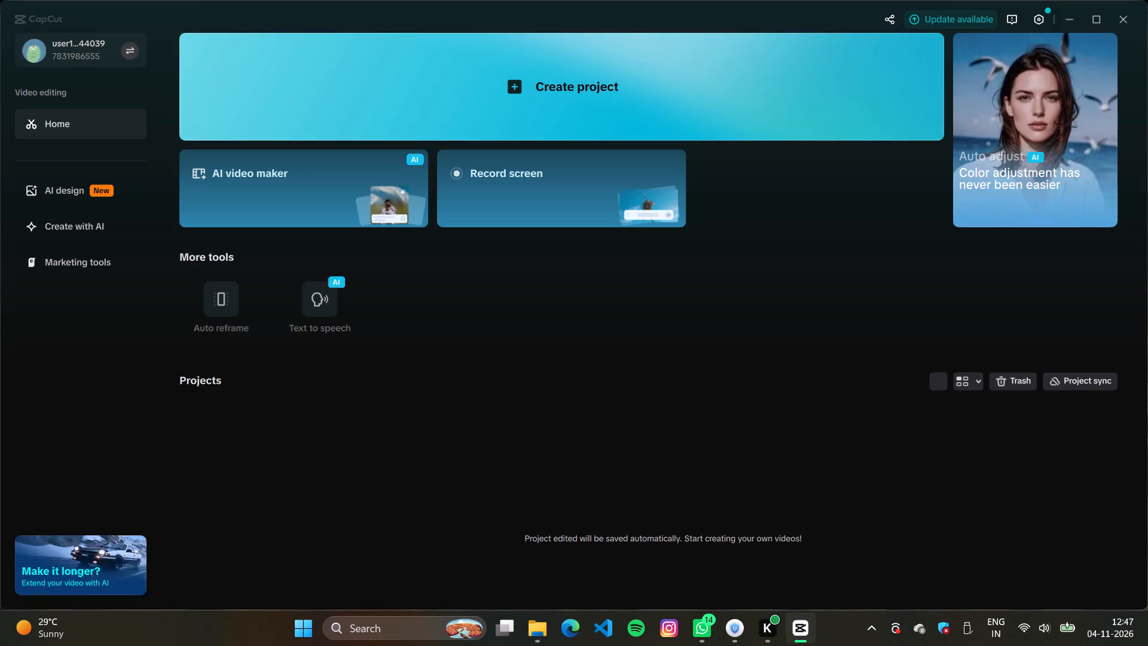
pyautogui.click(223, 461)
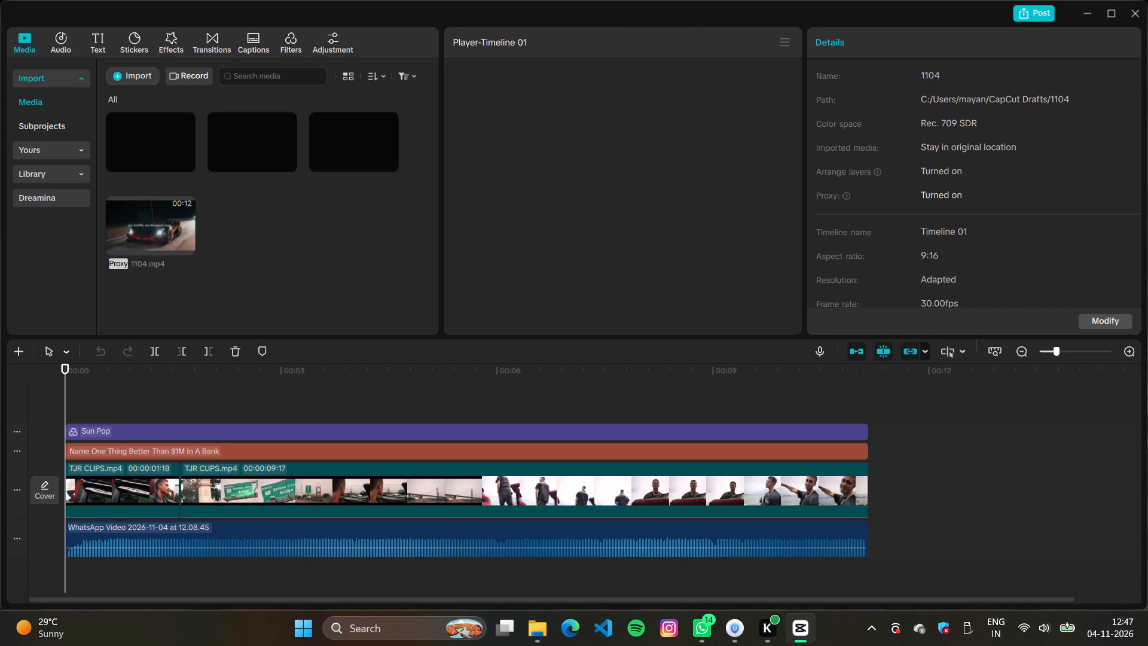
# Close the 1104 project and exit CapCut, returning to the Downloads folder.
pyautogui.click(1133, 16)
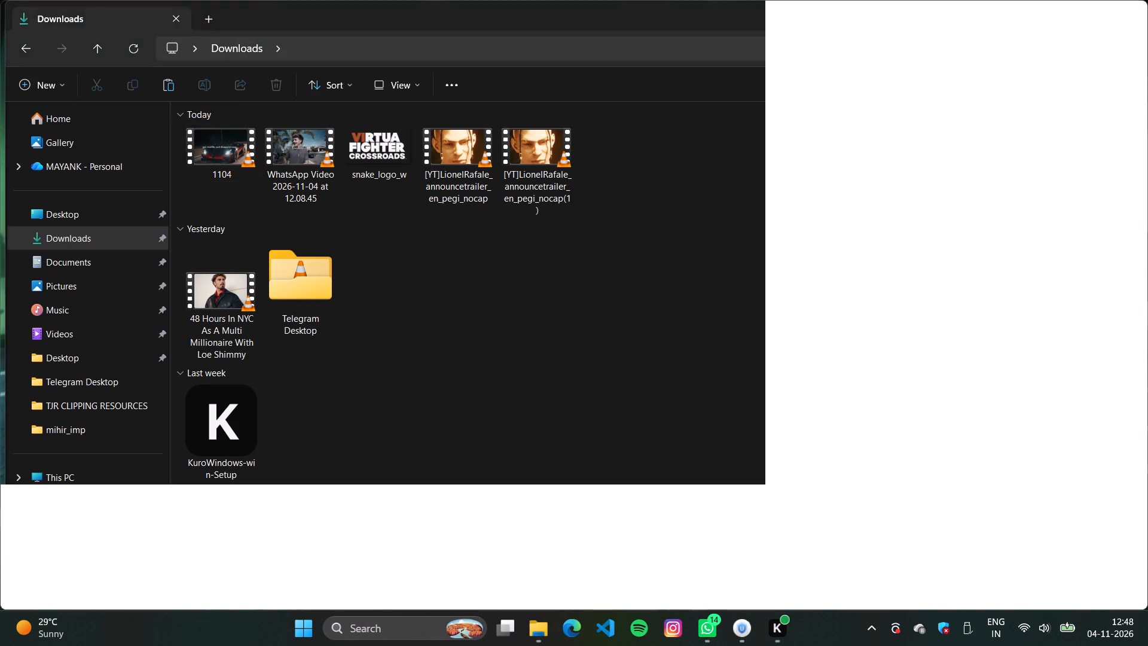
pyautogui.click(1126, 19)
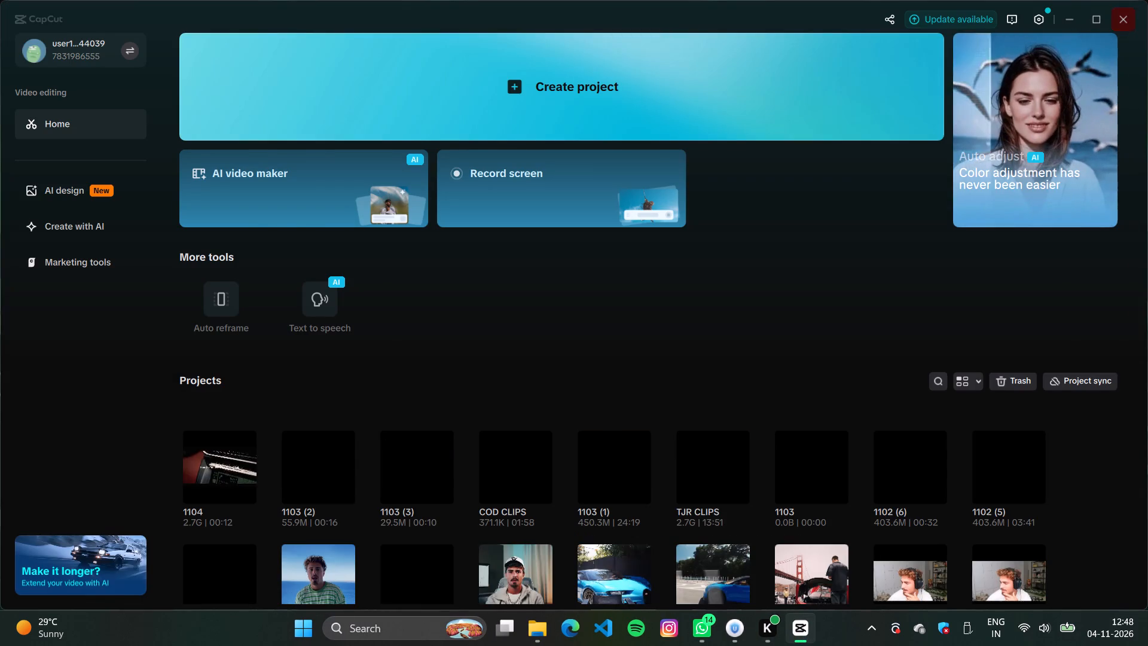
# Play WhatsApp Video 2026-11-04 at 12.08.45 from Downloads to review it, and close the player.
pyautogui.click(302, 157)
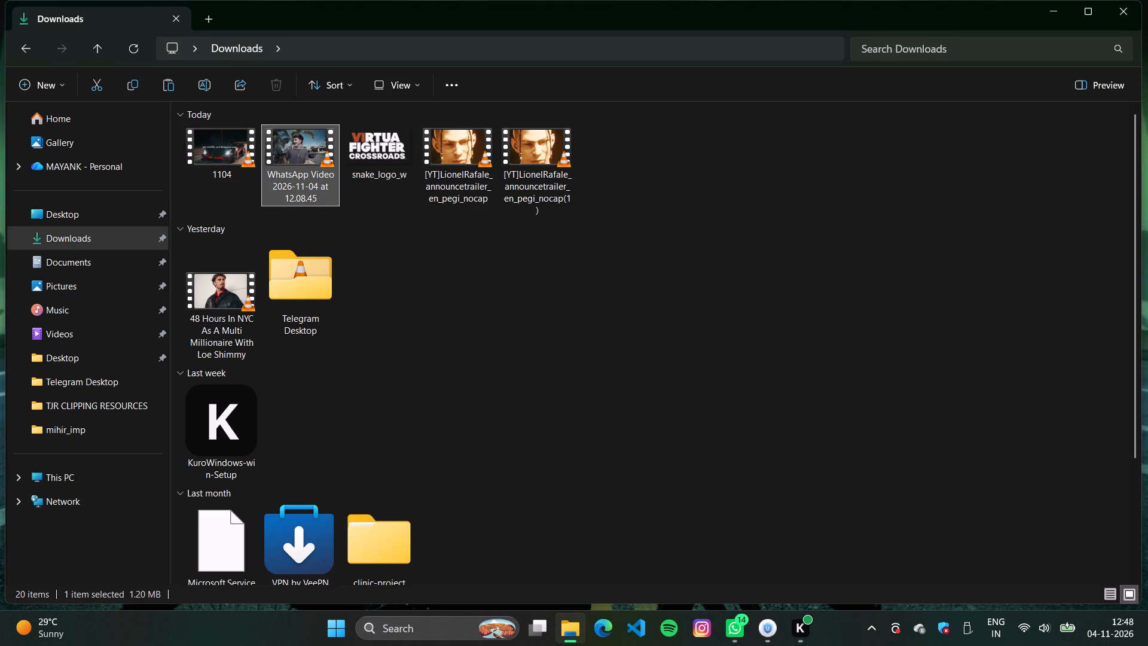
pyautogui.doubleClick(302, 157)
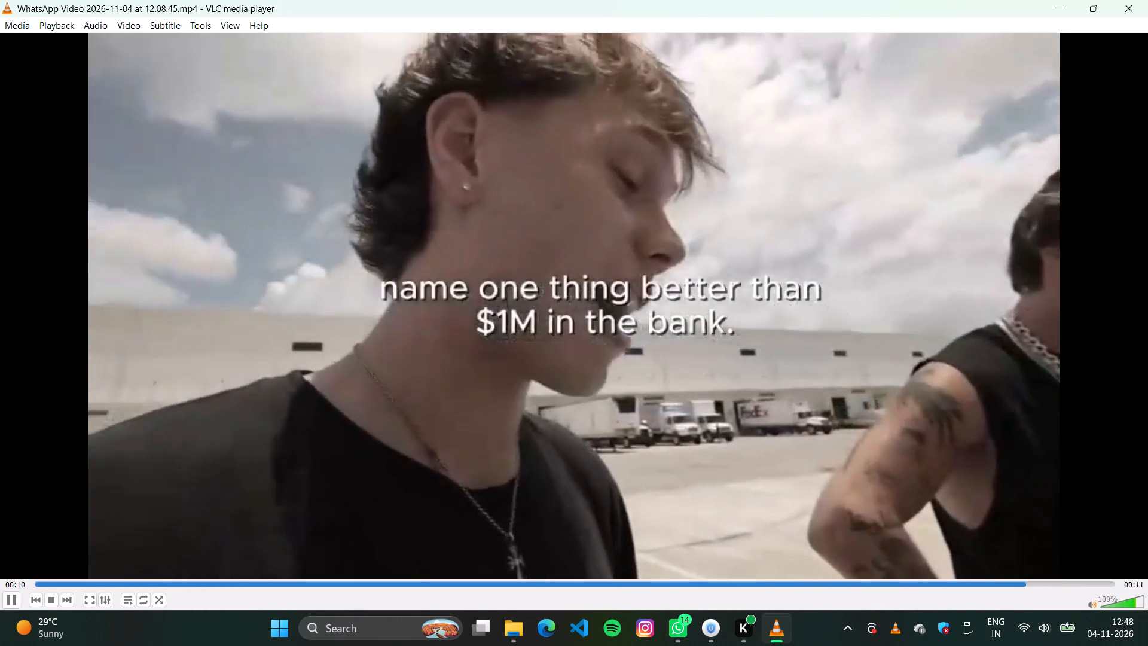
pyautogui.click(1119, 2)
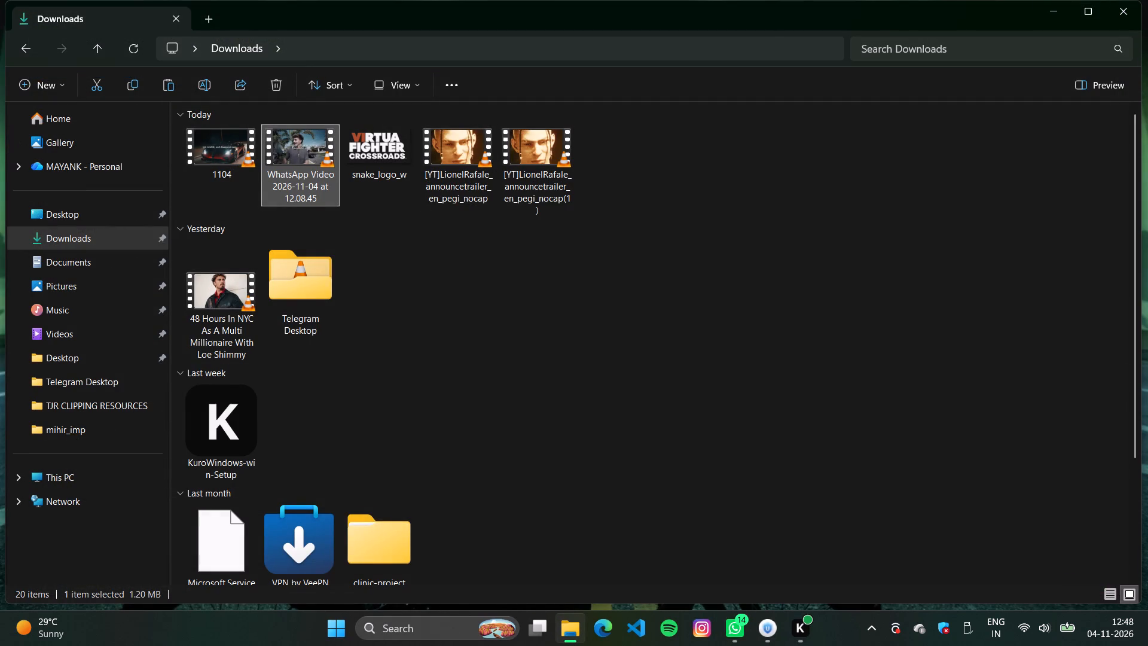
# Play the video 1104 from Downloads to review it.
pyautogui.doubleClick(228, 142)
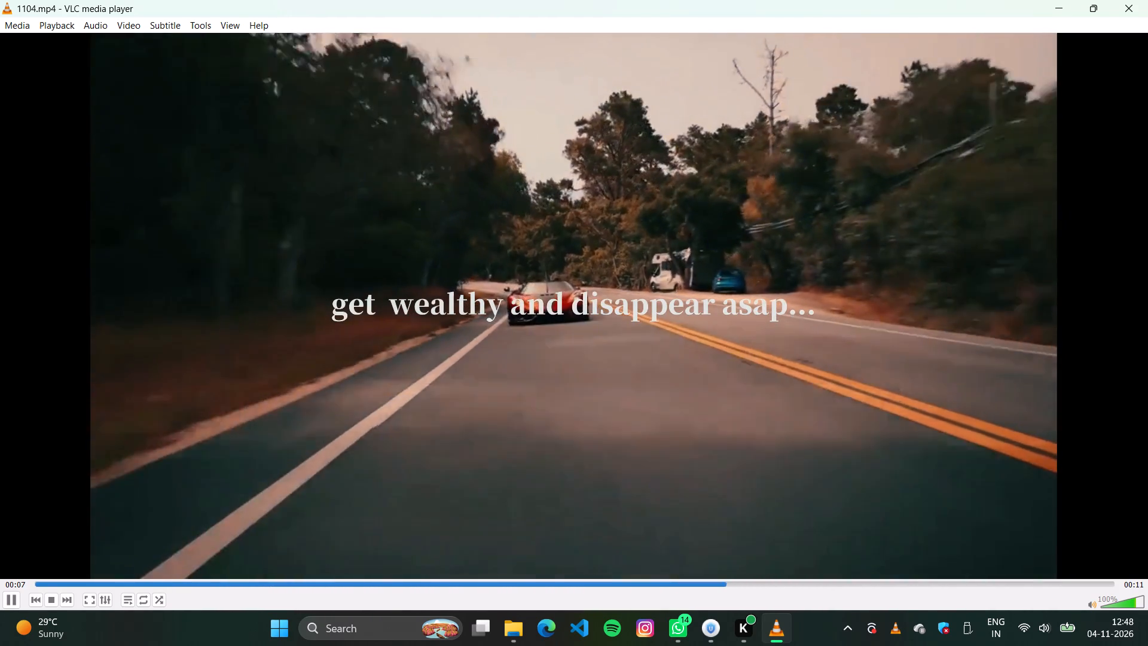
# Close the playing 1104 video and delete 1104 and the WhatsApp Video 2026-11-04 at 12.08.45 from Downloads.
pyautogui.click(1140, 8)
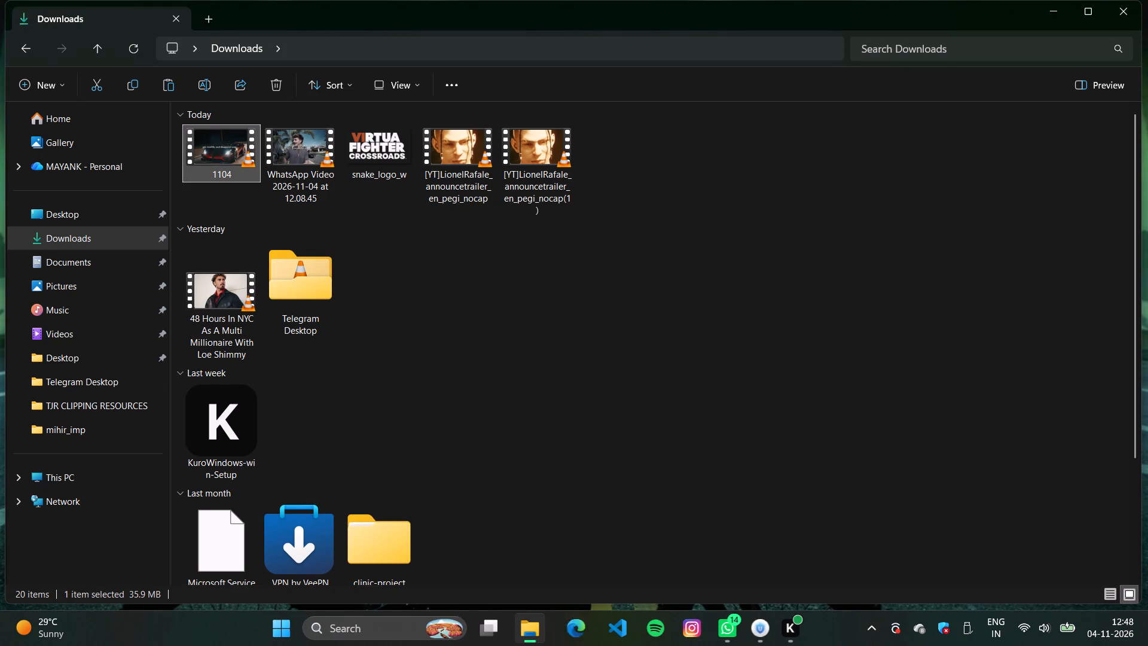
pyautogui.click(465, 302)
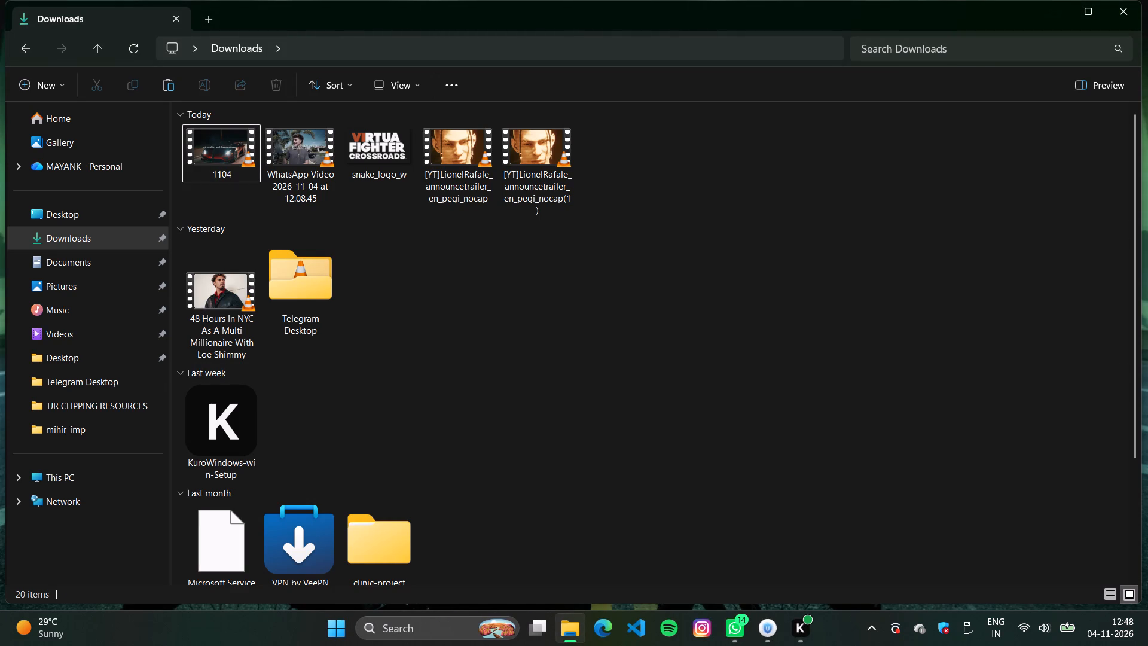
pyautogui.moveTo(210, 204); pyautogui.dragTo(303, 154)
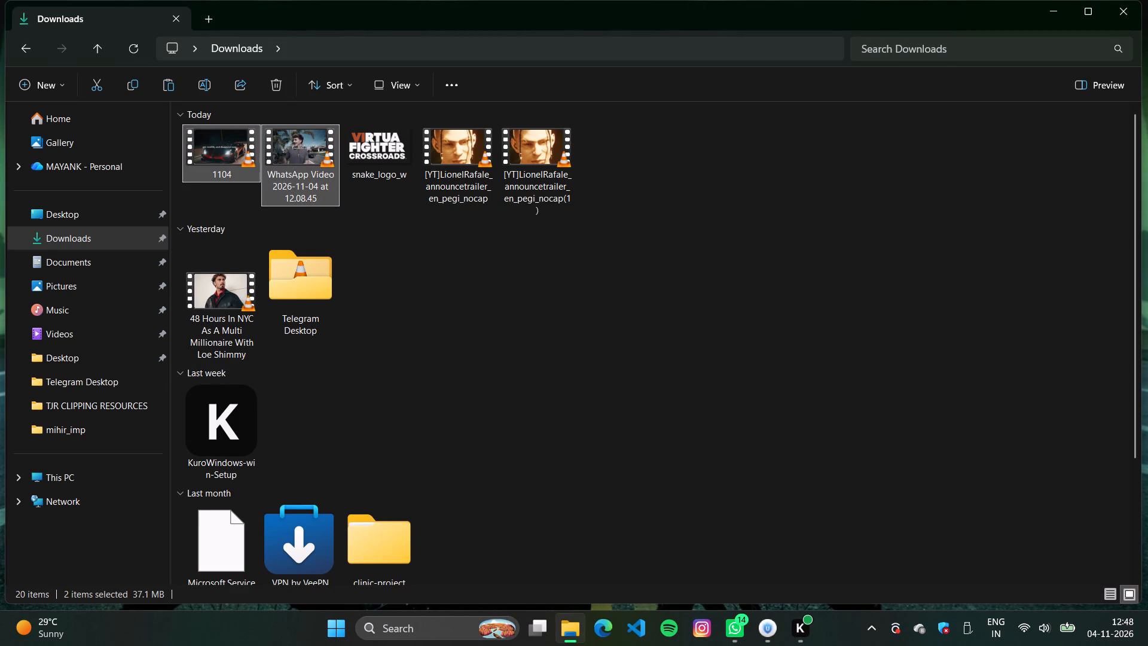
pyautogui.press('Delete')
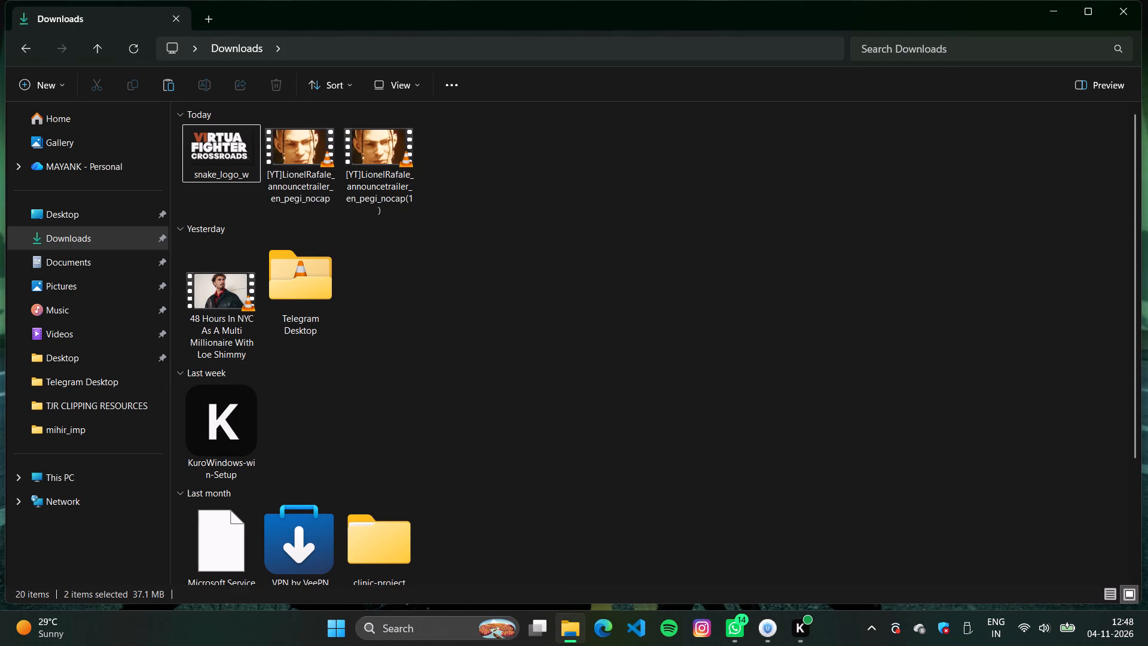
pyautogui.click(477, 162)
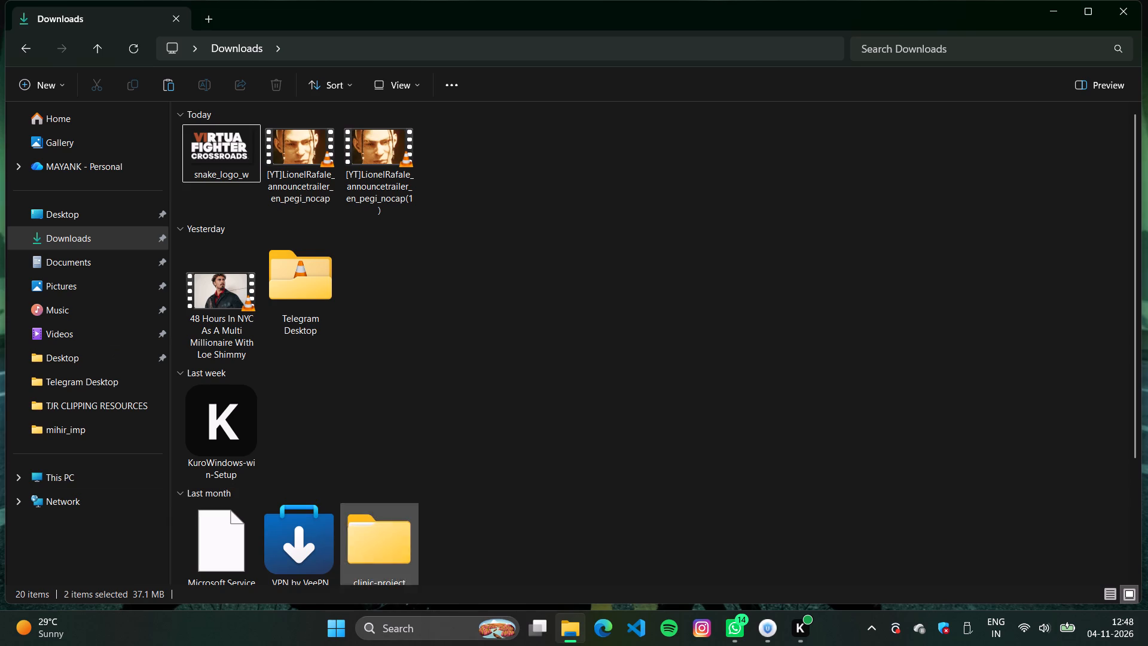
# Find and open the Recycle Bin and permanently delete all the items in it.
pyautogui.click(111, 491)
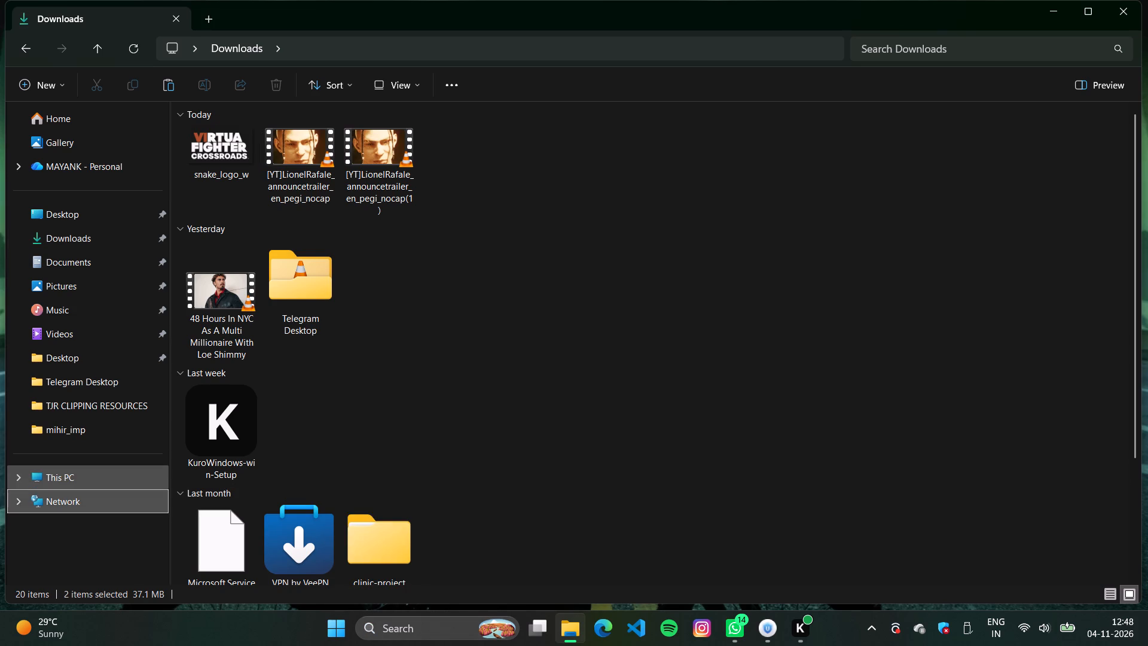
pyautogui.click(106, 475)
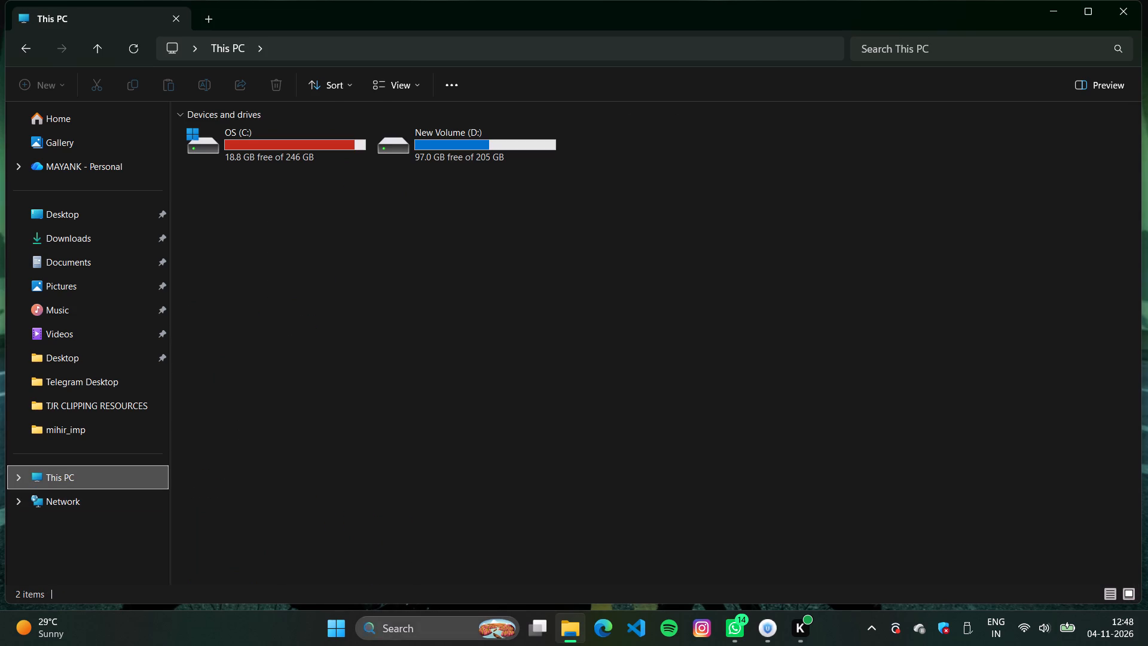
pyautogui.click(433, 639)
pyautogui.write('recycle')
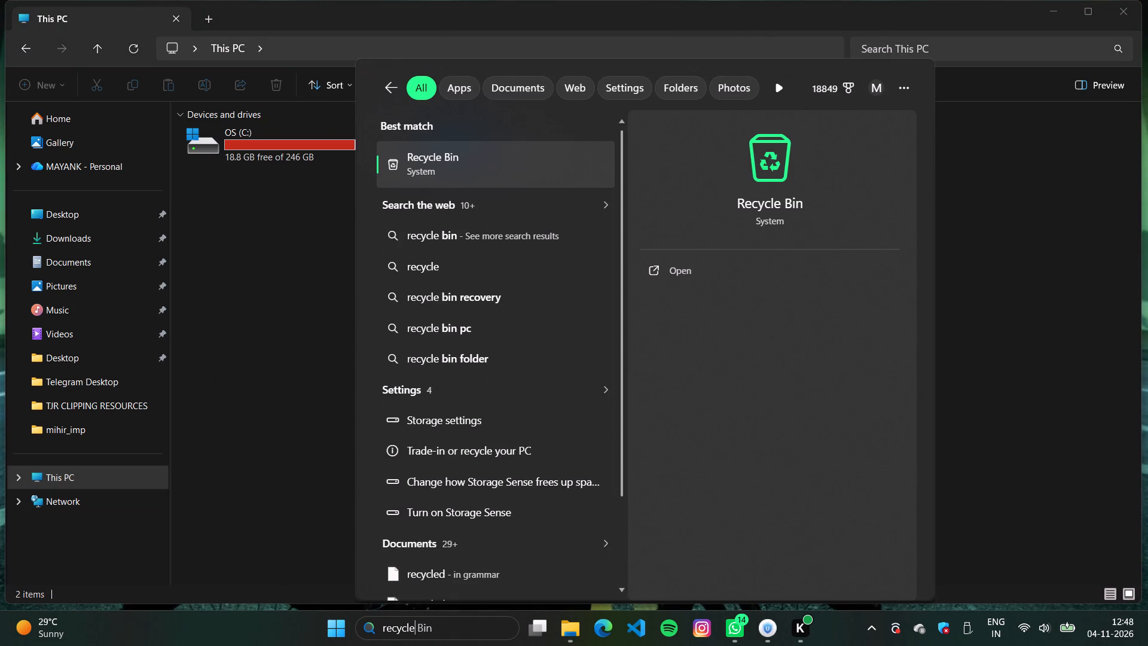
pyautogui.click(484, 155)
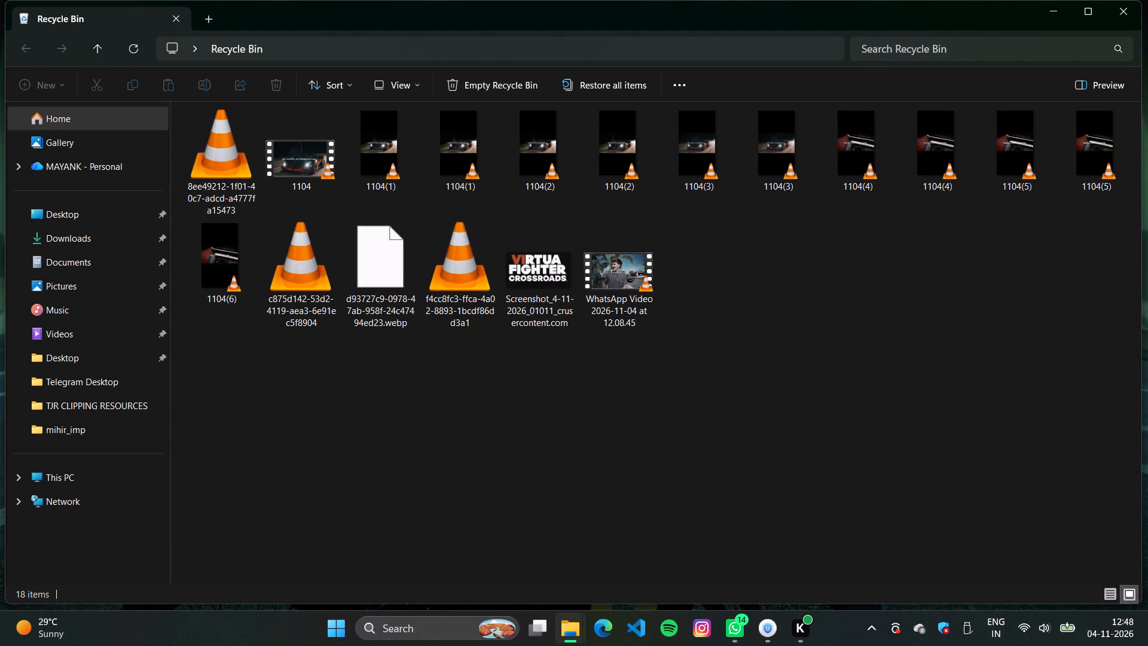
pyautogui.moveTo(216, 357); pyautogui.dragTo(1147, 75)
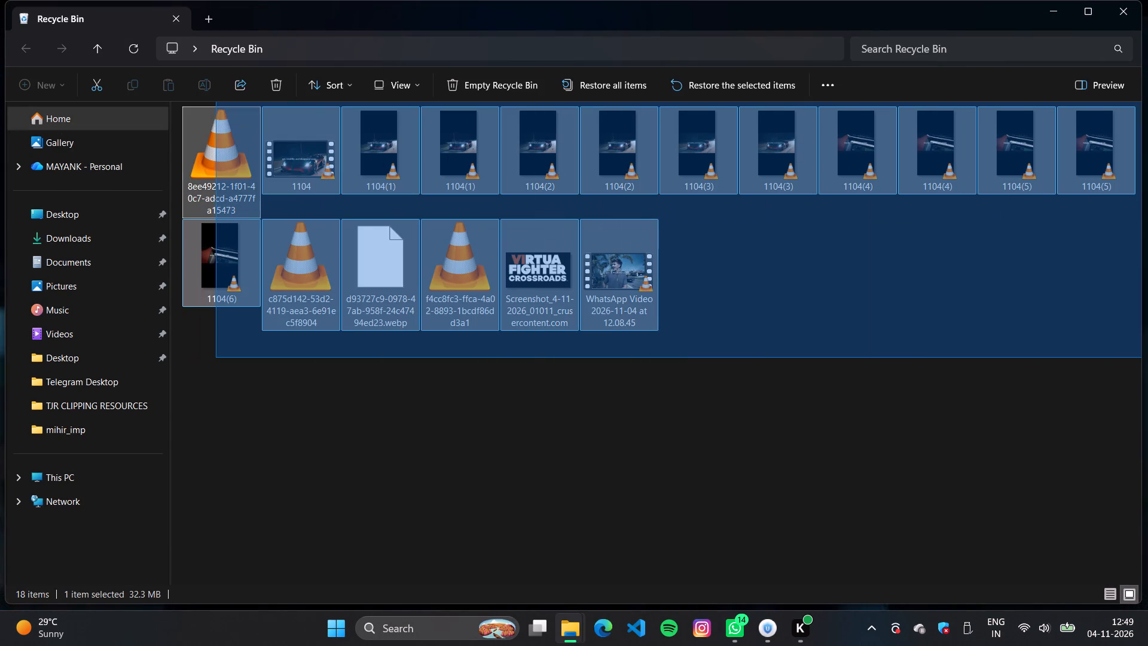
pyautogui.moveTo(1147, 75); pyautogui.dragTo(1147, 77)
pyautogui.press('Delete')
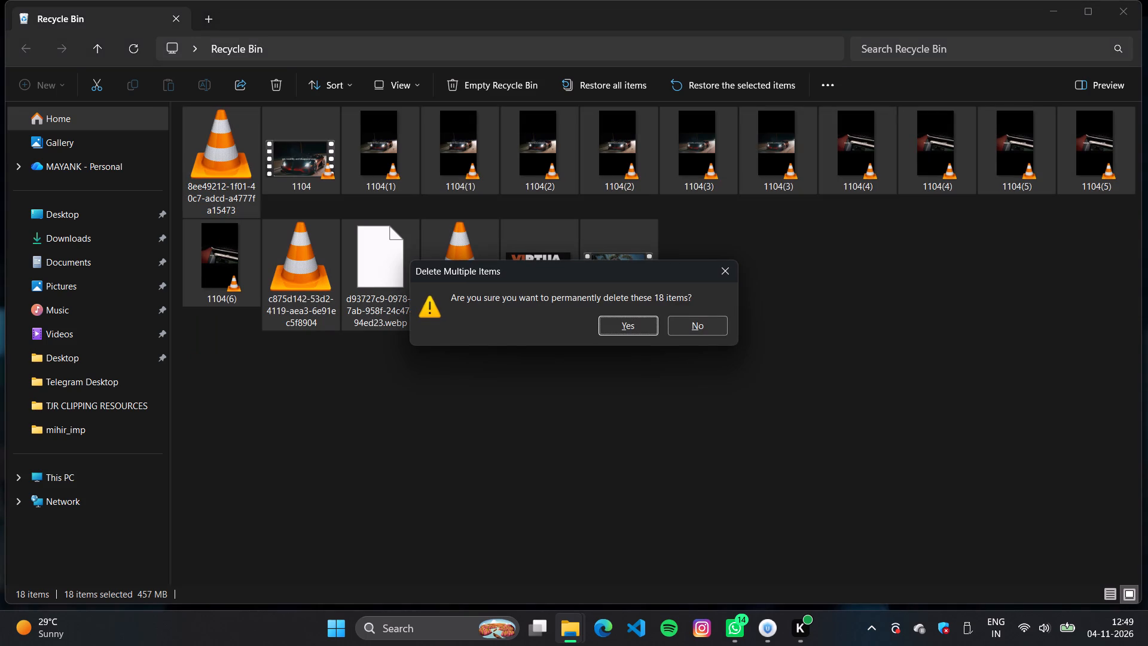
pyautogui.click(625, 328)
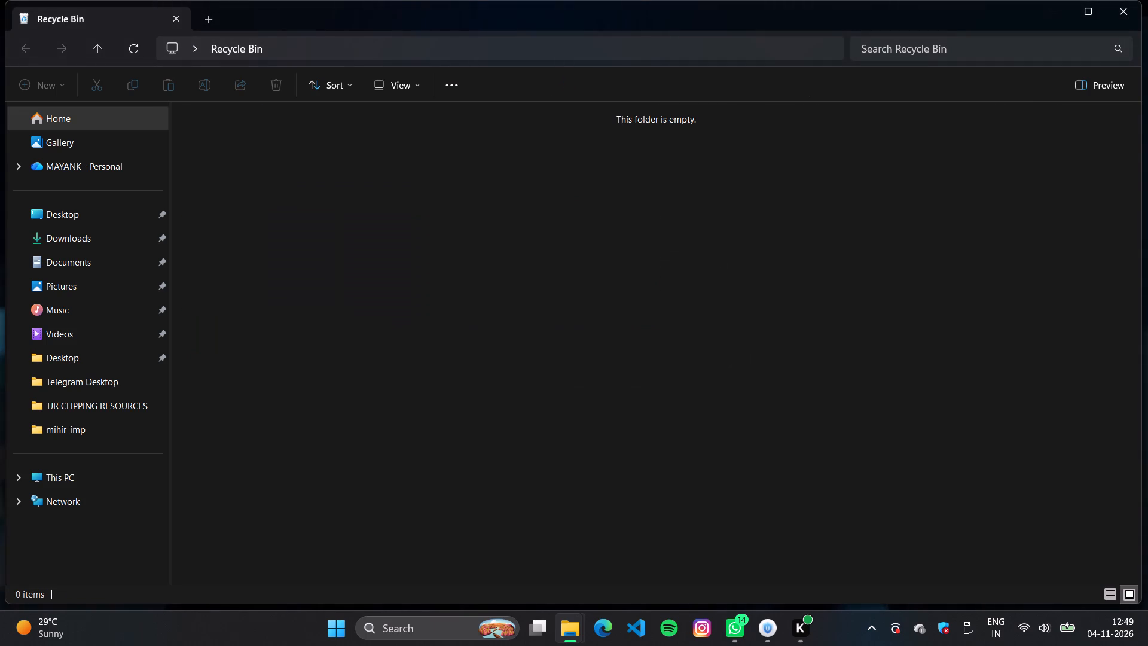
# Go to This PC and refresh the drive overview to check the free space.
pyautogui.click(95, 54)
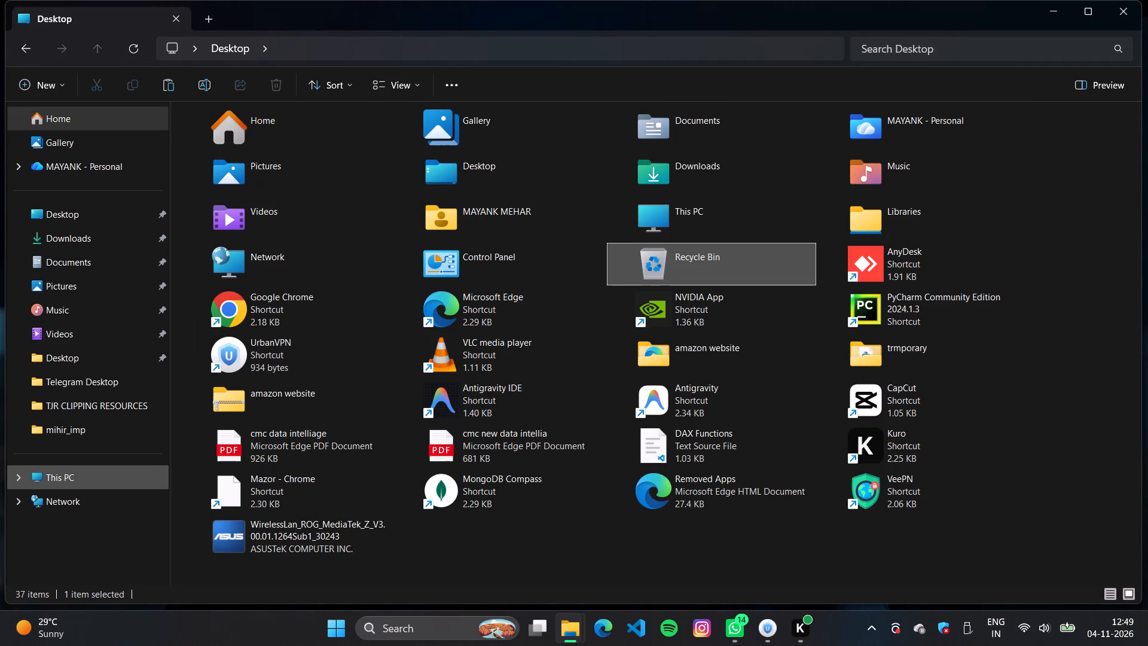
pyautogui.click(90, 471)
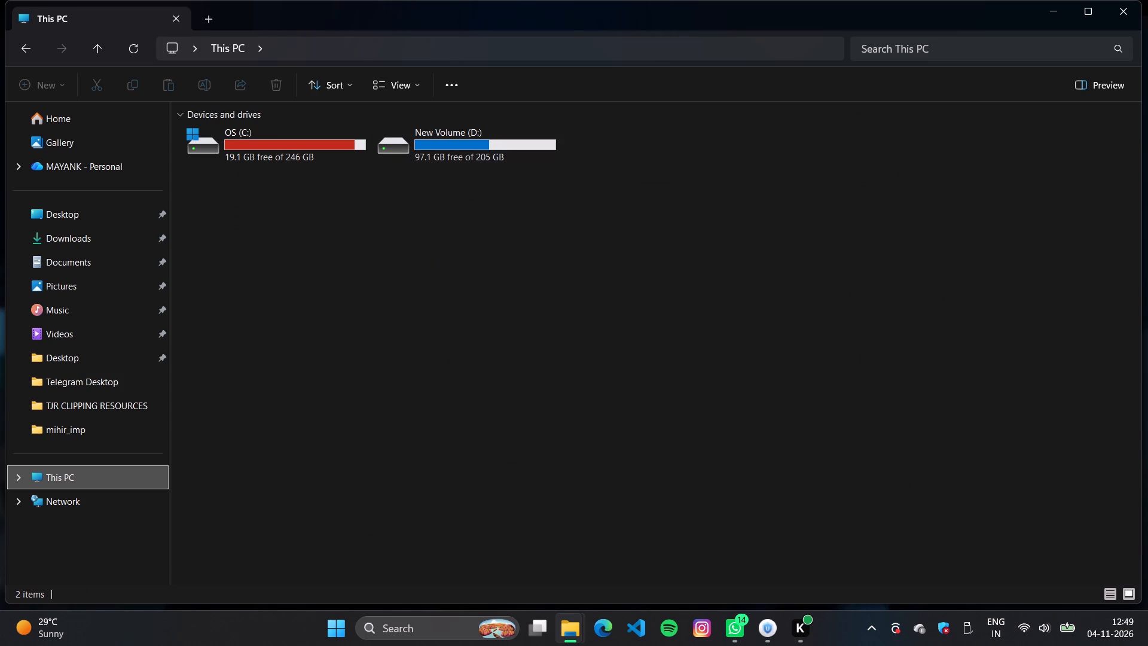
pyautogui.click(130, 51)
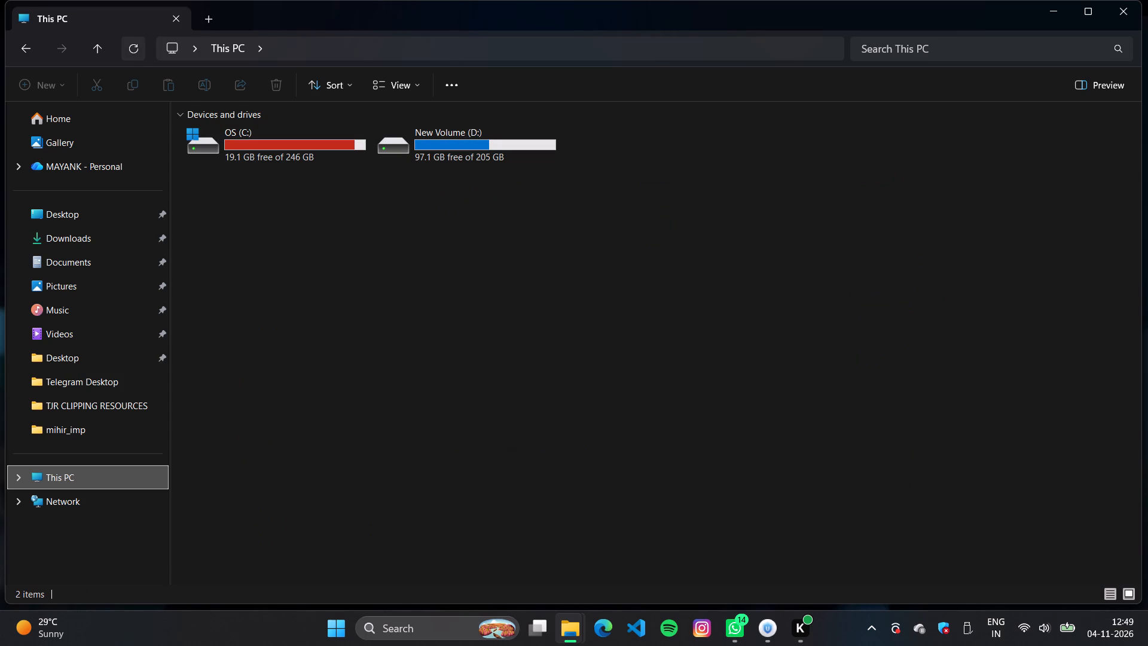
pyautogui.click(130, 51)
pyautogui.click(130, 51)
# Delete the duplicate video [YT]LionelRafale_announcetrailer_en_pegi_nocap(1) from Downloads.
pyautogui.click(125, 241)
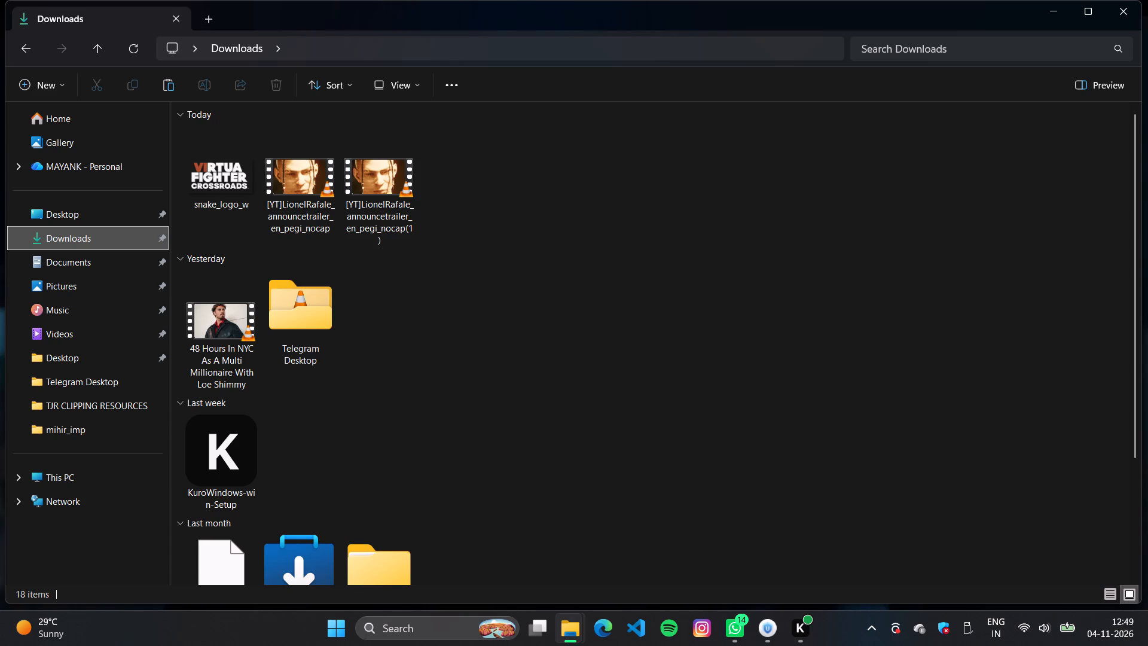
pyautogui.click(388, 183)
pyautogui.press('Delete')
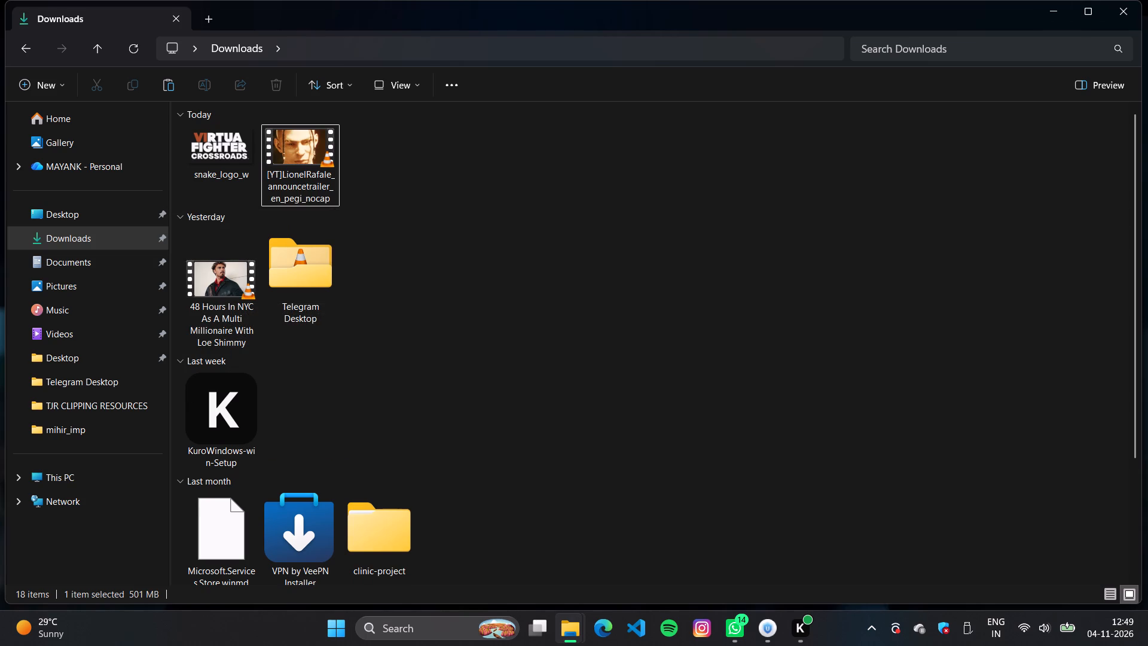
# Open the TJR CLIPPING RESOURCES folder to view the gathered videos.
pyautogui.click(78, 410)
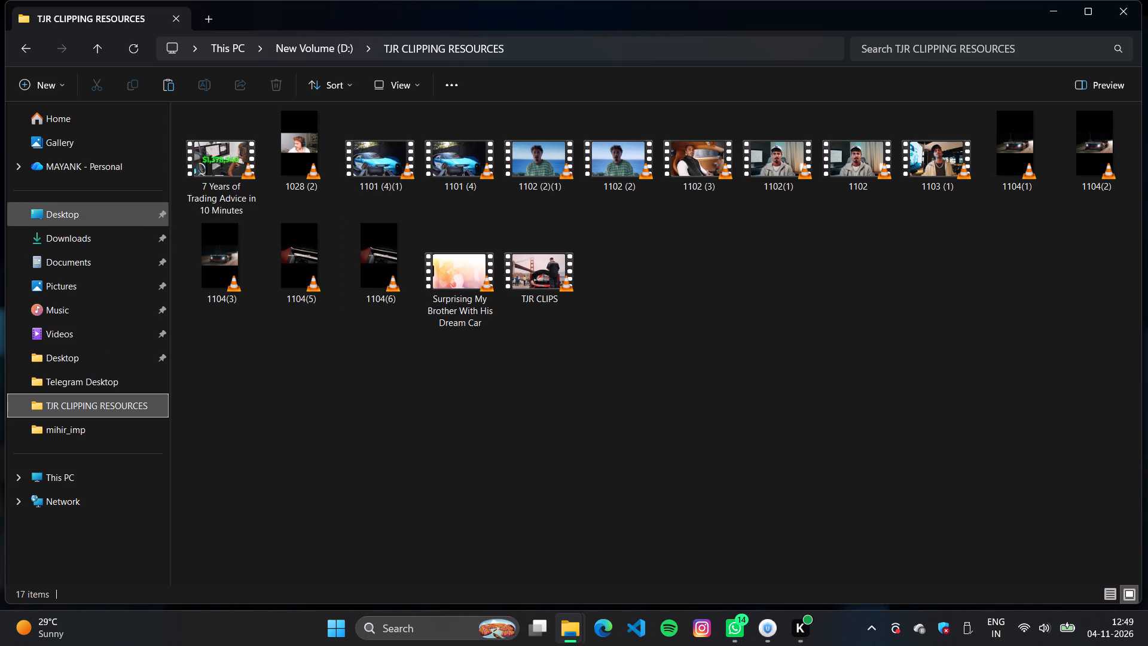
# Delete the video Surprising My Brother With His Dream Car from the TJR CLIPPING RESOURCES folder.
pyautogui.click(444, 270)
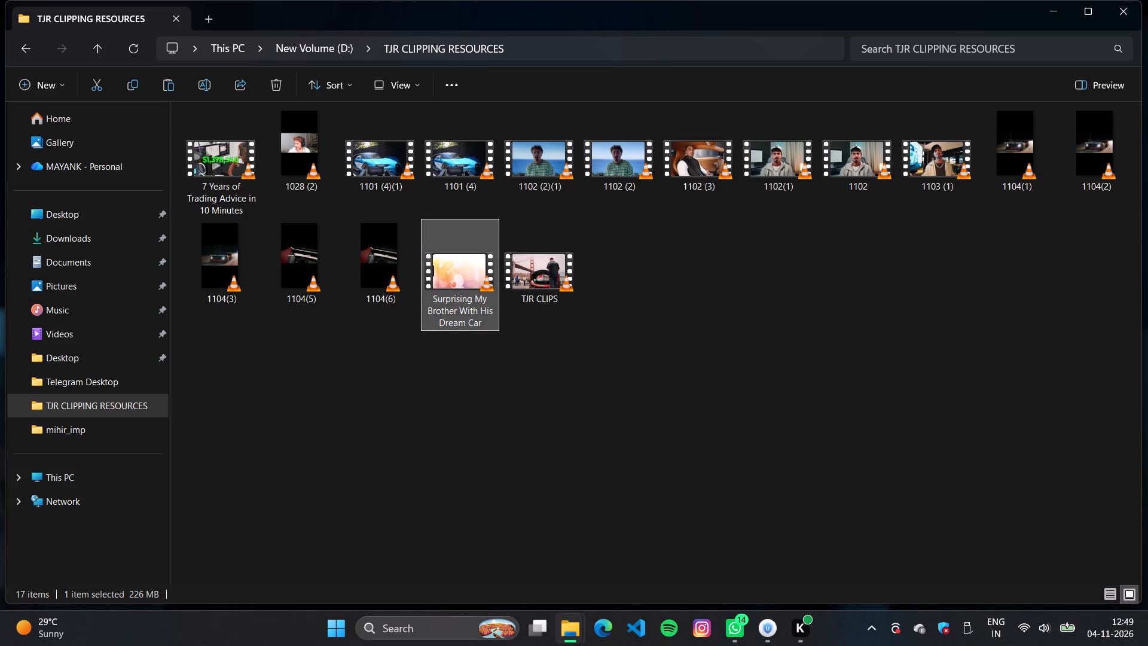
pyautogui.press('Delete')
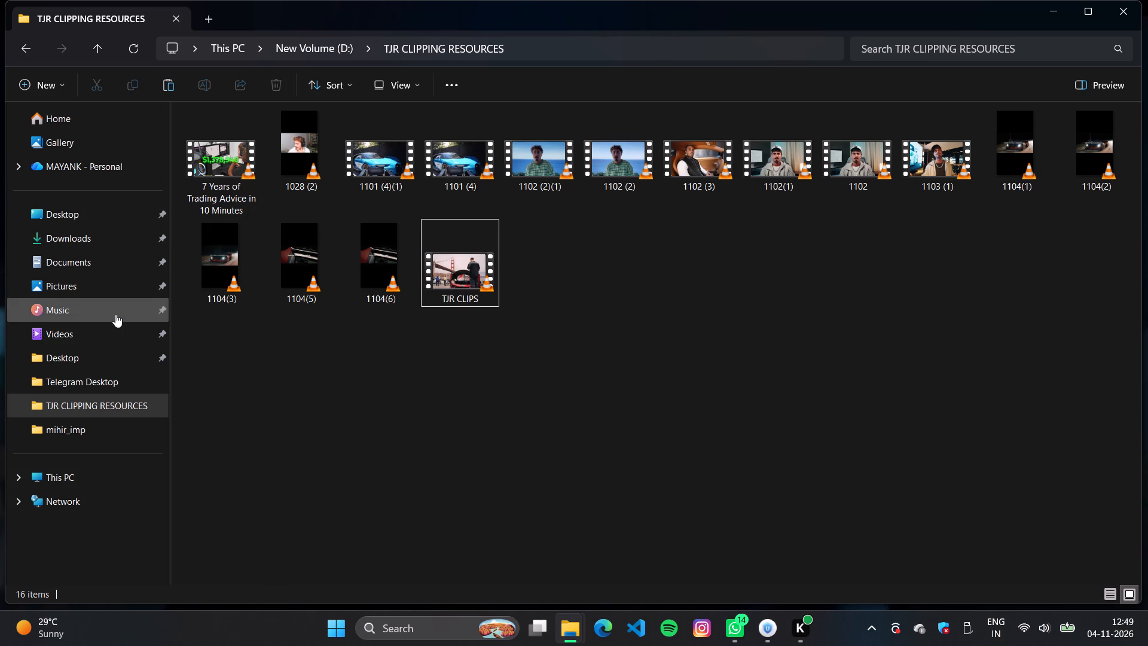
# Refresh the Downloads folder and open This PC to check the free space on the drives.
pyautogui.click(106, 244)
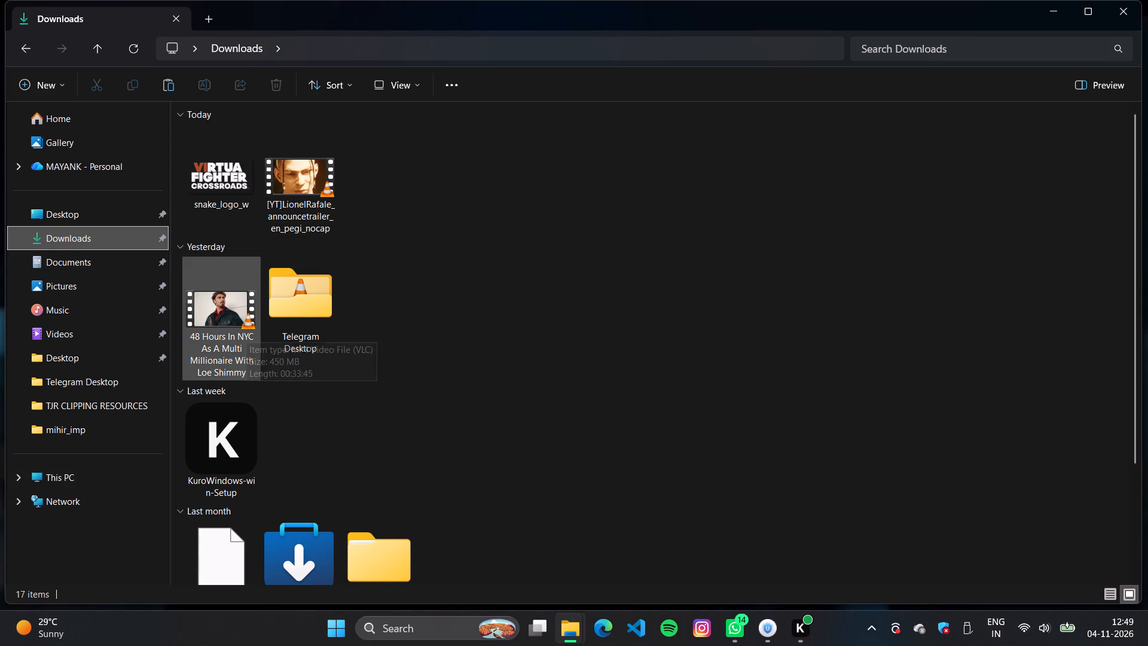
pyautogui.click(131, 50)
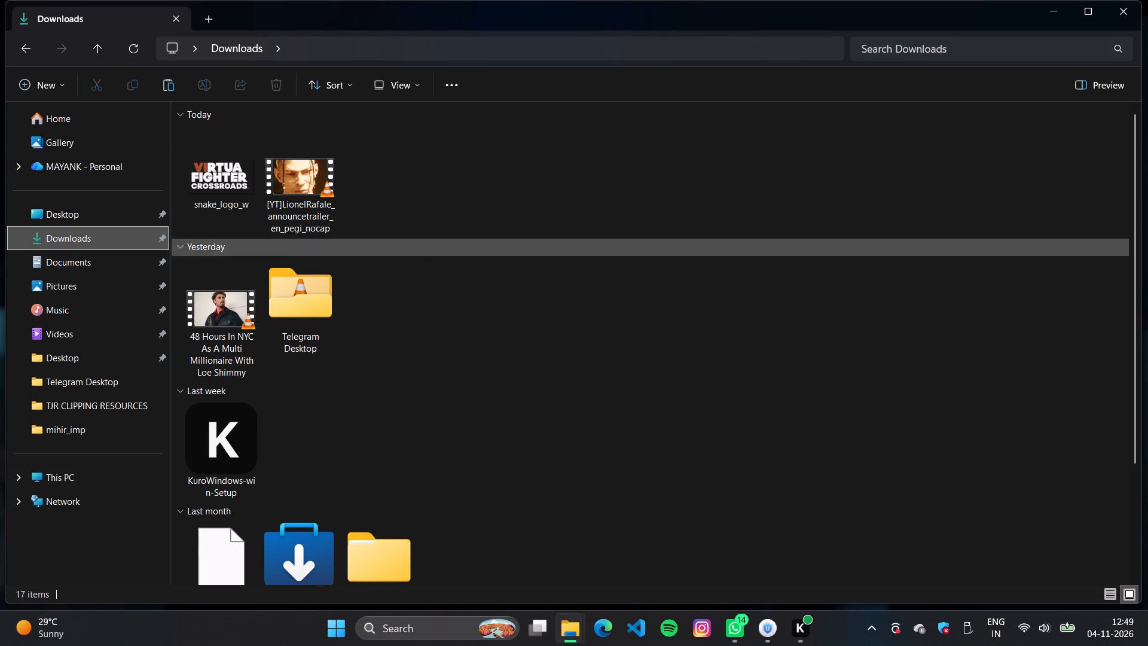
pyautogui.click(50, 484)
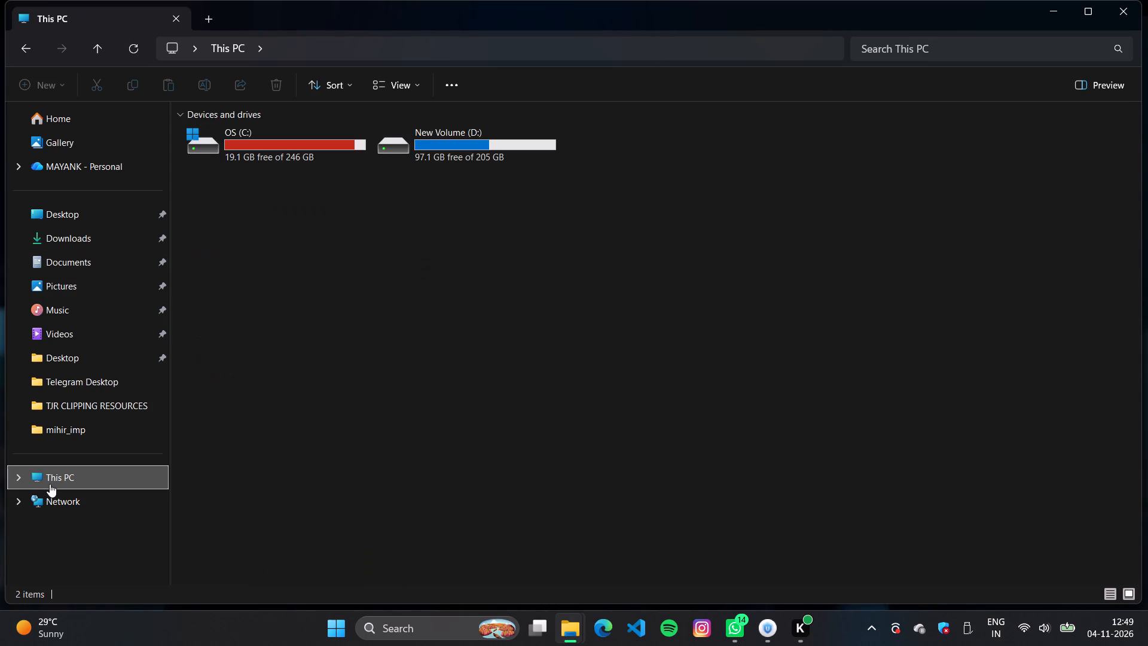
# Return to Downloads and look through its files and folders, including the older ones, for leftovers.
pyautogui.click(103, 244)
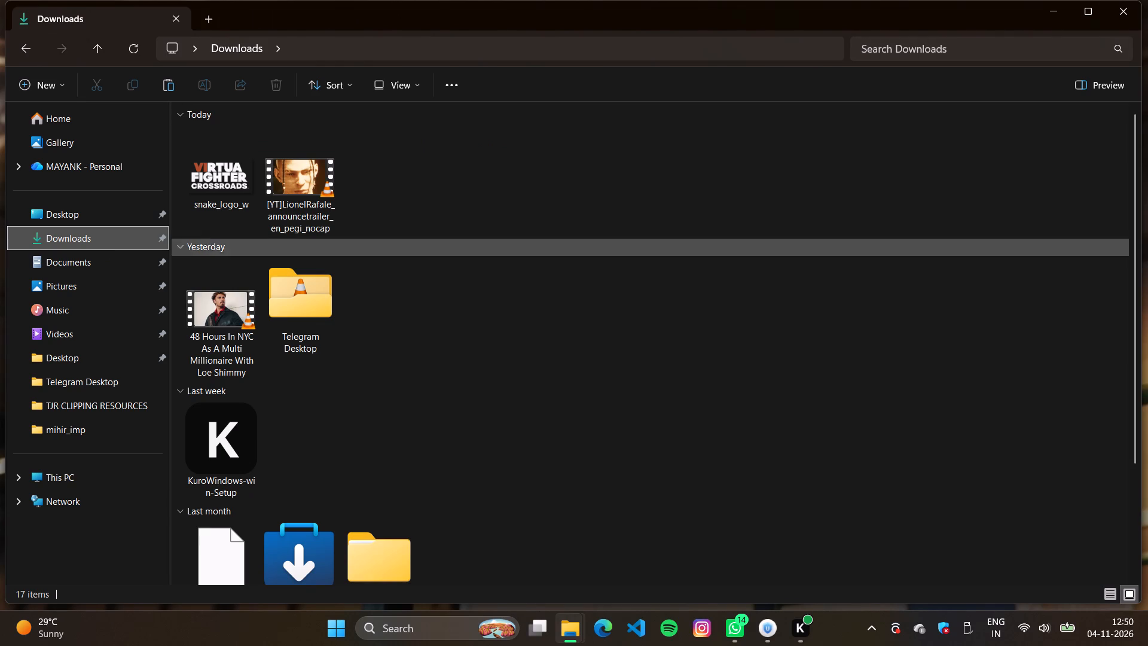
pyautogui.scroll(-7, 335, 376)
pyautogui.scroll(7, 335, 376)
pyautogui.scroll(-7, 335, 376)
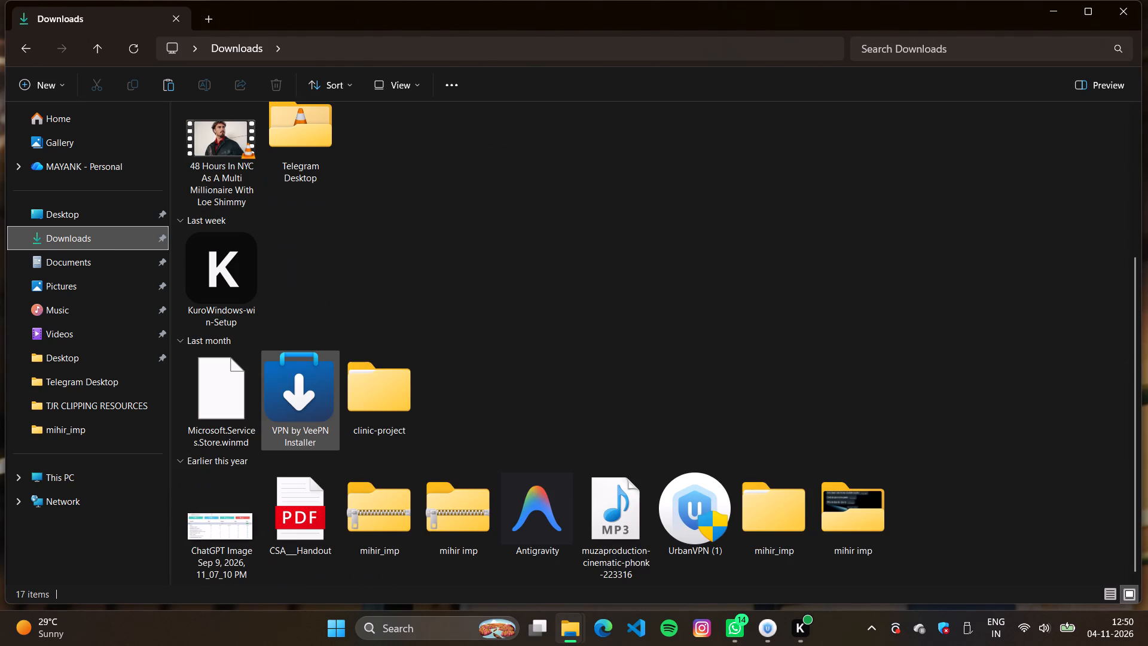
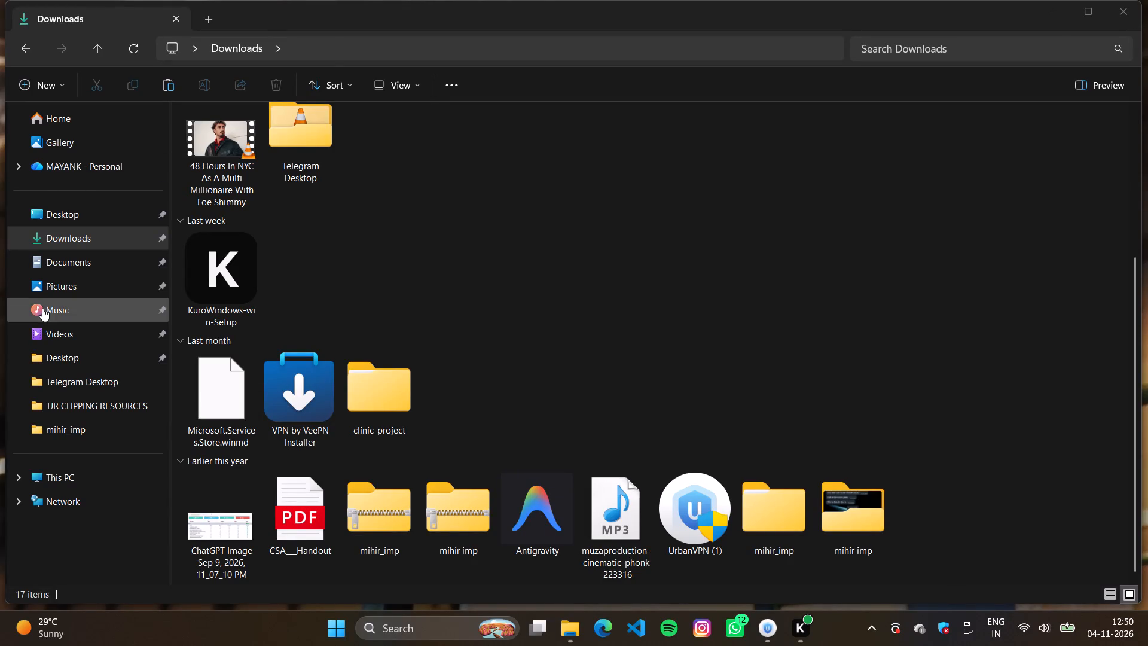
# Close the open Downloads and This PC folder windows to clear the desktop.
pyautogui.scroll(3, 426, 215)
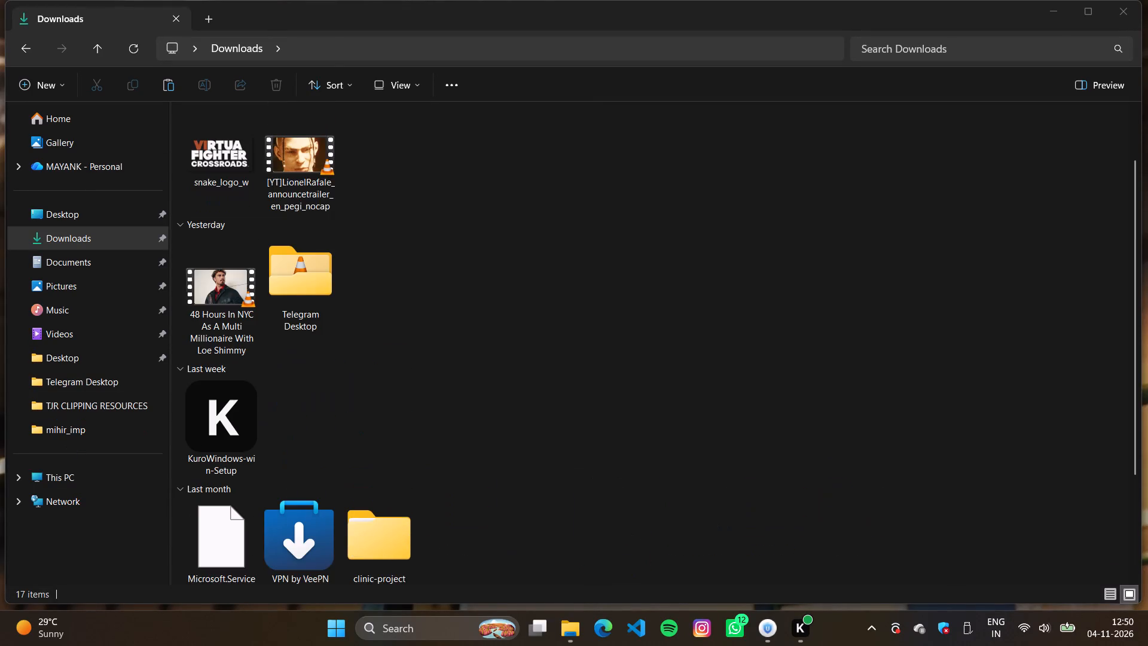
pyautogui.scroll(4, 426, 215)
pyautogui.click(480, 205)
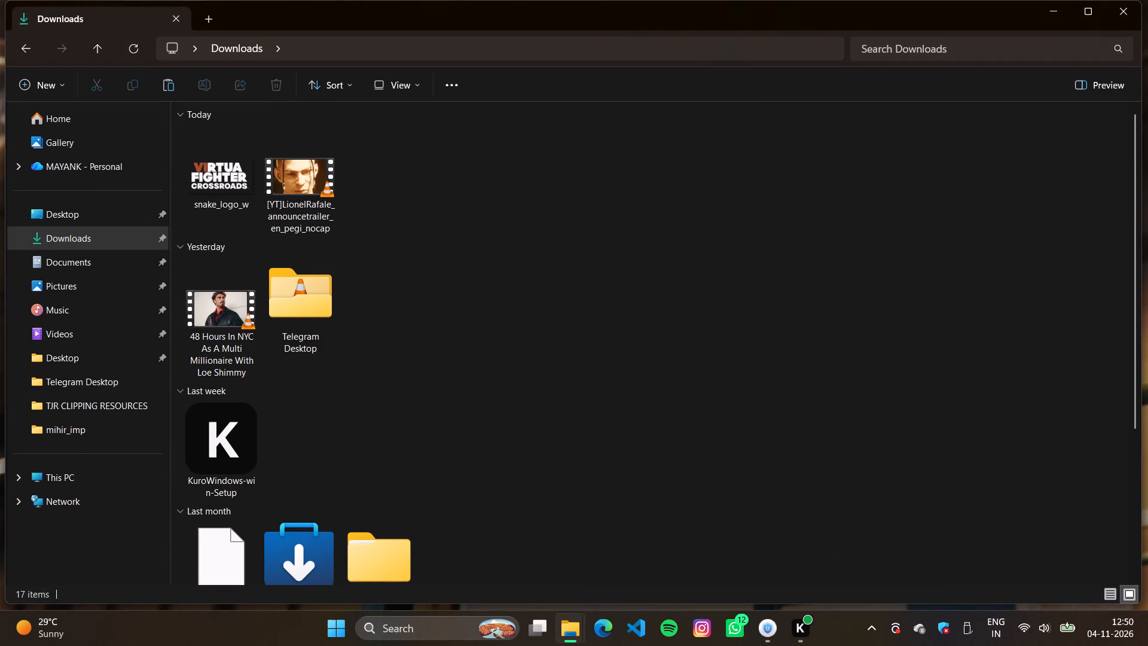
pyautogui.click(1111, 12)
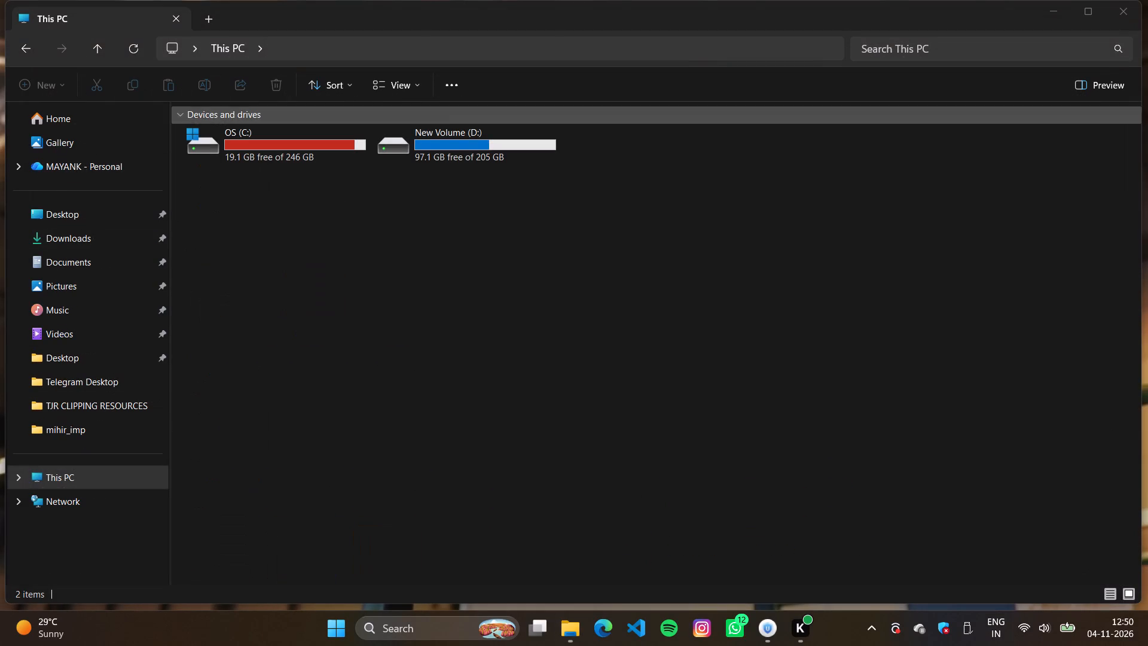
pyautogui.click(1129, 8)
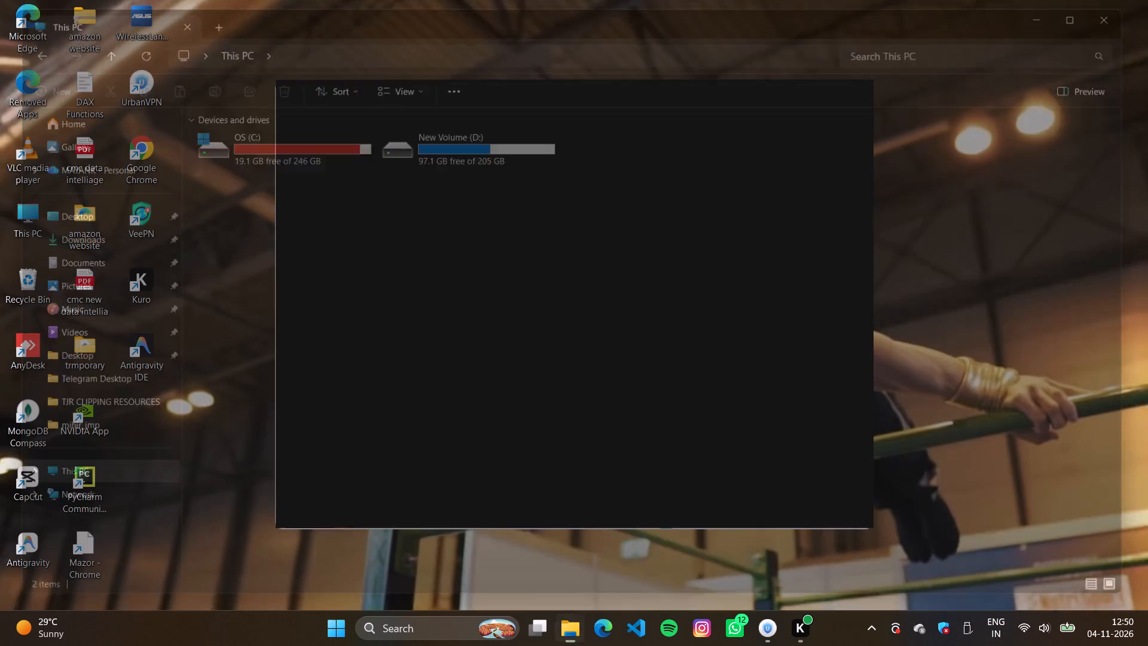
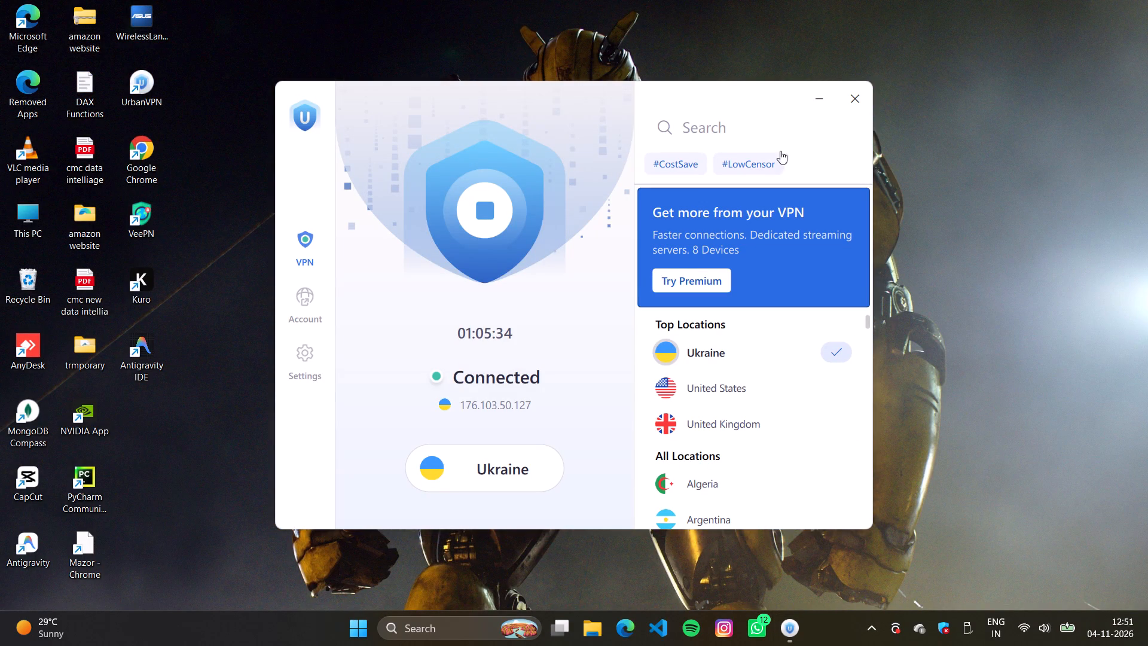
# Disconnect the UrbanVPN connection to Ukraine and minimize its window.
pyautogui.click(503, 204)
pyautogui.click(810, 97)
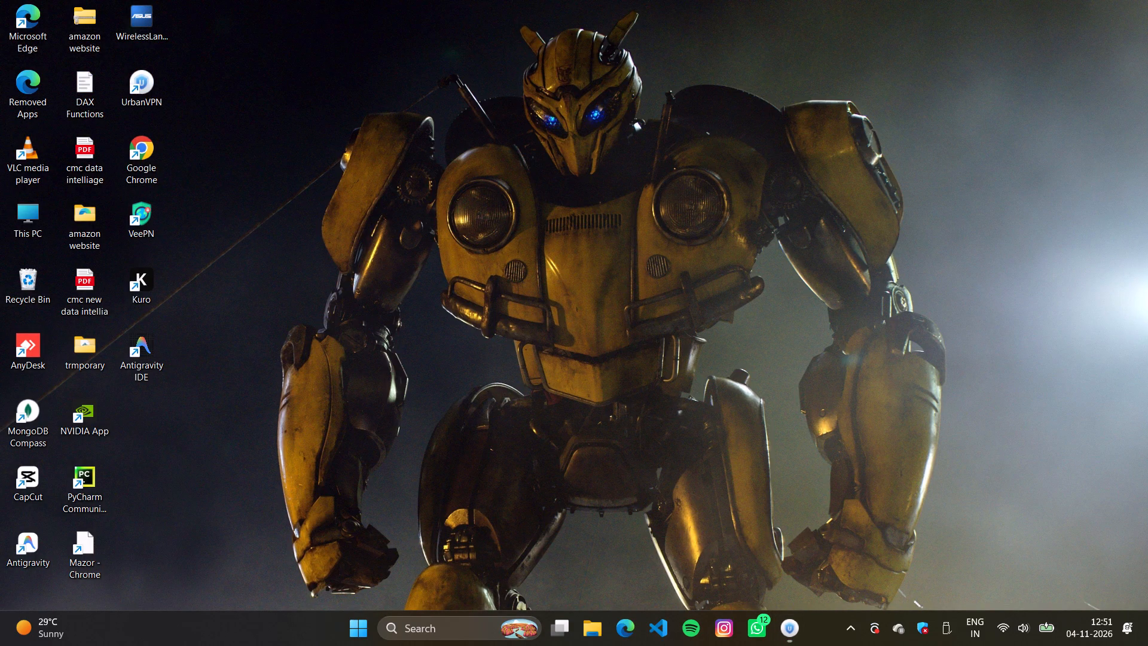
# Switch to Microsoft Edge and reopen the Content Rewards page from today's browsing history.
pyautogui.click(622, 642)
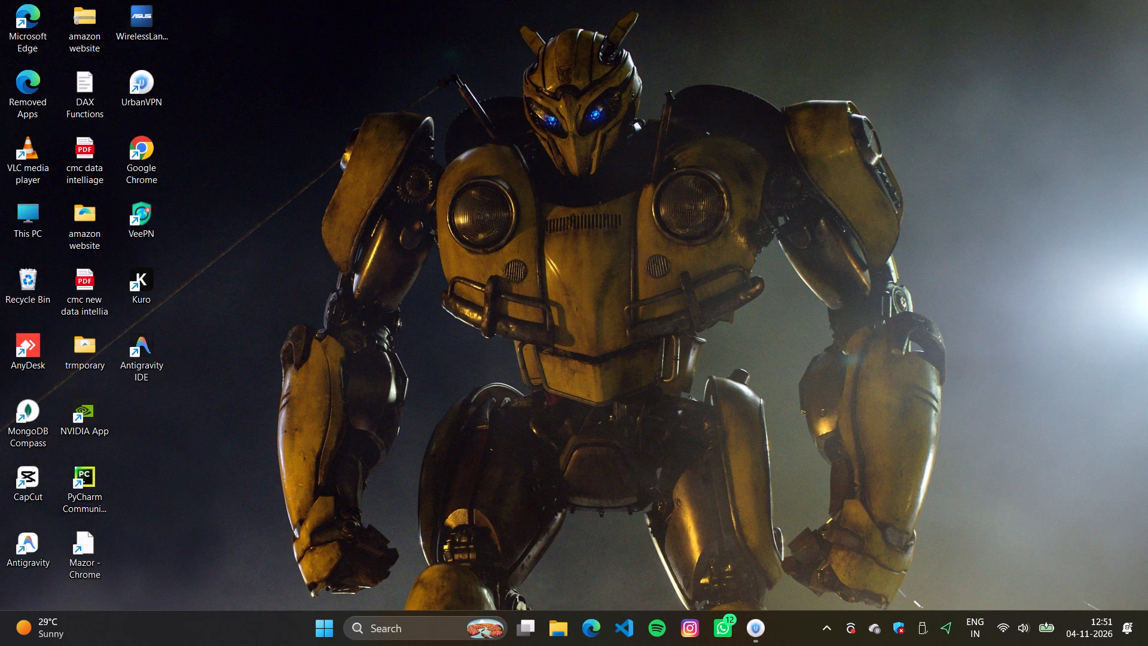
pyautogui.click(1026, 39)
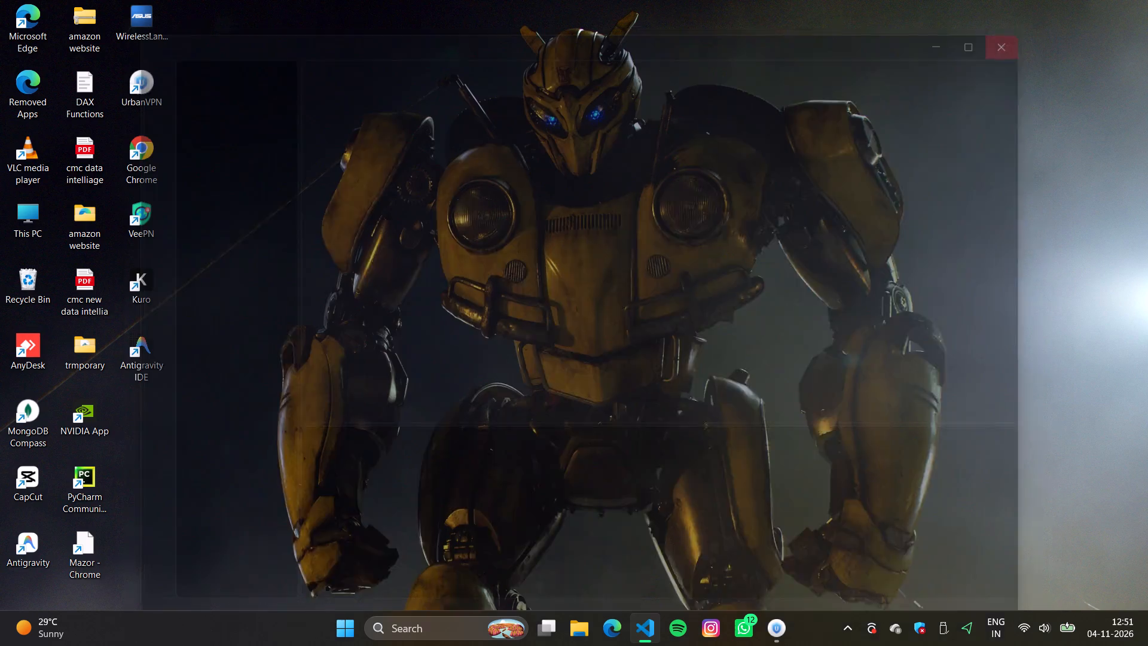
pyautogui.click(602, 624)
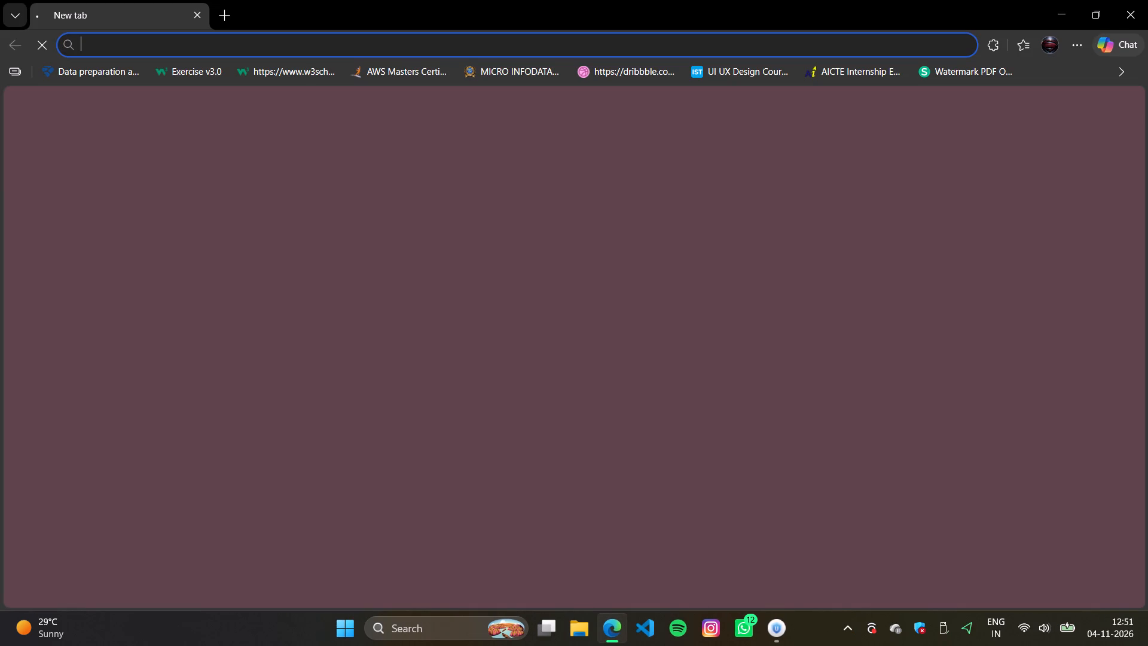
pyautogui.click(335, 50)
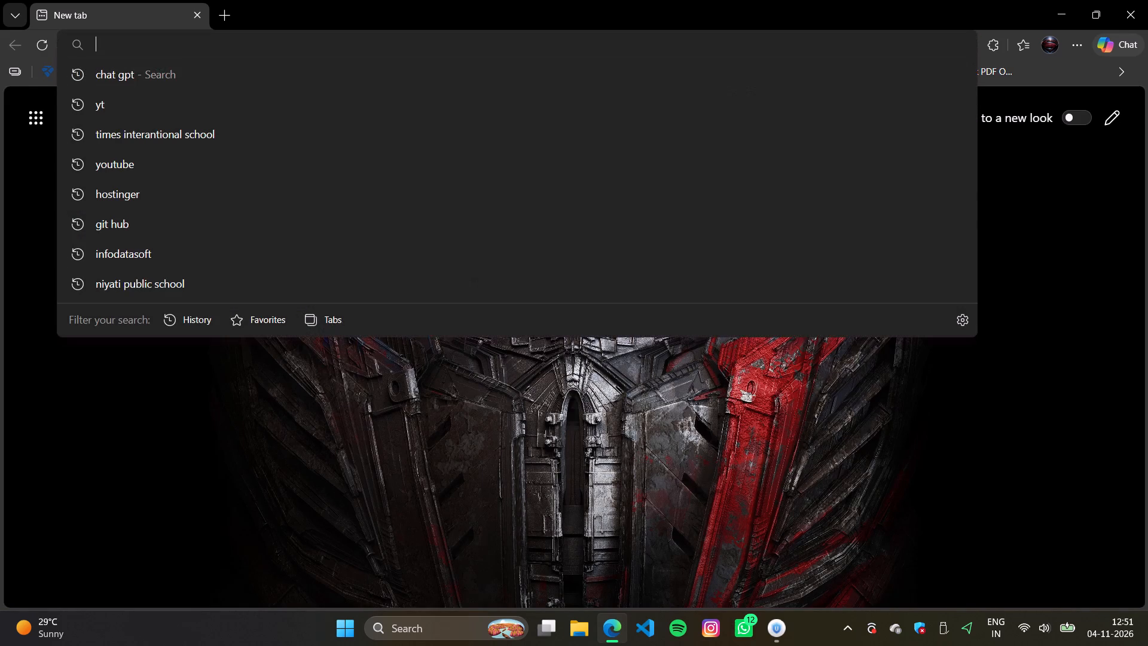
pyautogui.click(1082, 44)
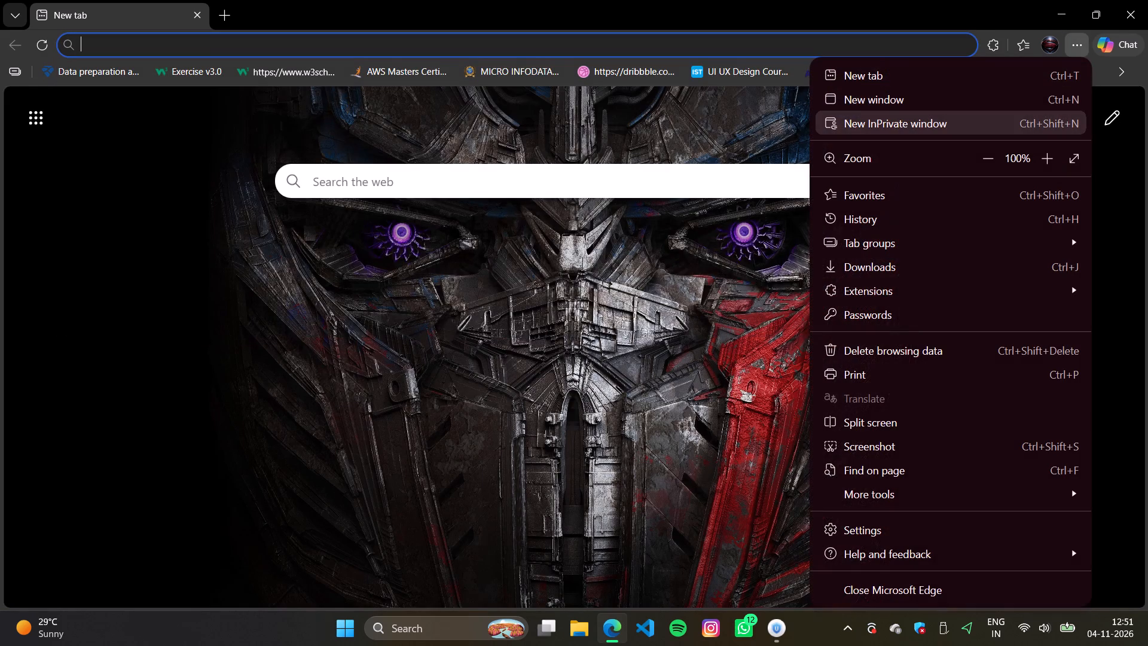
pyautogui.click(871, 227)
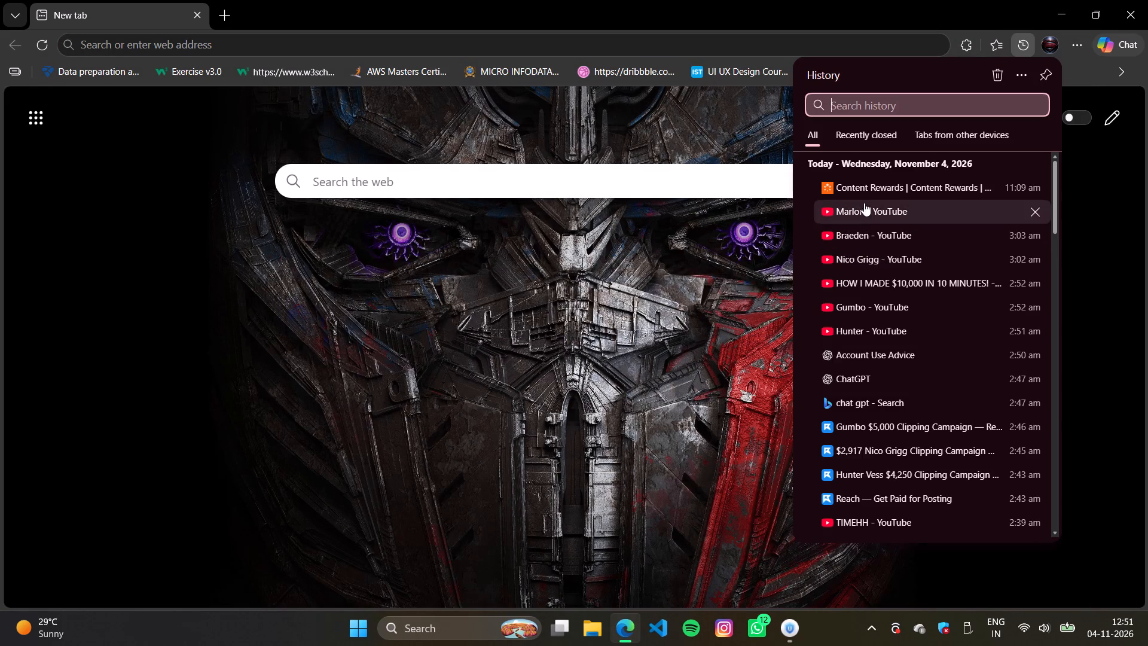
pyautogui.click(864, 196)
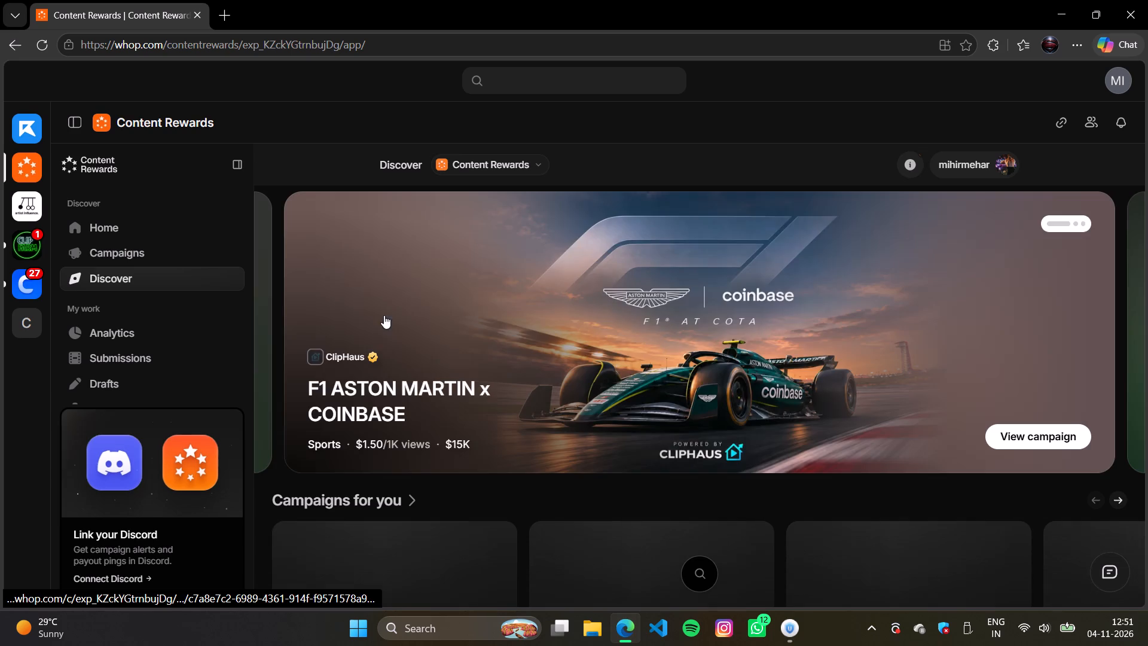
# Look through the Content Rewards Discover page, examining the recommended, trending, new and all-campaign listings with their budgets and rates.
pyautogui.scroll(-3, 552, 285)
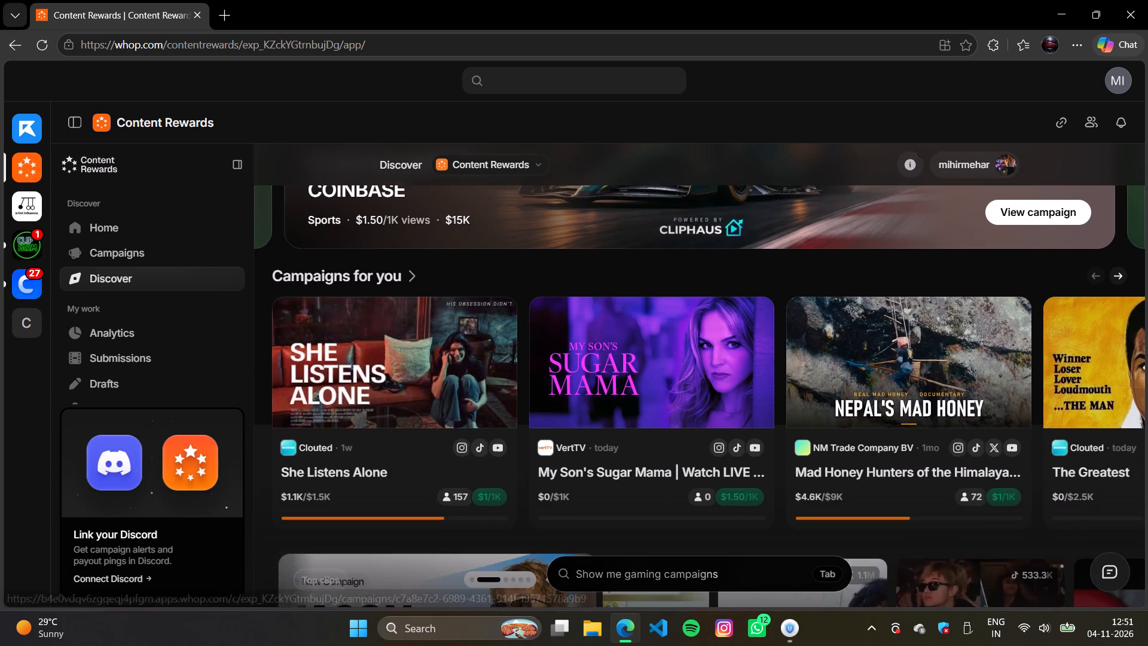
pyautogui.scroll(-2, 552, 285)
pyautogui.scroll(1, 552, 285)
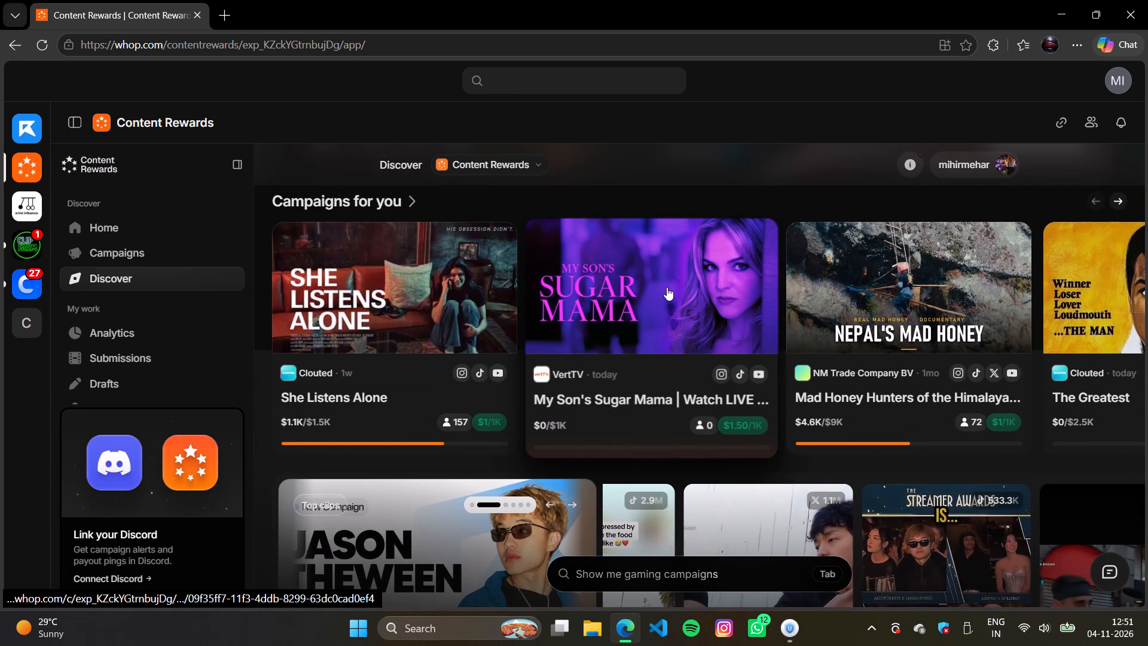
pyautogui.scroll(-2, 667, 287)
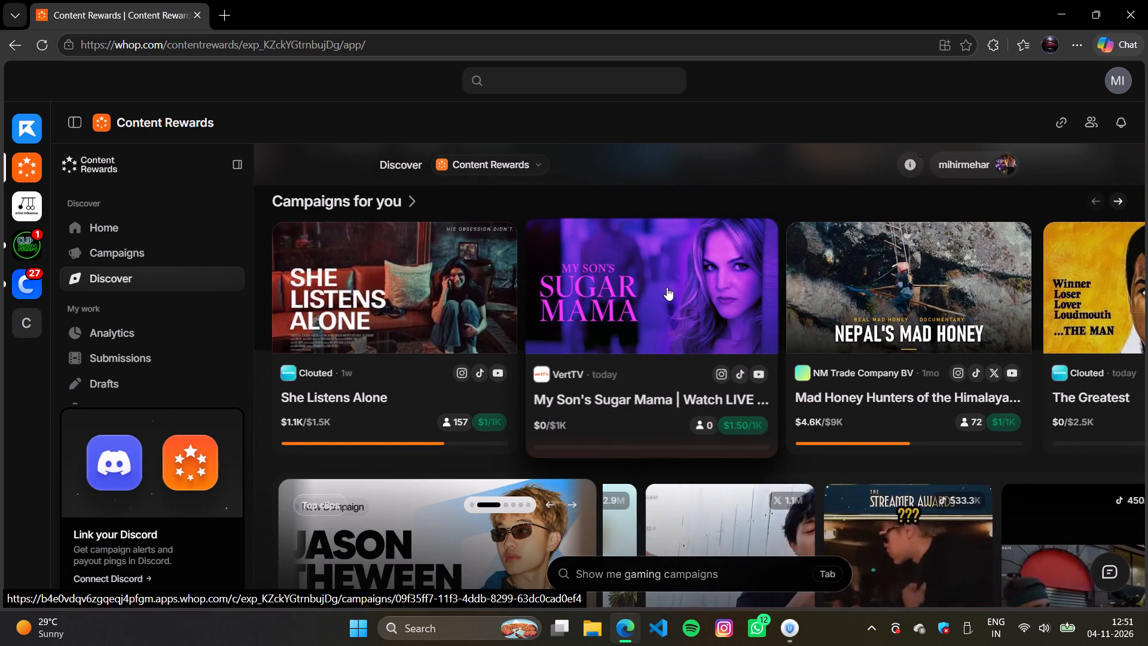
pyautogui.scroll(-3, 667, 287)
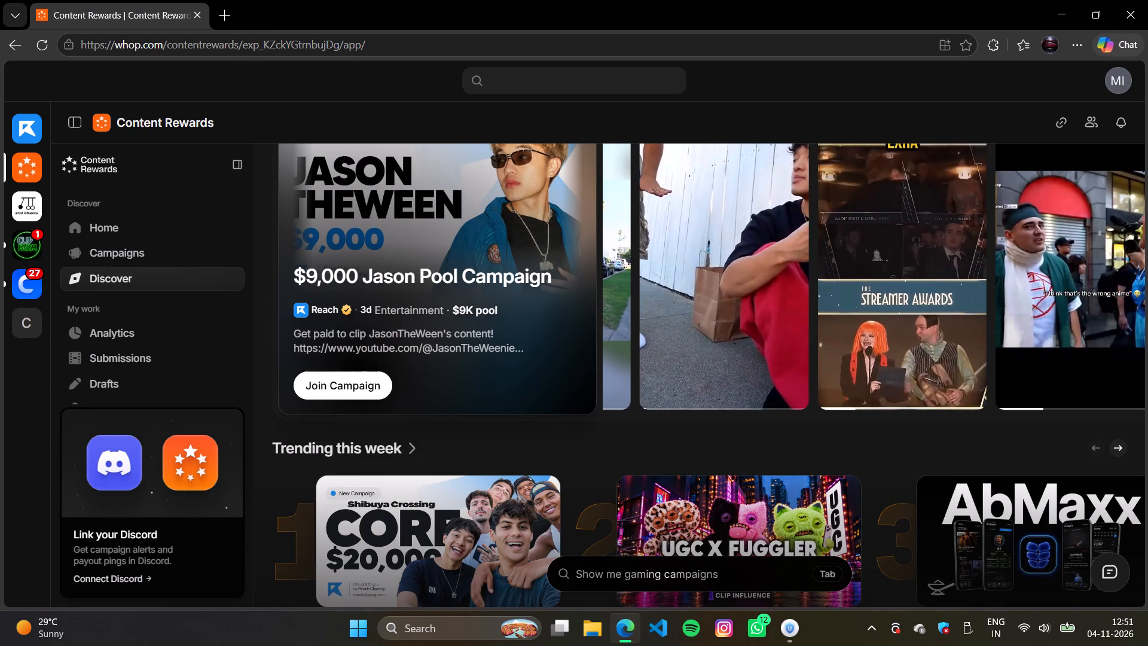
pyautogui.scroll(1, 667, 287)
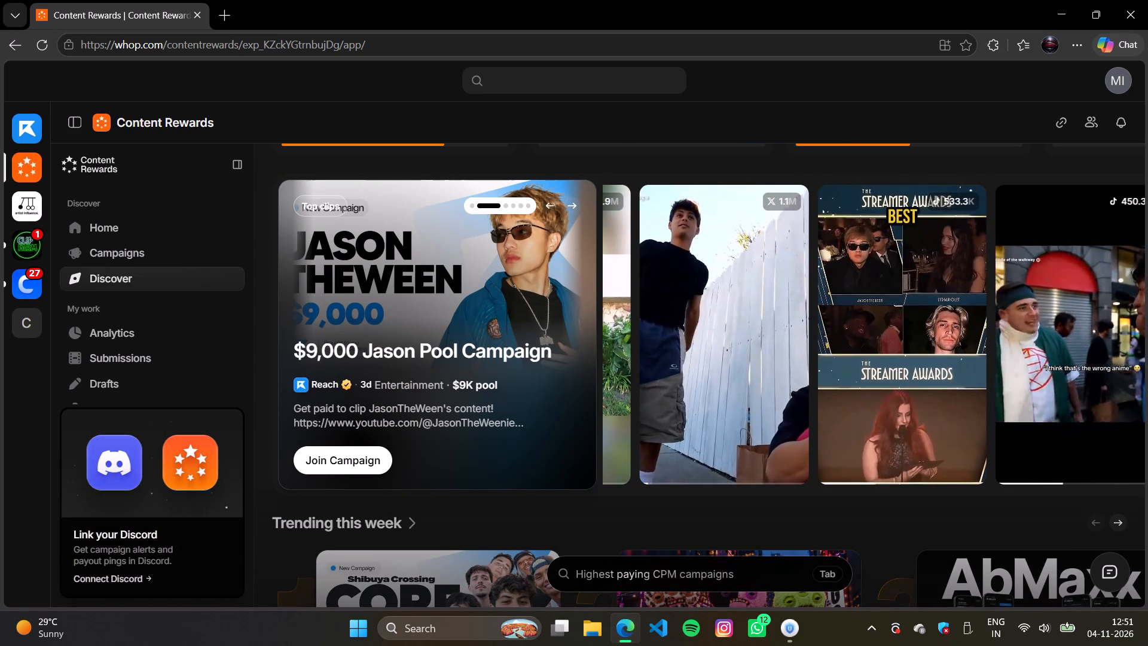
pyautogui.scroll(-4, 667, 293)
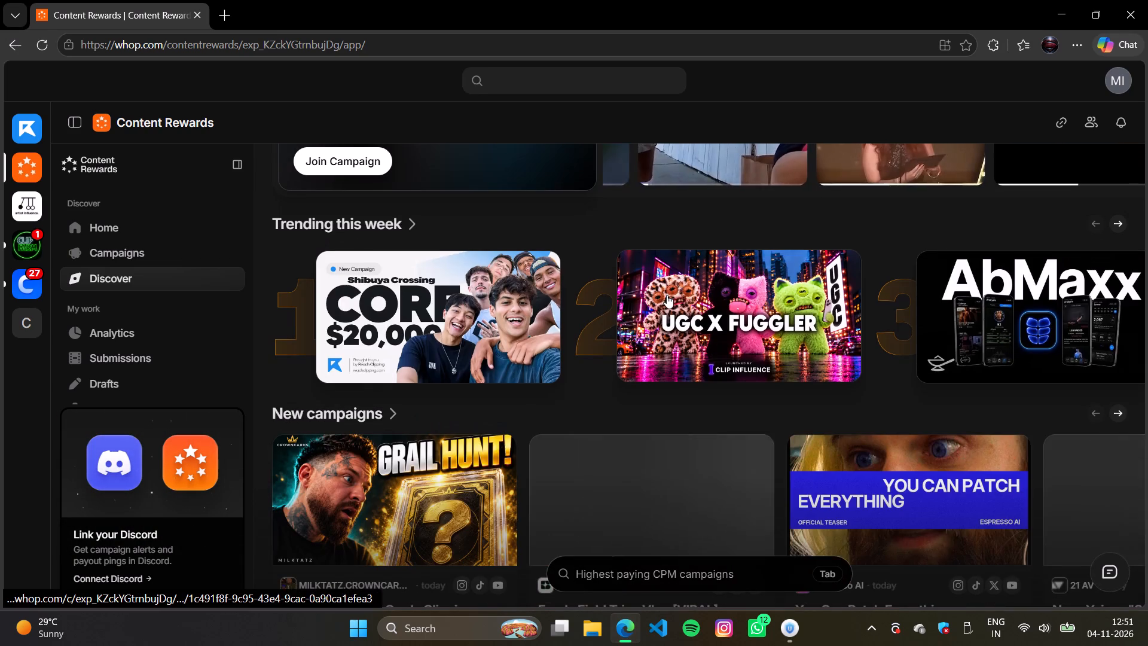
pyautogui.scroll(-4, 667, 295)
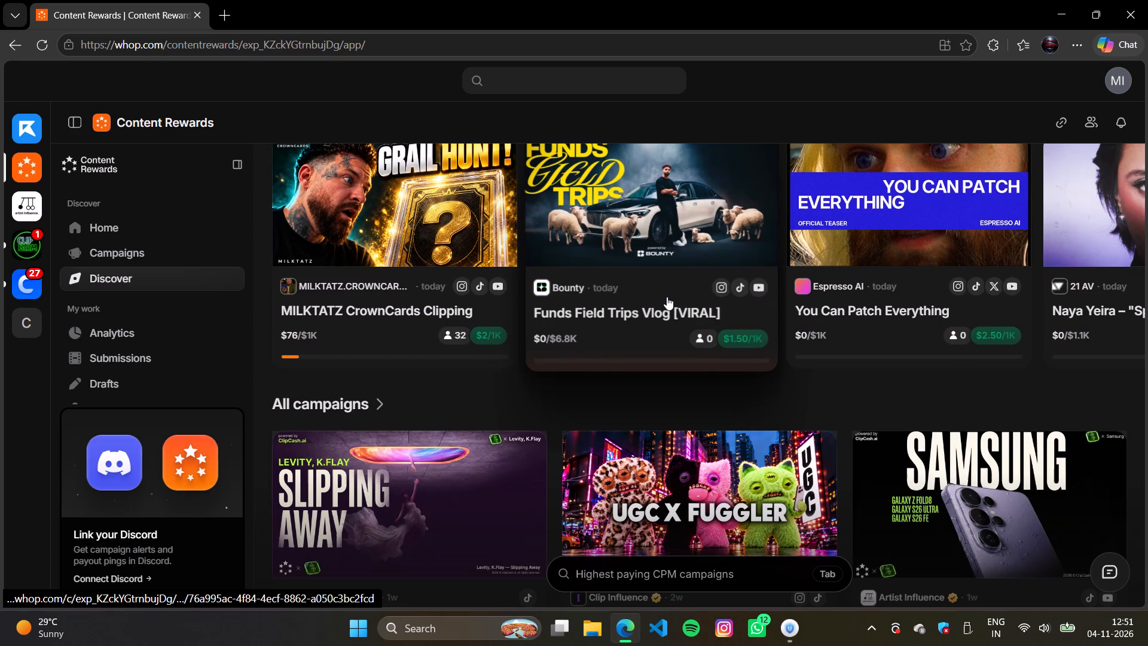
pyautogui.scroll(-6, 667, 297)
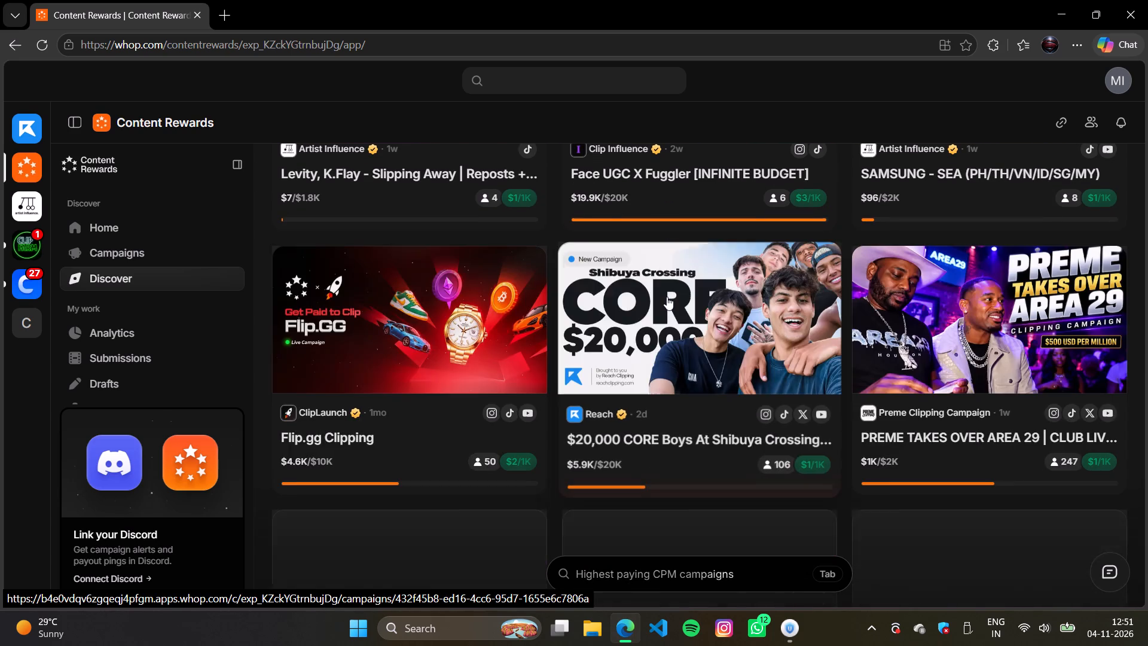
pyautogui.scroll(-9, 667, 297)
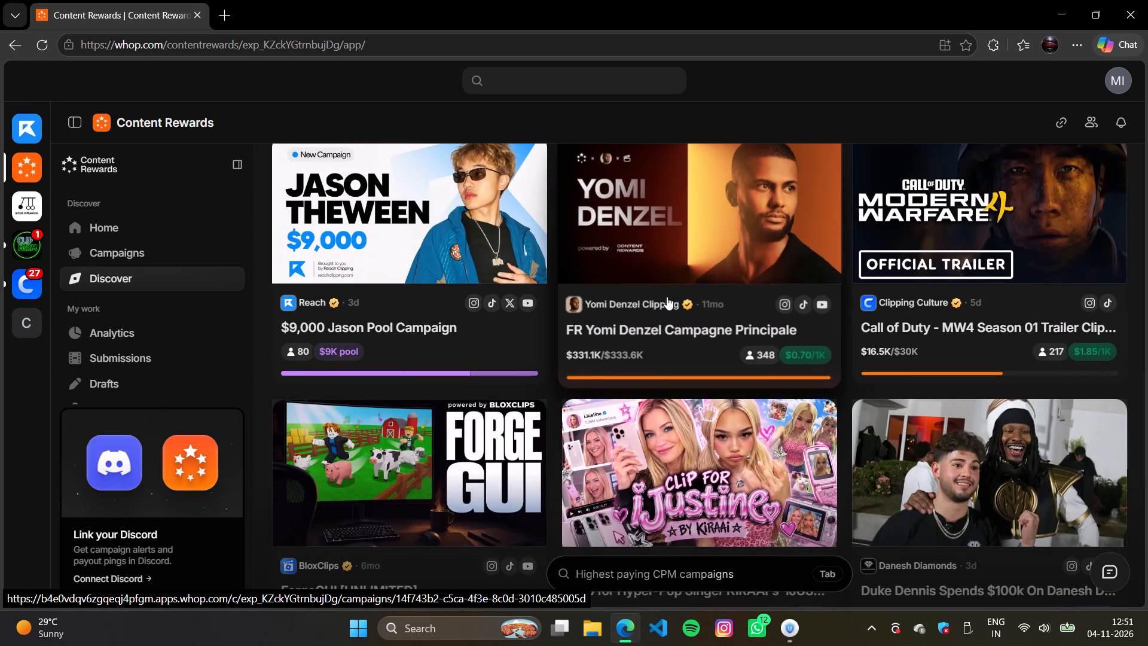
pyautogui.scroll(-4, 667, 297)
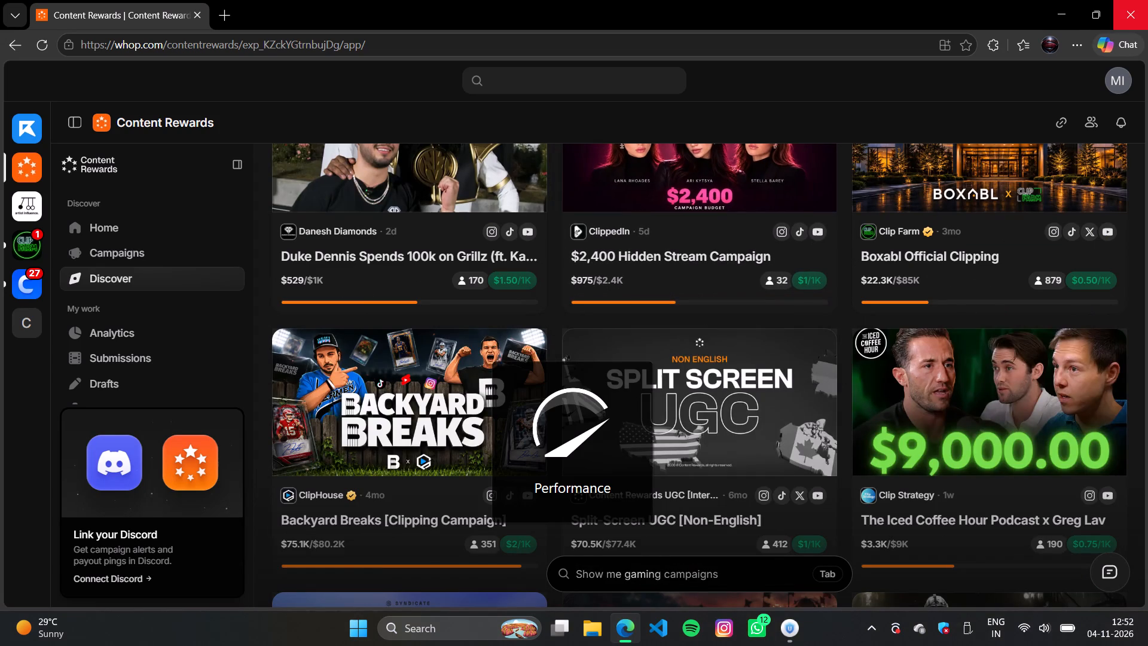
# Close the Microsoft Edge window.
pyautogui.click(1125, 27)
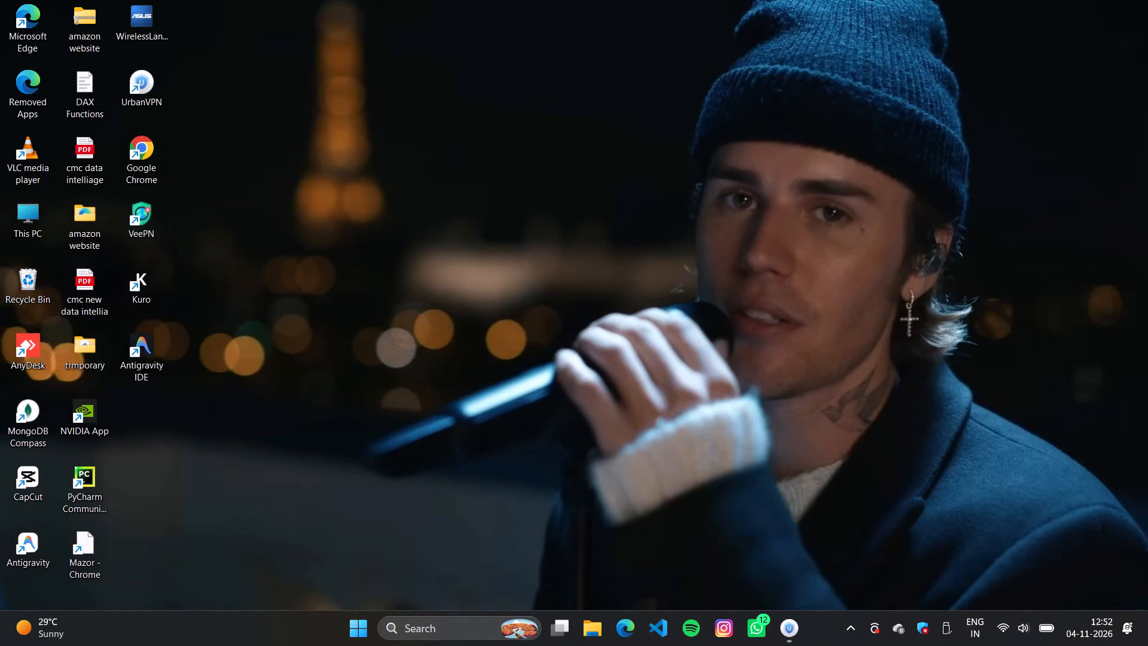
# Bring back the UrbanVPN window and close the application.
pyautogui.click(766, 639)
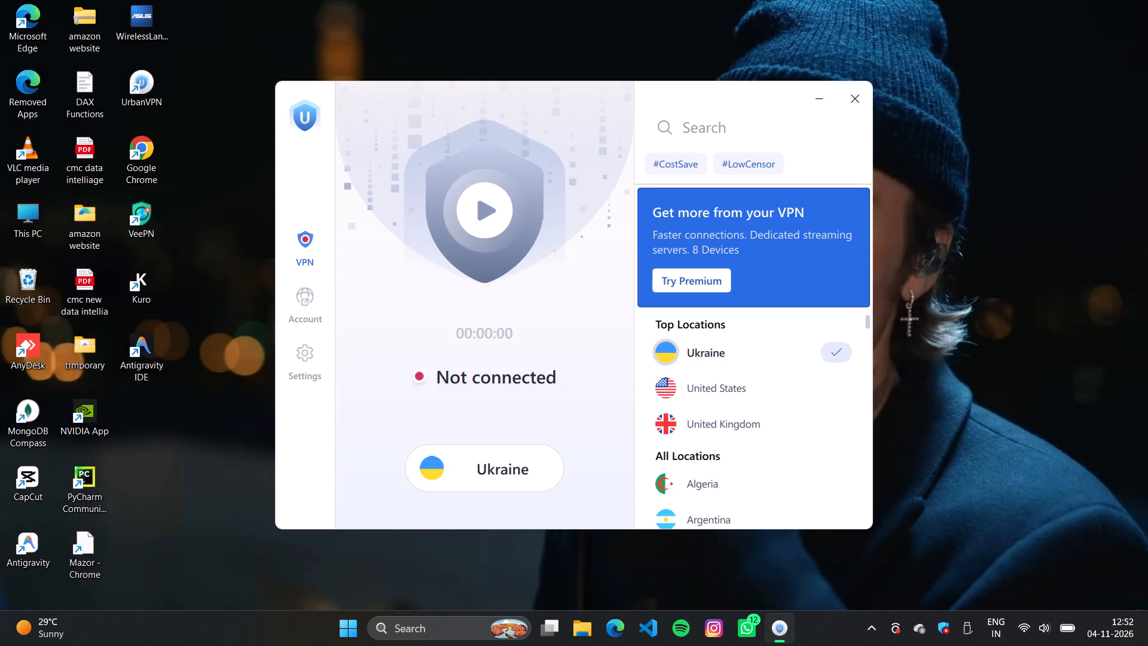
pyautogui.click(454, 404)
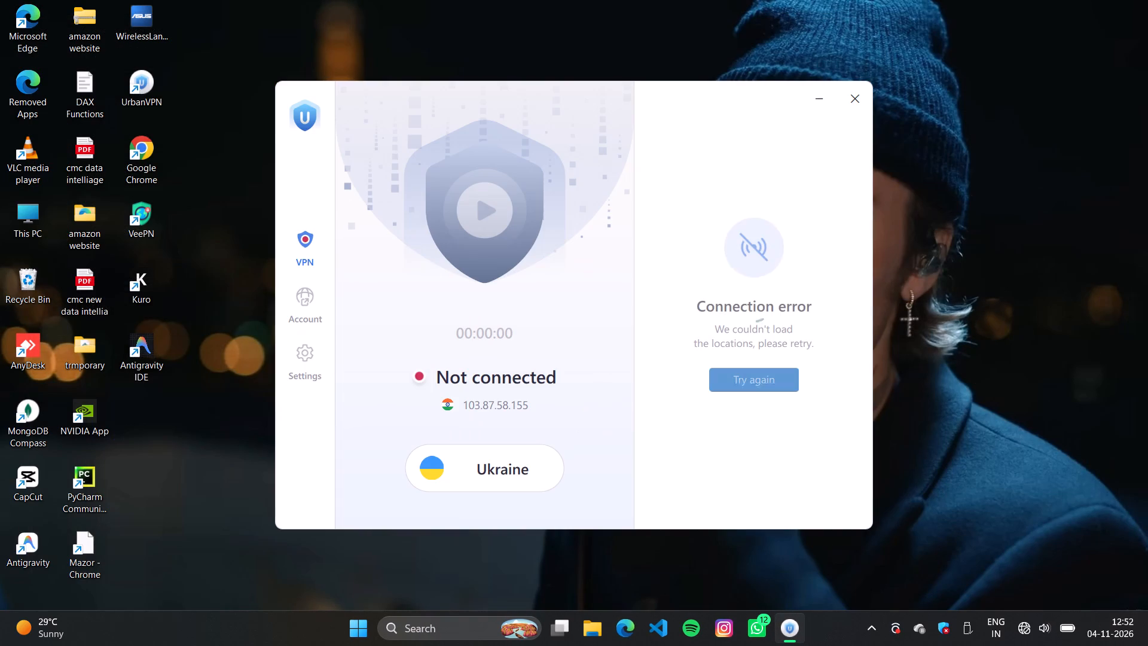
pyautogui.click(857, 103)
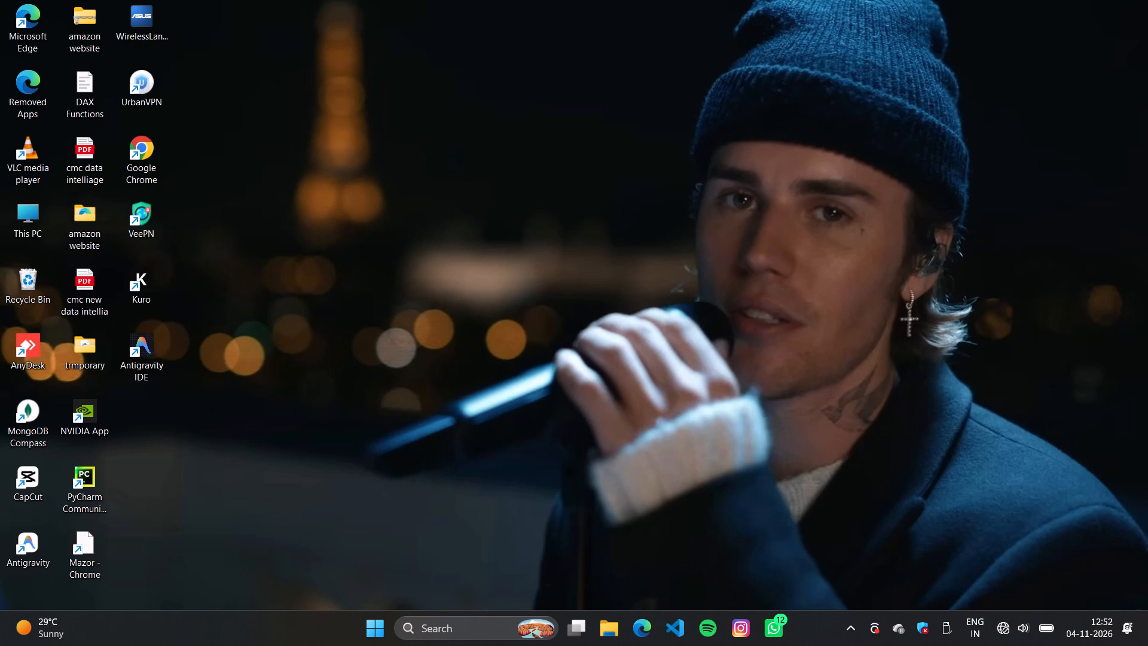
# Bring up the Windows shutdown prompt from the desktop and accept its default option.
pyautogui.hotkey('alt', 'F4')
pyautogui.press('Return')
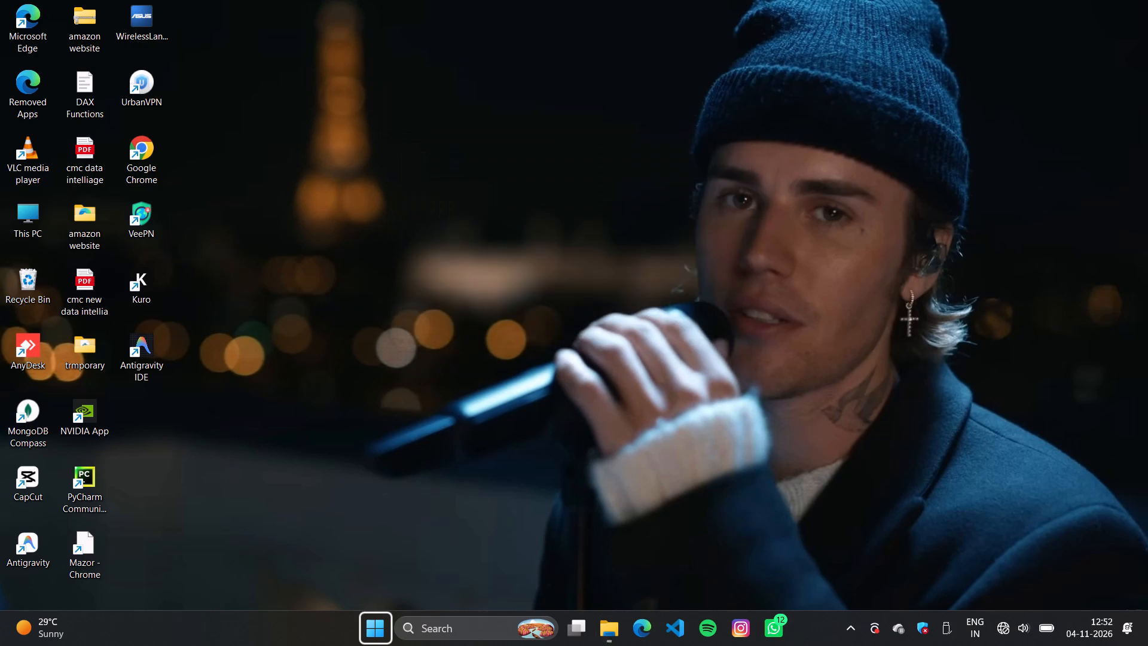